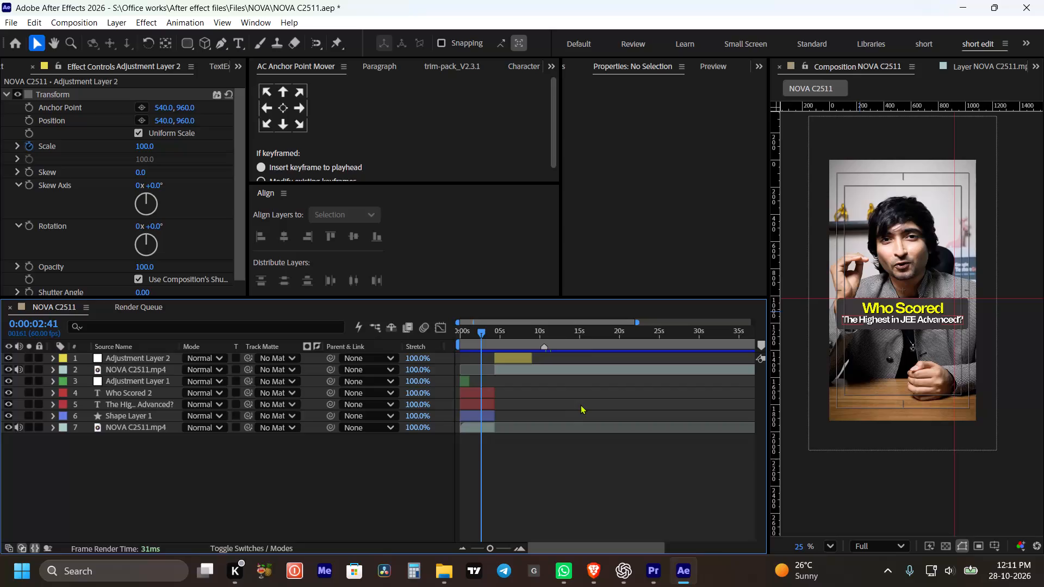
Play the NOVA C2511 composition from the beginning to about 11 seconds to review the title text and following footage.
left_click(610, 476)
key("space")
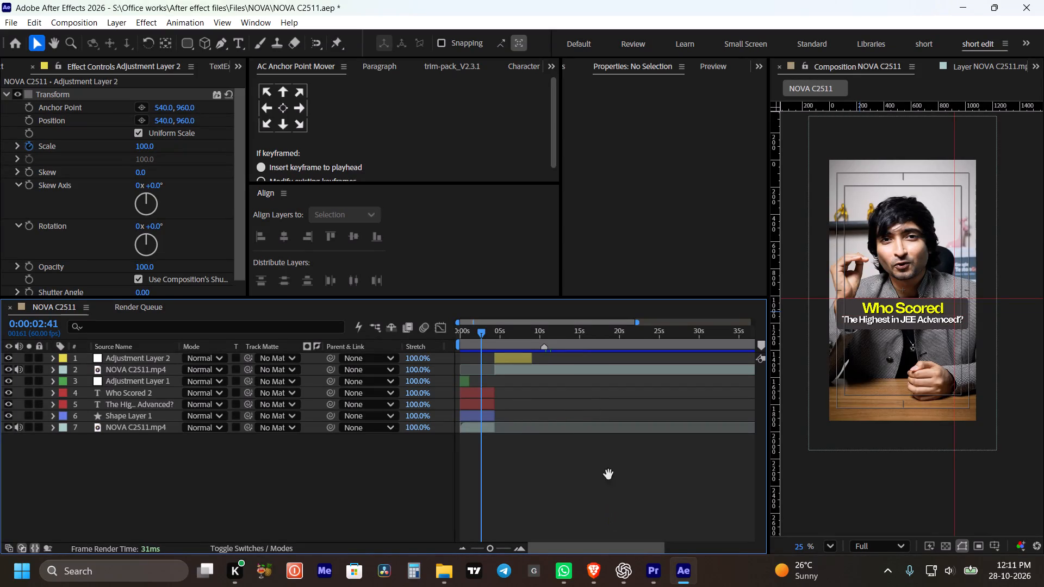
left_click(573, 450)
key("space")
left_click_drag(487, 335, 454, 337)
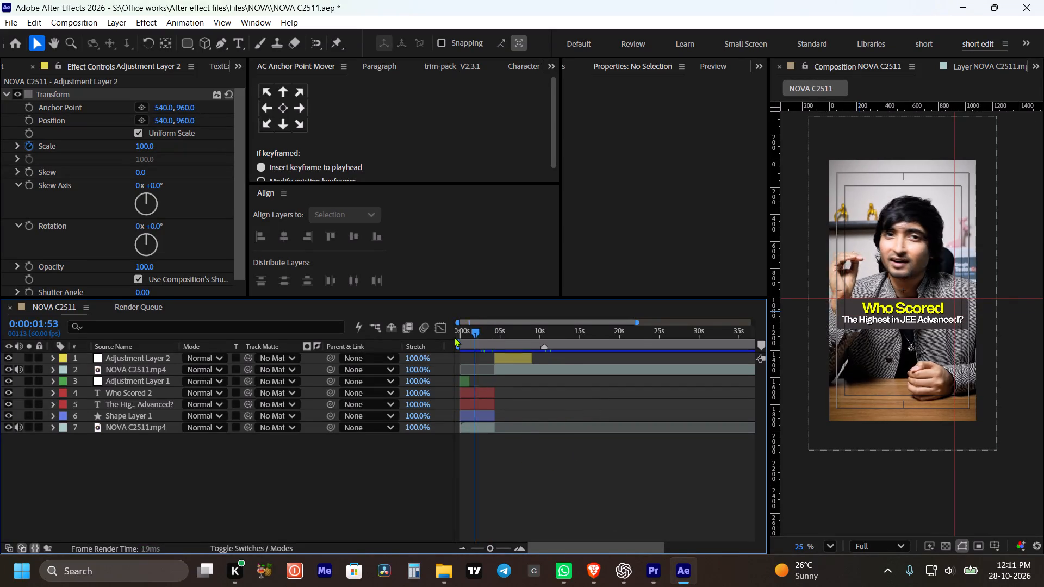
left_click_drag(454, 337, 430, 342)
key("space")
scroll(505, 445, "up", 2, "alt")
key("space")
left_click_drag(498, 455, 570, 463)
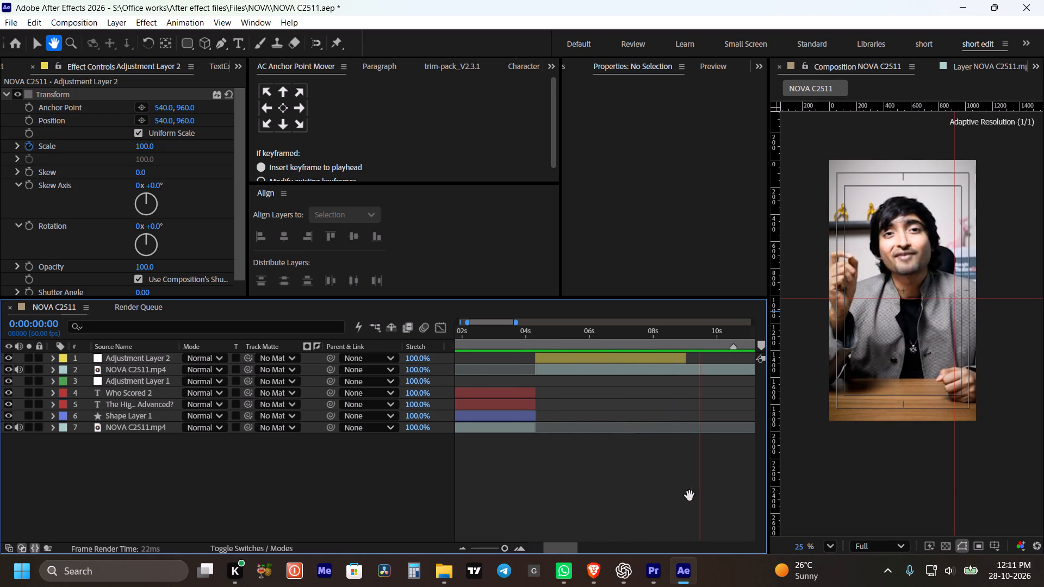
scroll(662, 473, "down", 2, "alt")
key("space")
left_click_drag(631, 484, 660, 494)
key("space")
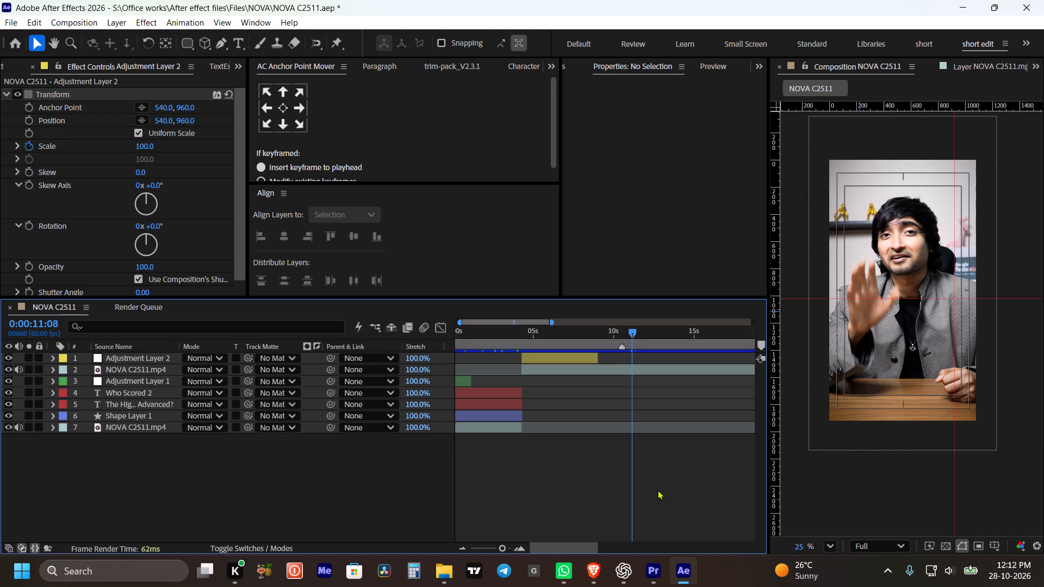
key("Right")
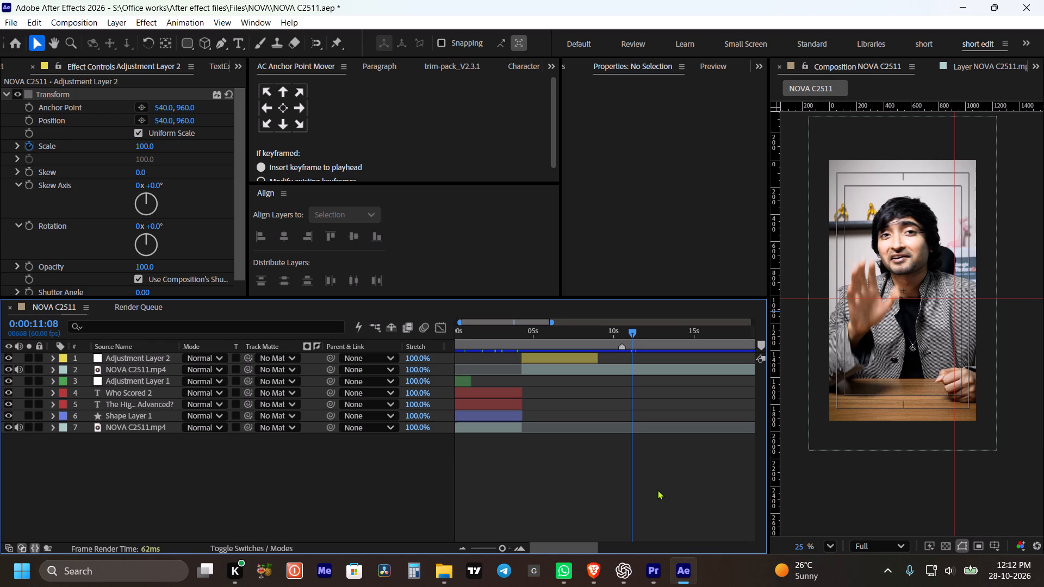
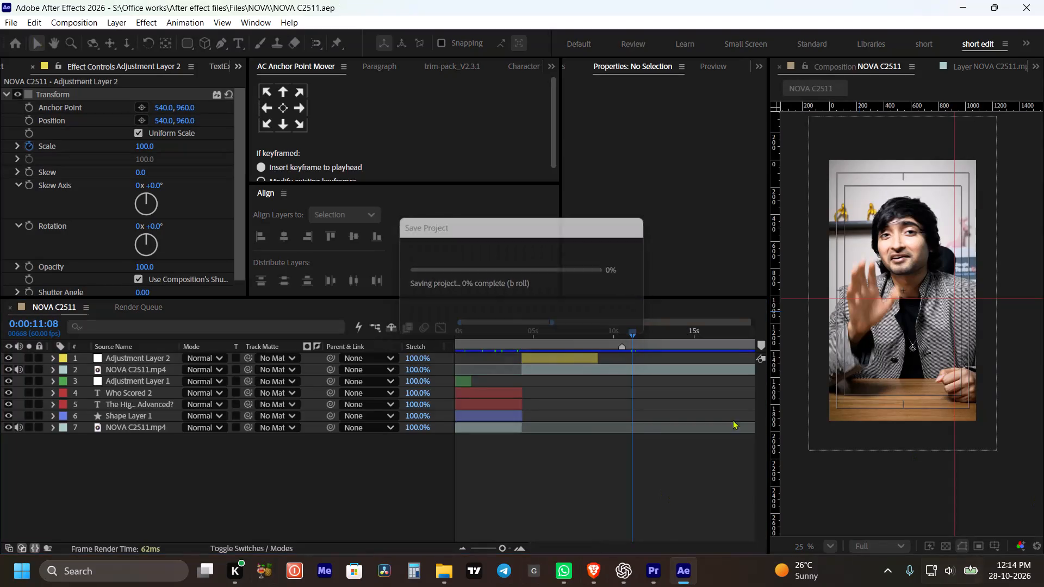
Save the NOVA C2511 project.
left_click(539, 502)
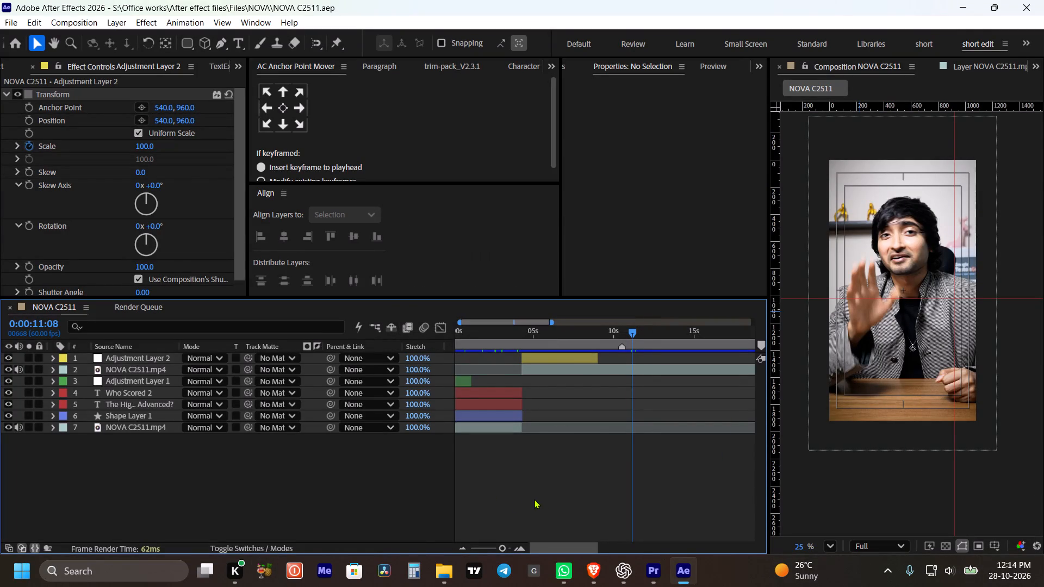
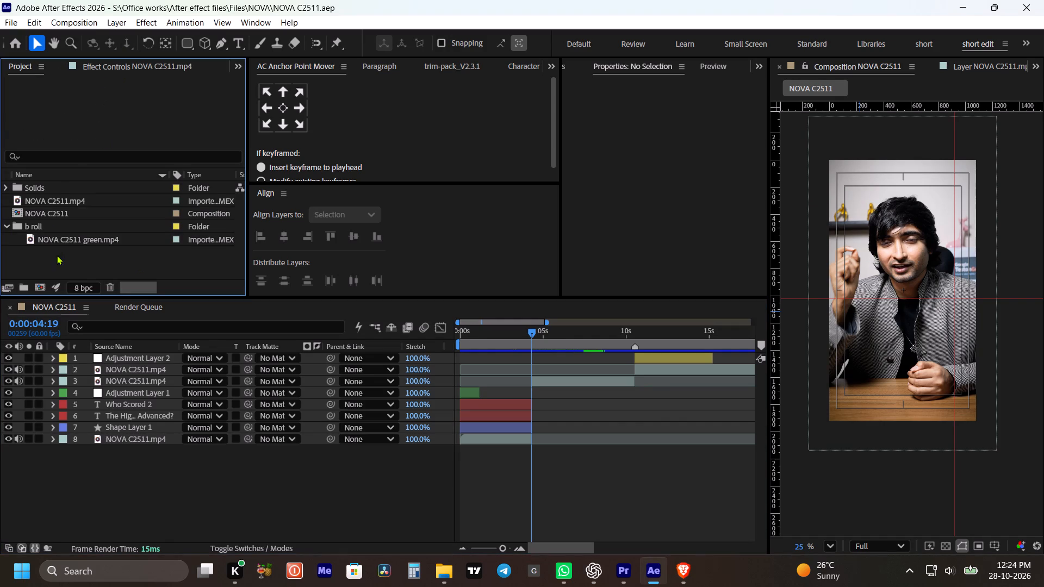
left_click(57, 255)
left_click(27, 289)
type("pngs")
key("Return")
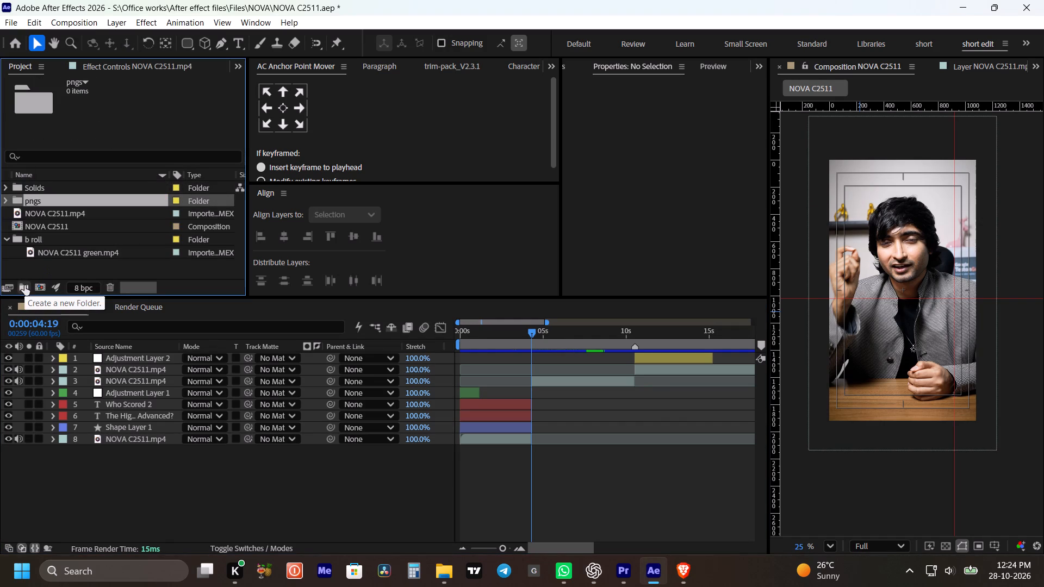
Import "Sunny Modern School Campus and Soccer Field.png" from Office works > video Assits into the pngs folder.
key("ctrl+i")
left_click(65, 308)
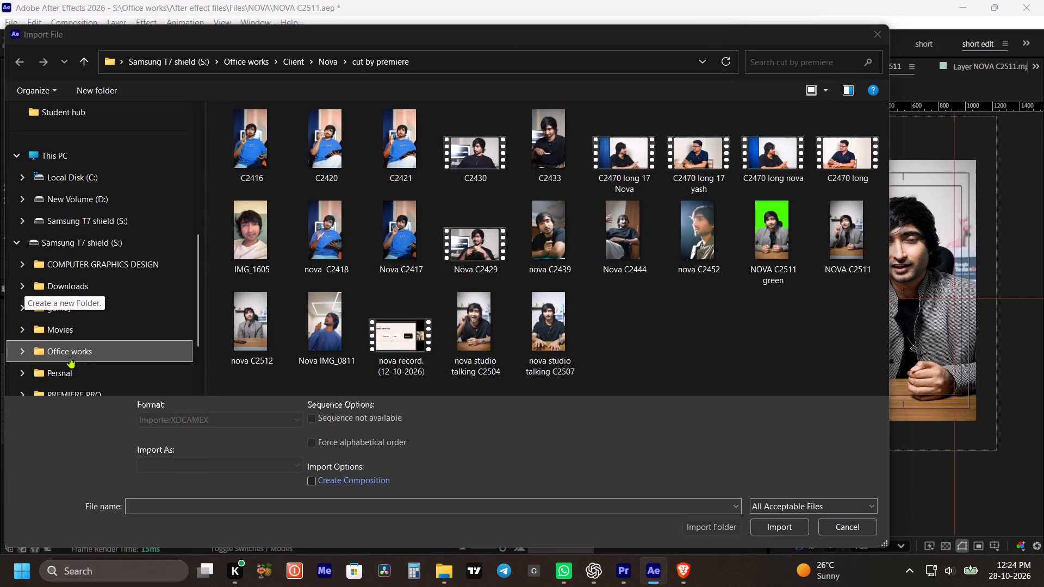
left_click(70, 357)
scroll(668, 324, "down", 4)
left_click(265, 237)
left_click_drag(265, 237, 277, 245)
left_click(369, 507)
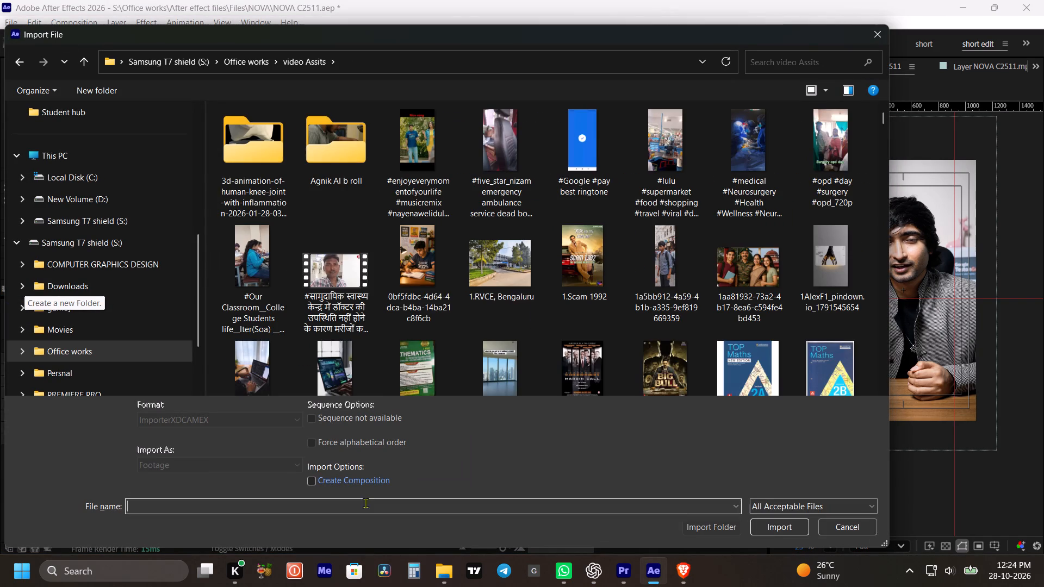
key("ctrl+v")
left_click(333, 515)
left_click(769, 514)
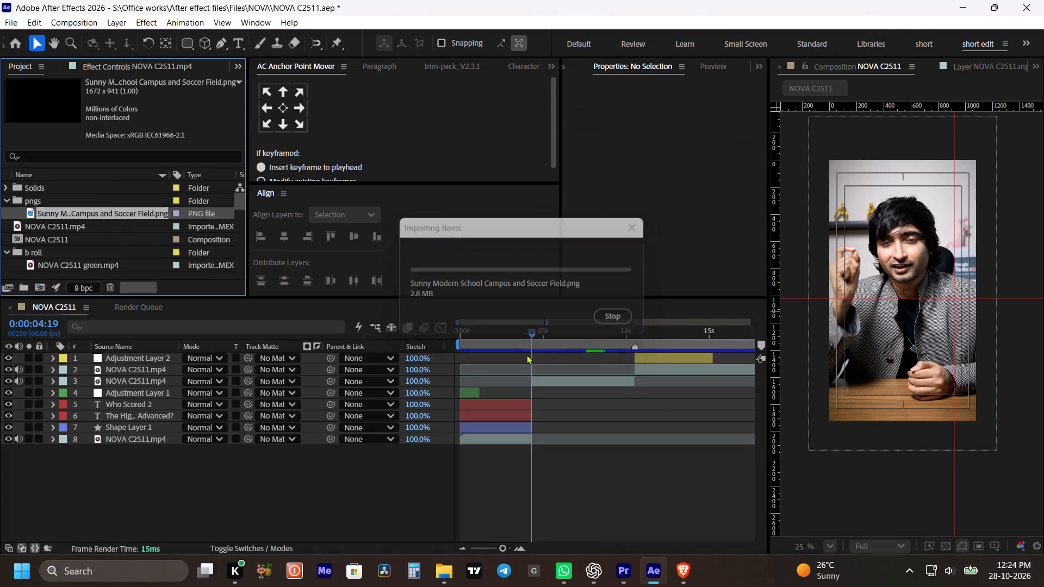
Place the school image above the second NOVA C2511.mp4 clip in the timeline, starting at 0:00:04:19.
left_click_drag(86, 213, 559, 379)
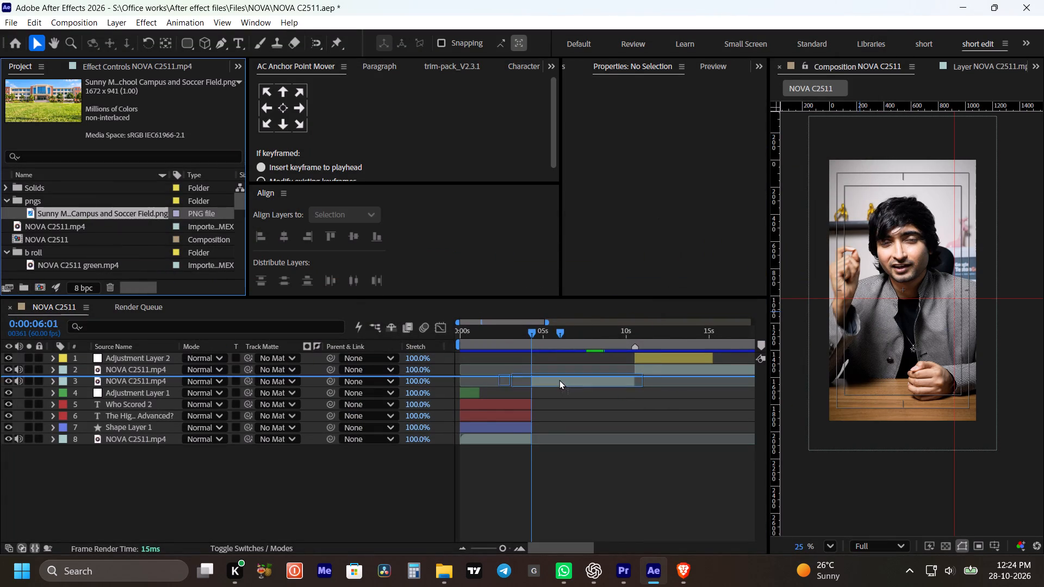
left_click_drag(559, 379, 558, 378)
left_click_drag(554, 337, 507, 346, "shift")
left_click_drag(552, 320, 535, 328, "shift")
left_click_drag(552, 333, 538, 336, "shift")
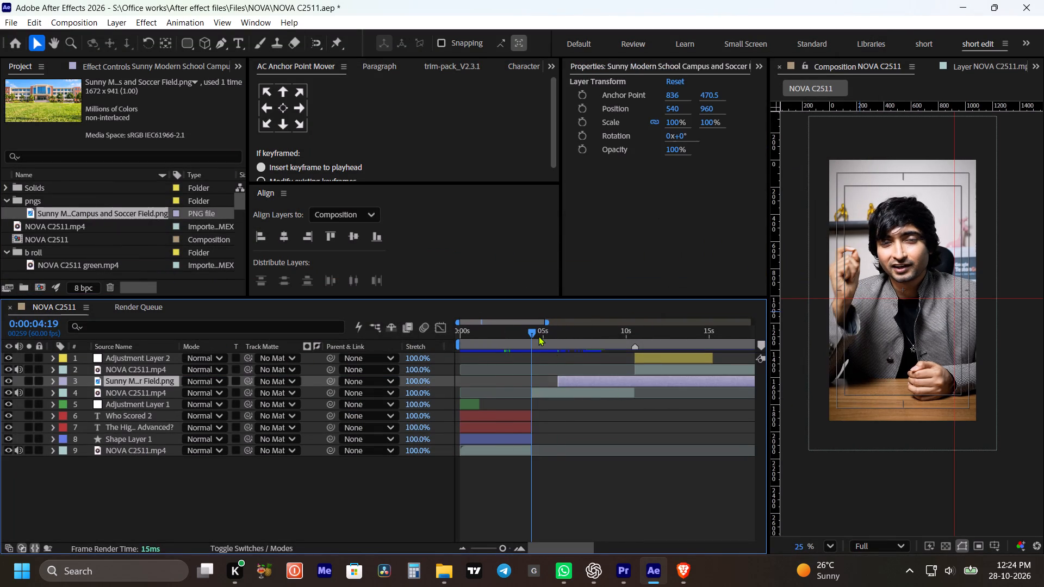
left_click_drag(538, 336, 538, 337, "shift")
left_click(575, 383)
key("bracketleft")
left_click(570, 382)
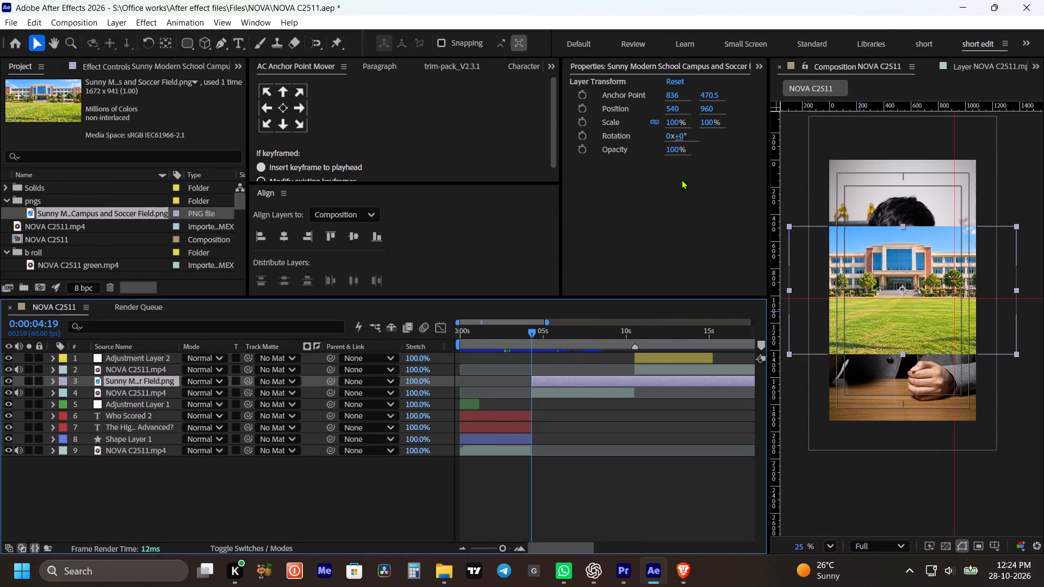
Scale the school image to about 244% and set its vertical position to about 1044 so it fills the frame.
left_click_drag(677, 119, 747, 133)
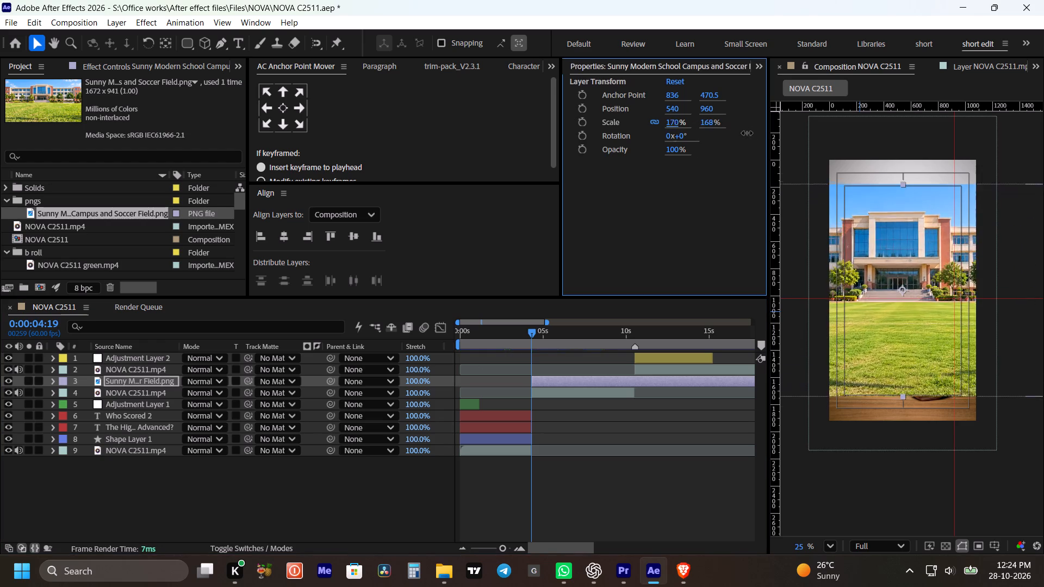
left_click_drag(747, 133, 807, 148)
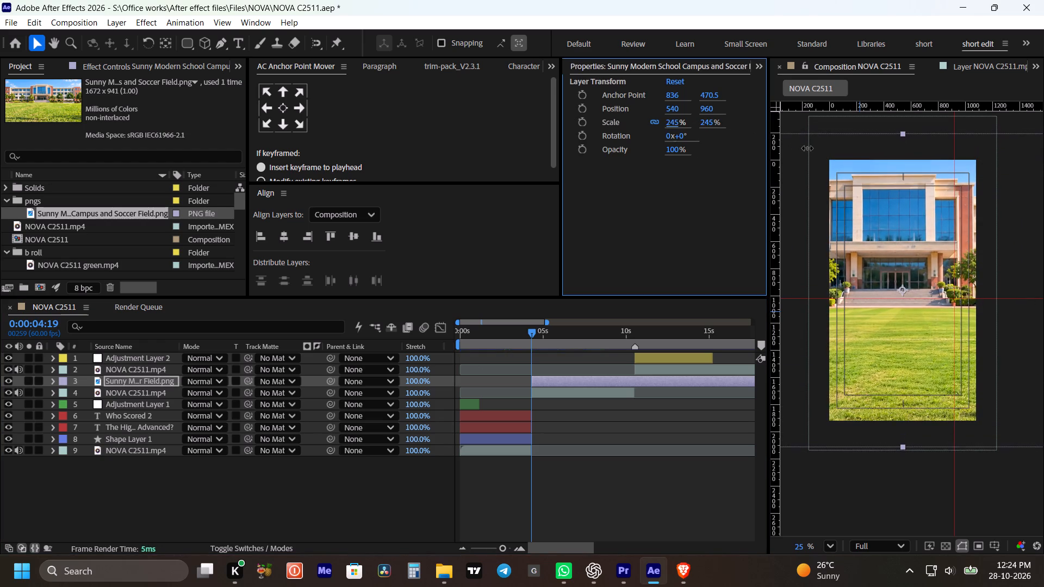
left_click_drag(807, 148, 807, 148)
left_click_drag(707, 107, 777, 126)
left_click_drag(714, 108, 682, 108)
scroll(857, 276, "down", 4)
key("space")
left_click_drag(912, 291, 896, 288)
key("ctrl+z")
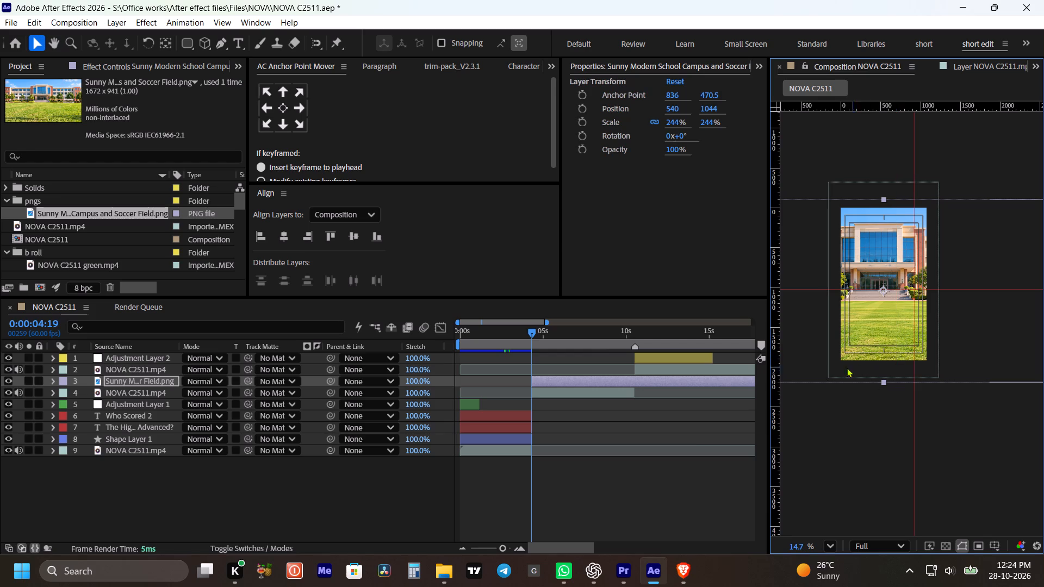
key("space")
key("space")
key("space")
key("space")
key("space")
key("space")
left_click_drag(691, 446, 678, 446)
left_click(630, 417)
Switch to Brave and download the HD student cutout to the video Assits folder as craiyon_122503_image.
left_click(688, 567)
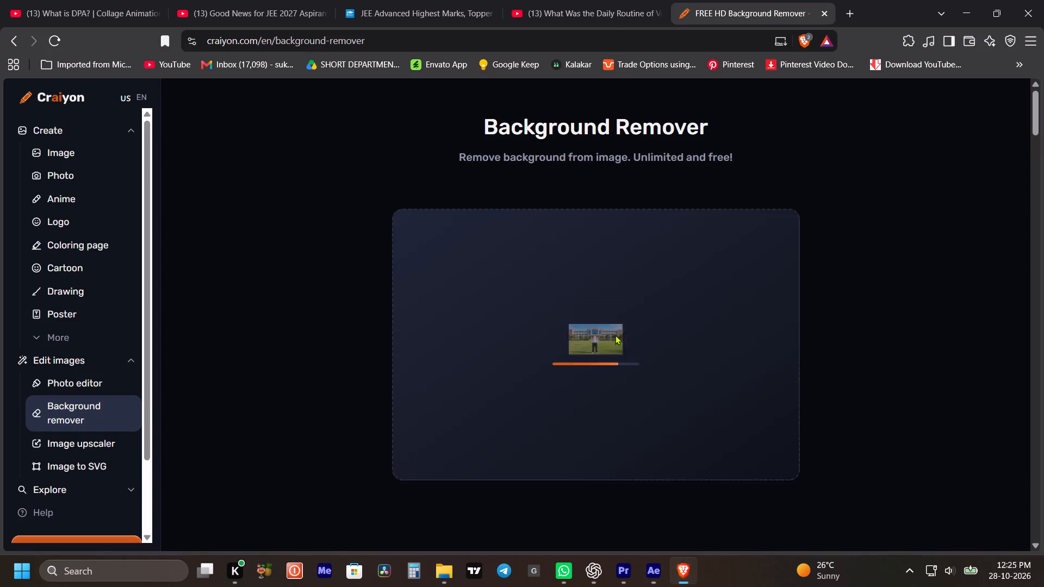
left_click(571, 422)
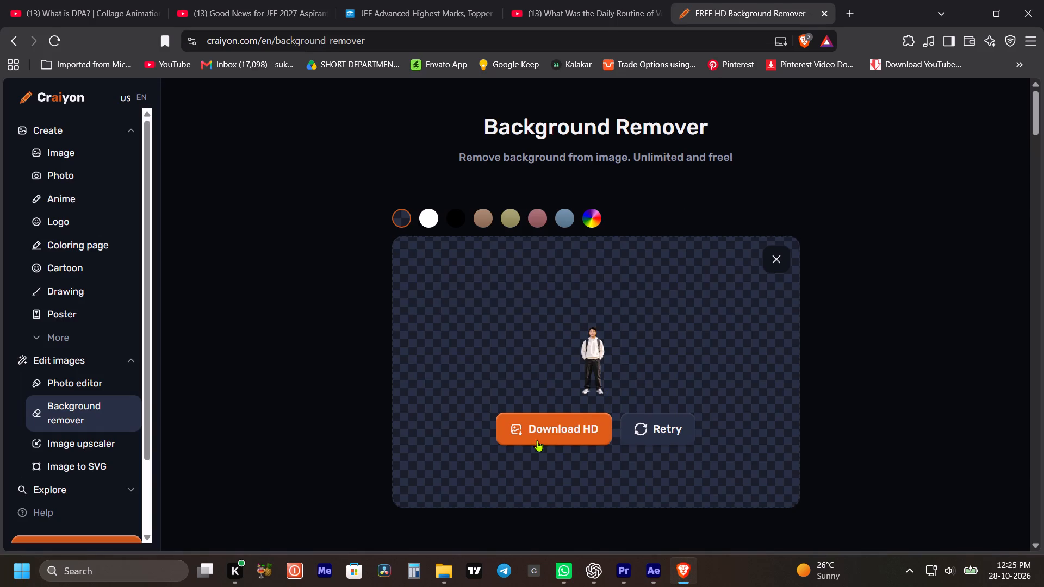
key("ctrl+c")
key("ctrl+c")
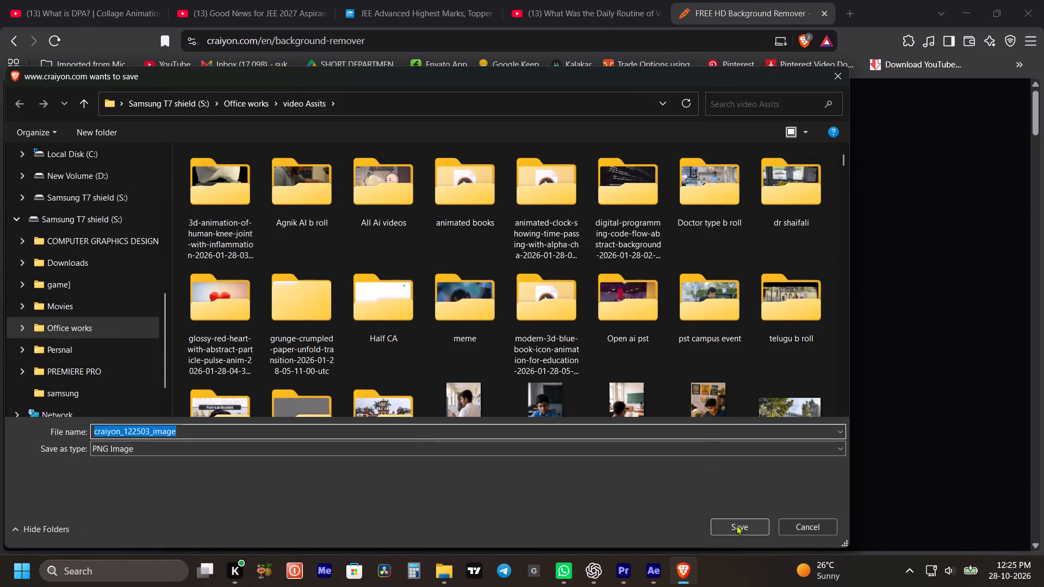
left_click(736, 525)
Bring the downloaded craiyon_122503_image.png into the pngs folder of the After Effects project.
left_click_drag(747, 78, 655, 567)
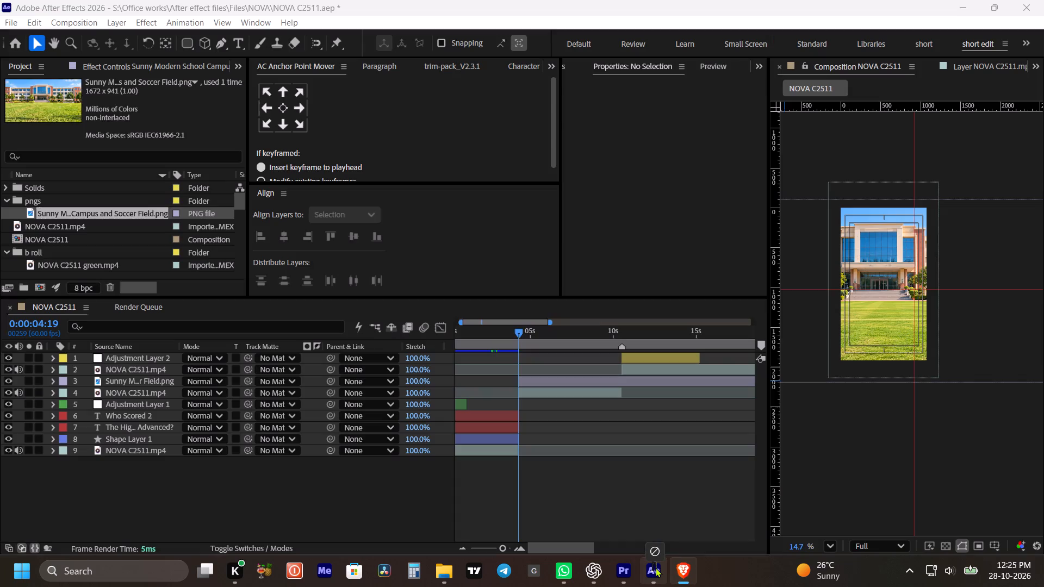
left_click_drag(655, 567, 46, 207)
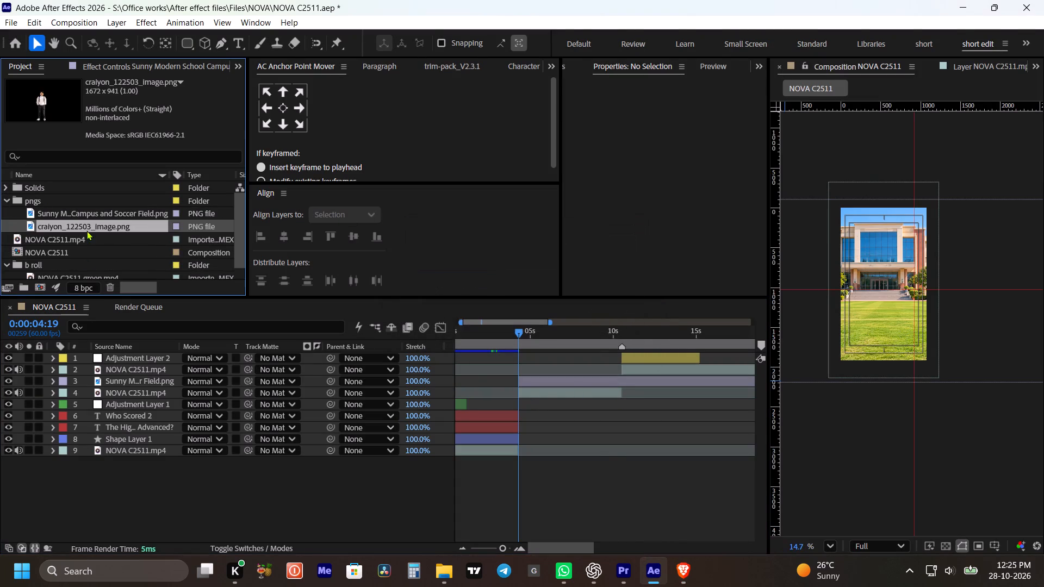
Place the student cutout directly above the school image in the timeline, starting at 0:00:04:19, and save the project.
left_click_drag(81, 224, 564, 373)
key("bracketleft")
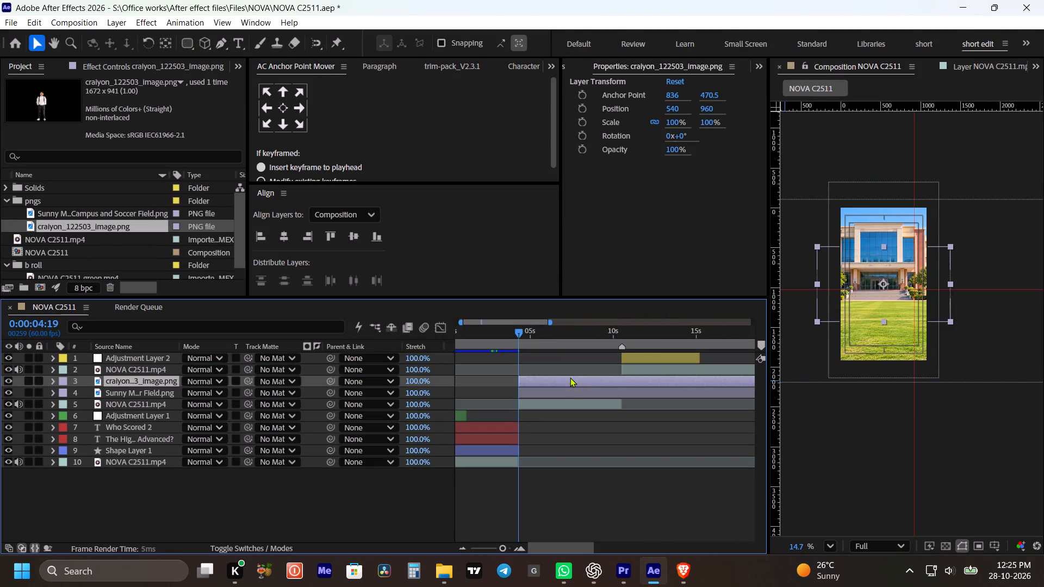
left_click(612, 429)
key("ctrl+s")
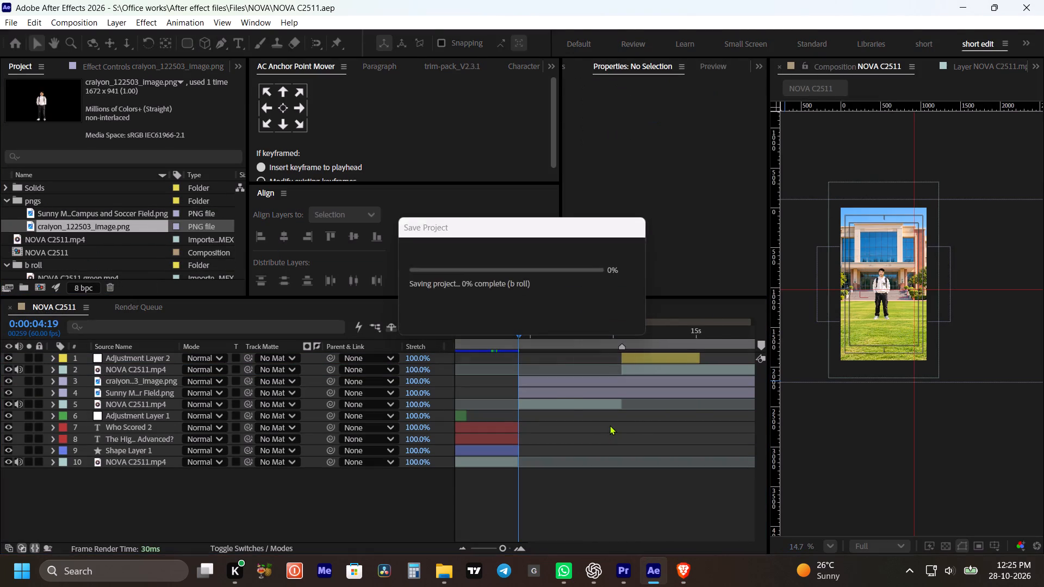
Enlarge the student cutout to about 162%, position it at about 512, 1072 on the lawn, and save the project.
left_click(549, 379)
key("grave")
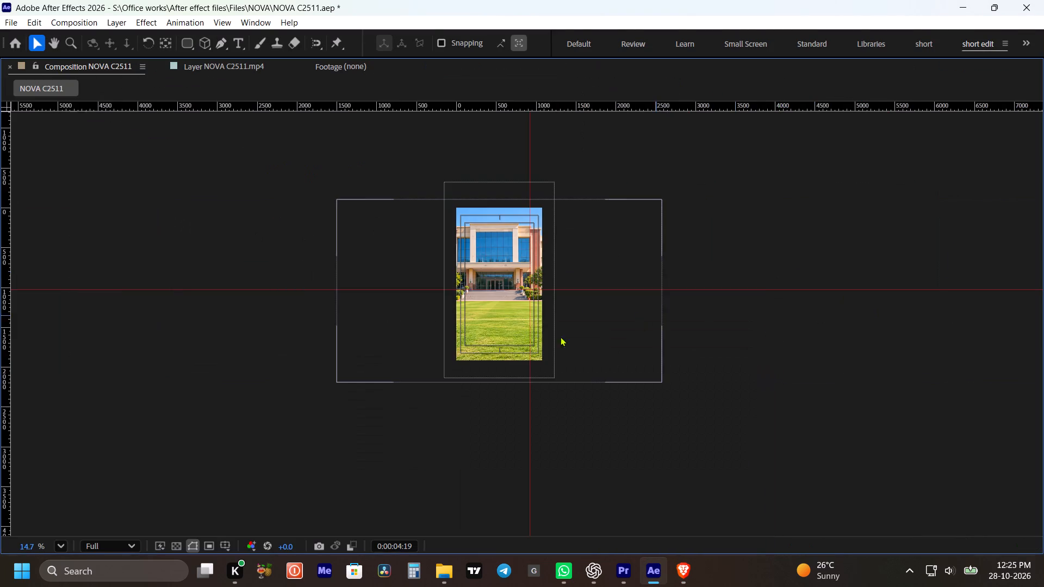
key("grave")
left_click(586, 383)
key("bracketleft")
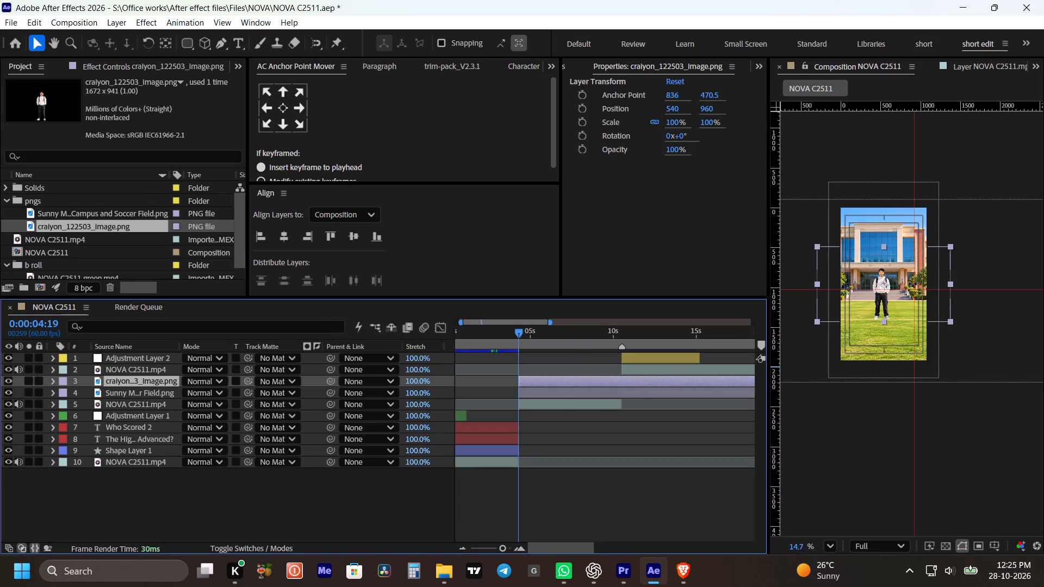
key("grave")
scroll(495, 320, "up", 5)
key("space")
key("space")
key("space")
left_click_drag(507, 309, 505, 361)
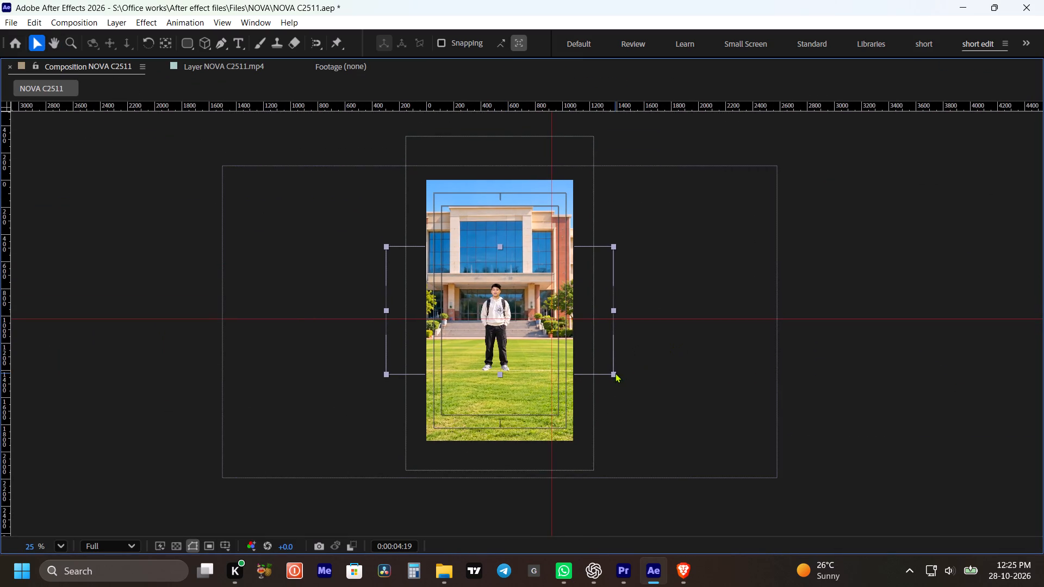
left_click_drag(615, 373, 686, 397)
left_click_drag(636, 379, 638, 389)
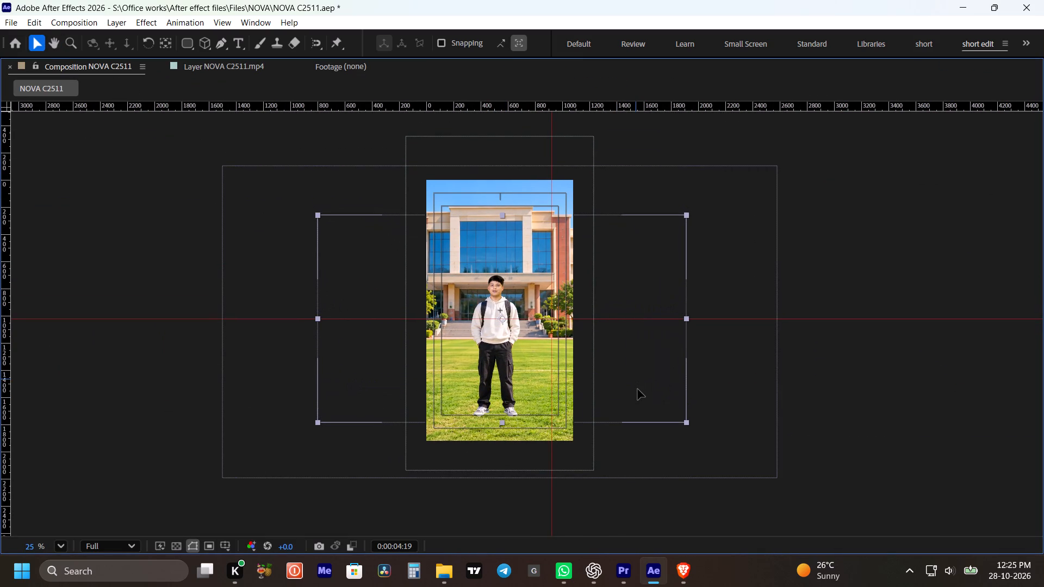
left_click_drag(638, 389, 632, 394)
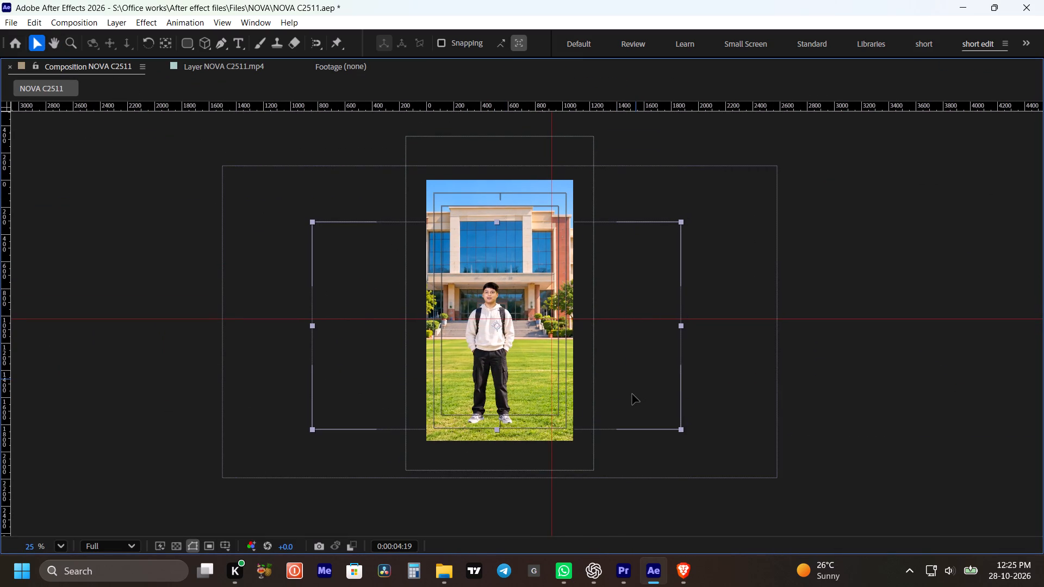
left_click_drag(632, 394, 632, 394)
key("grave")
left_click(606, 475)
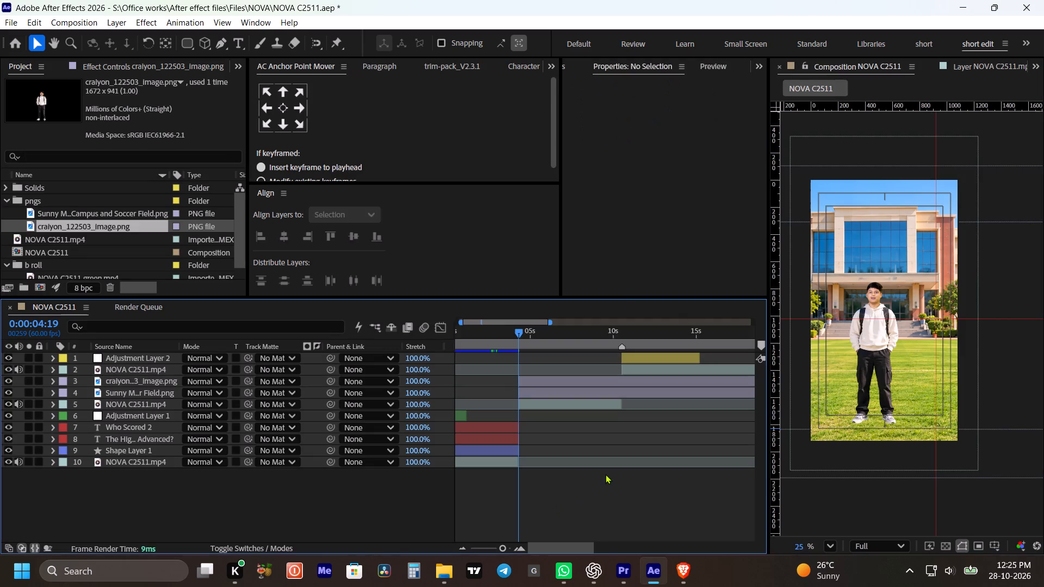
key("ctrl+s")
key("ctrl+s")
key("ctrl+s")
left_click_drag(605, 483, 601, 469)
Make the student cutout and the school image 3D layers.
left_click(573, 421)
left_click(537, 377, "shift")
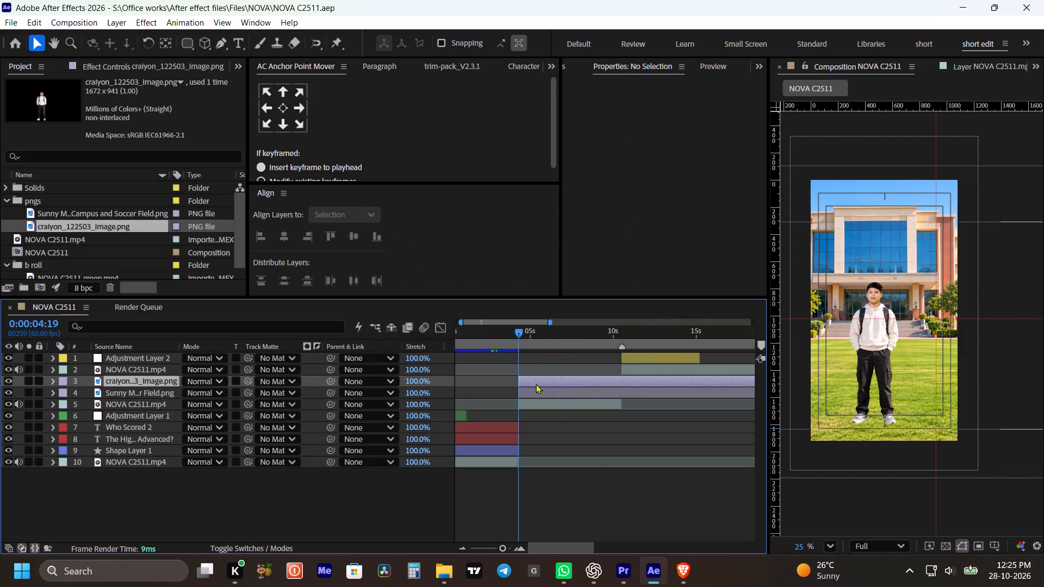
left_click(536, 391, "shift")
left_click(240, 545)
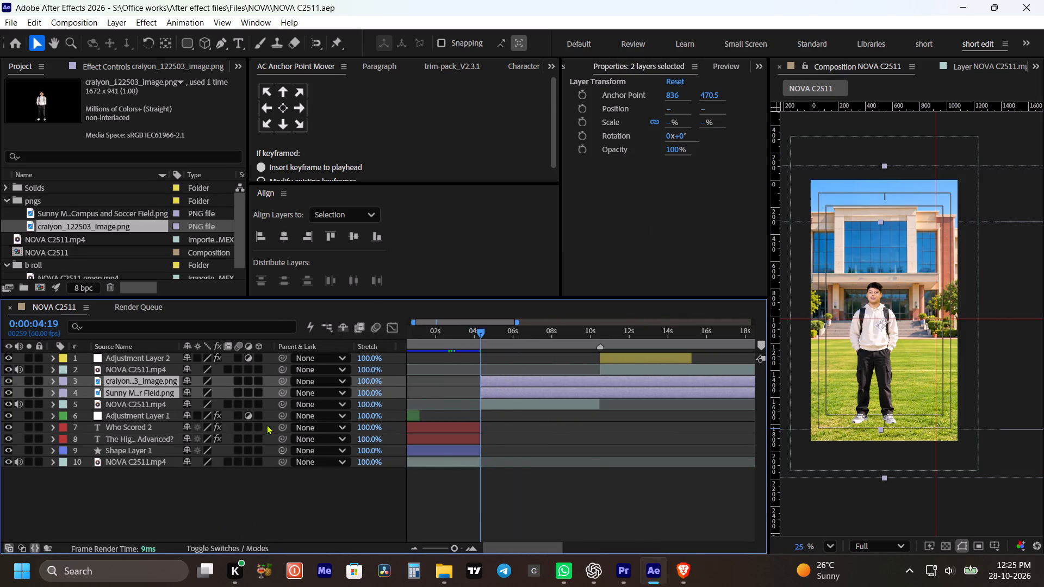
left_click_drag(261, 378, 260, 398)
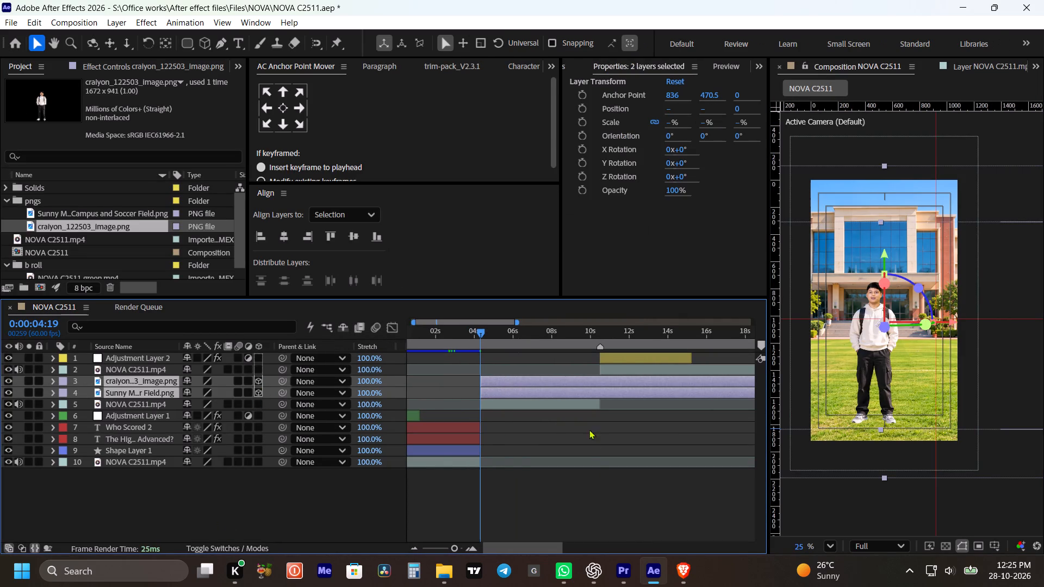
left_click(556, 432)
Trim the ends of the student cutout and school image layers to 0:00:10:31 and save the project.
left_click_drag(613, 329, 606, 329, "shift")
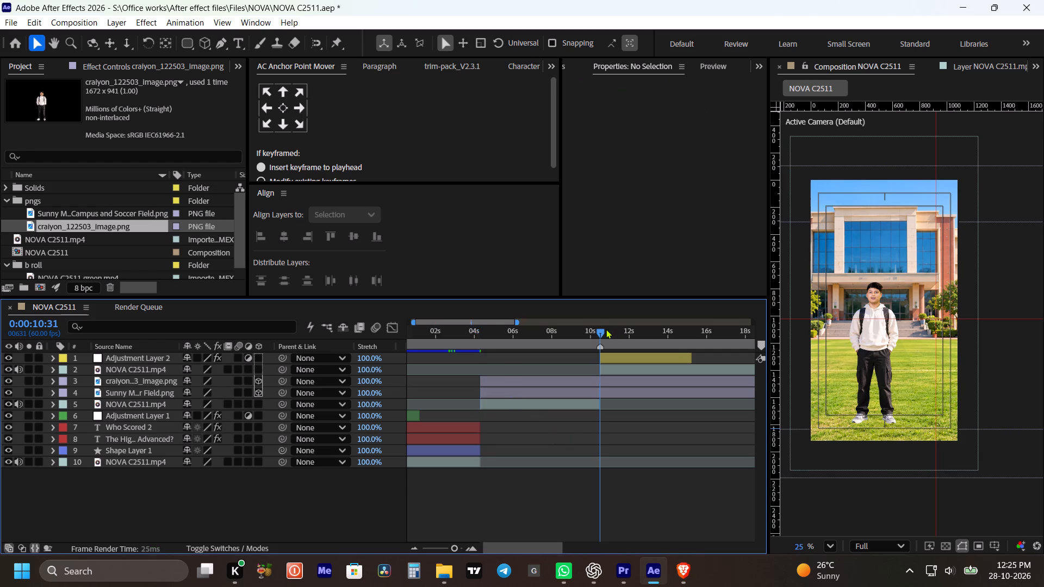
left_click_drag(606, 329, 605, 329, "shift")
left_click(613, 386, "shift")
left_click(613, 397, "shift")
key("alt+bracketright")
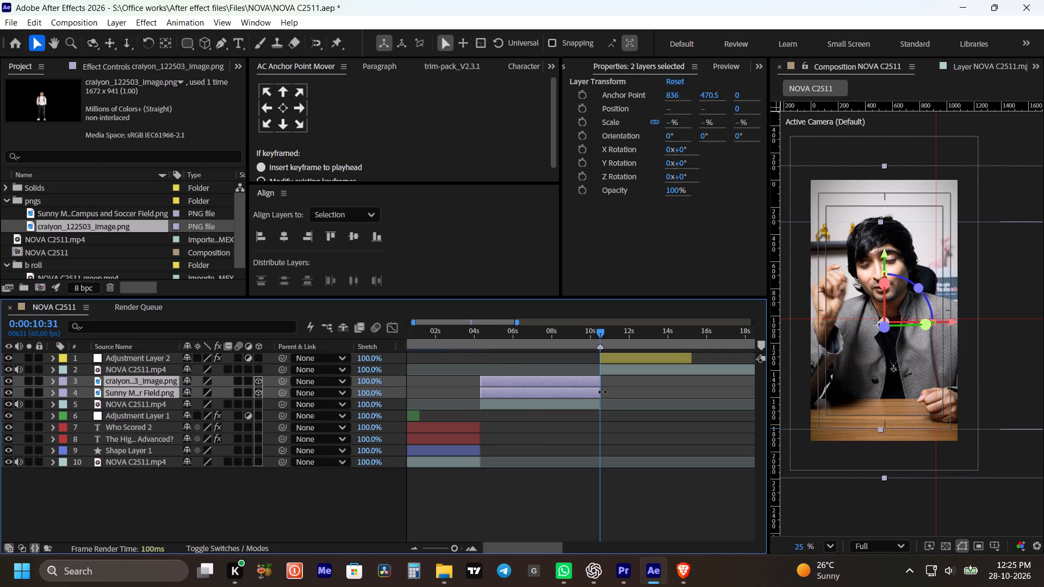
key("ctrl+s")
left_click(616, 438)
Add a two-node 50 mm camera with depth of field above the student cutout, starting at 0:00:04:19.
left_click_drag(515, 338, 486, 339, "shift")
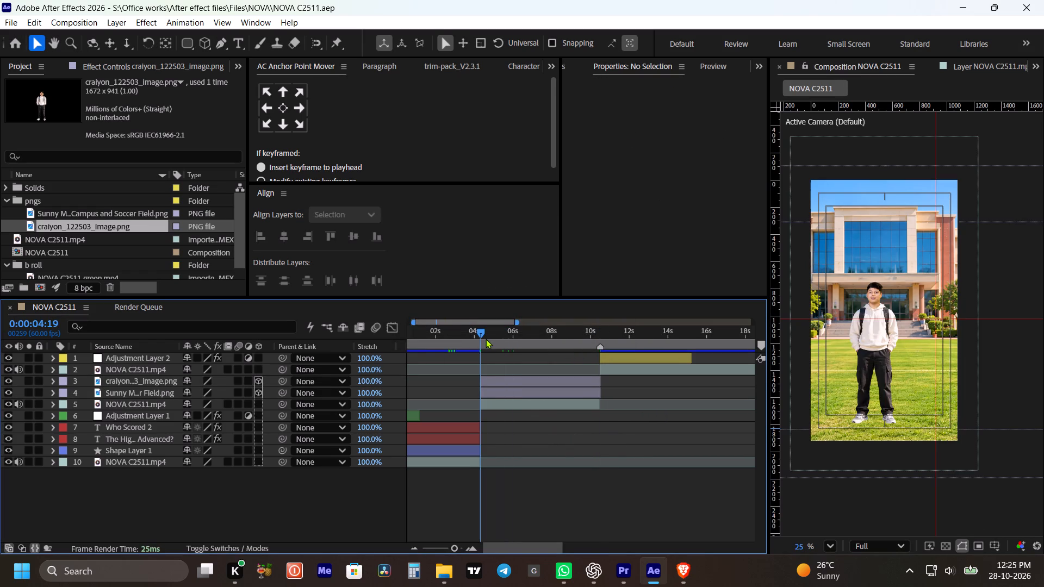
left_click_drag(486, 339, 484, 339, "shift")
left_click(494, 382)
right_click(204, 516)
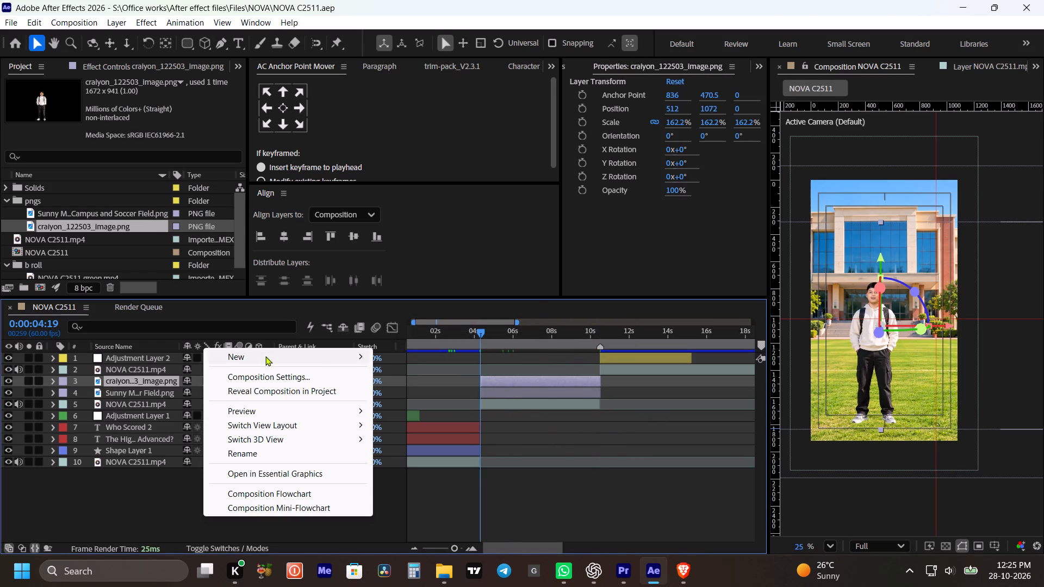
left_click_drag(264, 357, 271, 358)
left_click_drag(421, 223, 414, 181)
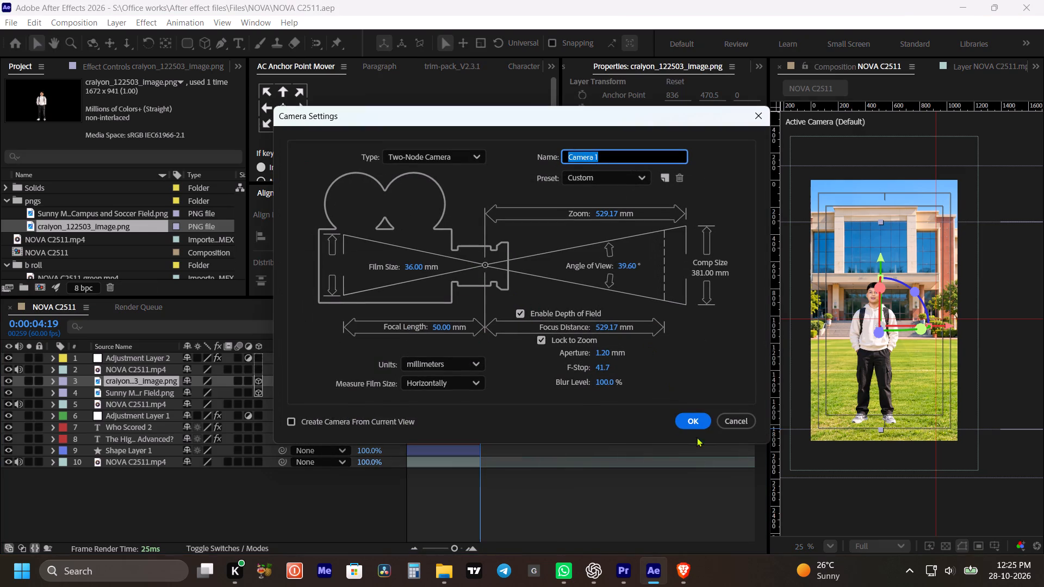
left_click(697, 415)
key("bracketleft")
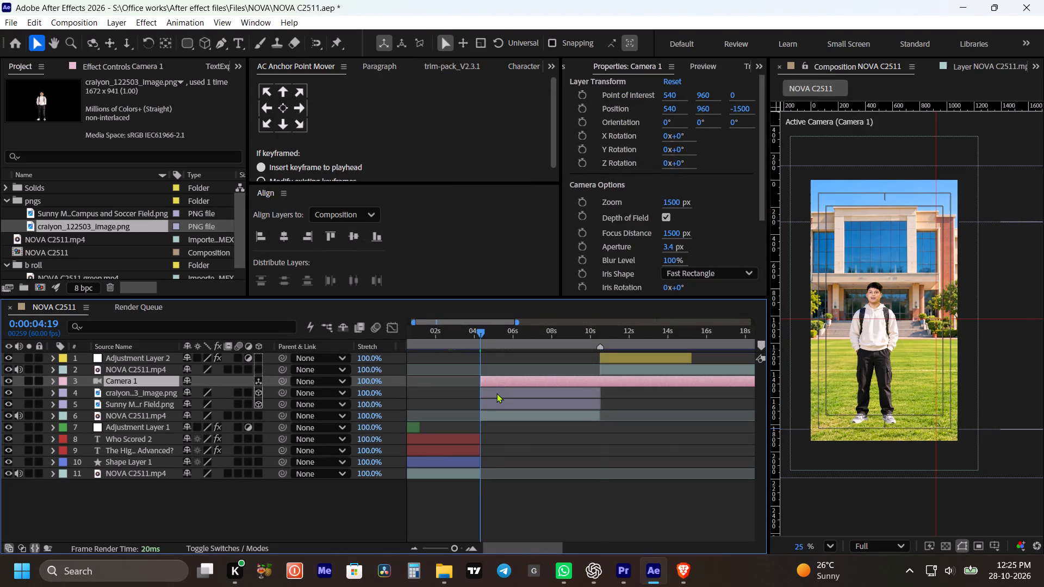
Trim the end of the camera layer to 0:00:10:30 and save the project.
left_click(598, 332, "shift")
key("alt+bracketright")
key("ctrl+s")
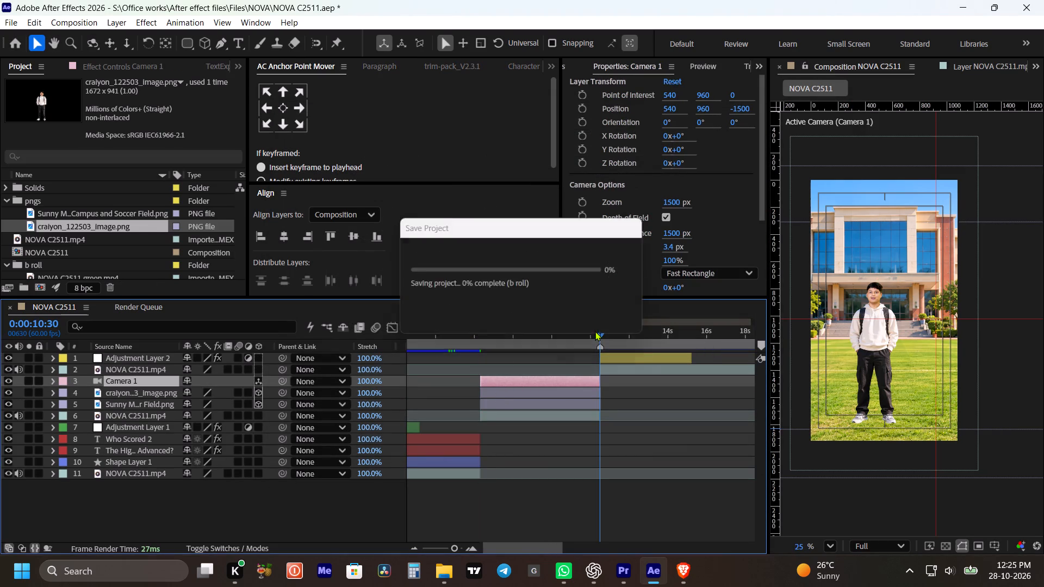
Add a null object above the camera, starting around 0:00:04:18 and trimmed to end at 0:00:10:30, and save the project.
left_click_drag(500, 334, 478, 339, "shift")
left_click(488, 380)
key("3")
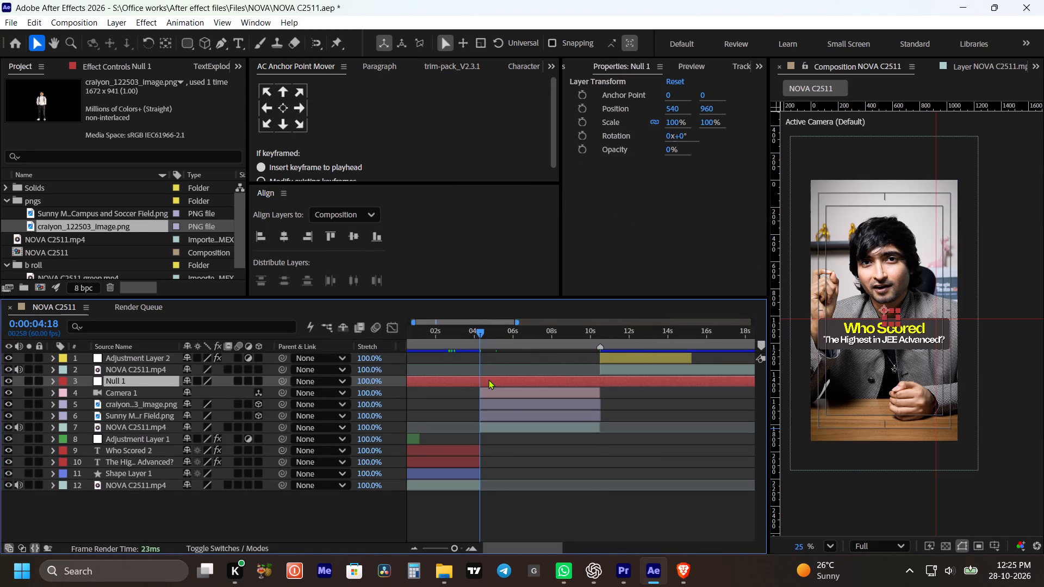
left_click(488, 379)
key("bracketleft")
left_click_drag(580, 335, 595, 336, "shift")
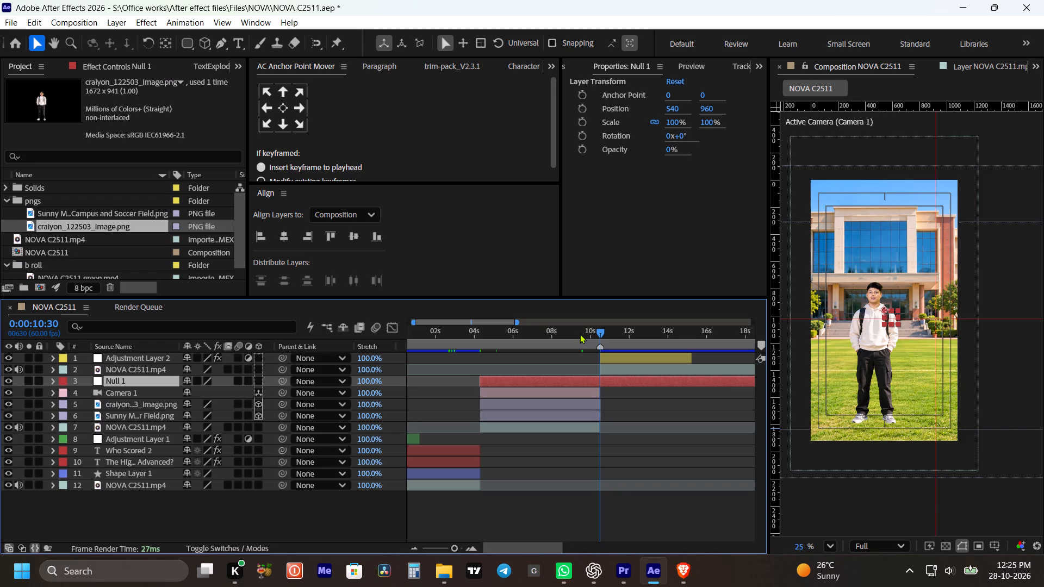
key("alt+bracketright")
key("ctrl+s")
Make the null a 3D layer and parent the camera to it.
left_click(483, 341, "shift")
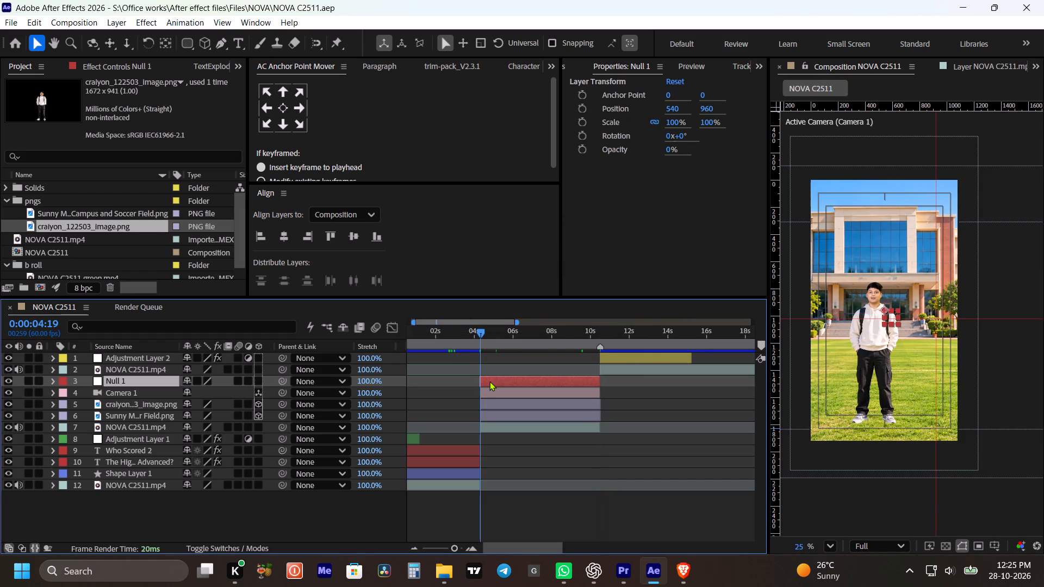
left_click(489, 381)
left_click(262, 380)
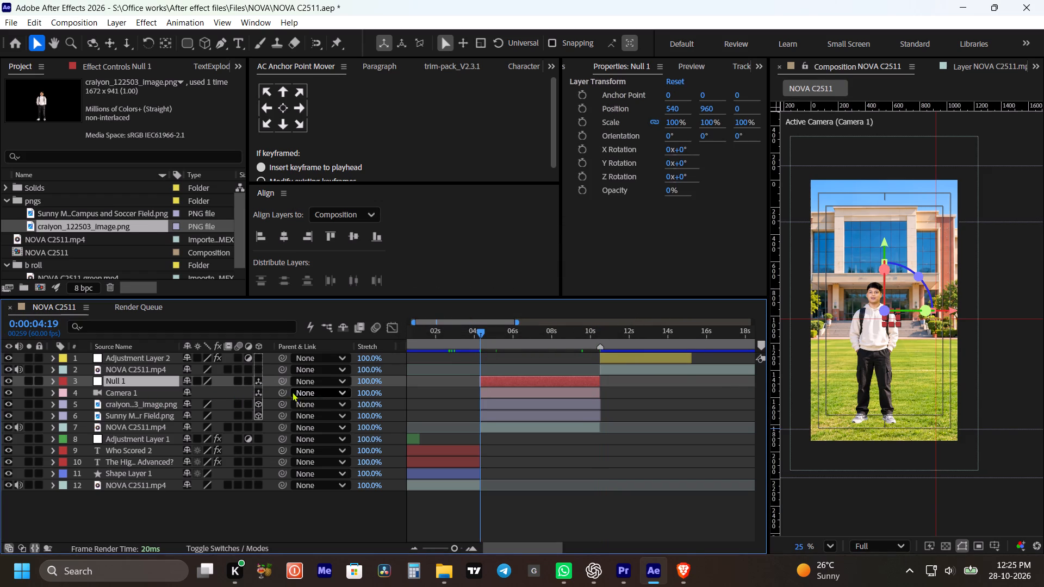
left_click_drag(281, 393, 160, 382)
left_click(675, 399)
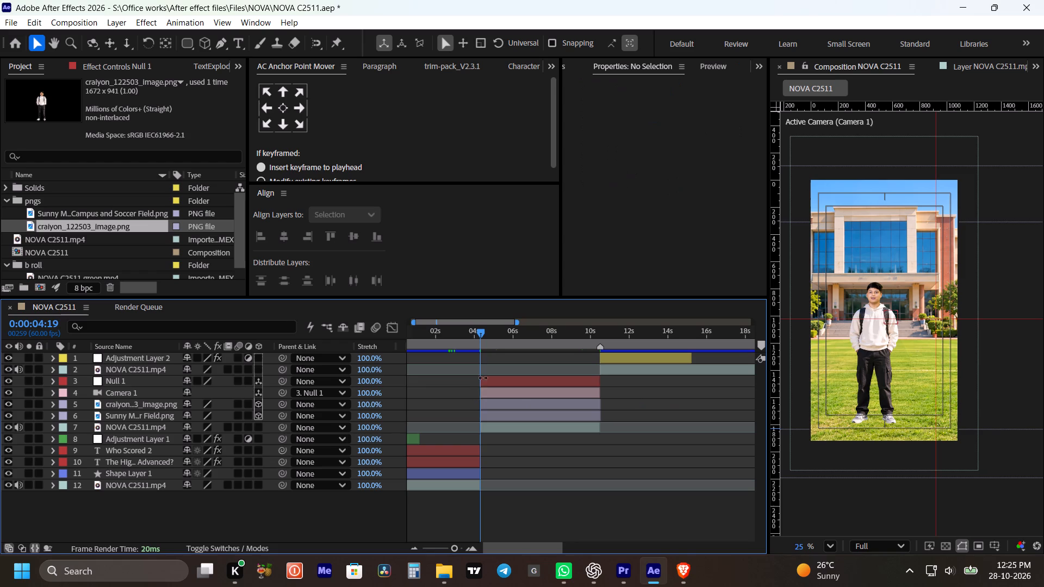
Keyframe the null's position at 0:00:04:19 with the values 540, 344, -107.
left_click(484, 378)
key("p")
left_click(87, 390)
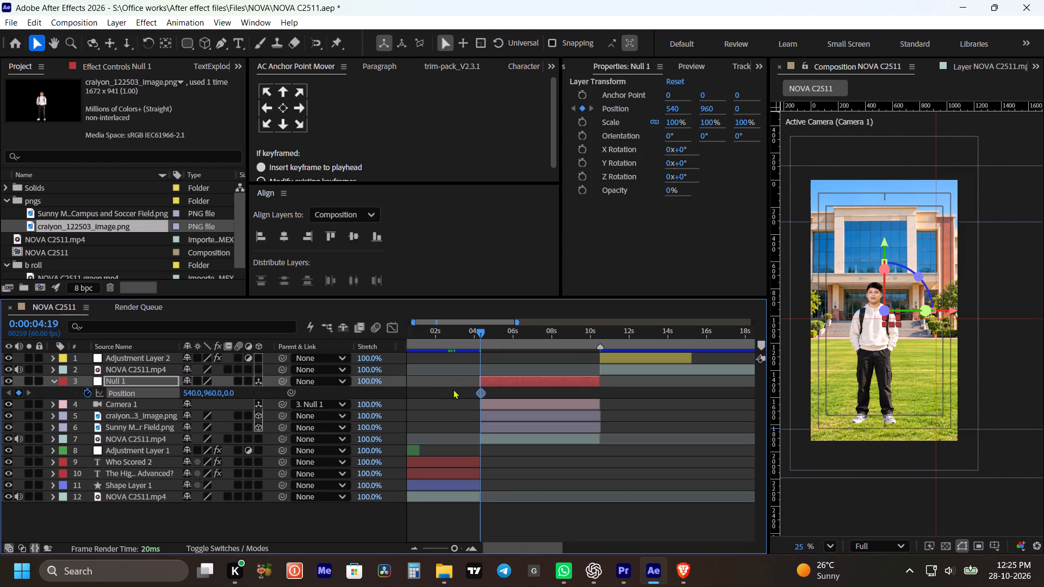
left_click_drag(739, 107, 769, 122)
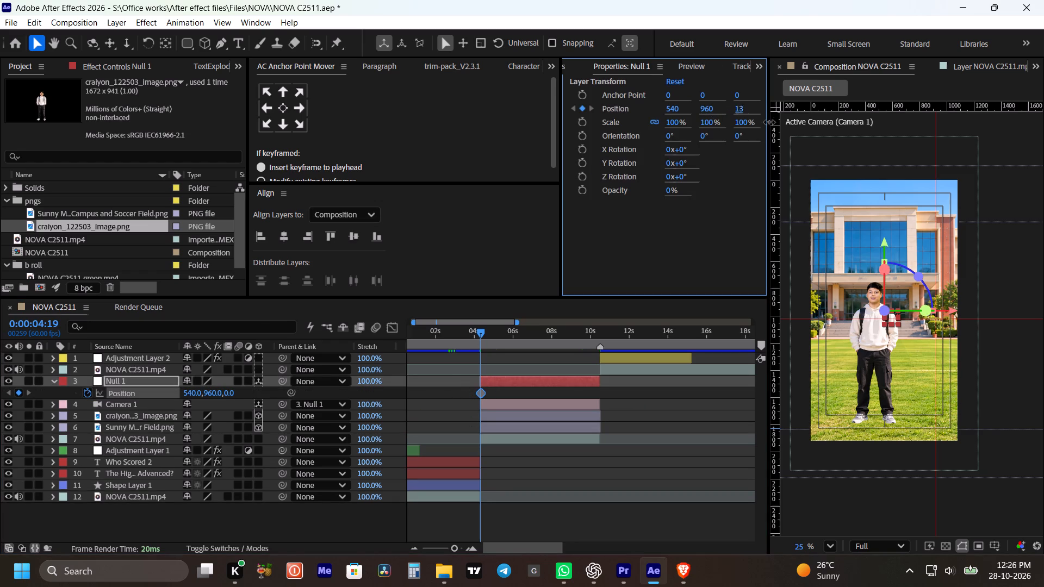
left_click_drag(769, 122, 696, 133)
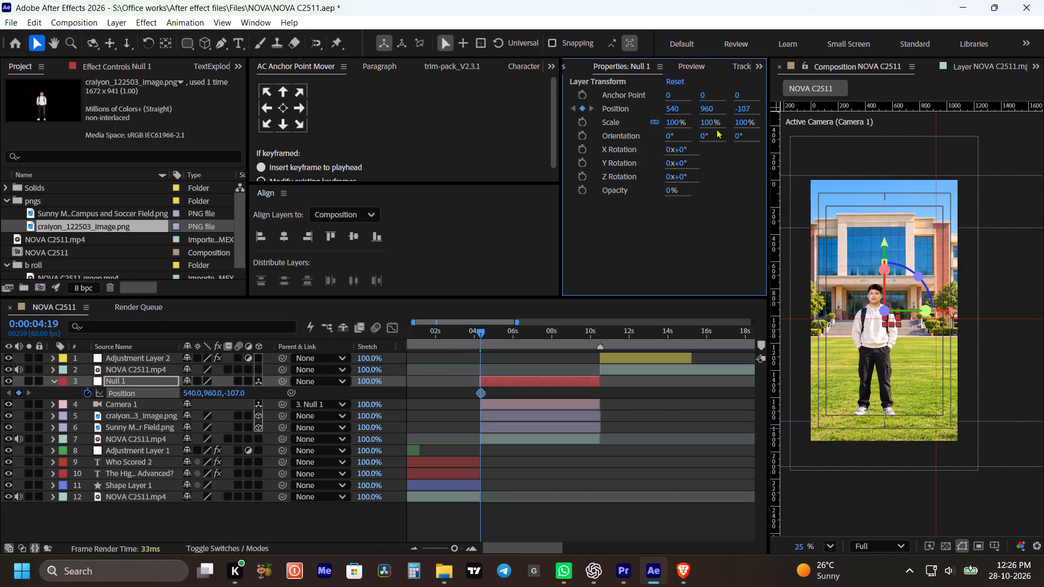
left_click_drag(704, 111, 404, 45)
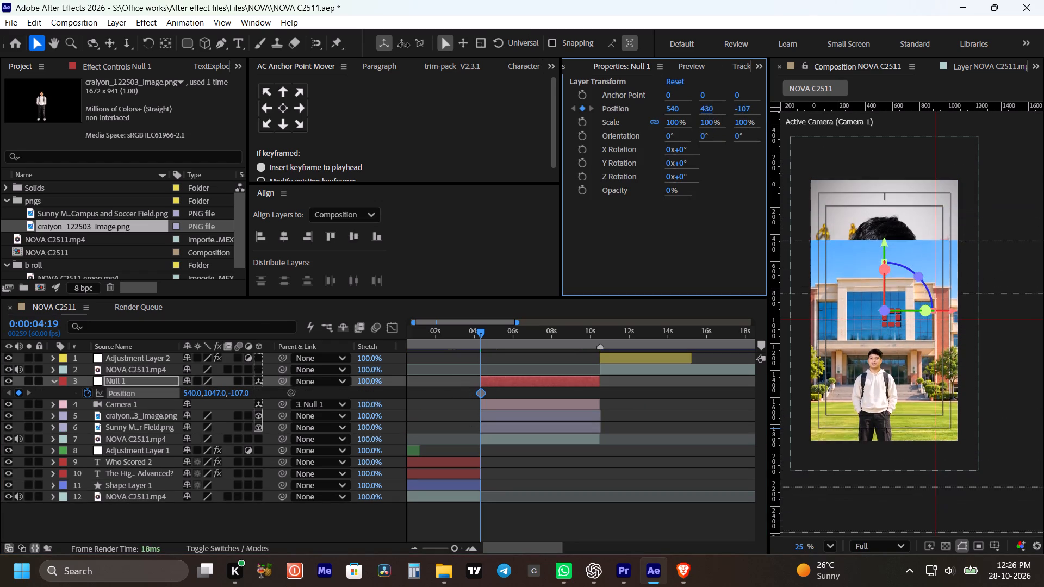
left_click_drag(404, 45, 349, 49)
left_click(512, 380)
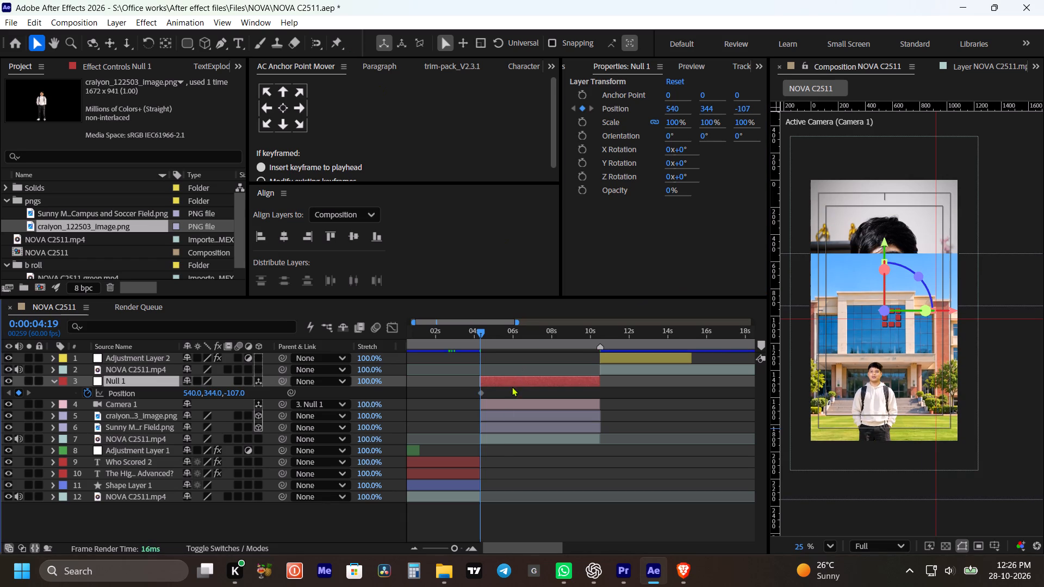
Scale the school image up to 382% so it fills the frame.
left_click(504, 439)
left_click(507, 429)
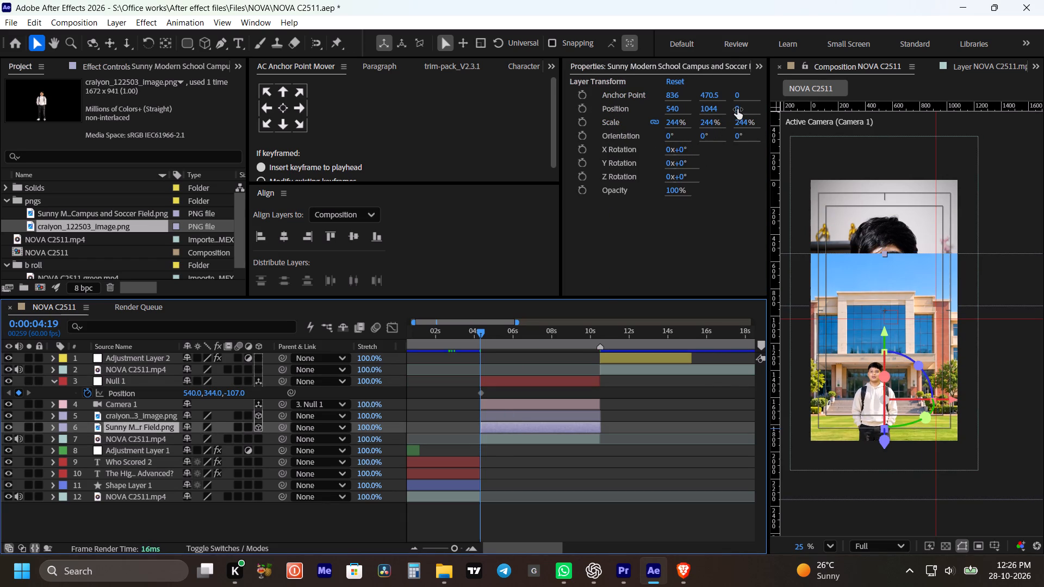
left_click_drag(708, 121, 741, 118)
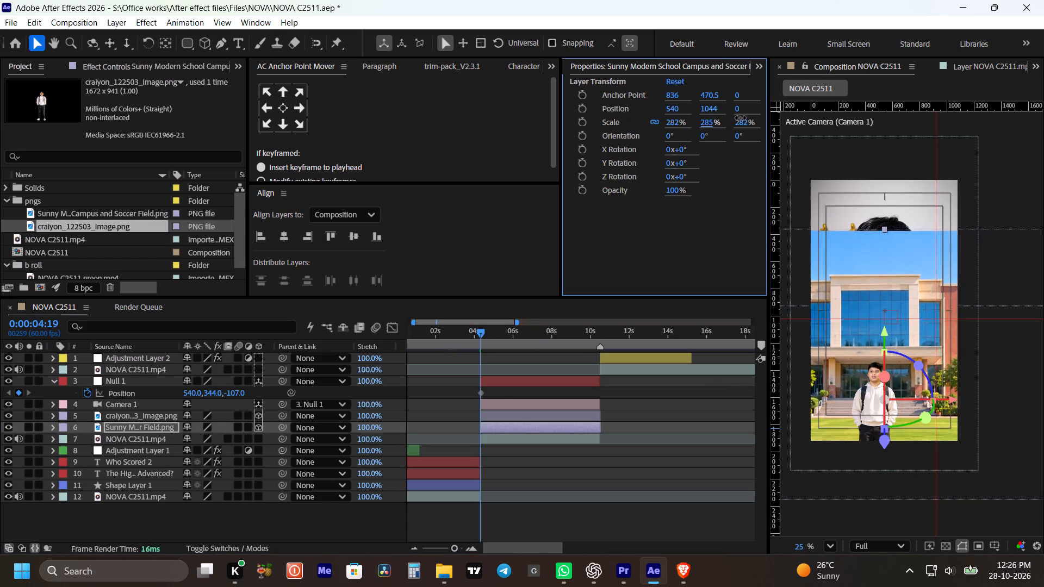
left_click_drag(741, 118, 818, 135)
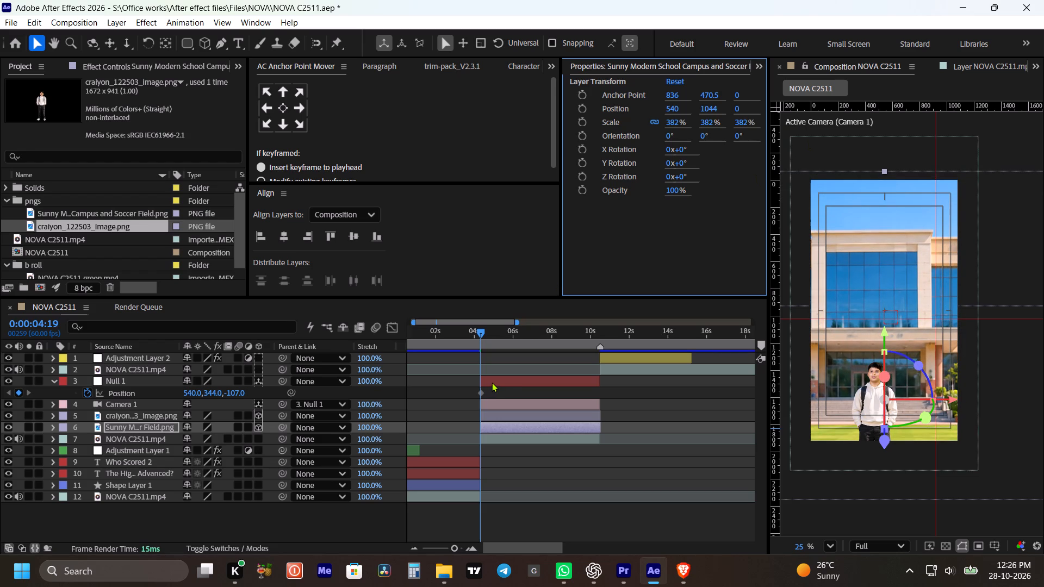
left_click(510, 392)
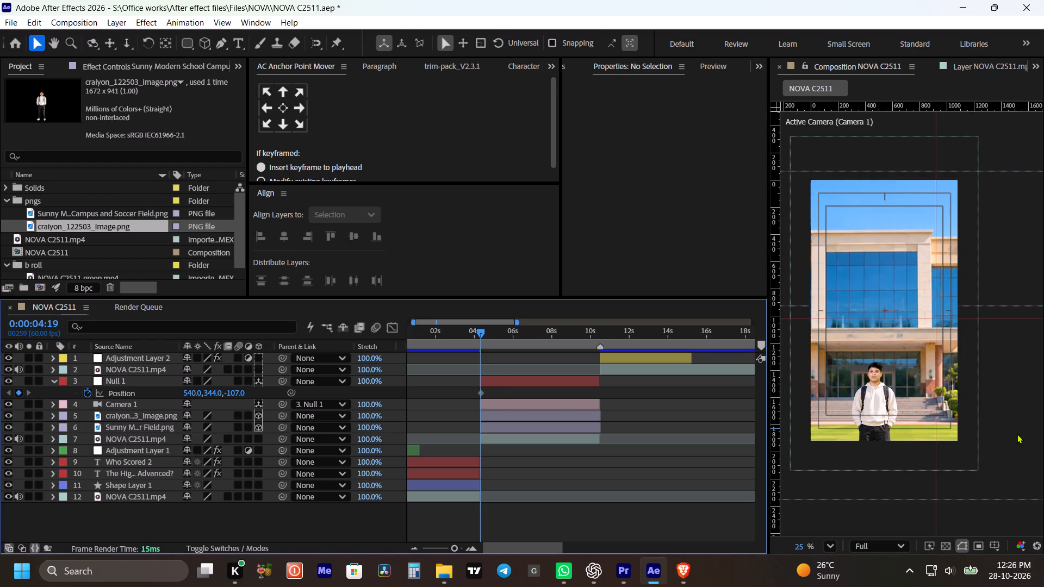
Switch the composition viewer to two views, showing the Top view beside the Active Camera view.
key("grave")
left_click(1012, 548)
left_click(1002, 490)
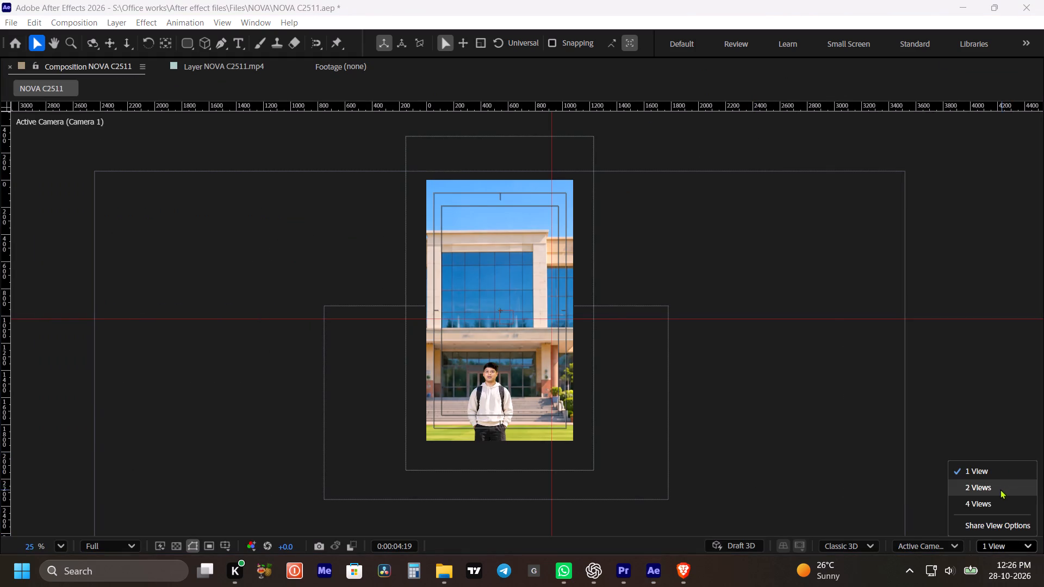
left_click(471, 421)
key("grave")
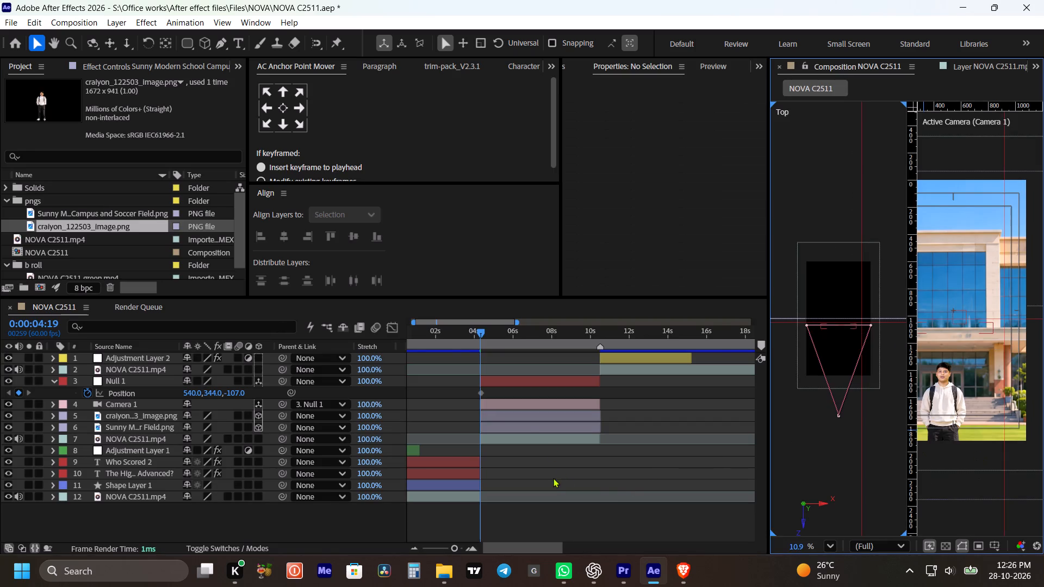
Widen the composition viewer to give the two views more room.
left_click_drag(553, 478, 551, 470)
left_click(526, 422)
left_click(114, 424)
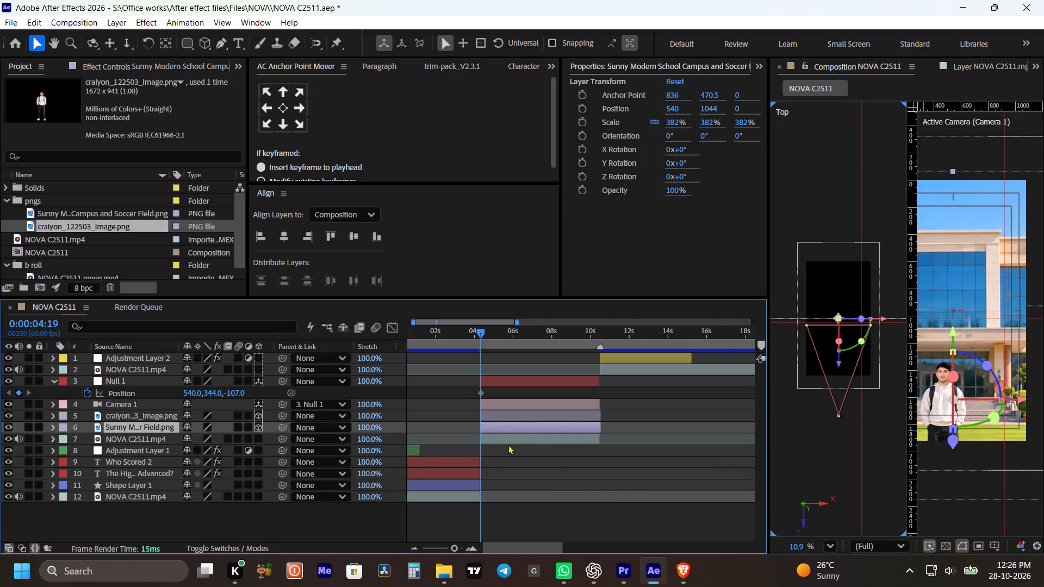
left_click_drag(768, 304, 767, 304)
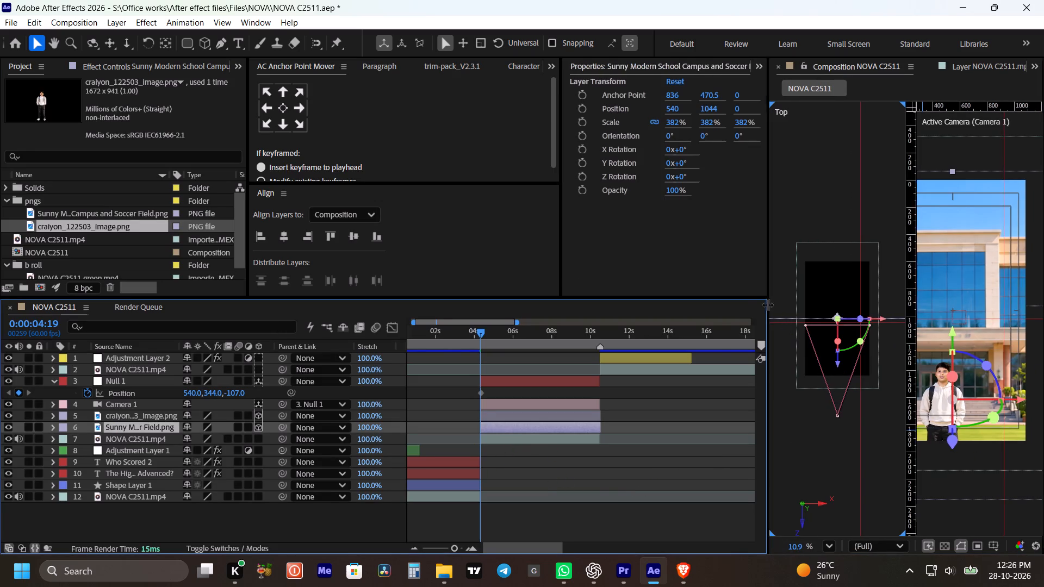
left_click_drag(767, 304, 720, 307)
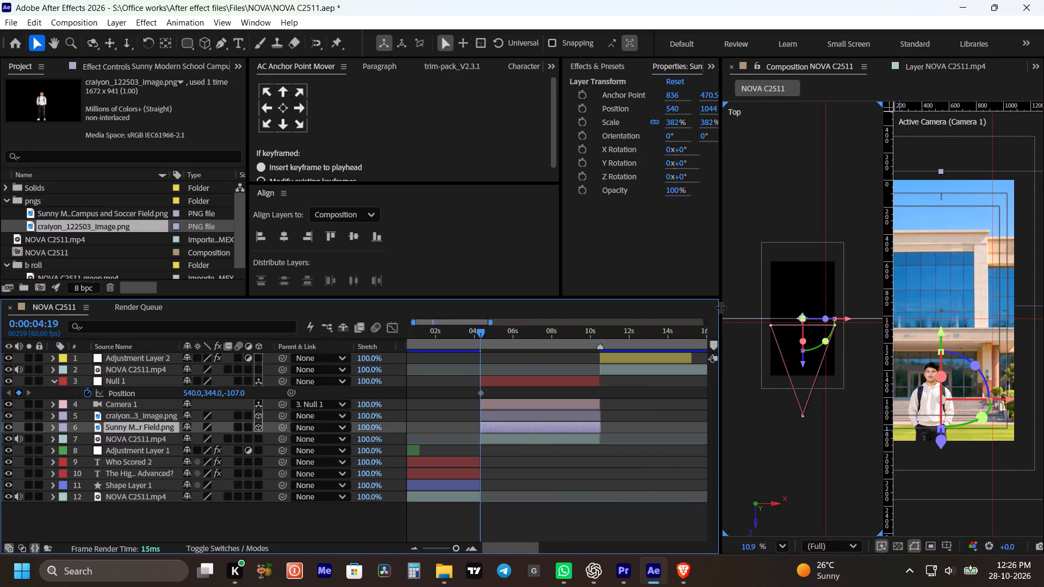
left_click_drag(720, 307, 714, 307)
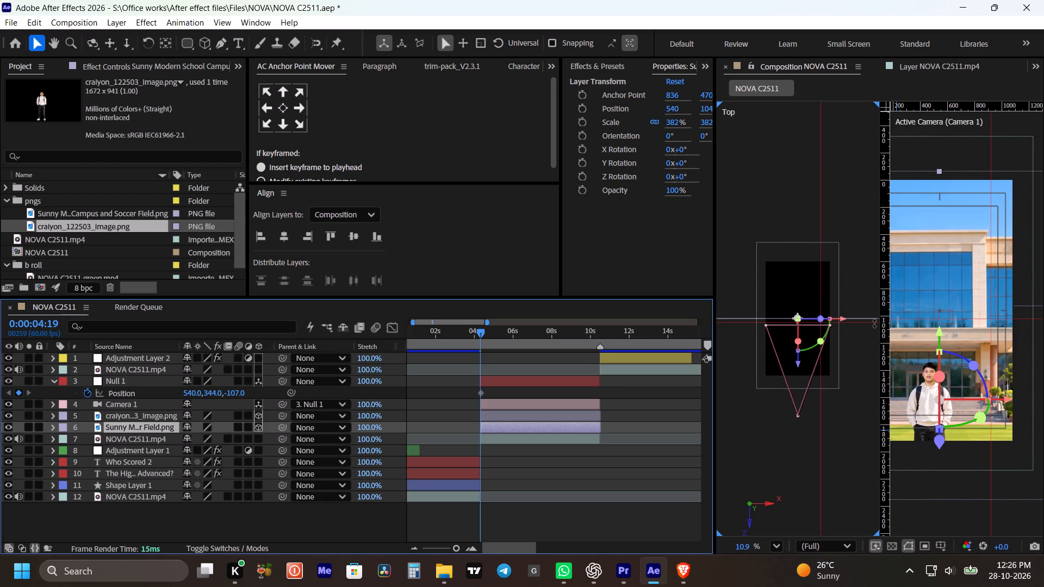
left_click_drag(883, 298, 866, 298)
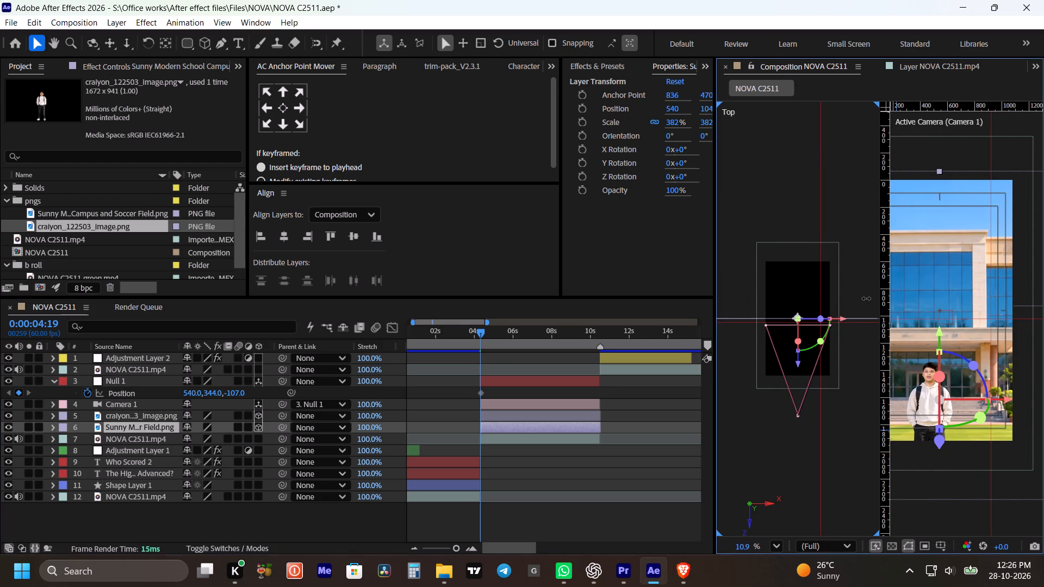
left_click_drag(866, 298, 863, 298)
Push the school image far back in depth along its Z axis in the Top view, well behind the student cutout.
scroll(949, 326, "down", 2)
scroll(1000, 324, "down", 1)
key("space")
key("space")
key("space")
key("space")
key("space")
key("space")
key("space")
key("space")
key("space")
key("space")
key("space")
key("space")
left_click_drag(926, 295, 939, 296)
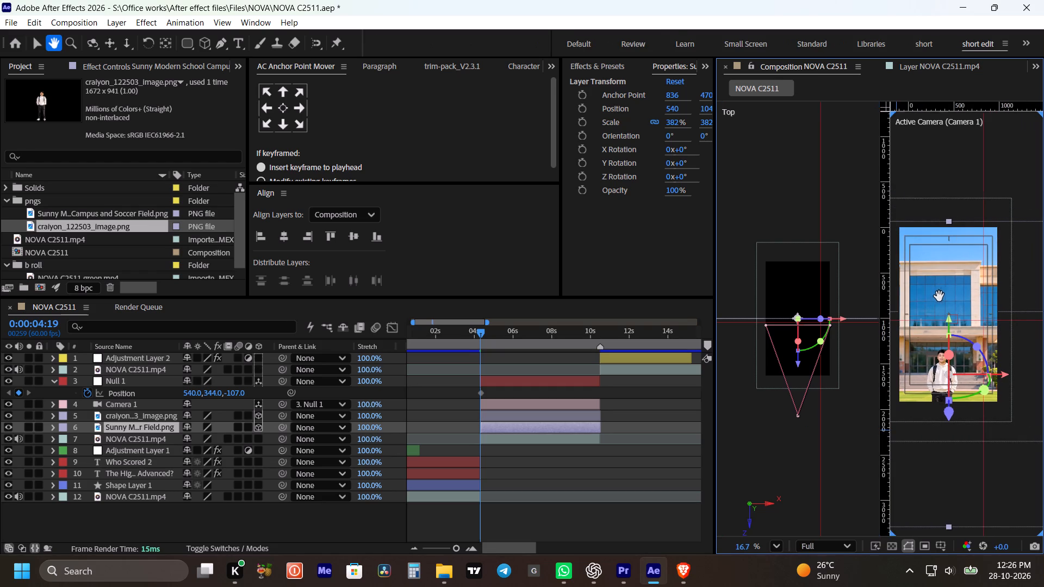
left_click_drag(939, 296, 946, 301)
left_click(539, 456)
left_click(531, 428)
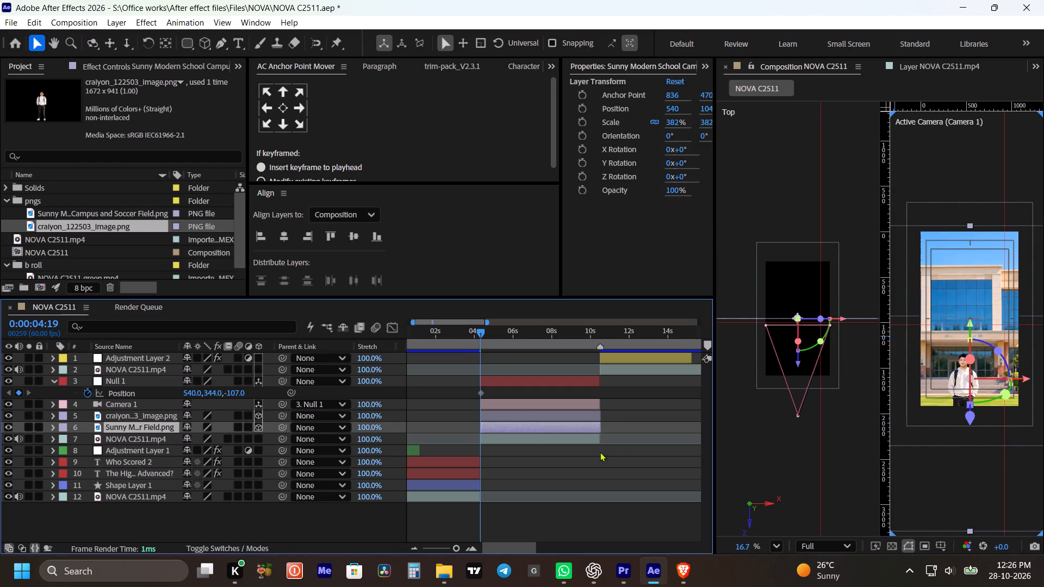
key("v")
left_click_drag(800, 364, 798, 359)
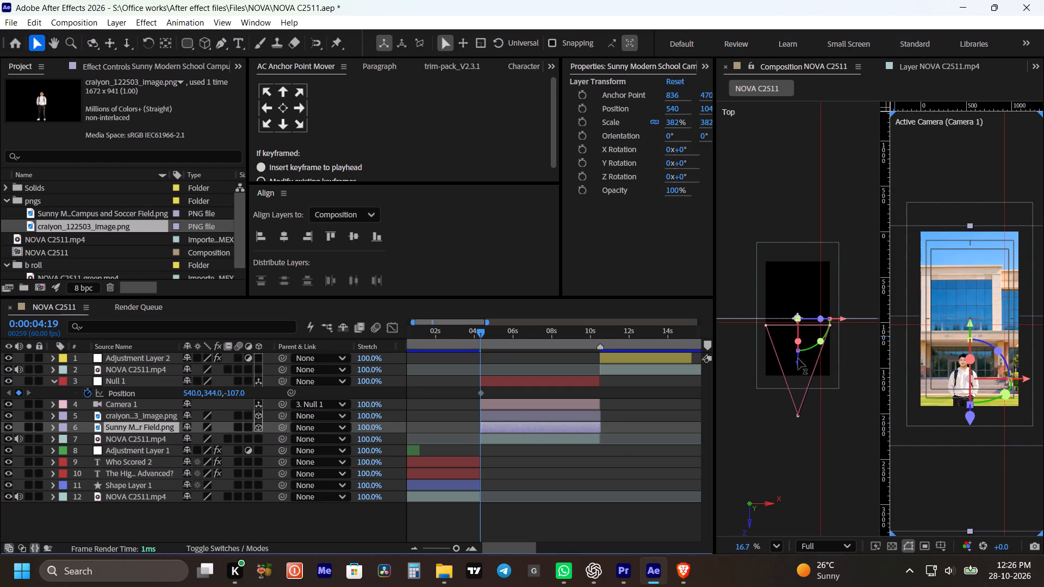
left_click_drag(798, 359, 794, 285)
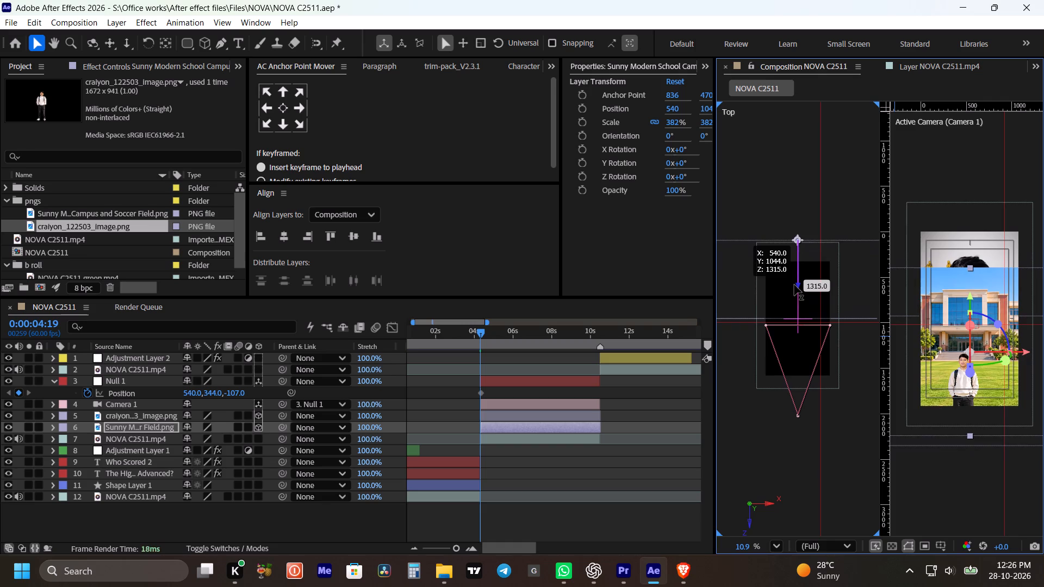
left_click_drag(794, 285, 792, 281)
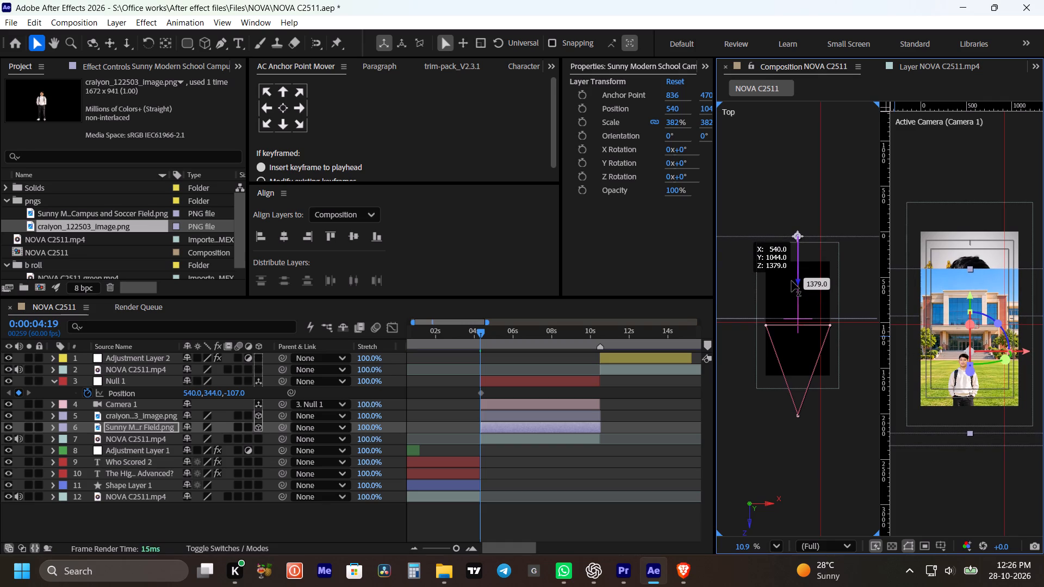
left_click_drag(792, 281, 787, 261)
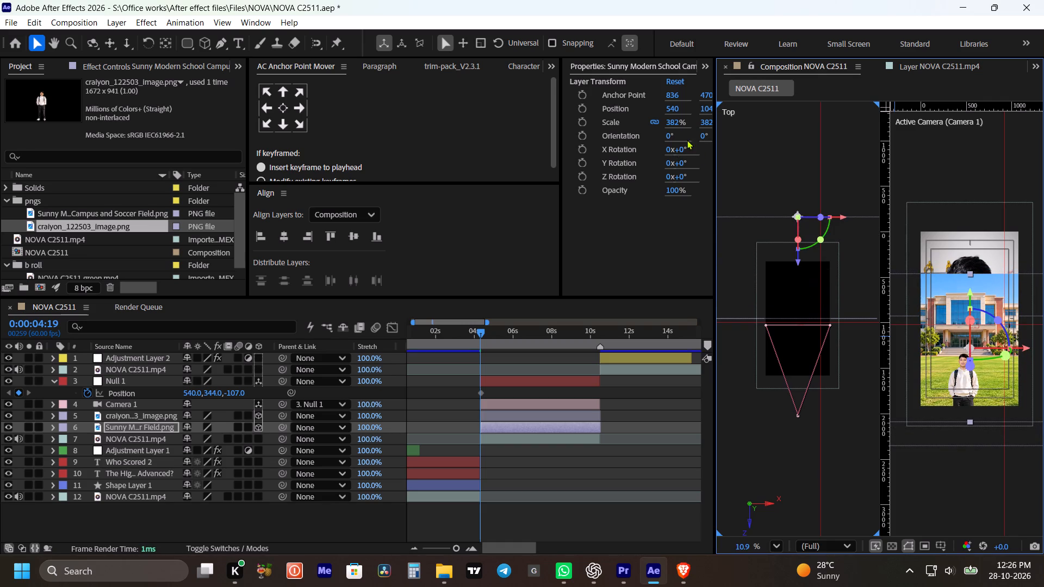
Scale the school image up to about 631% so it fills the camera frame again.
left_click_drag(673, 123, 691, 121)
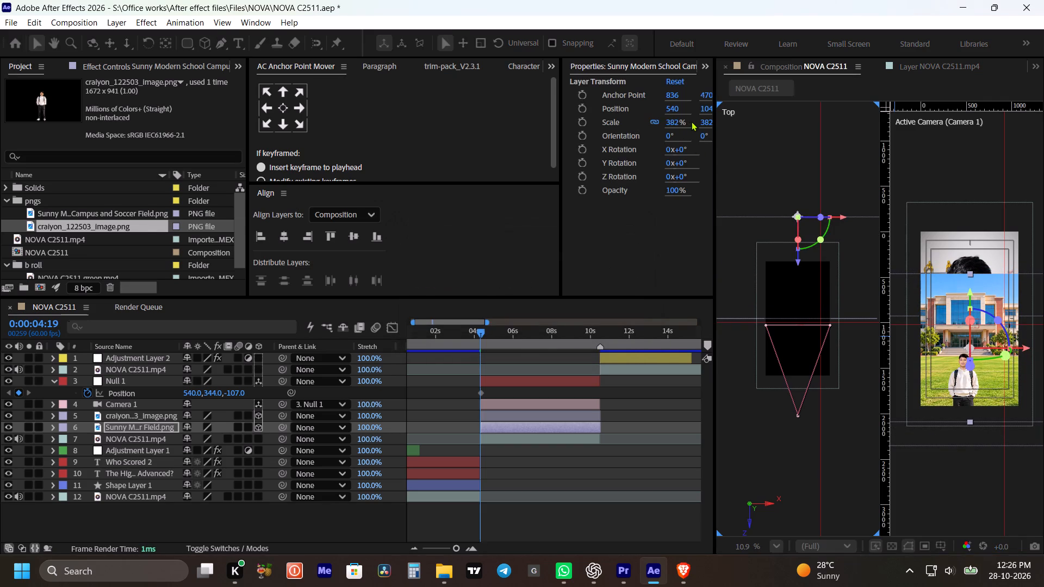
left_click_drag(691, 121, 693, 121)
left_click_drag(674, 120, 767, 124)
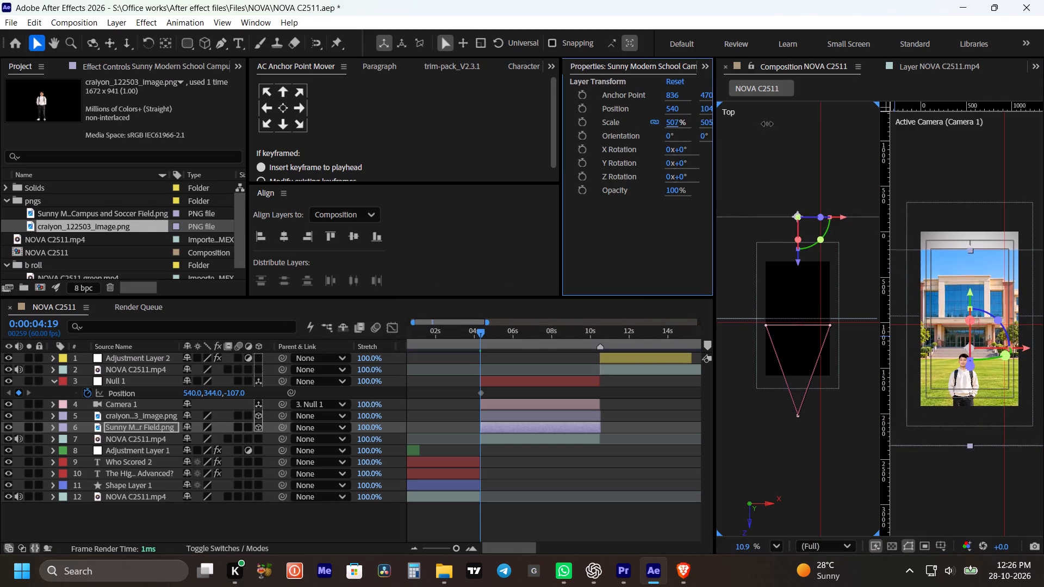
left_click_drag(767, 124, 862, 136)
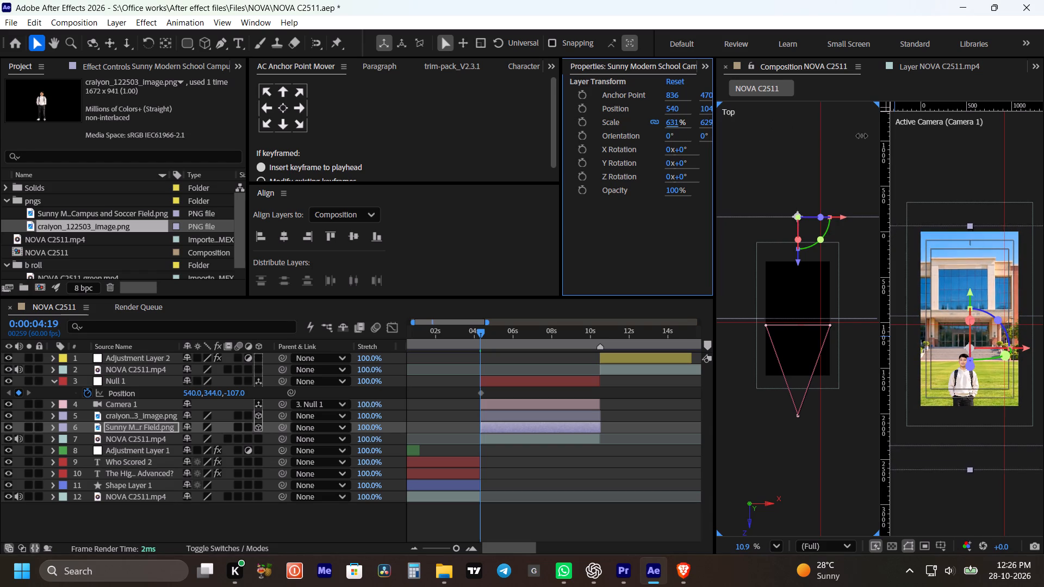
left_click_drag(862, 136, 863, 137)
Push the student cutout back in depth to Z 567 in the Top view and scale it up to 238.2%.
left_click(506, 416)
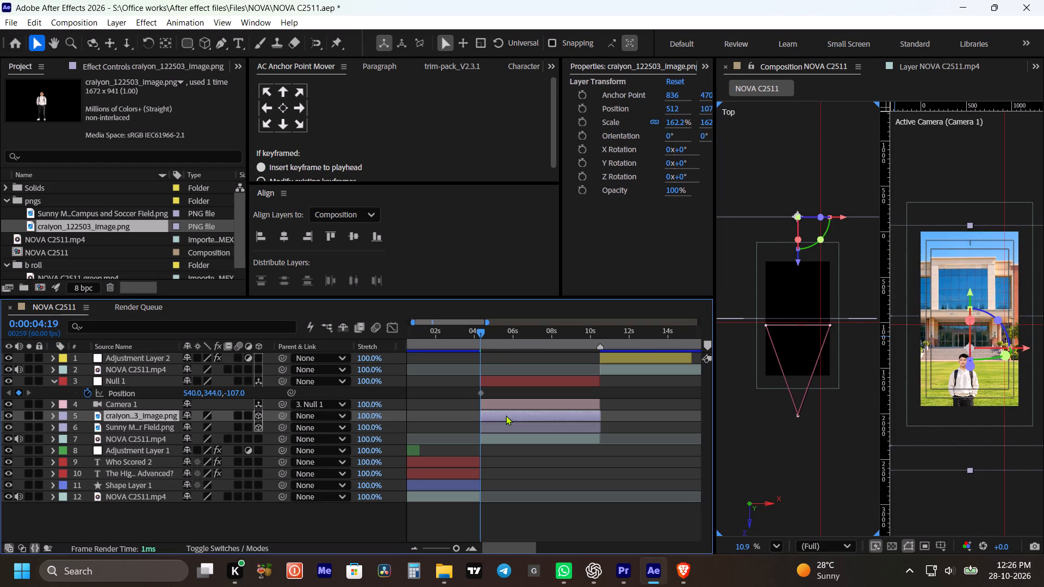
left_click_drag(797, 365, 797, 344)
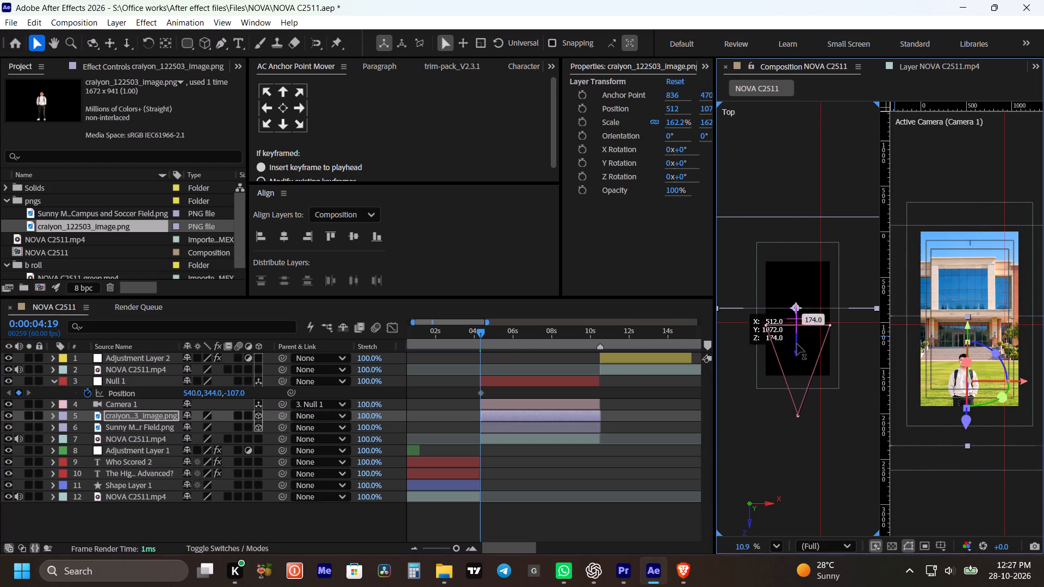
left_click_drag(797, 344, 793, 329)
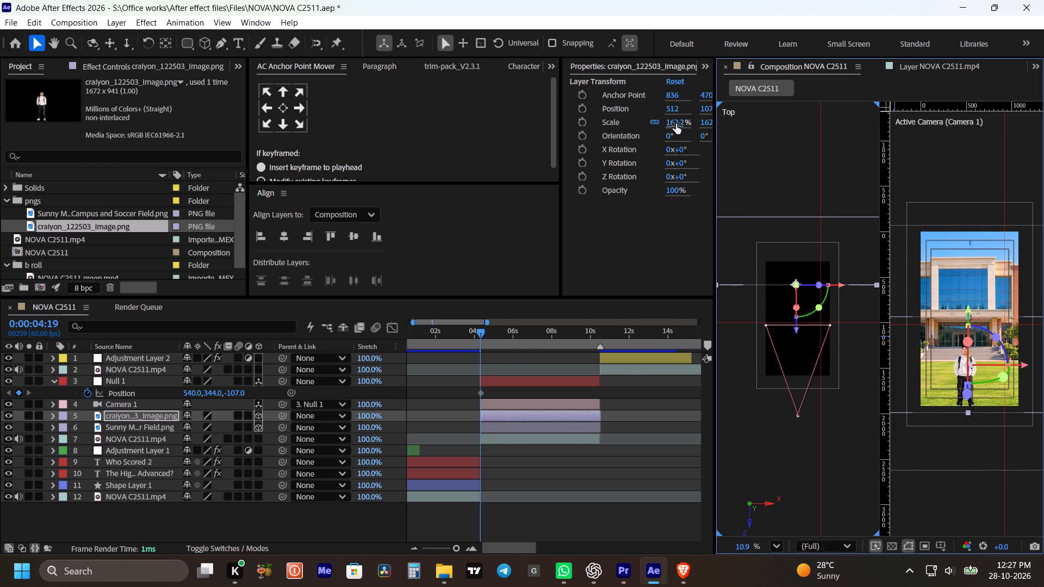
left_click_drag(676, 124, 728, 121)
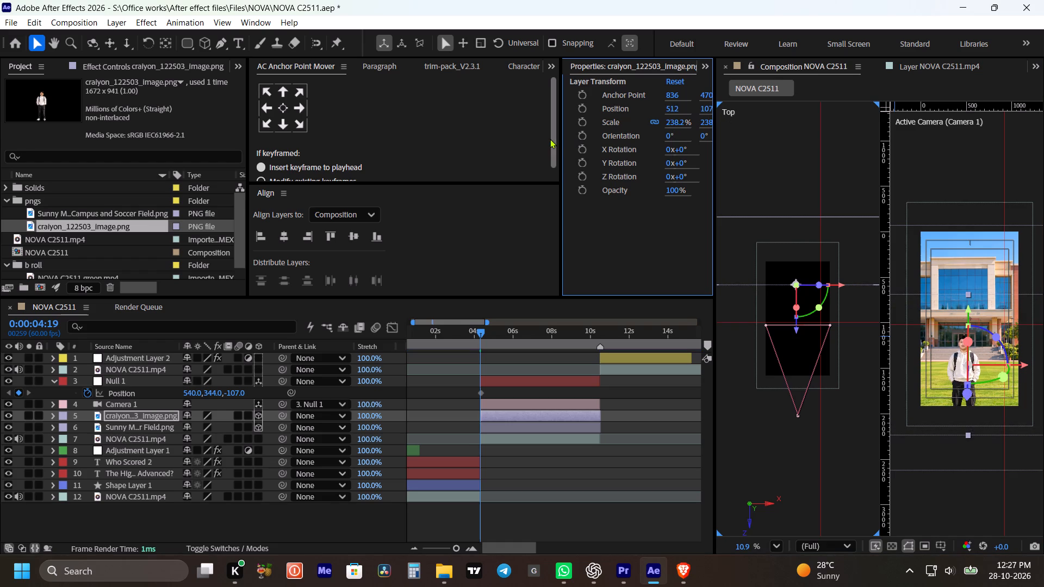
Widen the layer properties area and raise the student cutout by setting its Y position to 802.
left_click_drag(562, 134, 496, 134)
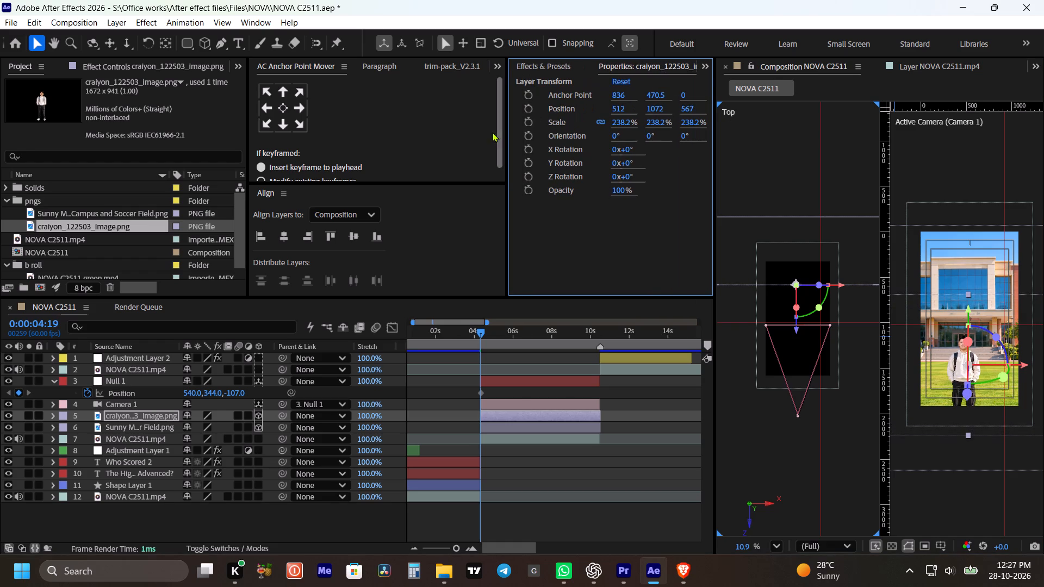
left_click_drag(655, 107, 529, 78)
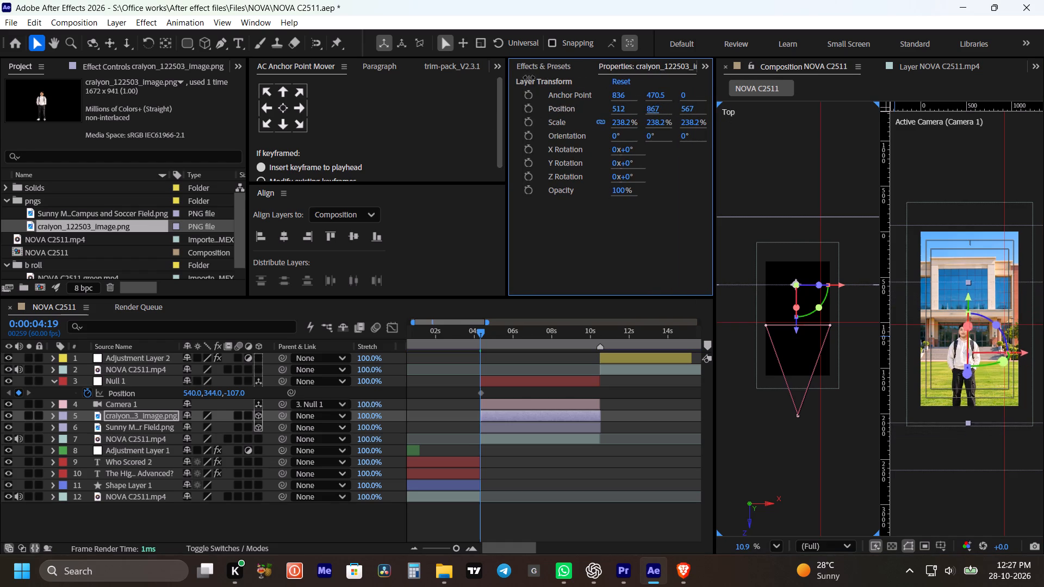
left_click_drag(529, 78, 507, 74)
left_click(523, 395)
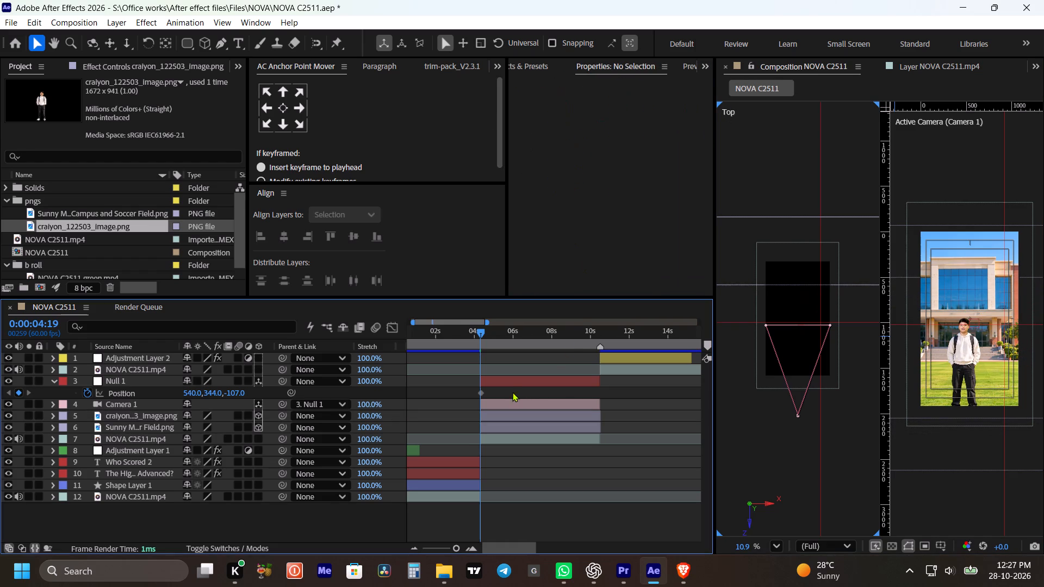
Reframe the camera at the 4:19 keyframe by setting Null 1's position to Y 325 and Z -221.
left_click(509, 385)
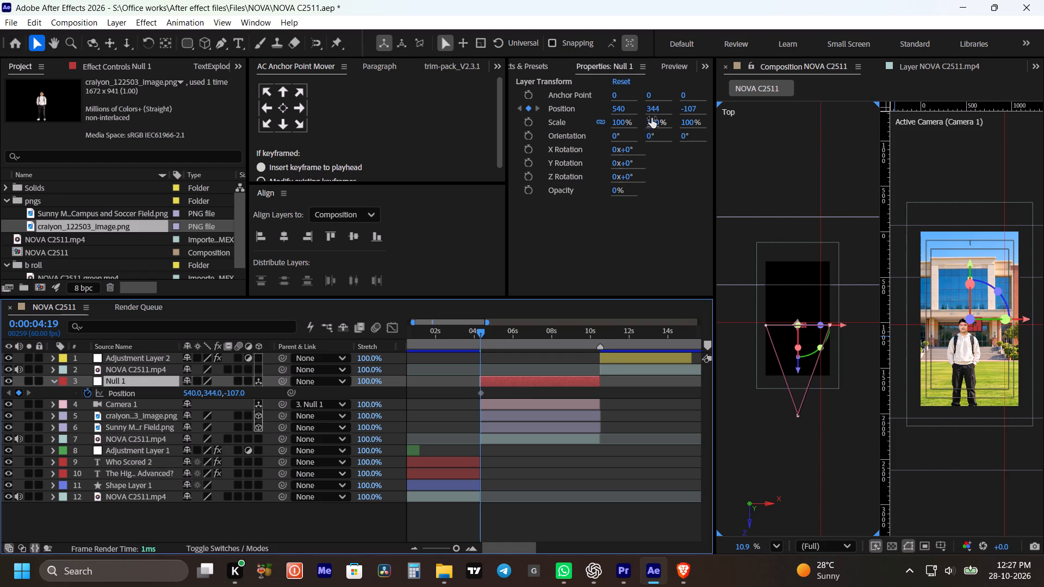
left_click_drag(687, 110, 766, 135)
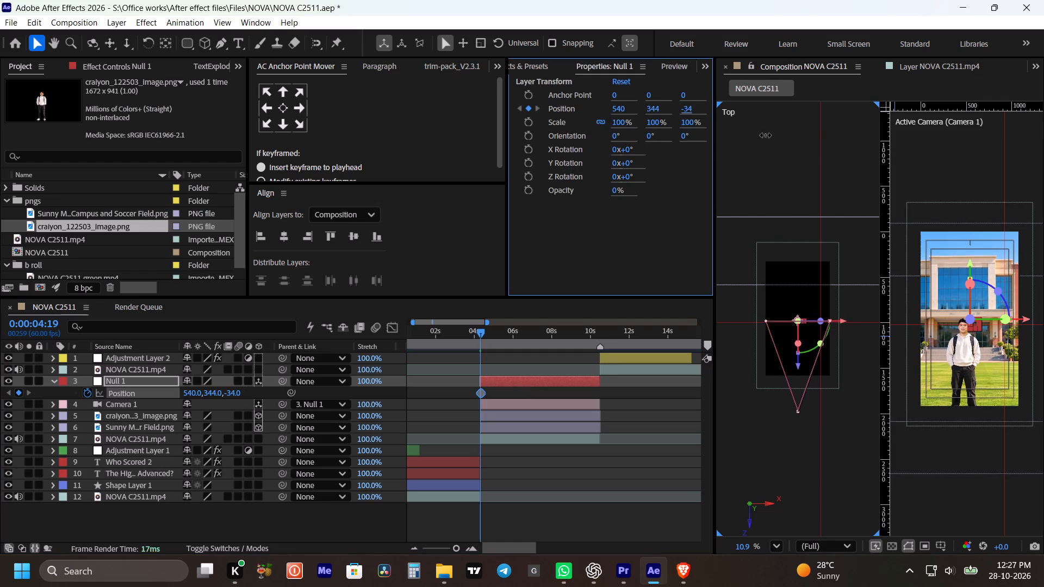
left_click_drag(766, 135, 533, 138)
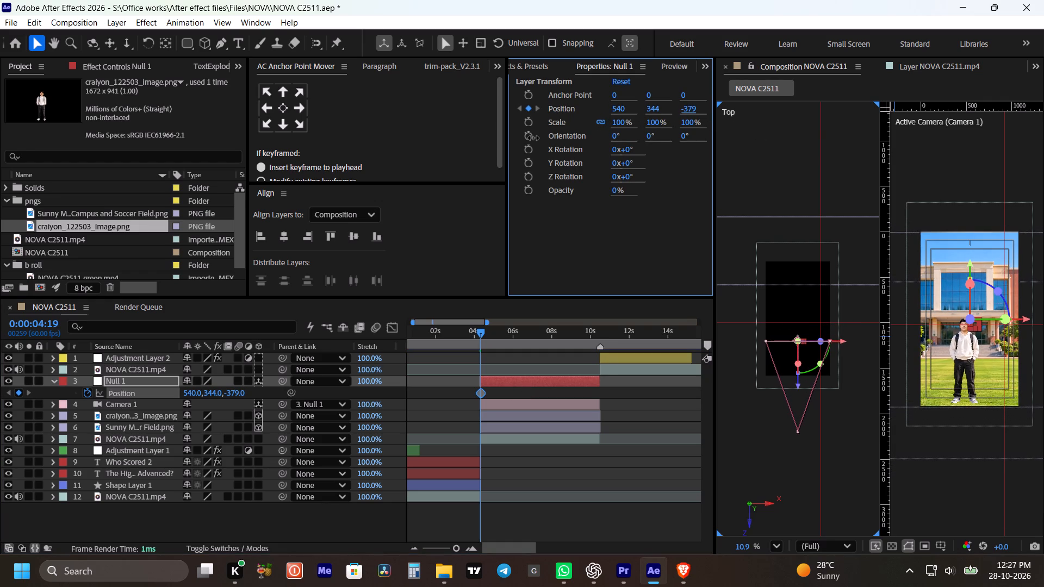
left_click_drag(533, 138, 642, 139)
left_click_drag(654, 106, 709, 125)
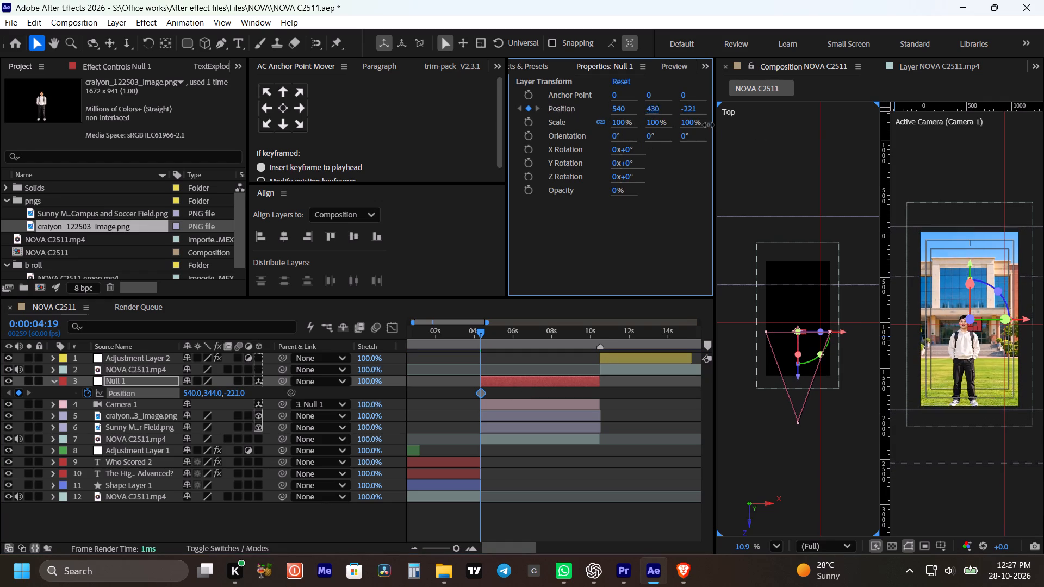
left_click_drag(709, 125, 376, 104)
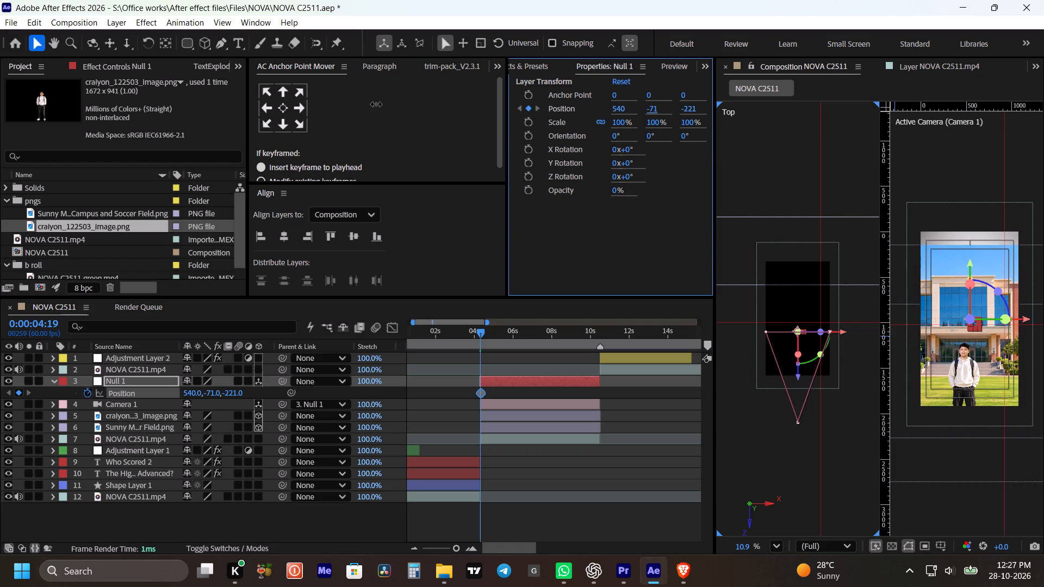
left_click_drag(376, 104, 594, 160)
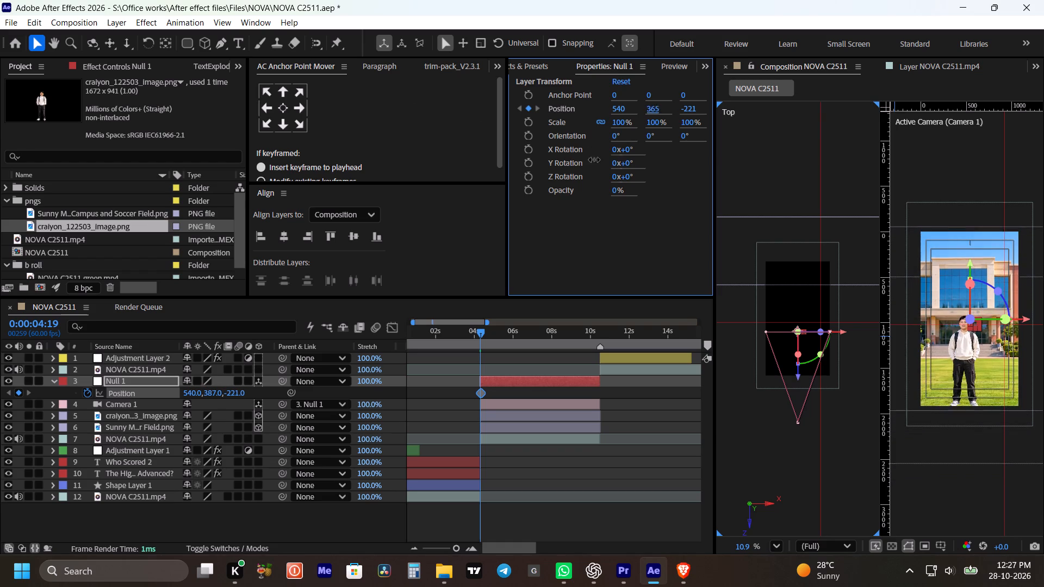
left_click_drag(594, 160, 657, 164)
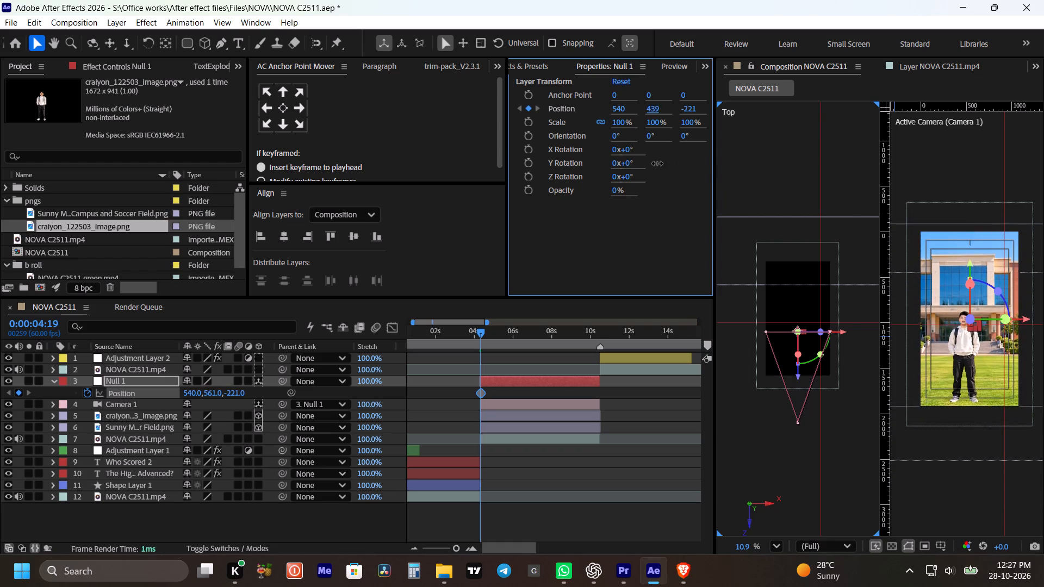
left_click_drag(657, 164, 602, 147)
Pull the student cutout forward along its Z axis in the Top view, to just in front of the null.
left_click(515, 420)
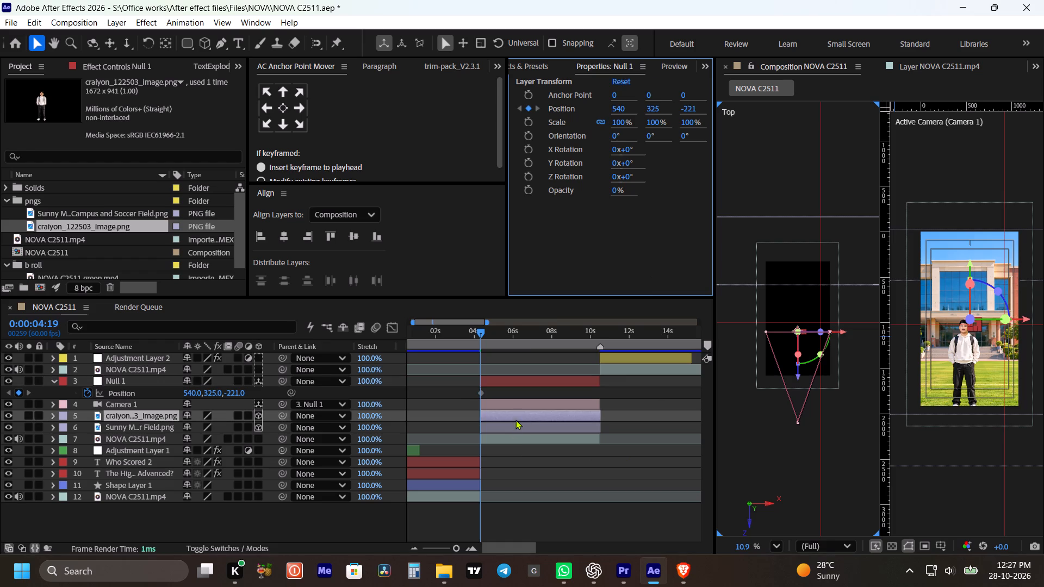
left_click_drag(798, 329, 798, 369)
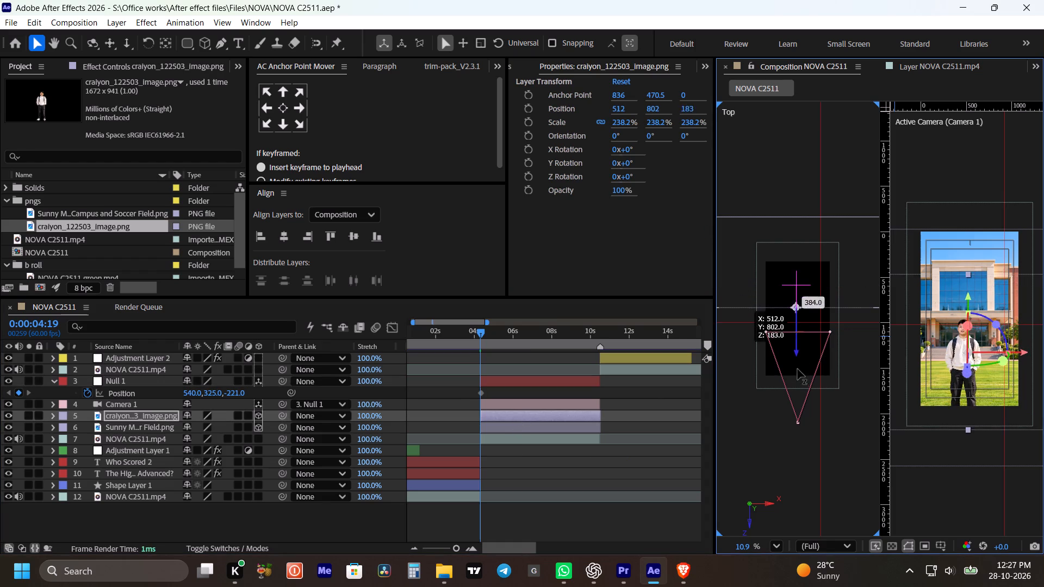
left_click_drag(798, 369, 799, 383)
left_click(629, 446)
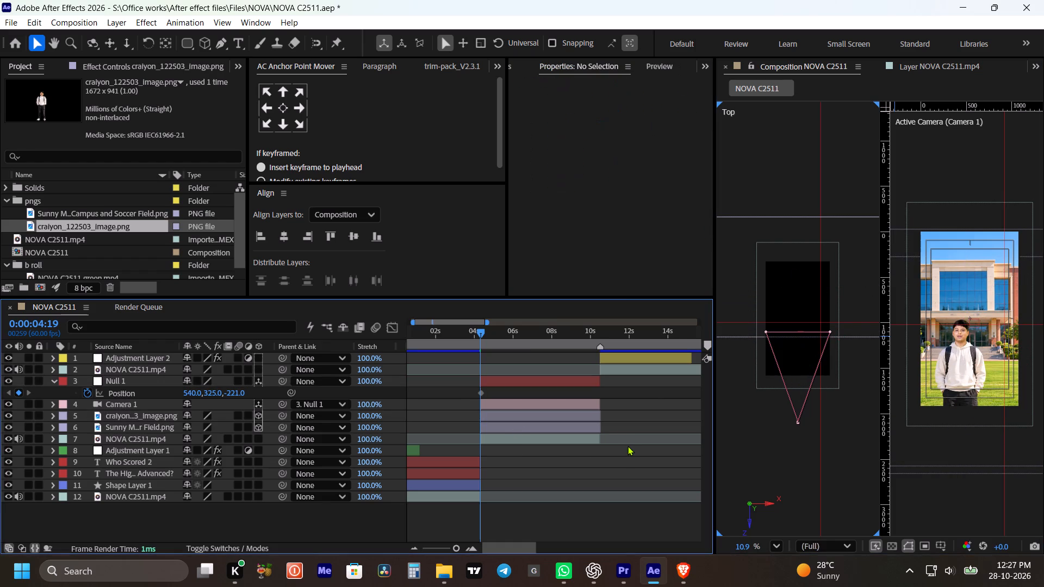
Save the project.
key("ctrl+s")
left_click(624, 393)
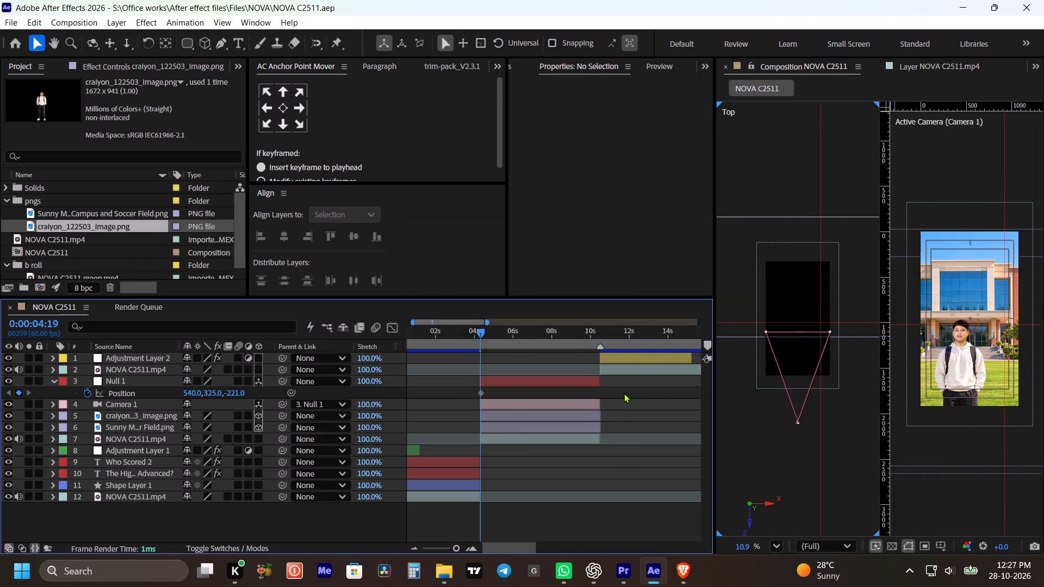
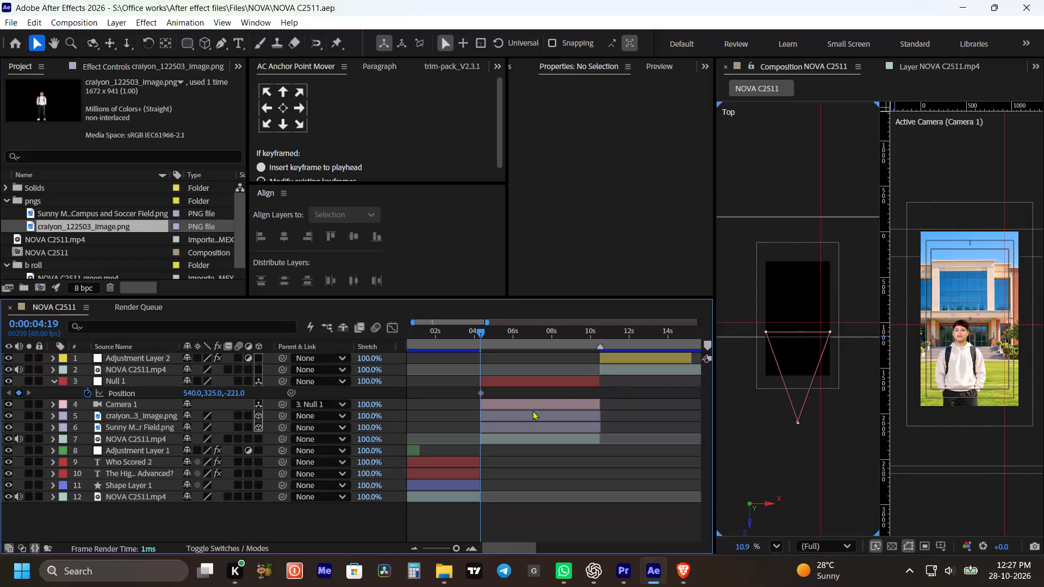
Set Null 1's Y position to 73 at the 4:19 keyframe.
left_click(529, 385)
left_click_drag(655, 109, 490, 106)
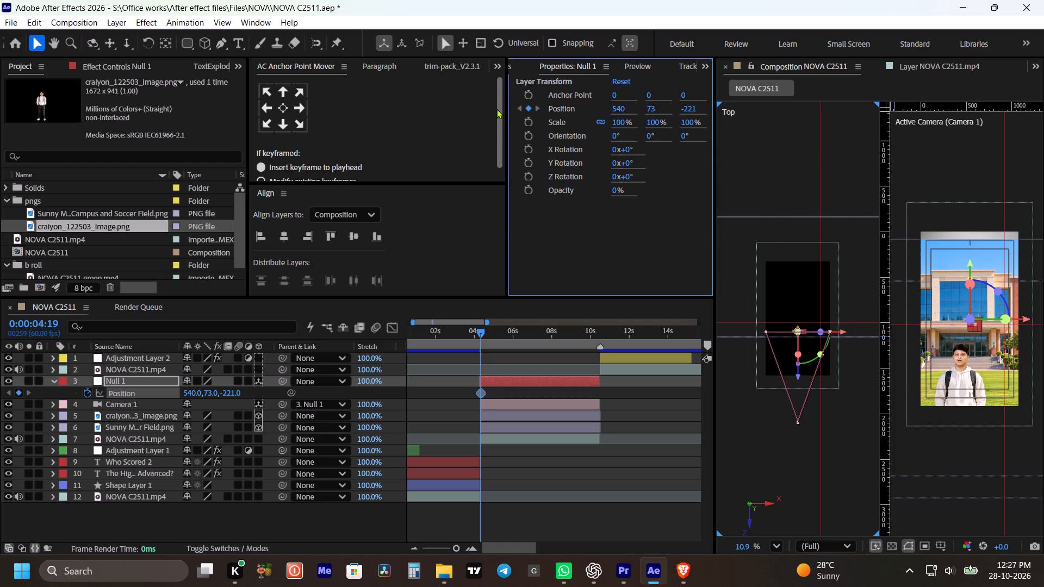
Deselect Null 1 and save the project.
key("ctrl+s")
key("ctrl+s")
key("ctrl+s")
key("ctrl+s")
key("ctrl+s")
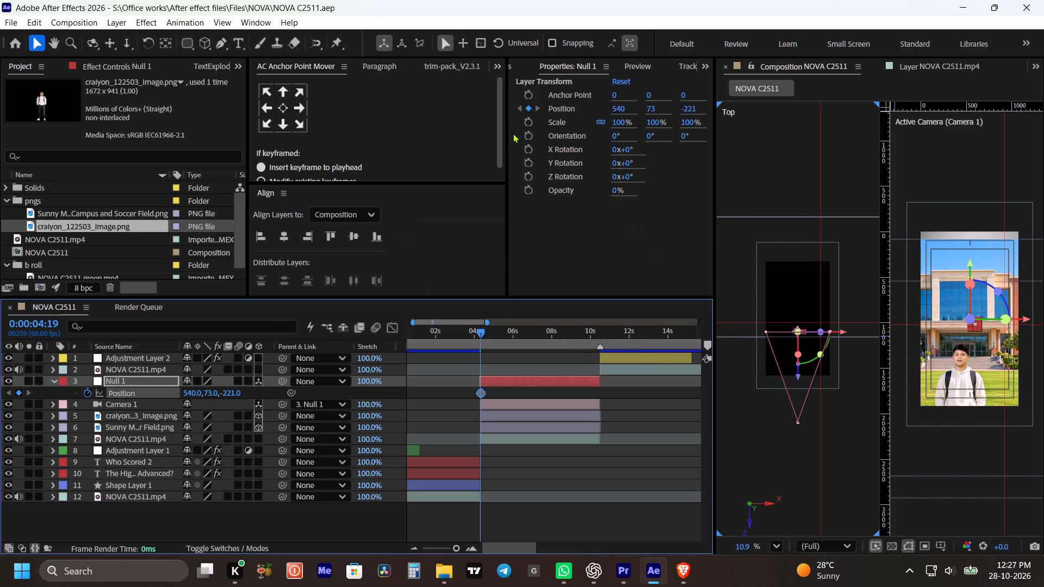
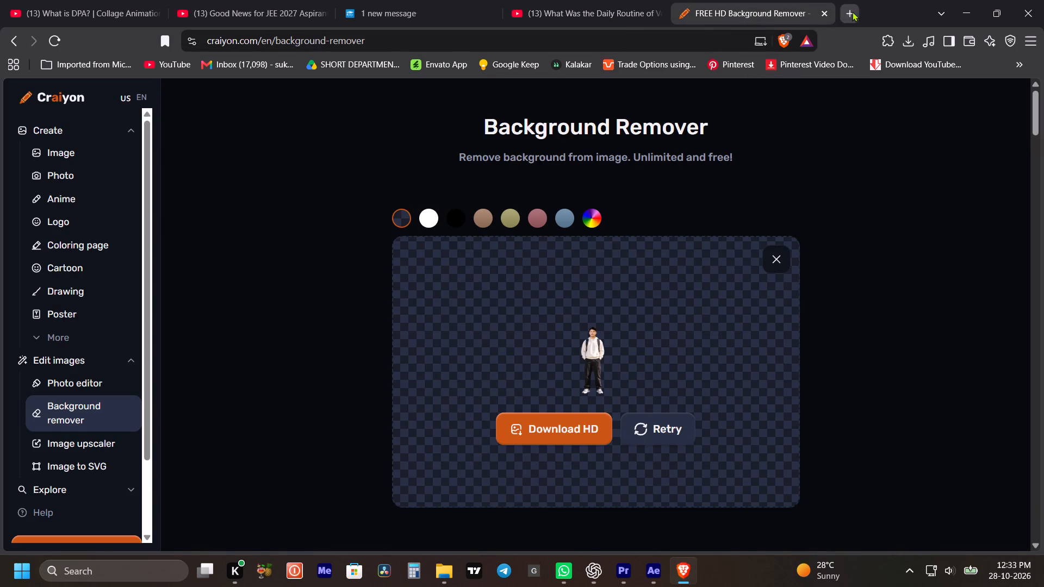
left_click(429, 69)
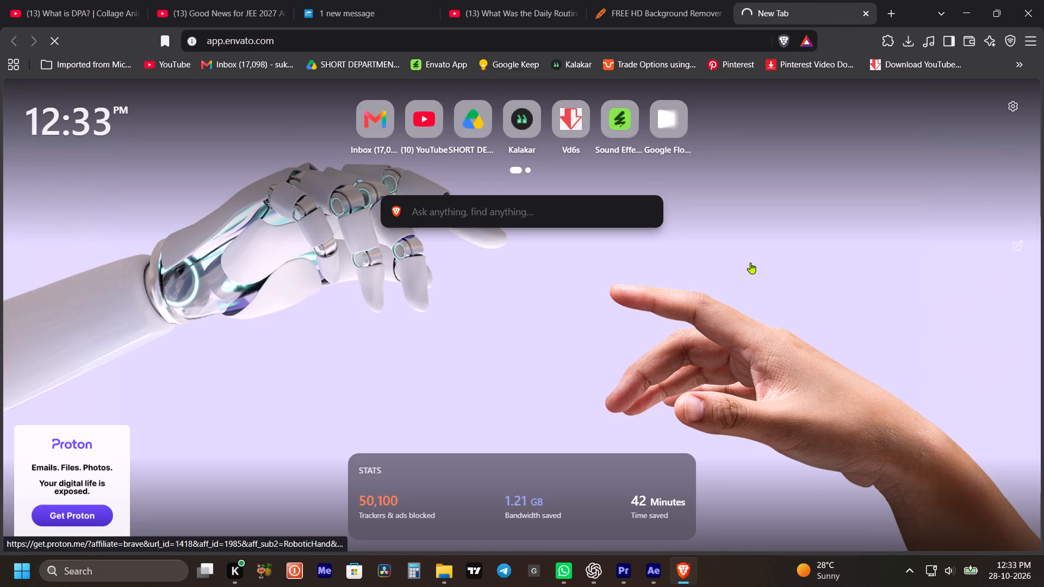
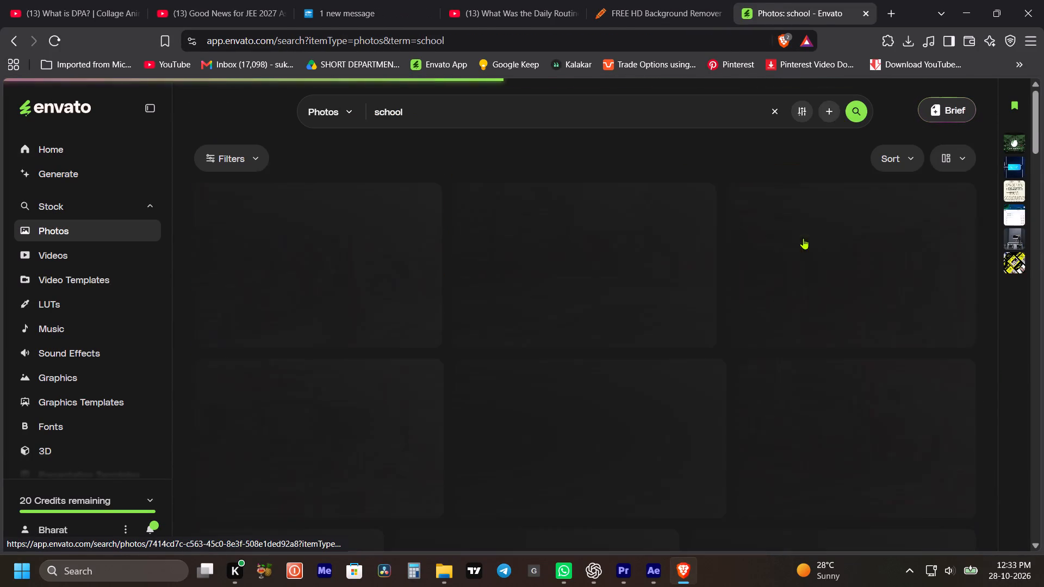
Browse the Envato school photo results and open "Brick Building and Entrance with a Red Tree".
scroll(625, 312, "down", 3)
scroll(679, 306, "down", 4)
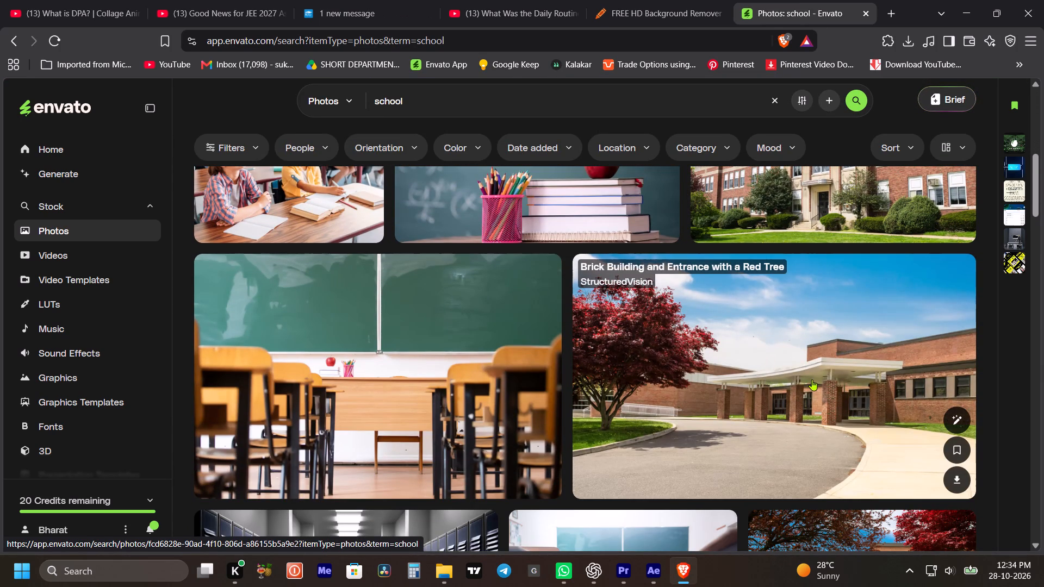
scroll(795, 382, "down", 3)
scroll(796, 380, "up", 2)
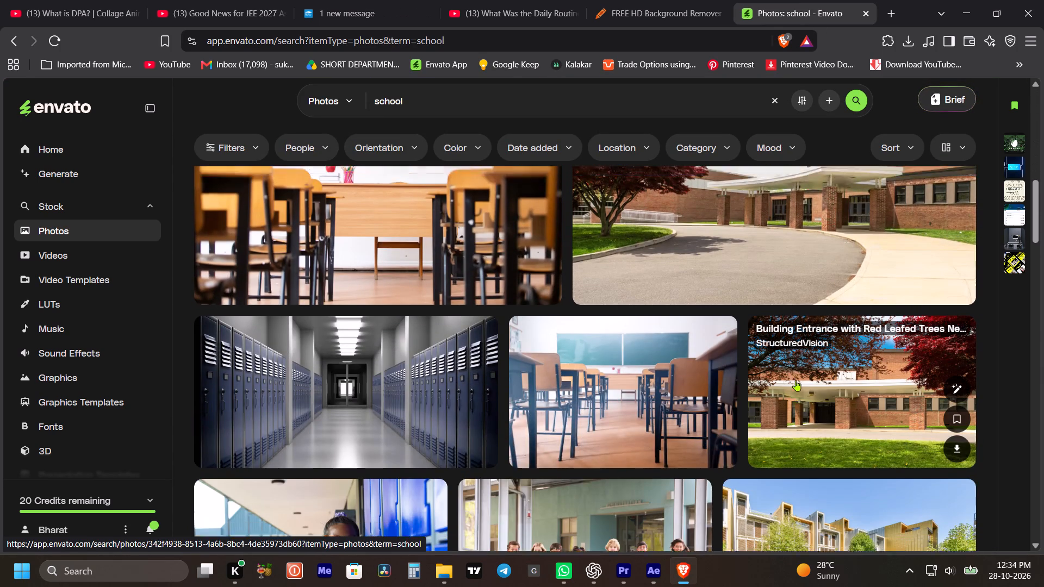
scroll(796, 380, "up", 2)
left_click(796, 380)
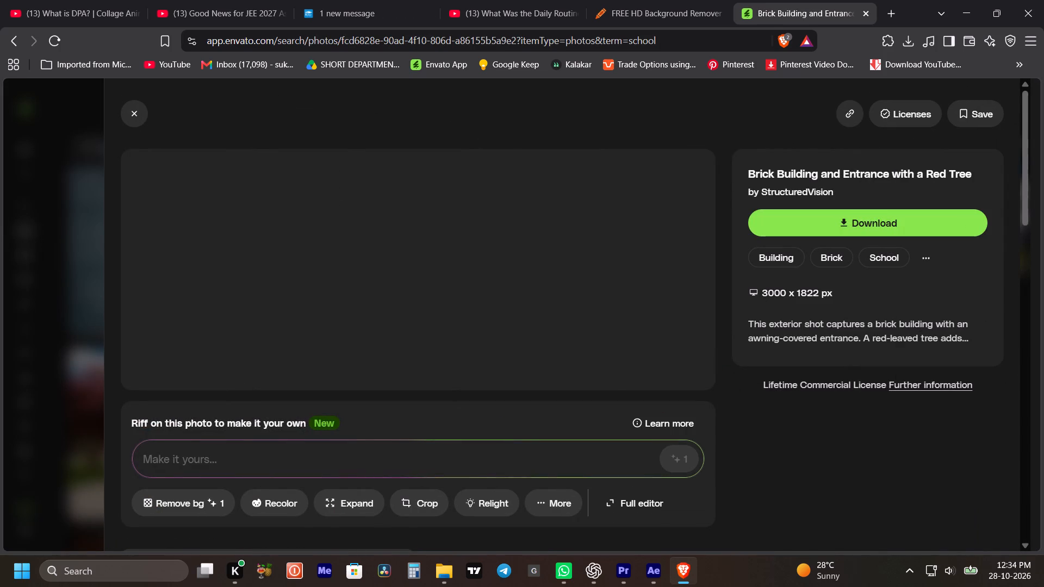
Look through the photos similar to the brick building and open "School Building and Lawn on a Sunny Day".
scroll(612, 315, "down", 5)
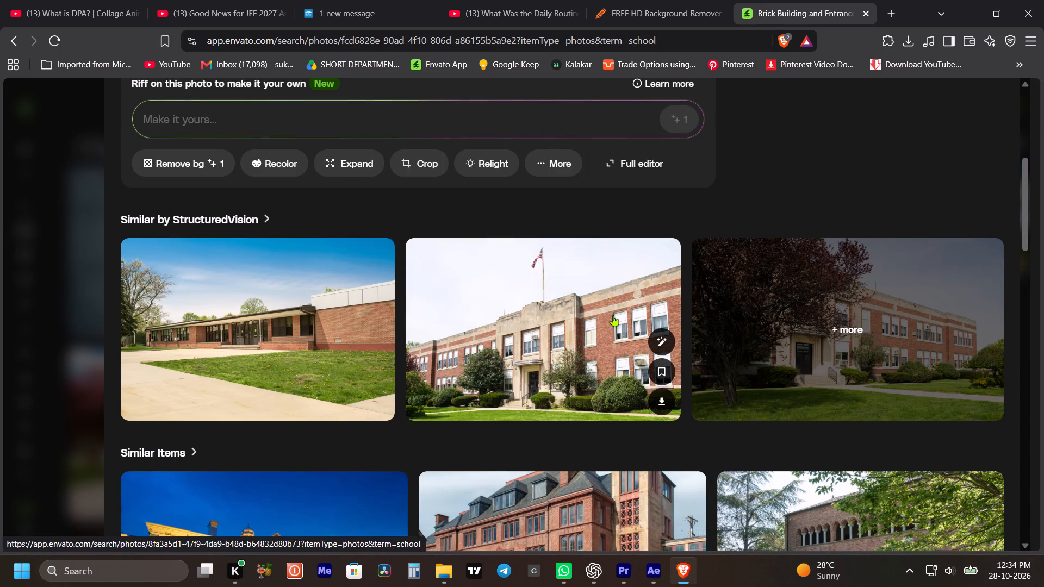
scroll(613, 315, "down", 7)
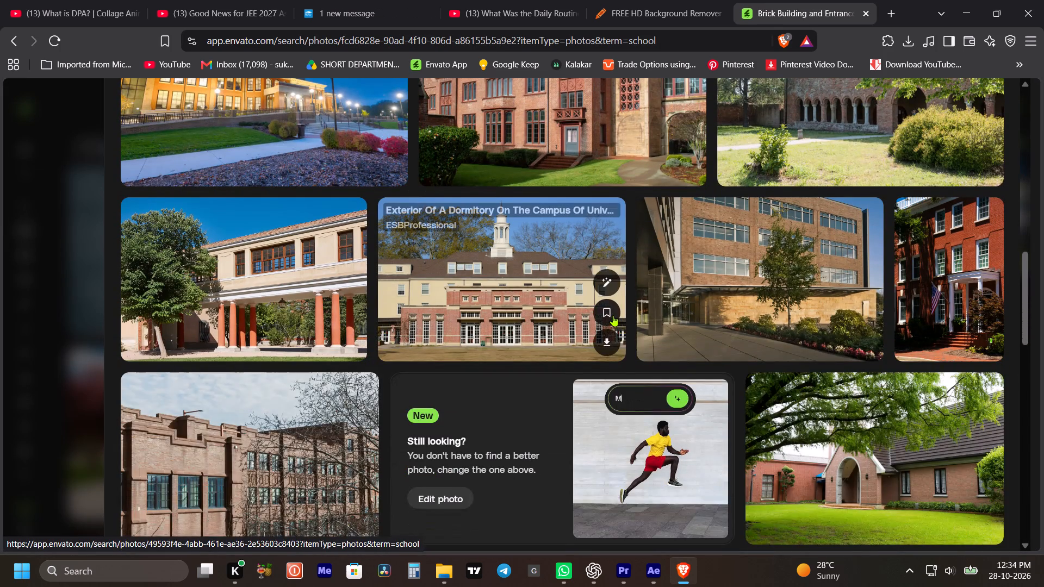
scroll(613, 315, "up", 7)
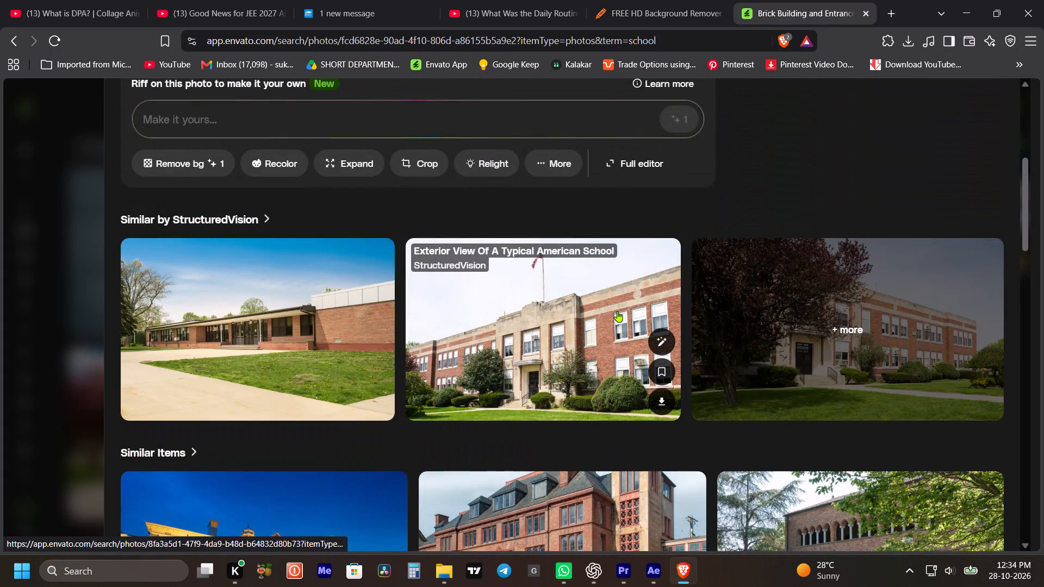
scroll(618, 310, "up", 4)
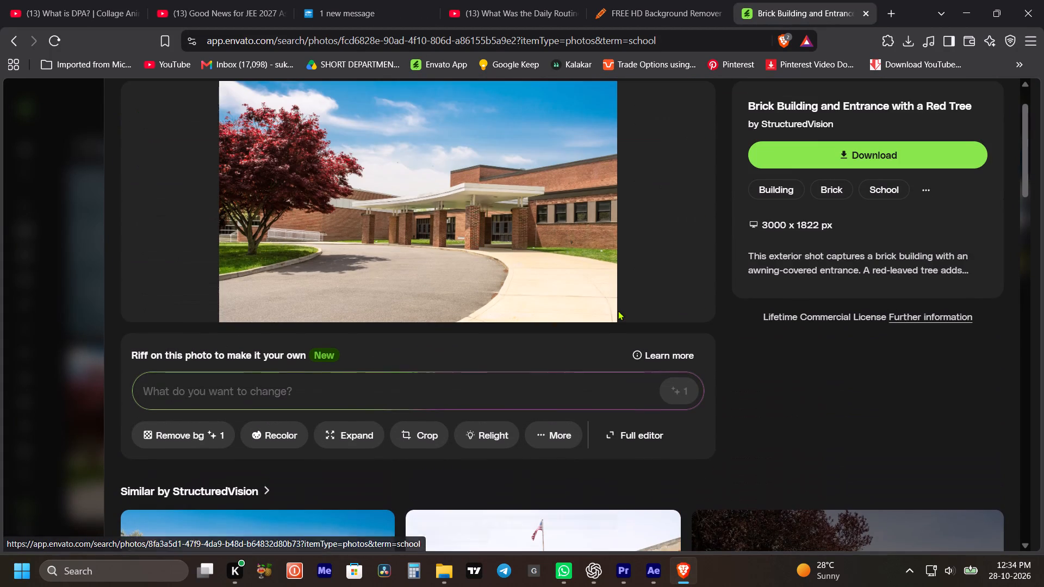
scroll(618, 310, "down", 17)
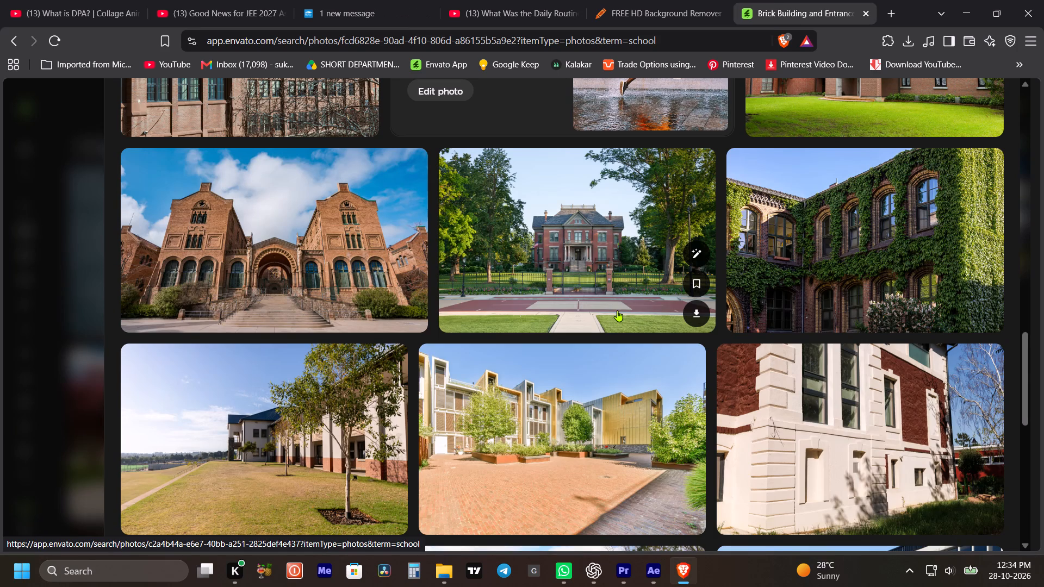
left_click(287, 460)
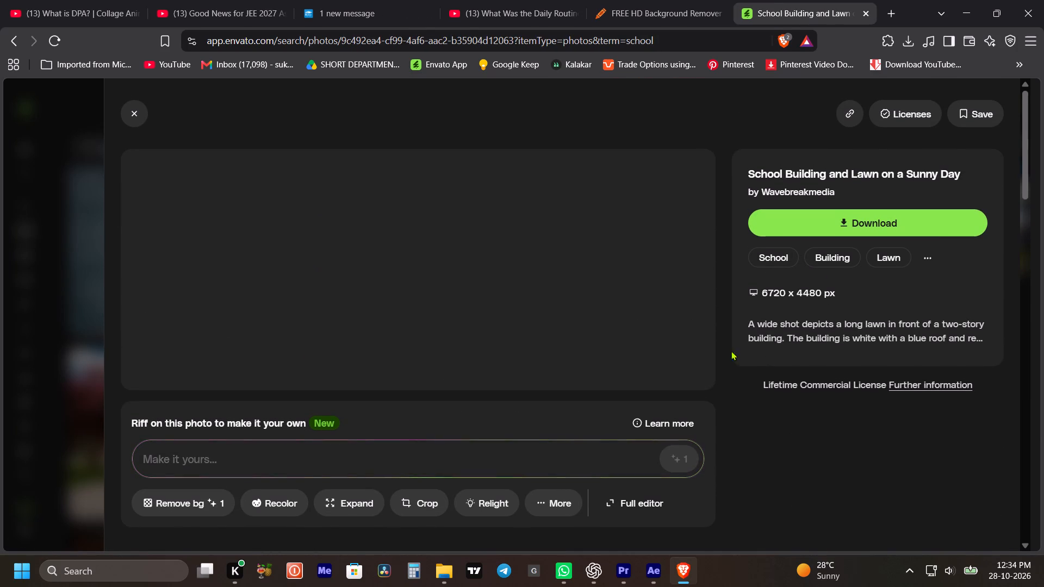
Check the similar photos, then download "School Building and Lawn on a Sunny Day" as a JPEG into the video Assits folder.
scroll(559, 320, "down", 6)
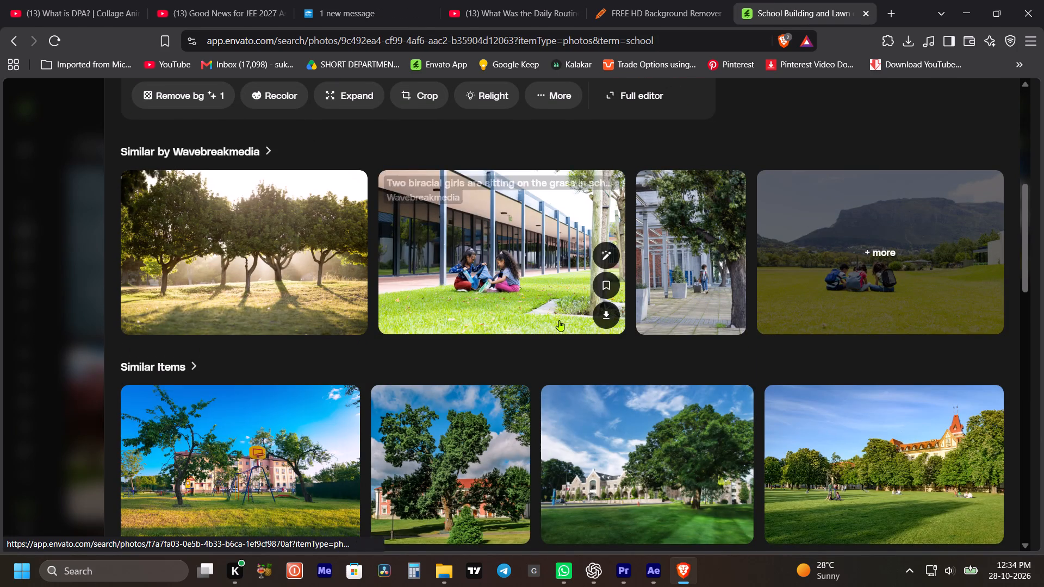
scroll(559, 320, "up", 5)
scroll(559, 320, "down", 5)
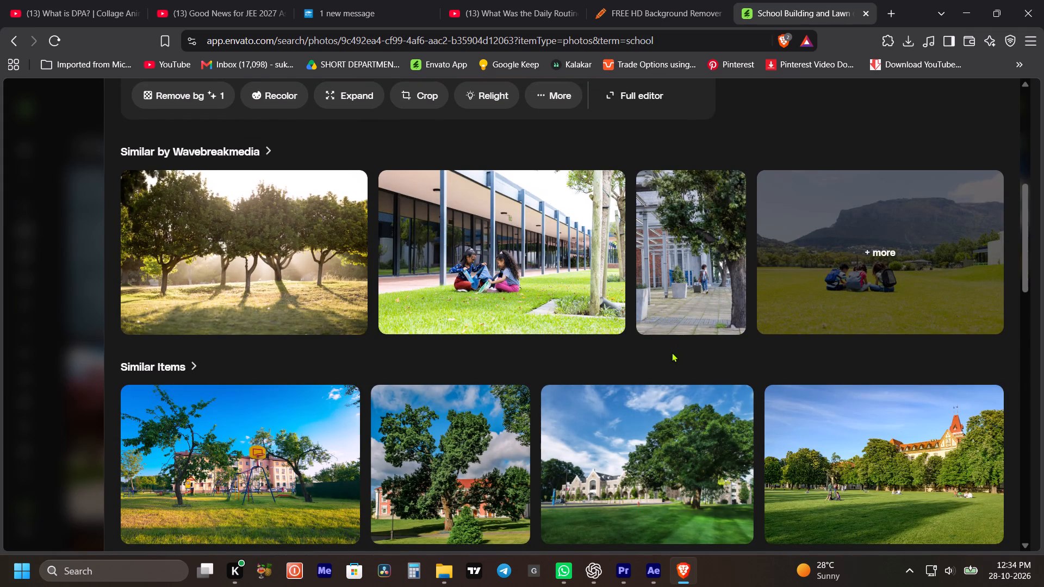
scroll(689, 292, "down", 3)
scroll(689, 292, "up", 3)
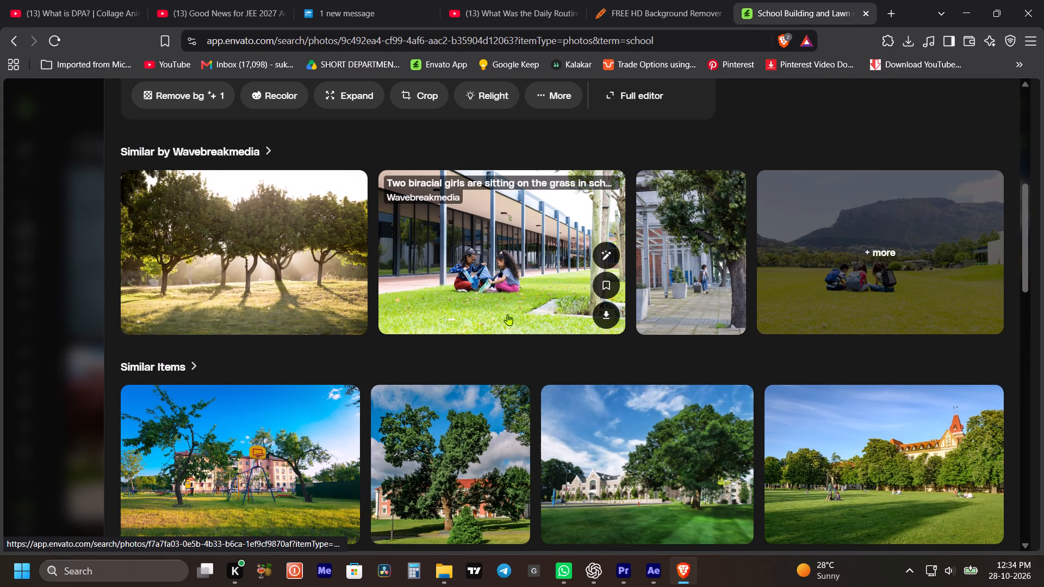
scroll(523, 301, "up", 4)
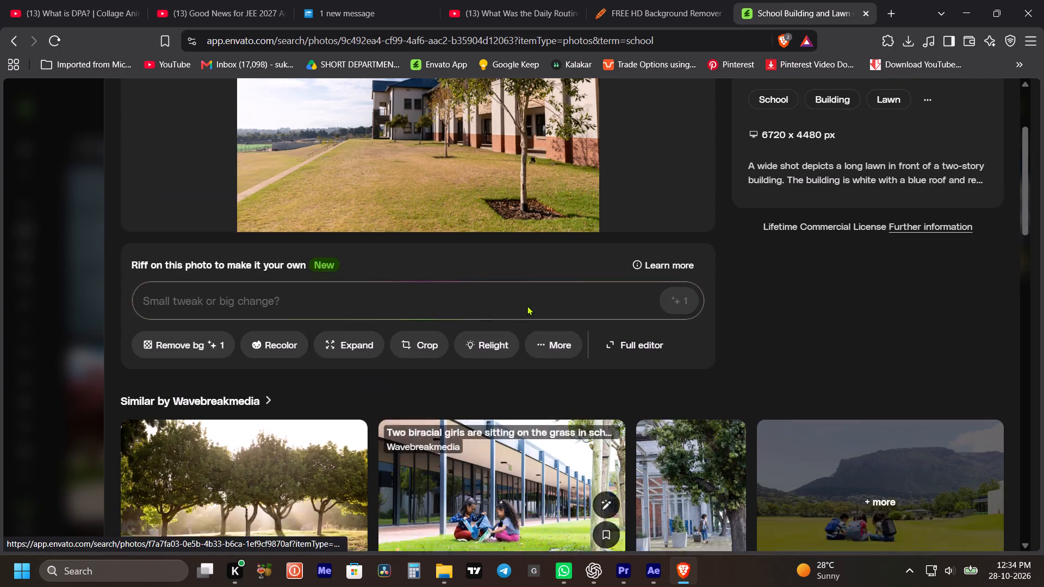
scroll(526, 306, "up", 2)
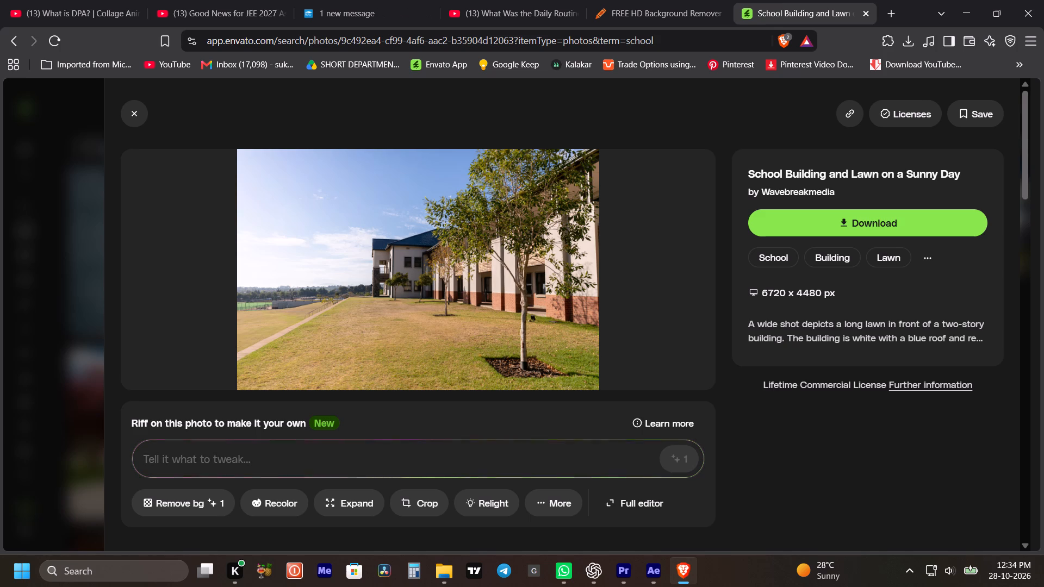
left_click(875, 226)
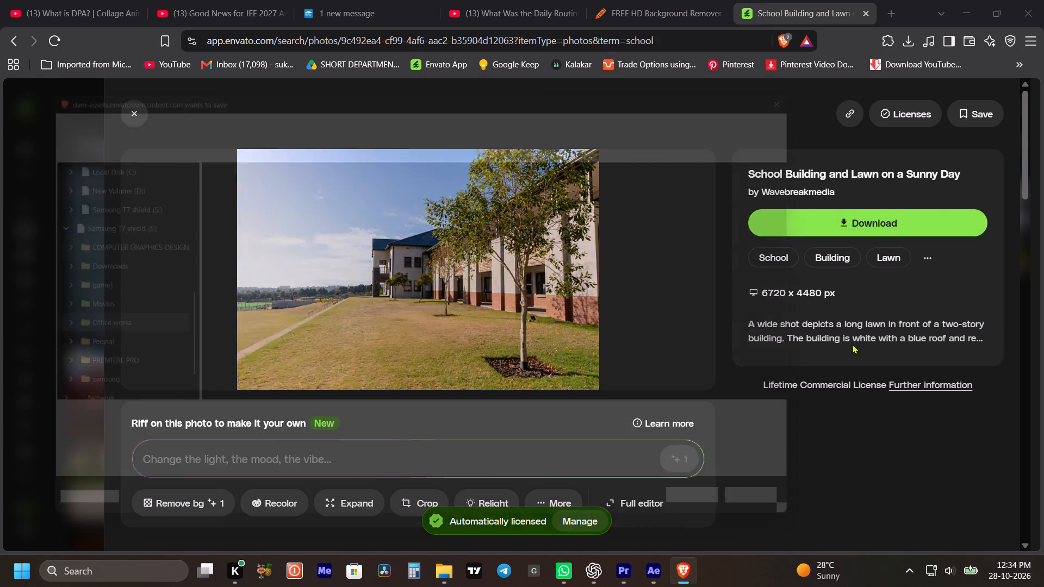
key("ctrl+c")
key("ctrl+c")
left_click_drag(706, 519, 708, 517)
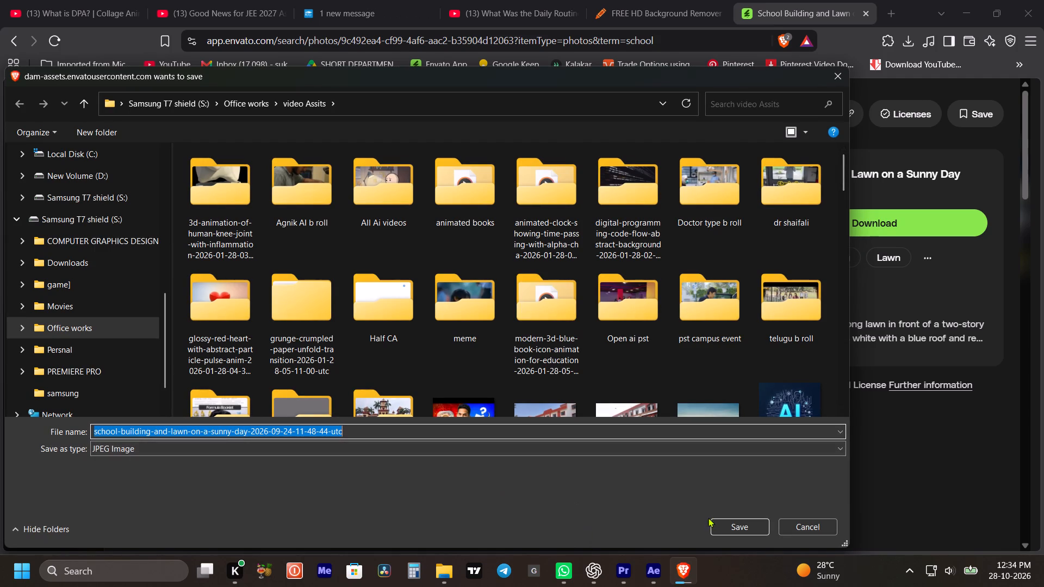
left_click_drag(708, 517, 725, 522)
left_click(729, 525)
Import the downloaded school building and lawn photo into the pngs folder of the After Effects project.
left_click_drag(768, 84, 753, 494)
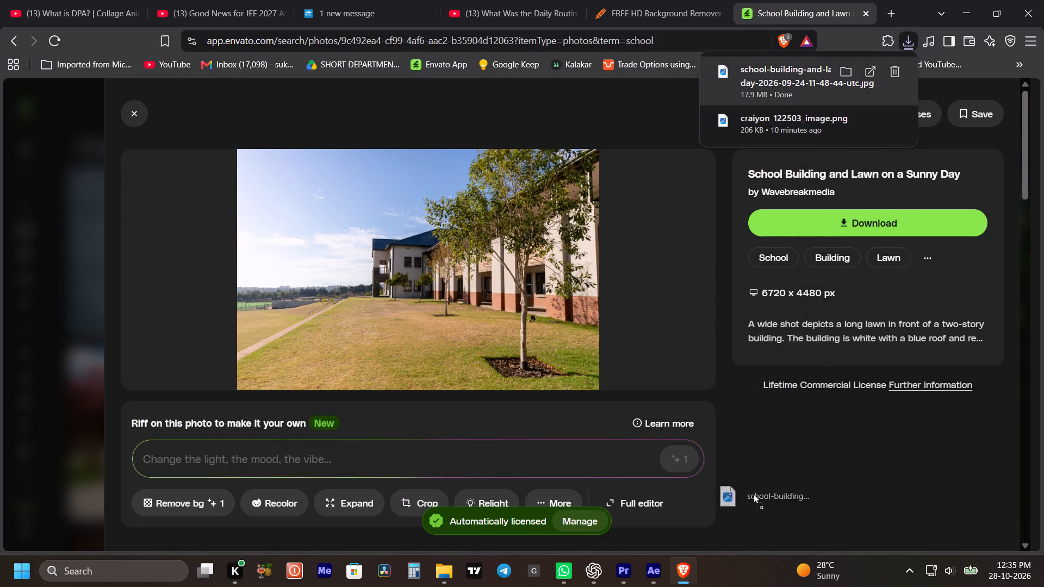
left_click_drag(753, 494, 76, 192)
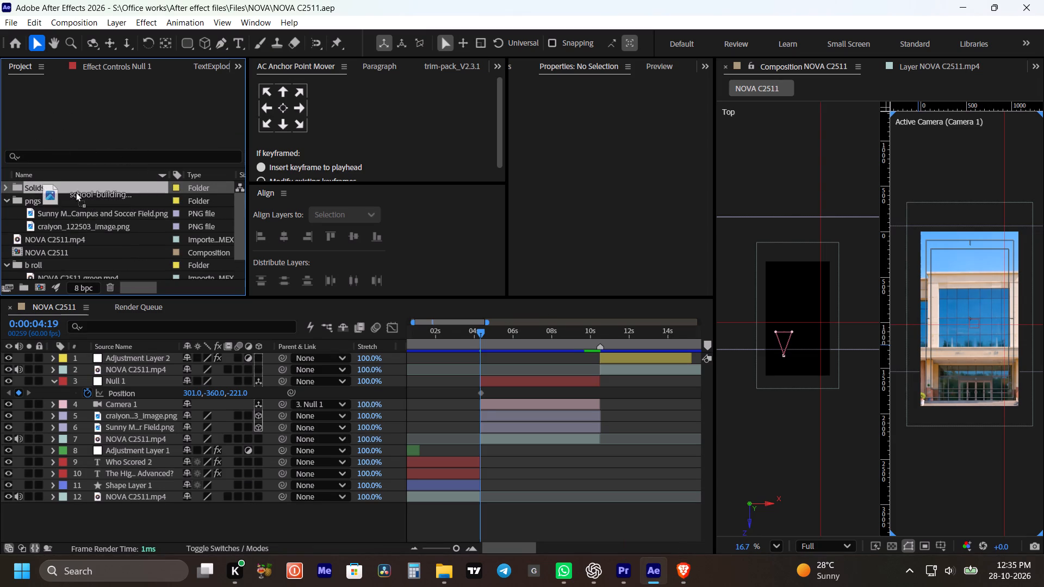
left_click_drag(76, 192, 72, 207)
Switch to ChatGPT and close the enlarged view of the background-removed school image.
left_click(601, 573)
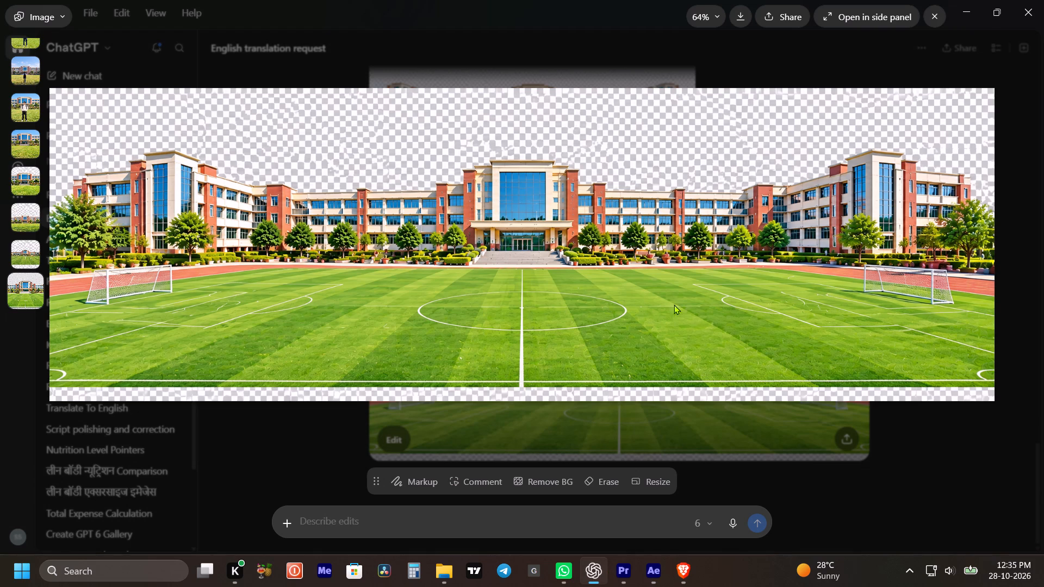
left_click(933, 483)
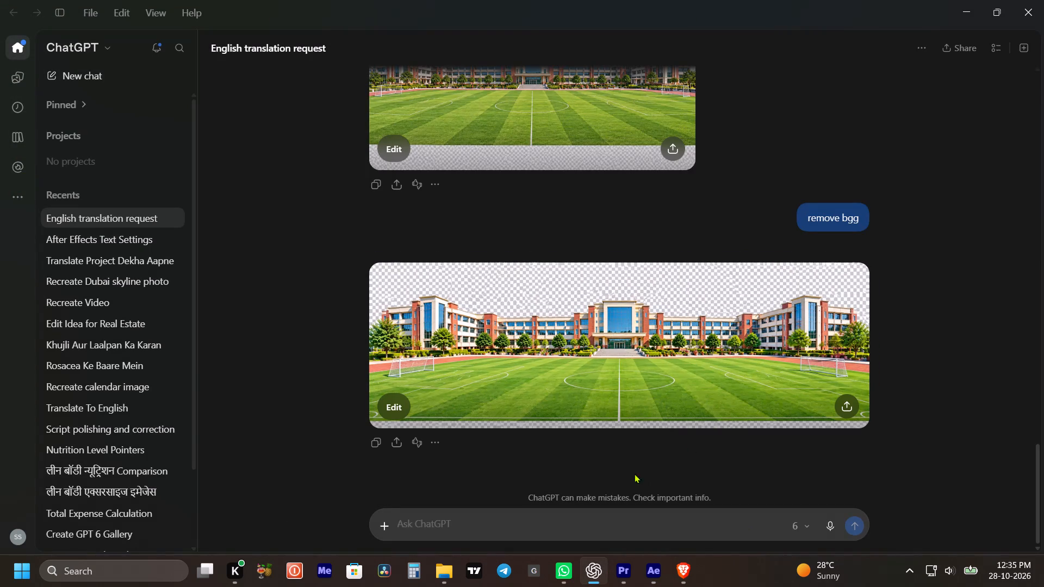
Return to After Effects, add the school lawn photo directly below Camera 1 at 0:00:04:19, and make it a 3D layer.
left_click(656, 573)
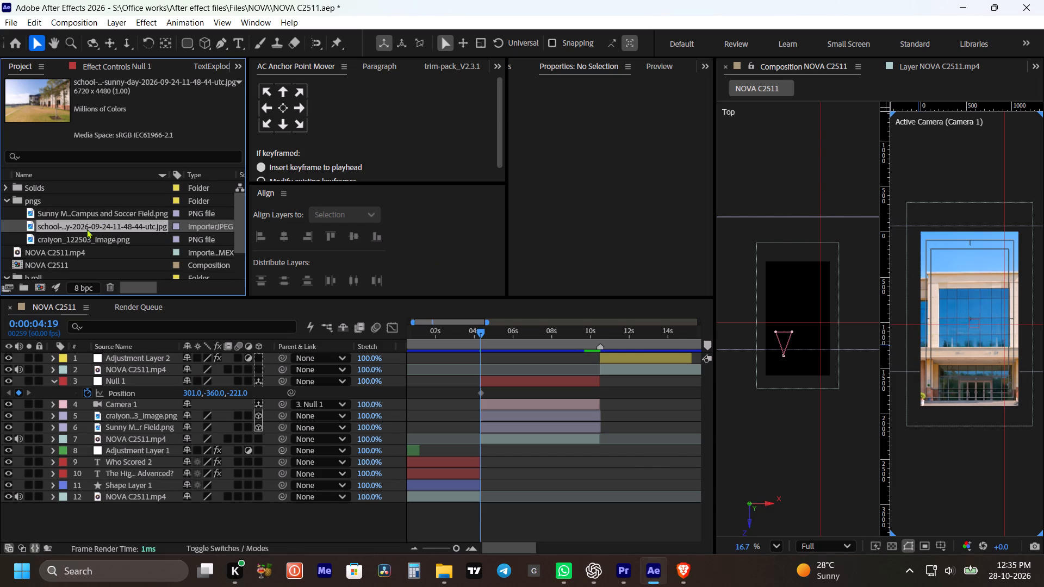
left_click_drag(58, 226, 497, 400)
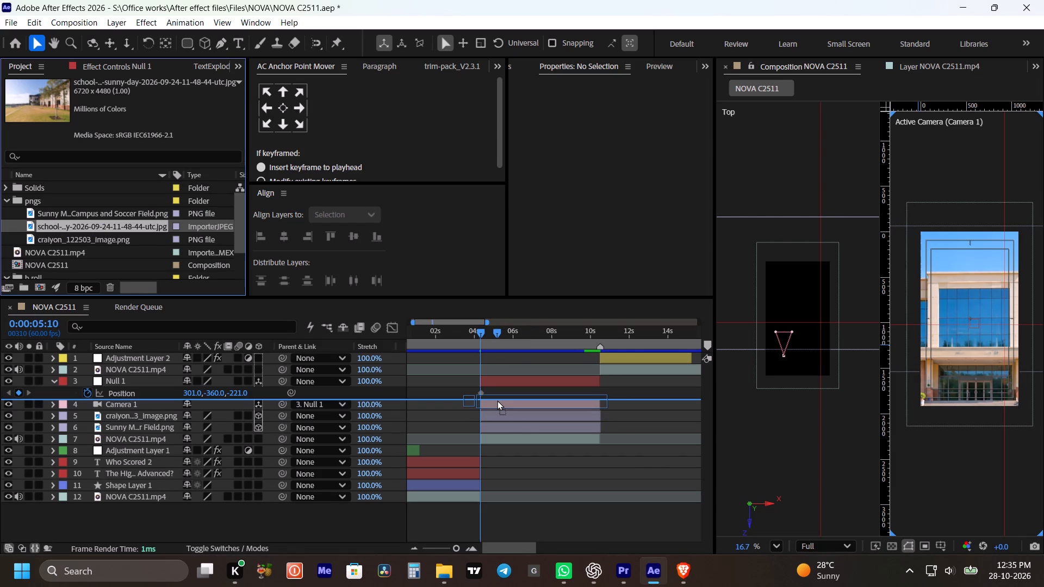
left_click_drag(497, 400, 493, 410)
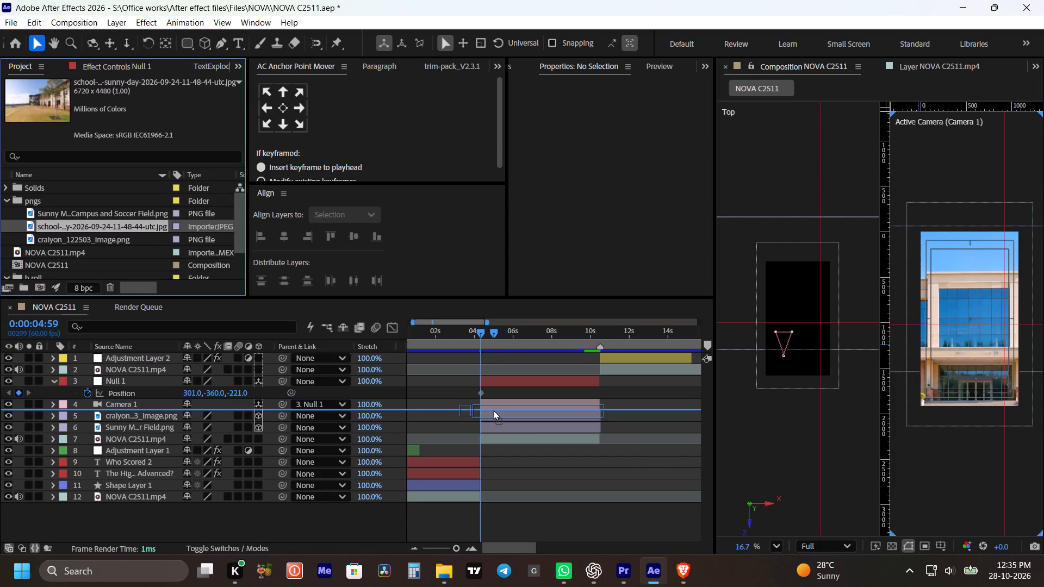
left_click_drag(493, 410, 492, 414)
left_click_drag(505, 414, 499, 415, "shift")
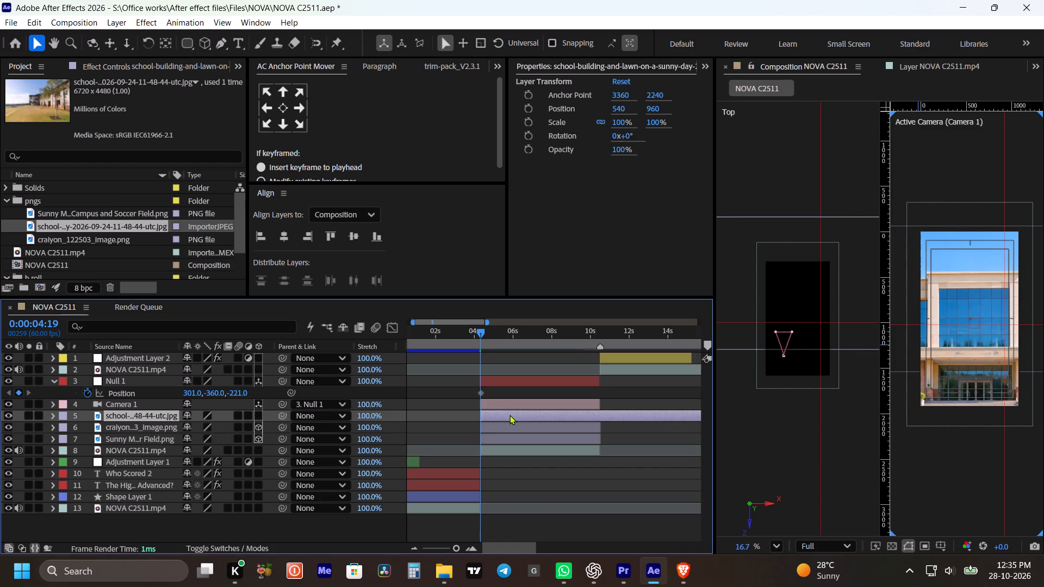
left_click(509, 416)
left_click(258, 414)
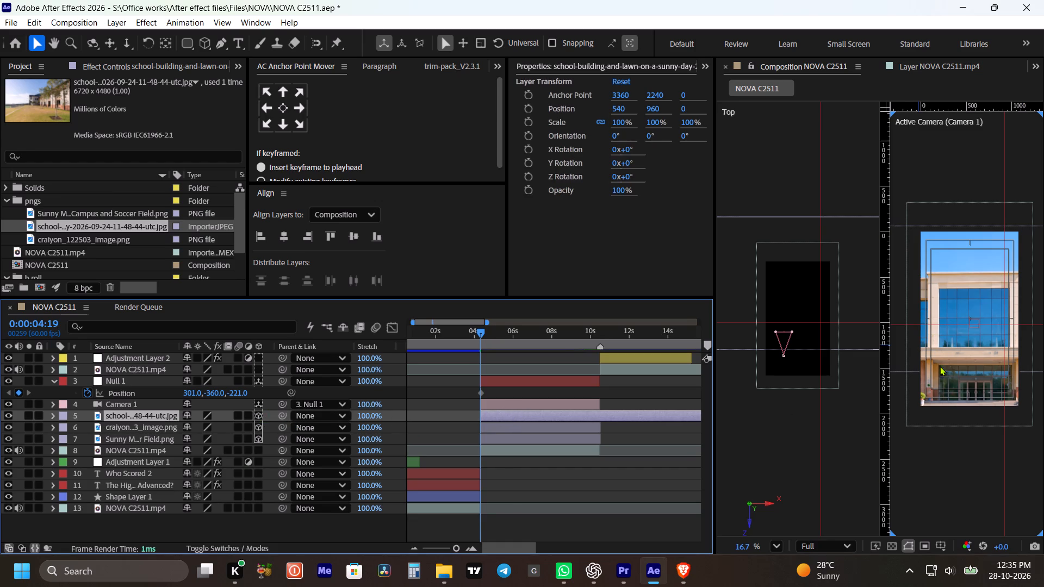
Align the school lawn photo's start with the playhead and scale the layer to 27%.
scroll(937, 347, "down", 19)
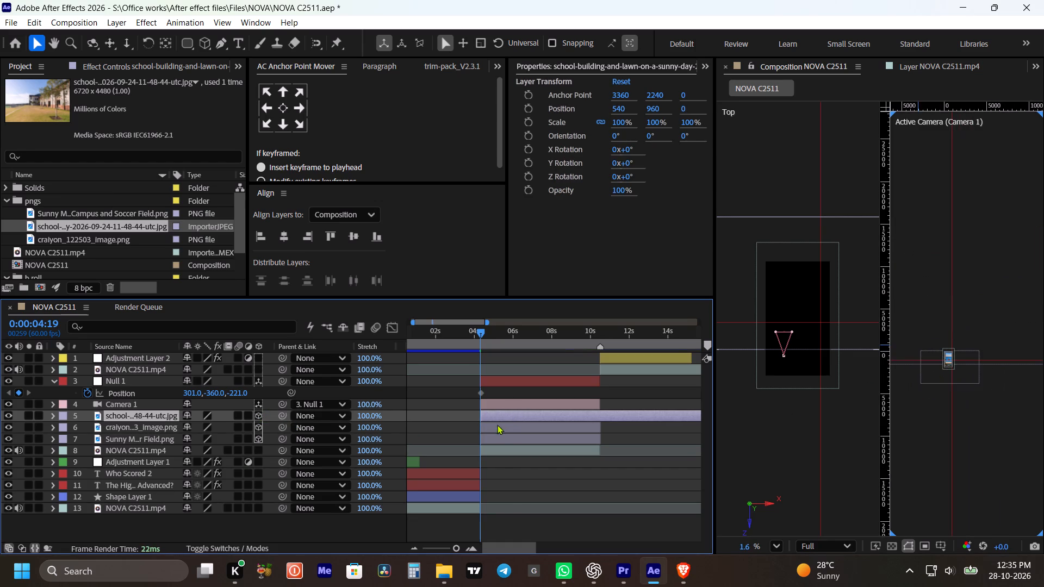
left_click(496, 415)
key("bracketleft")
left_click(496, 414)
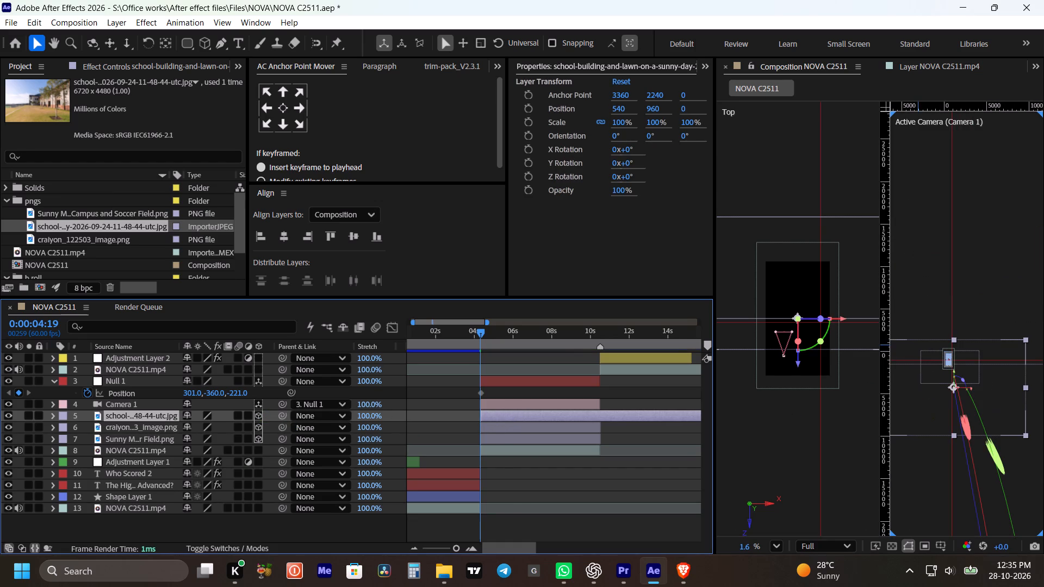
scroll(985, 376, "up", 9)
scroll(1007, 396, "down", 12)
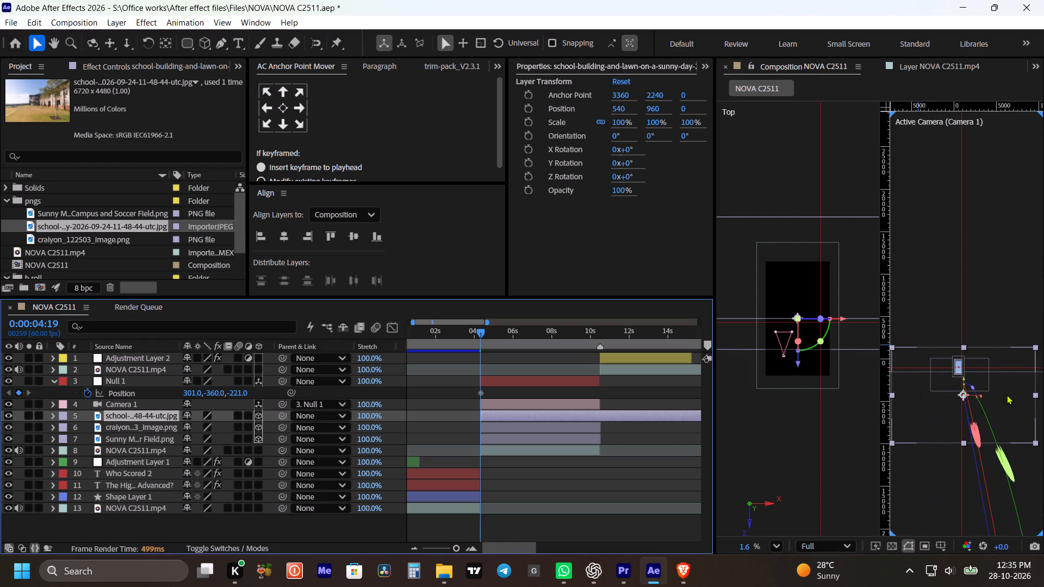
scroll(1006, 395, "down", 4)
left_click_drag(661, 120, 614, 125)
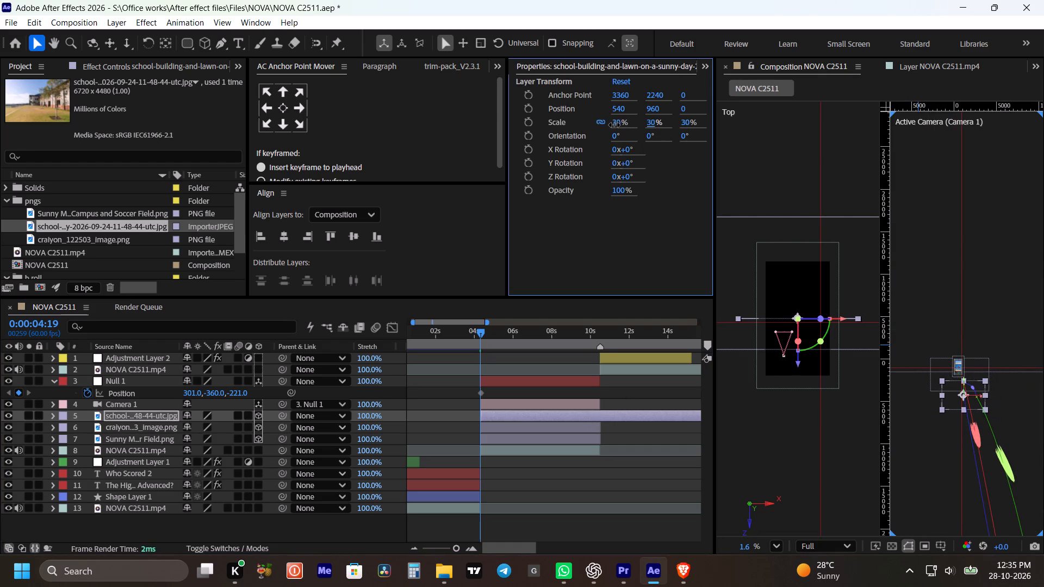
left_click_drag(614, 125, 612, 124)
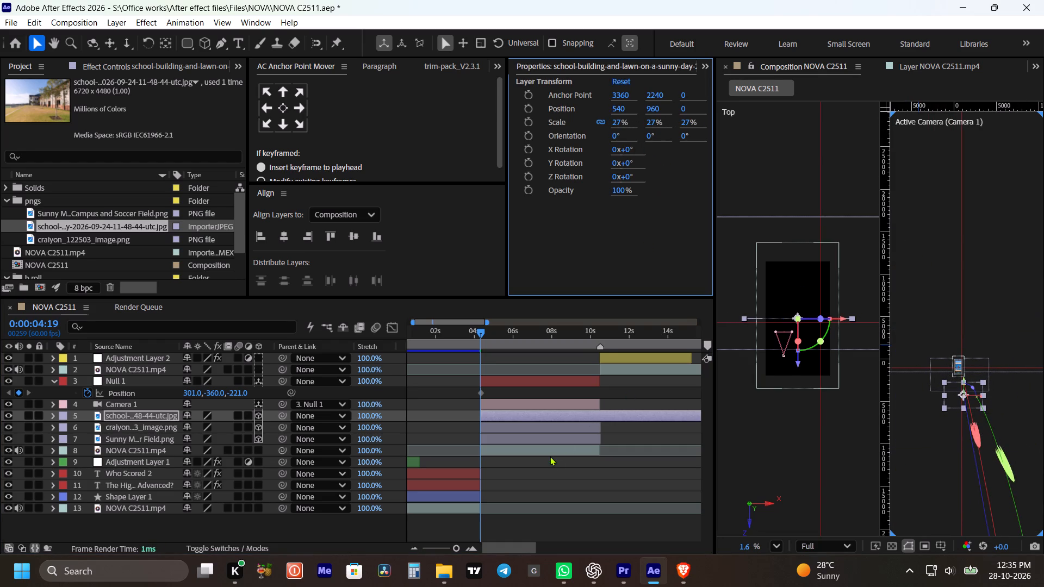
Move the school lawn photo away from the camera in the Top view to a Z position of 1343.
left_click_drag(798, 363, 784, 321)
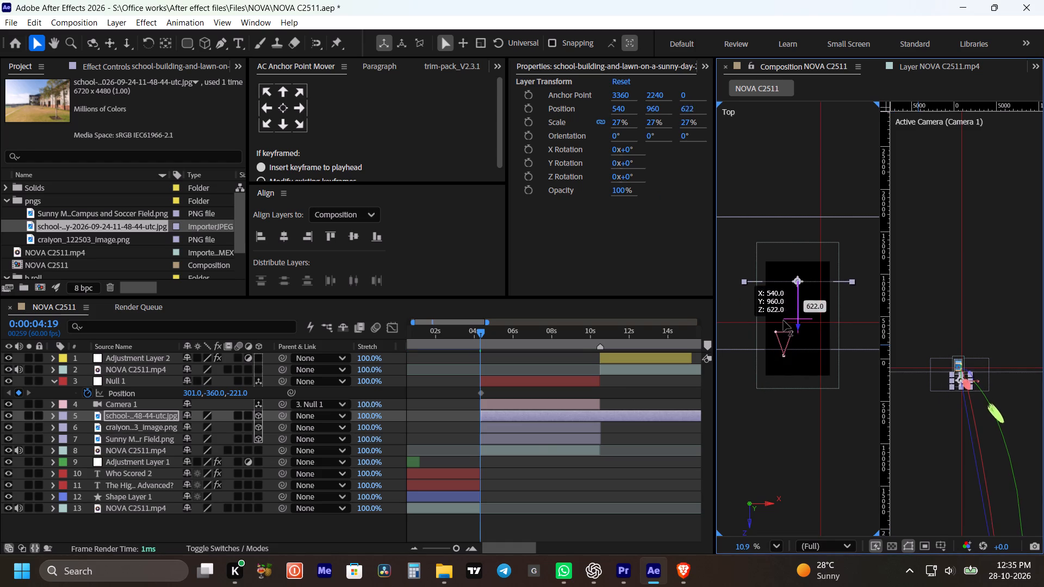
left_click_drag(784, 321, 771, 282)
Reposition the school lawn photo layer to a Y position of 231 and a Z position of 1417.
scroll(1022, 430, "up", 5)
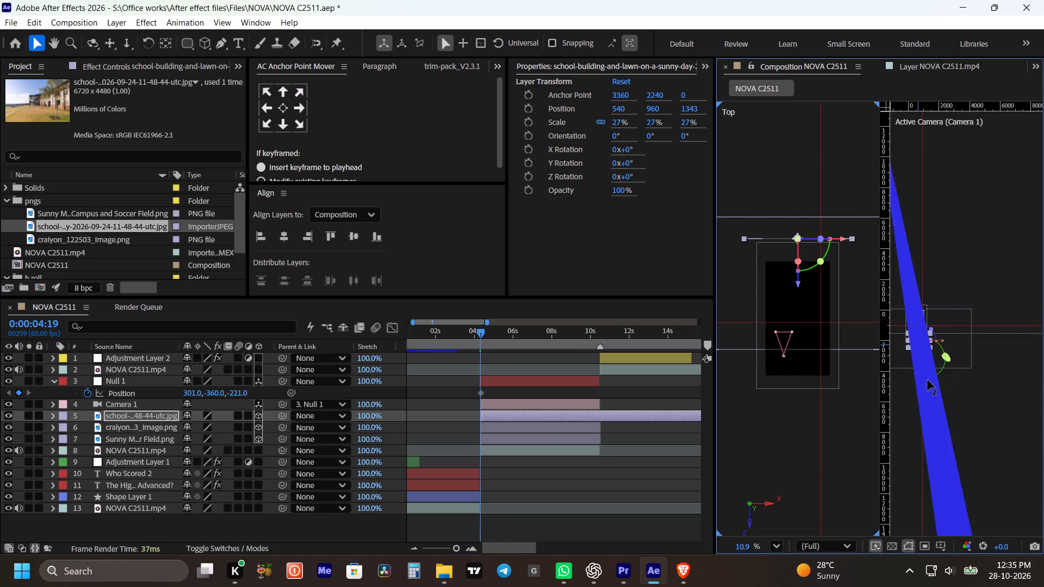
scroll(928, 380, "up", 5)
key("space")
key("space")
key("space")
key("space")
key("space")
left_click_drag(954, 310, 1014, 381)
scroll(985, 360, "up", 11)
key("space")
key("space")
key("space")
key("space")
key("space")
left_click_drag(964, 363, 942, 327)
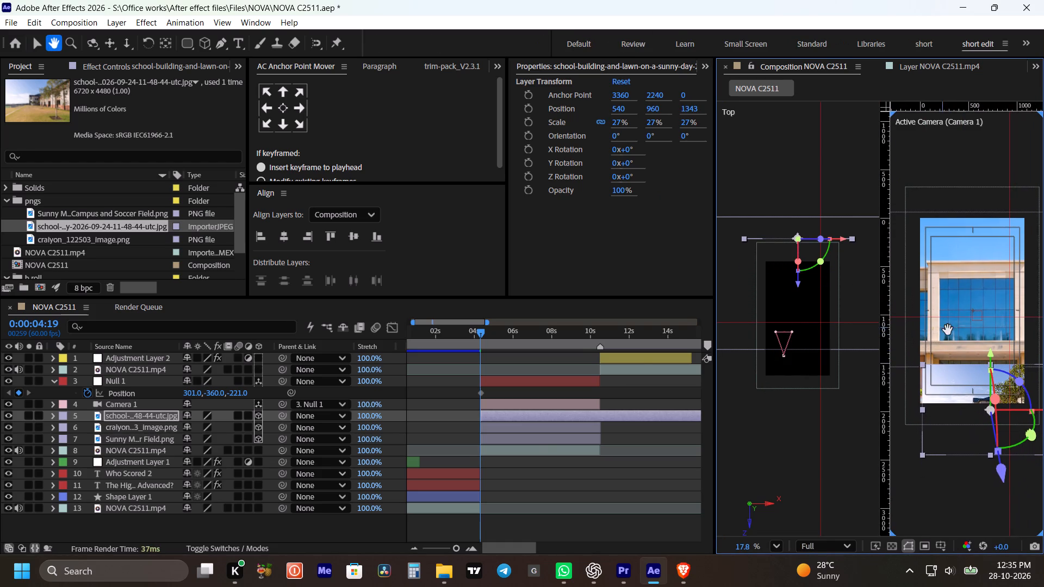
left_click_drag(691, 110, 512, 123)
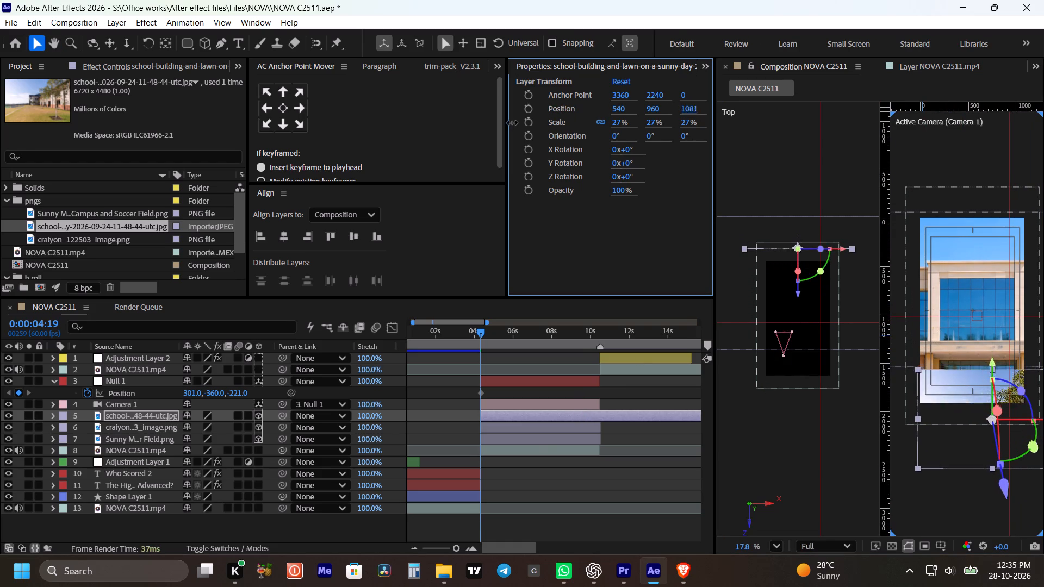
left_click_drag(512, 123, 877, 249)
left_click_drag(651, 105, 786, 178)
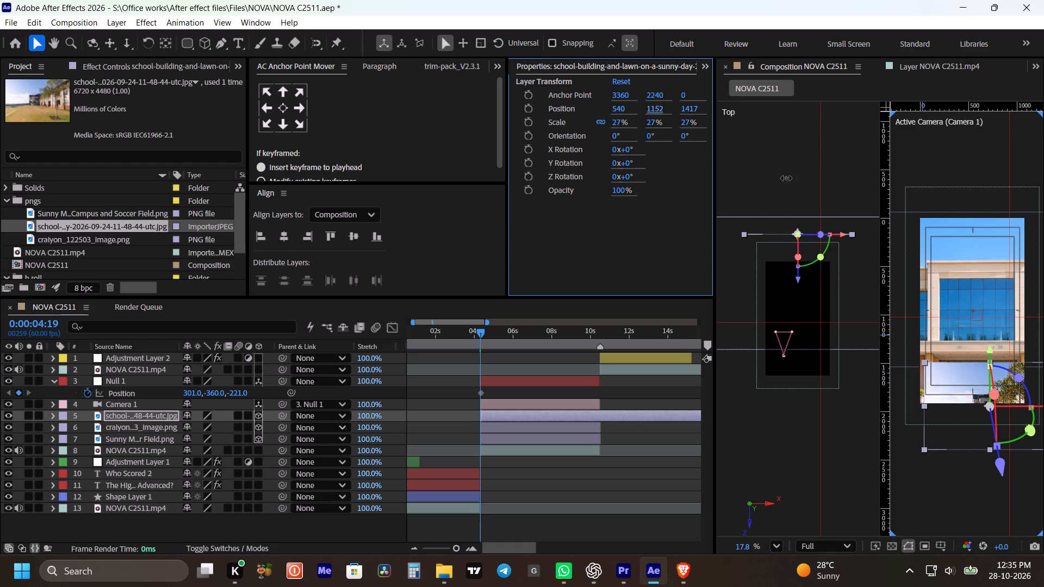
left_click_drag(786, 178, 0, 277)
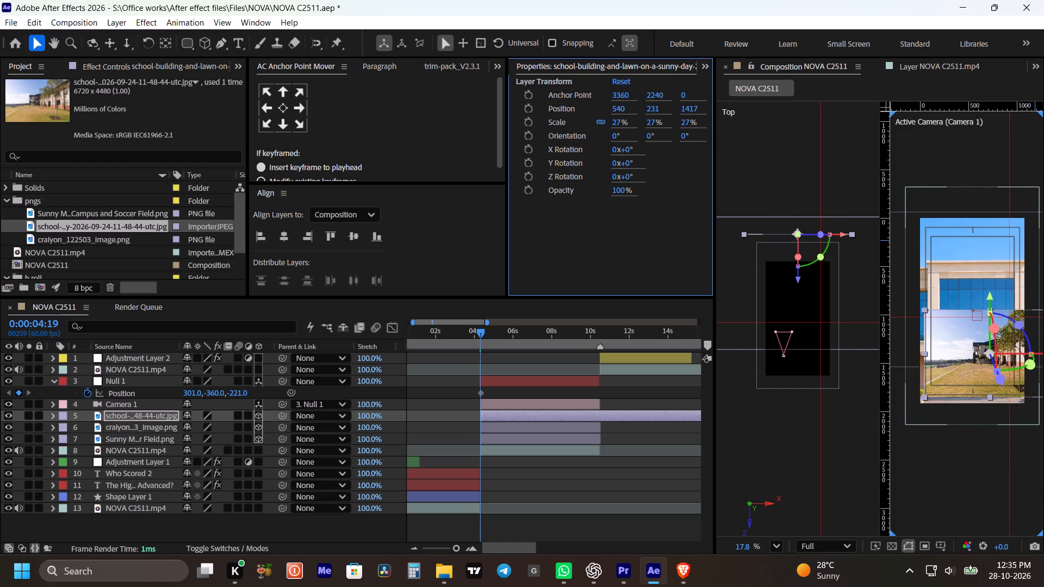
Hide and re-show the craiyon_122503_Image.png layer to check what it contributes in the camera view.
scroll(953, 342, "up", 3)
key("space")
key("space")
key("space")
key("space")
left_click_drag(997, 277, 1000, 309)
left_click(513, 428)
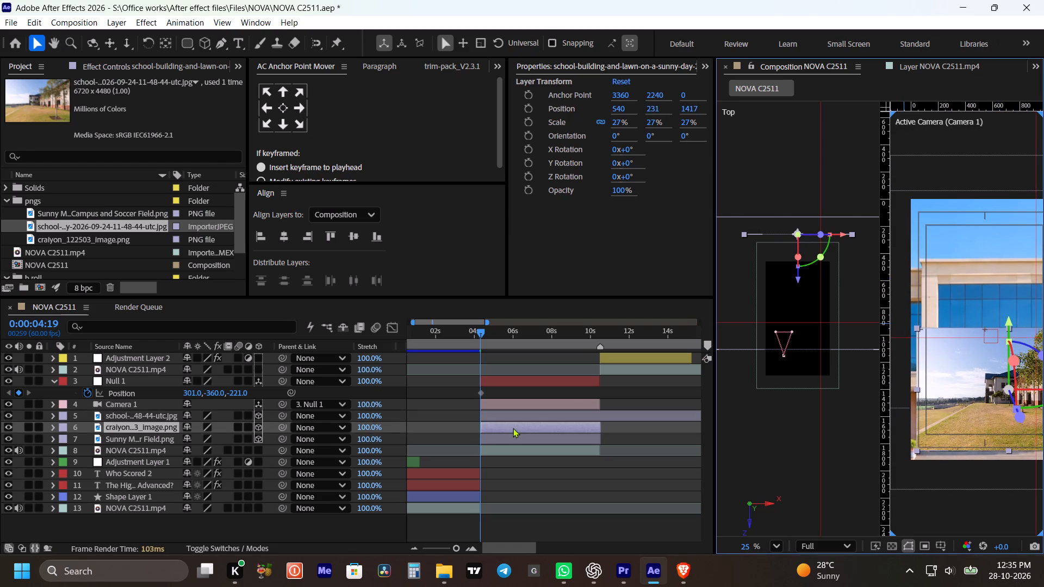
left_click(10, 429)
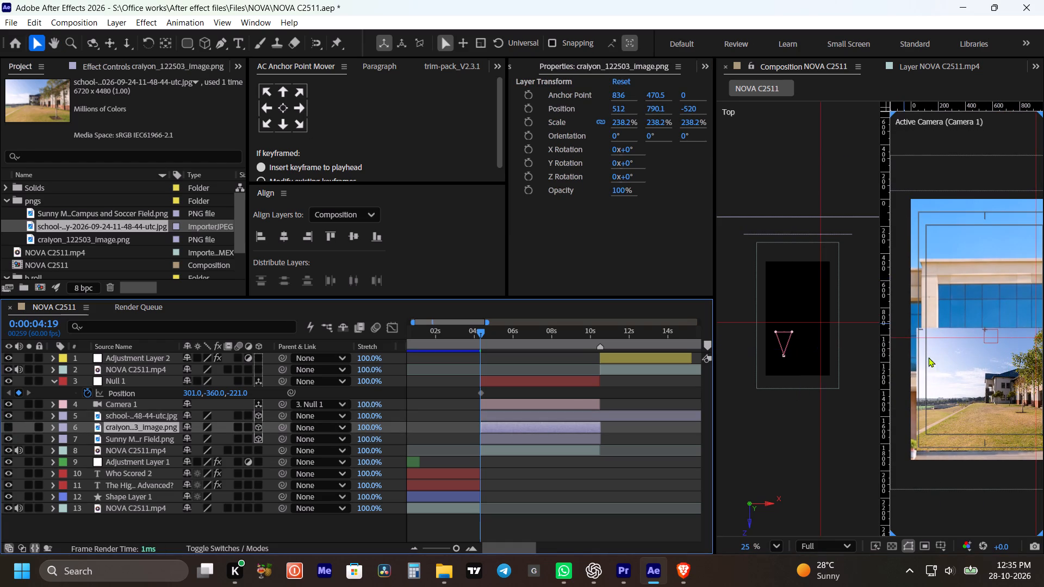
left_click(10, 426)
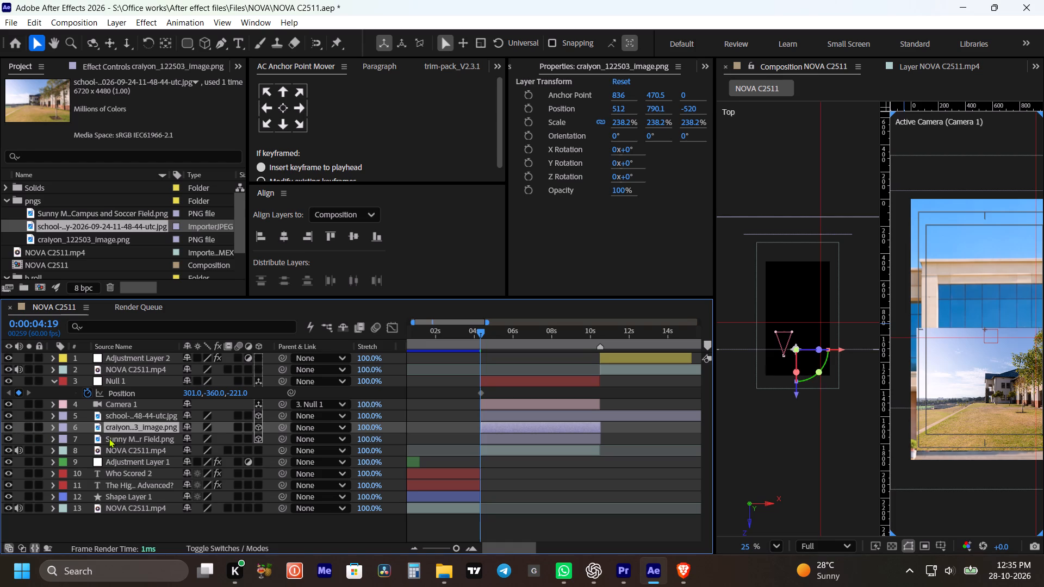
Hide the Sunny Modern School Campus and Soccer Field layer to check the composition without it, and delete that layer.
left_click(111, 438)
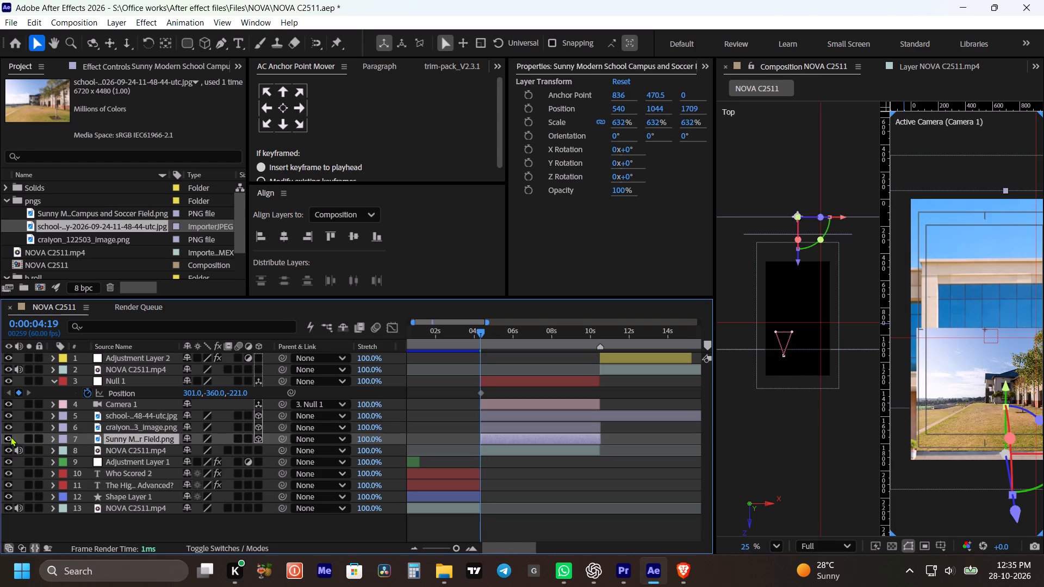
left_click(9, 437)
scroll(1006, 295, "down", 2)
key("space")
key("space")
key("space")
key("space")
key("space")
key("space")
key("space")
key("space")
key("space")
key("space")
key("space")
key("space")
key("space")
key("space")
key("space")
key("space")
key("space")
key("space")
key("space")
key("space")
left_click_drag(1017, 301, 972, 310)
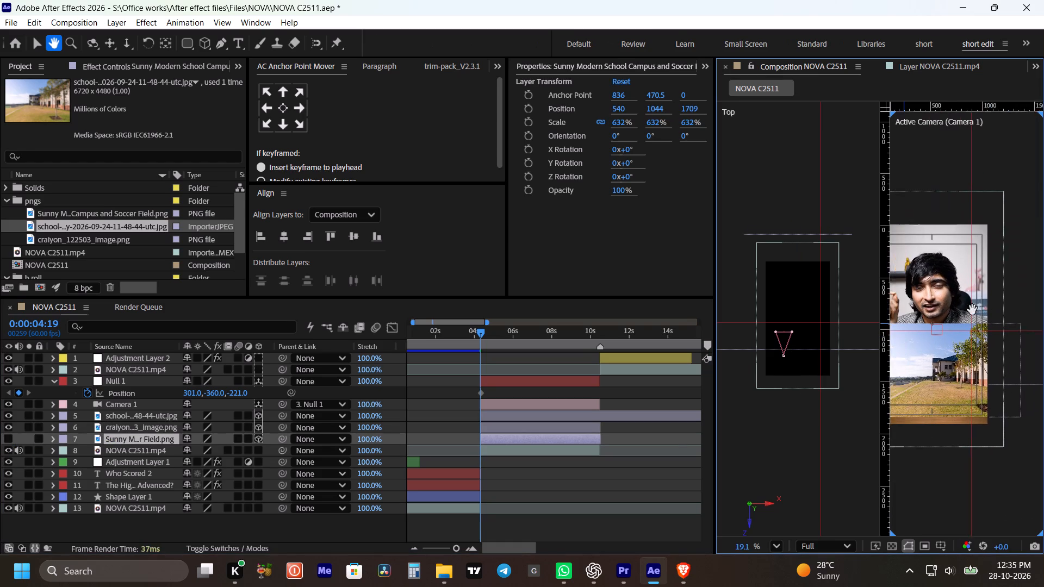
left_click_drag(972, 310, 1004, 316)
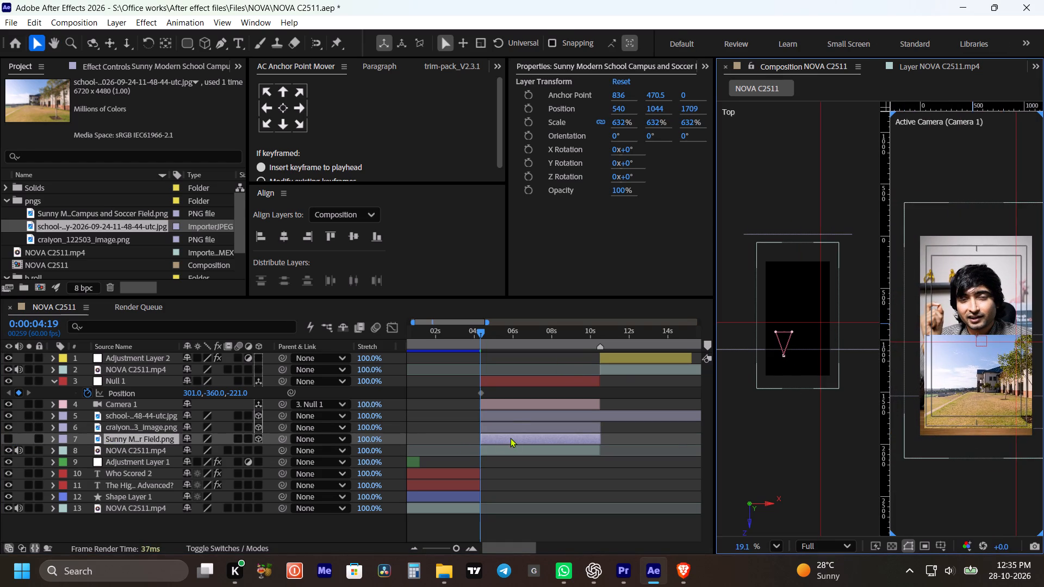
left_click(507, 415)
left_click(505, 425)
left_click(499, 436)
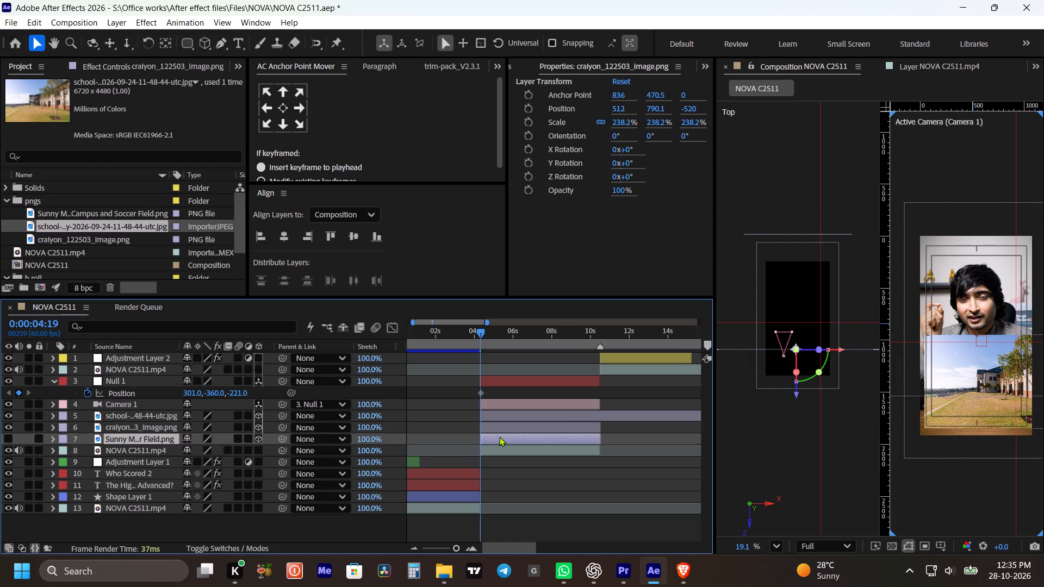
key("Delete")
Move the school lawn photo along its depth axis in the Top view to a Z position of 1564.
left_click(514, 424)
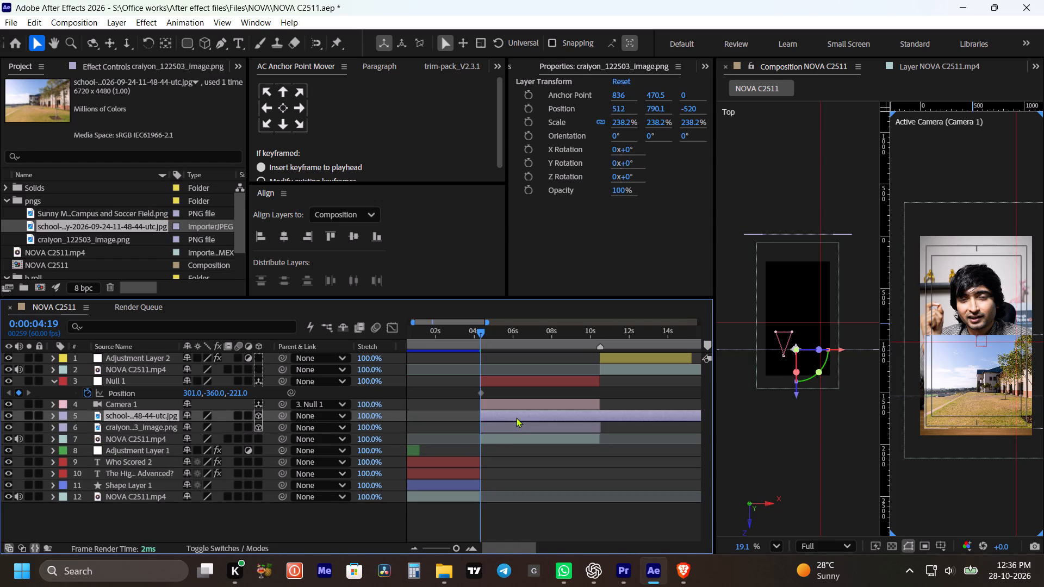
left_click(516, 417)
left_click(795, 277)
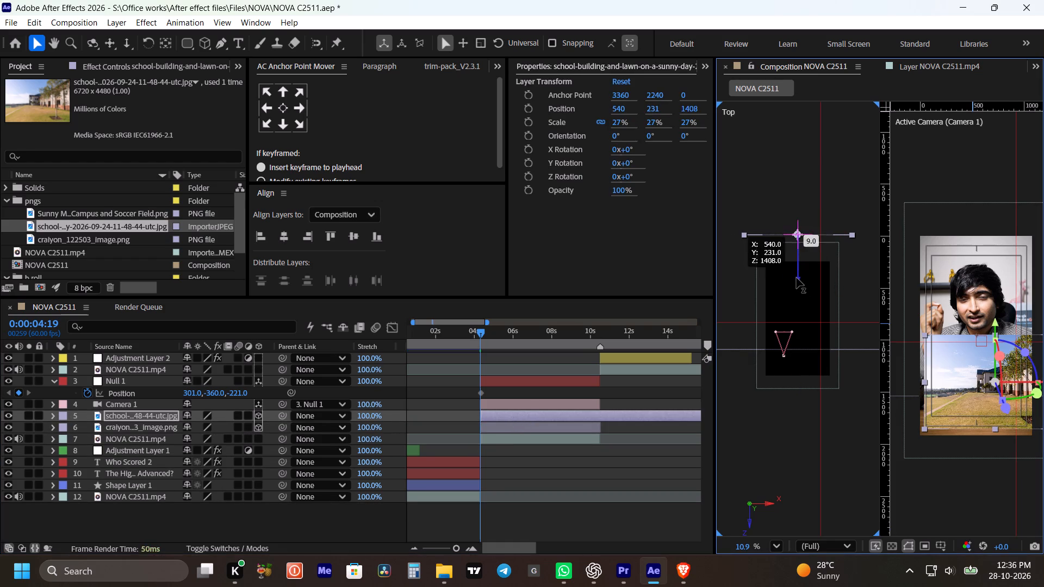
left_click_drag(799, 279, 805, 304)
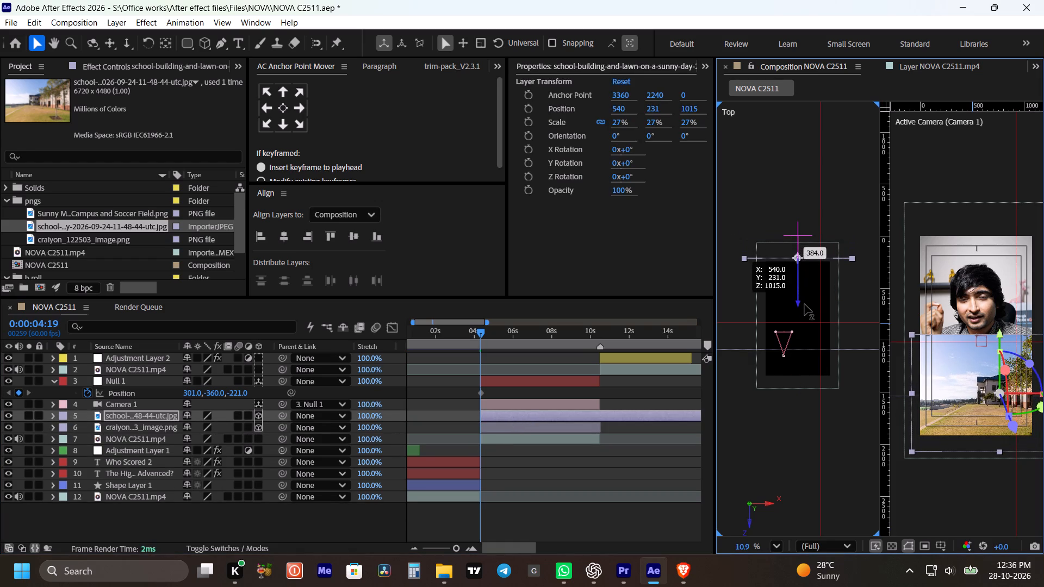
left_click_drag(805, 304, 800, 272)
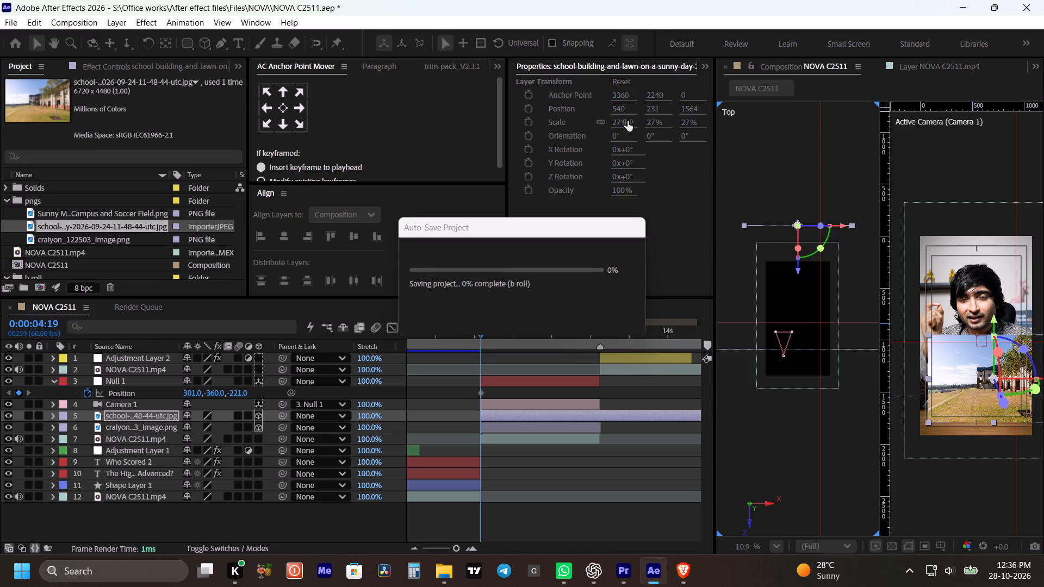
Scale the school lawn photo up to 115%.
left_click_drag(655, 123, 722, 124)
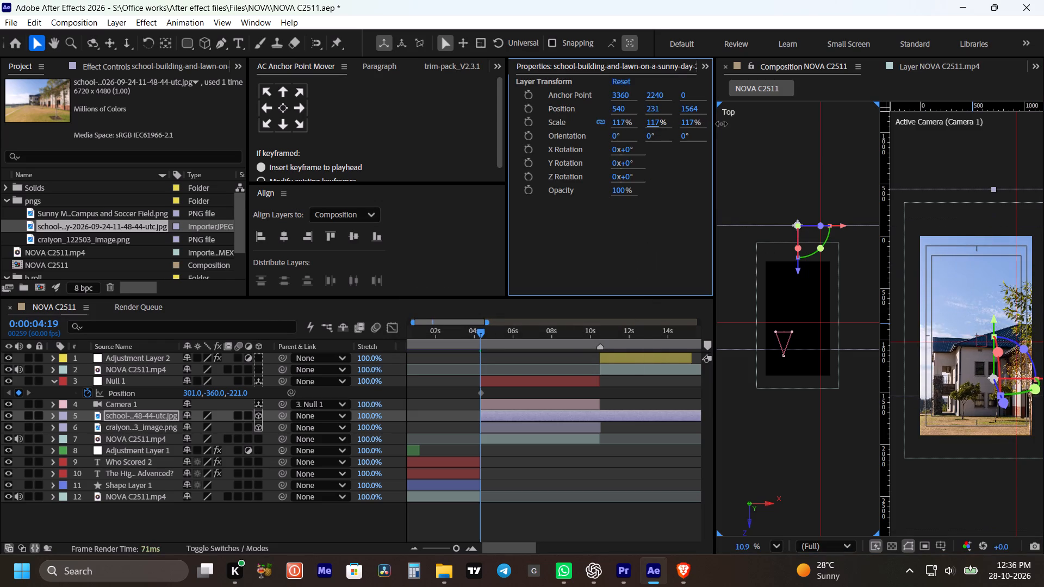
left_click_drag(722, 124, 719, 124)
Reposition the school lawn photo in the camera view to X 885.6 and Y -460.2.
scroll(1005, 296, "down", 3)
key("space")
key("space")
key("space")
key("space")
key("space")
key("space")
key("space")
left_click_drag(998, 291, 977, 285)
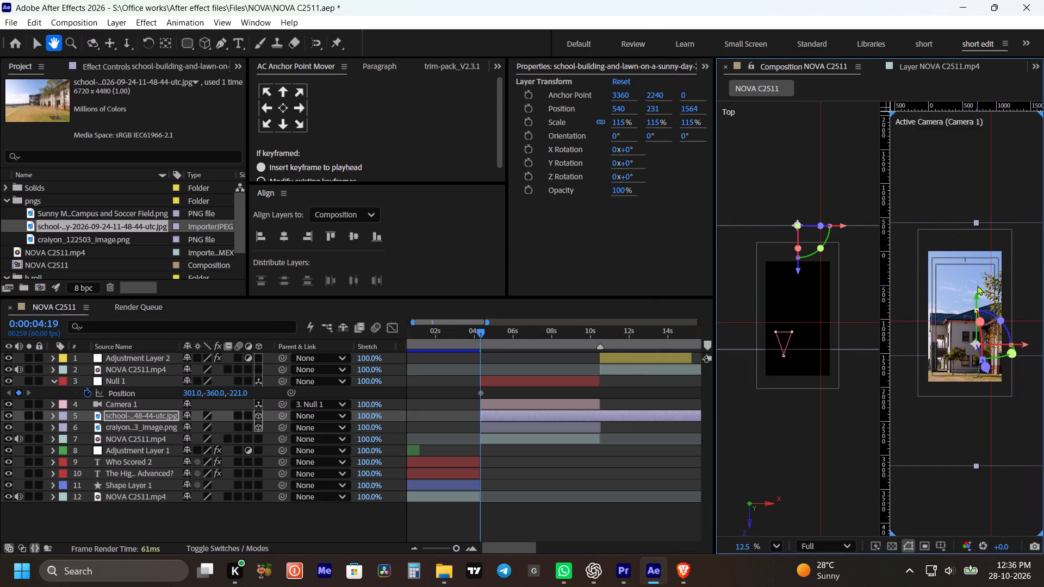
left_click_drag(1026, 346, 1043, 348)
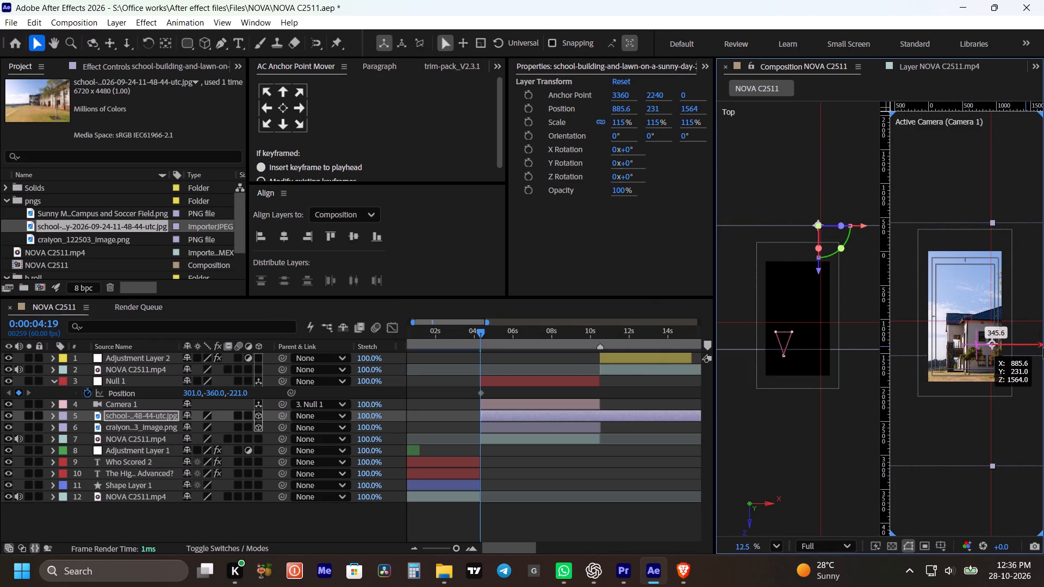
left_click_drag(1043, 348, 1043, 348)
left_click_drag(994, 296, 994, 282)
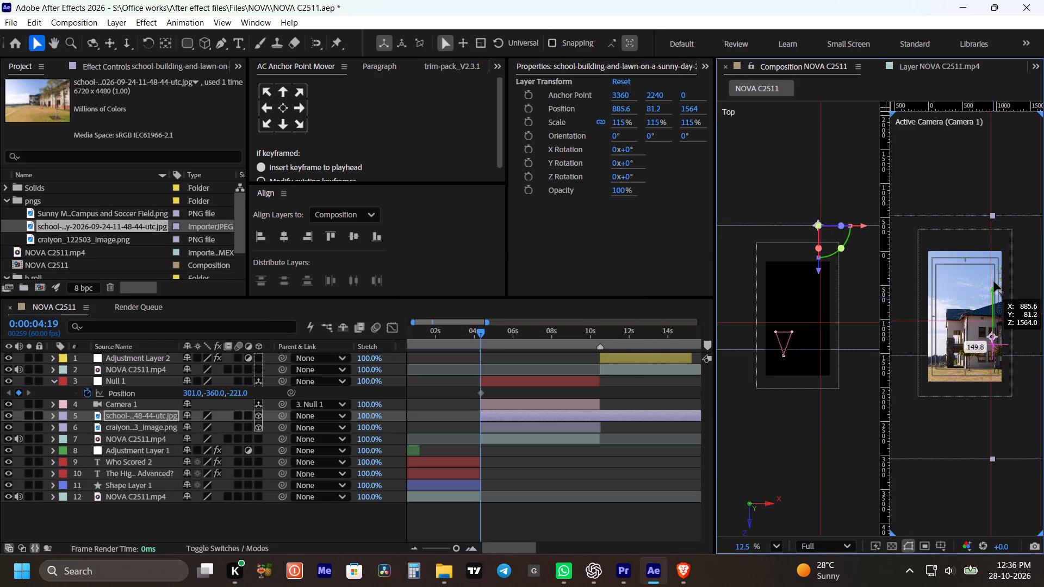
left_click_drag(994, 282, 986, 255)
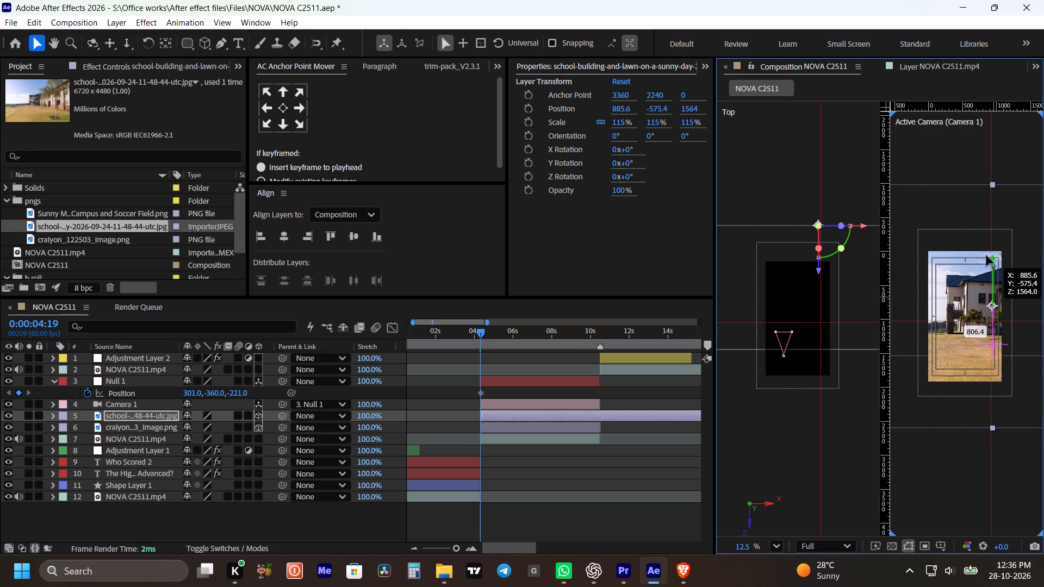
left_click_drag(986, 255, 990, 276)
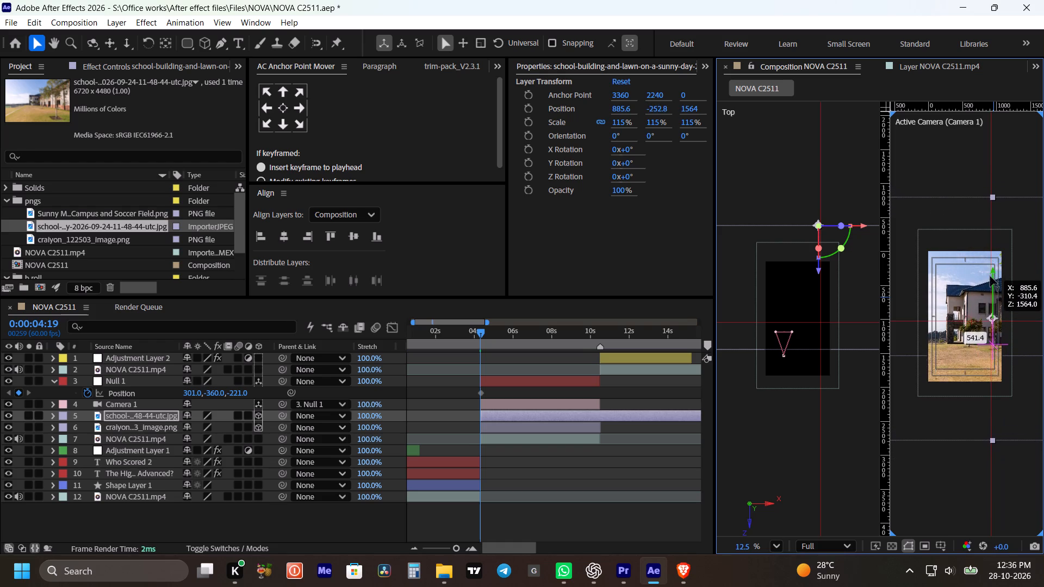
left_click_drag(990, 276, 987, 262)
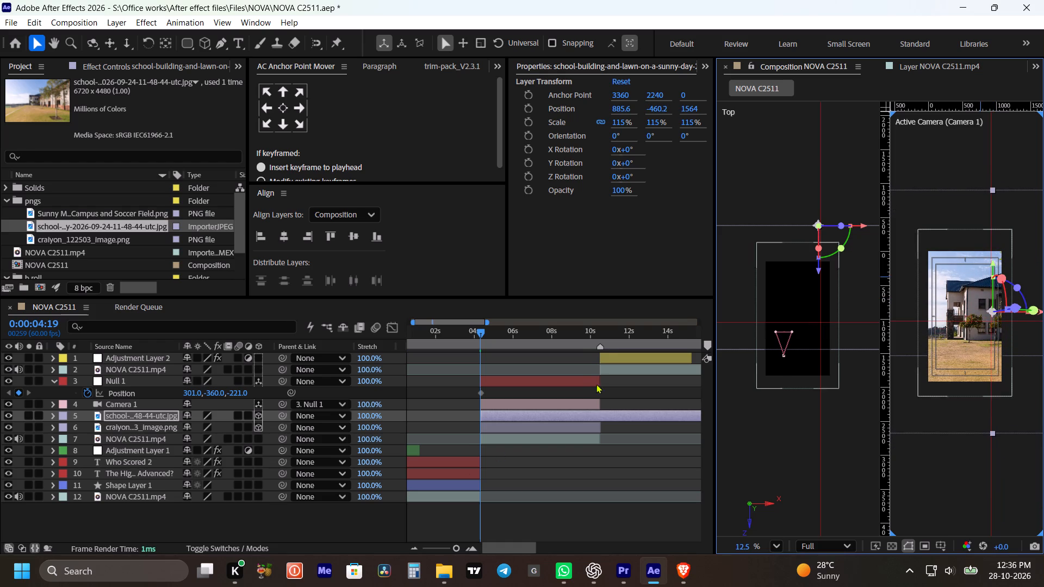
Trim the end of the school lawn photo layer to 0:00:10:31 and save the project.
left_click_drag(599, 330, 605, 331, "shift")
key("alt+bracketright")
key("ctrl+s")
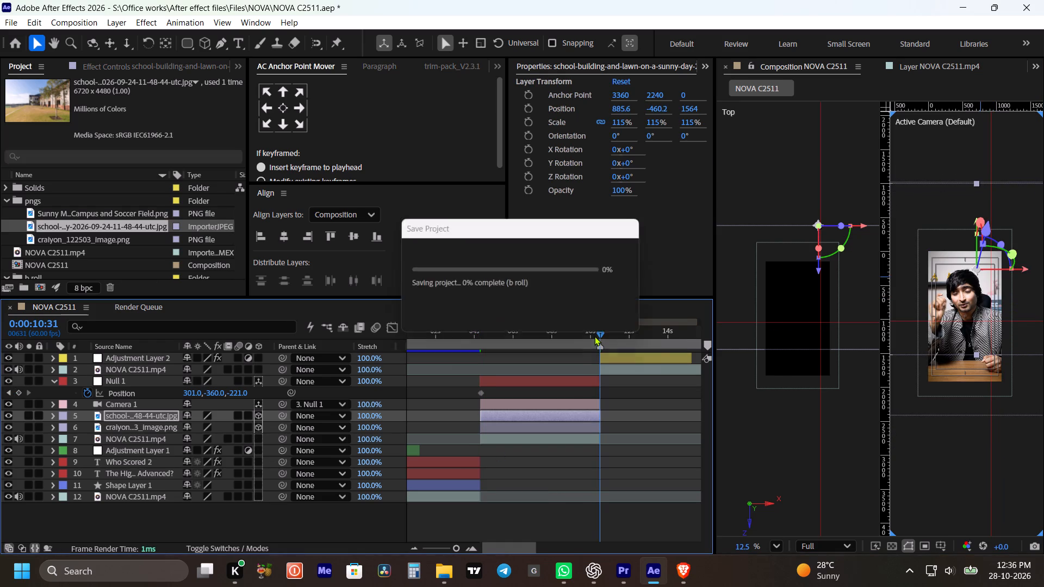
Add another craiyon_122503_Image.png layer directly below Camera 1 and align its start with 0:00:04:19.
left_click_drag(539, 342, 516, 346)
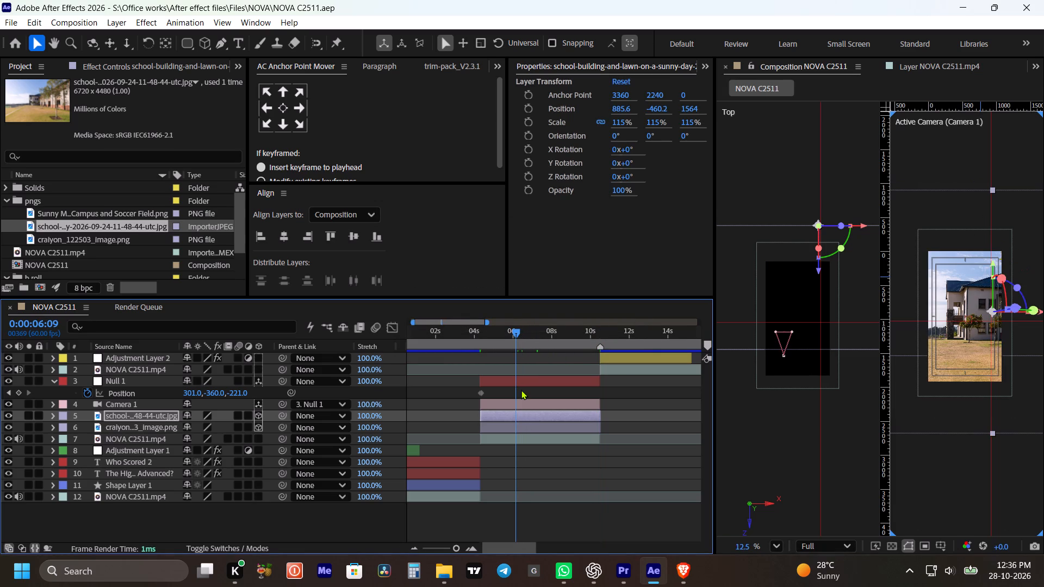
left_click_drag(513, 326, 492, 345)
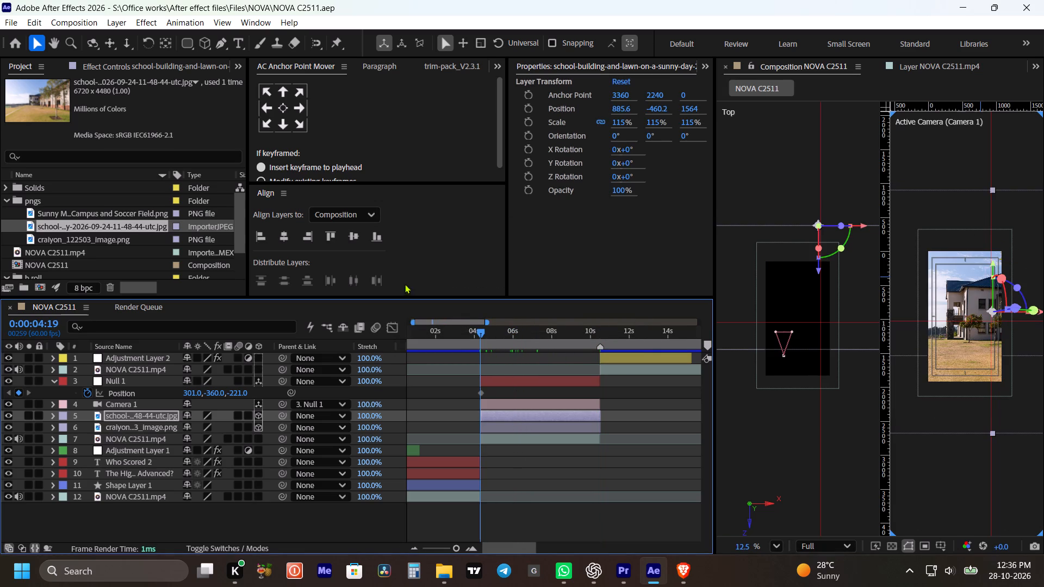
left_click(61, 240)
left_click_drag(47, 241, 552, 315)
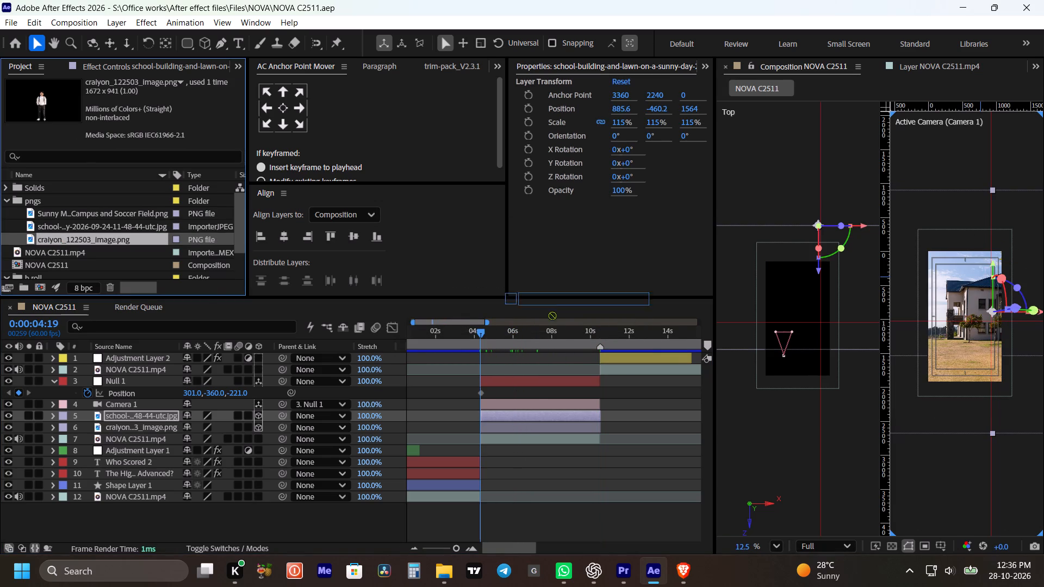
left_click_drag(552, 315, 486, 410)
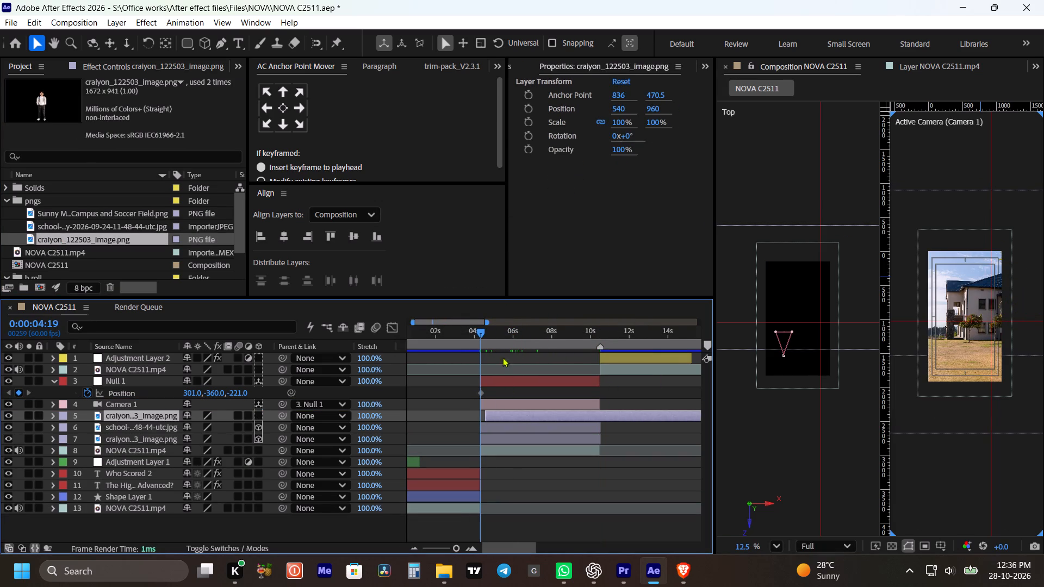
left_click_drag(496, 342, 481, 345, "shift")
left_click(499, 414)
key("bracketleft")
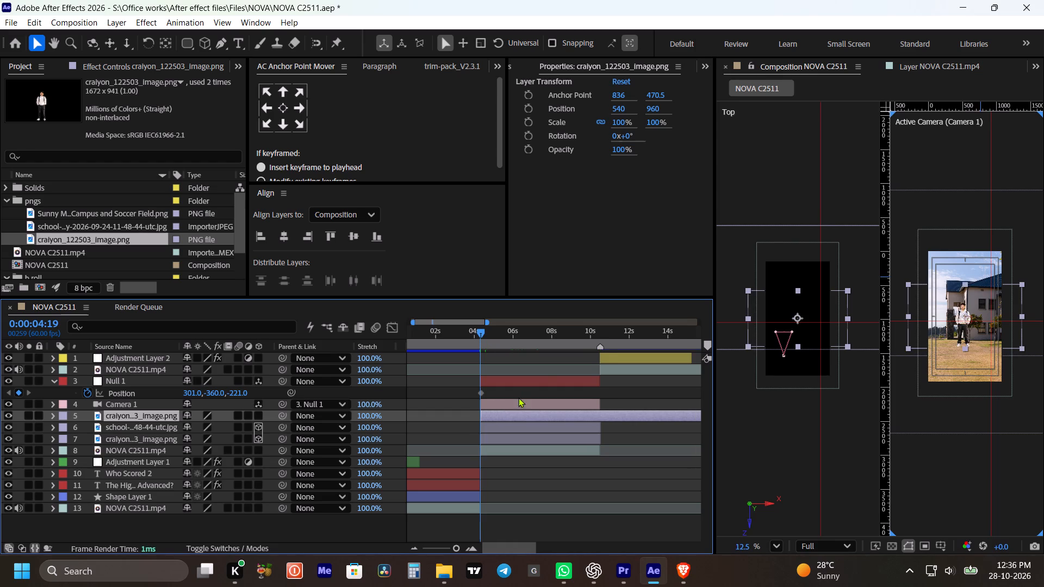
Trim the end of the new craiyon_122503_Image.png layer to 0:00:10:31 and save the project.
left_click(601, 332, "shift")
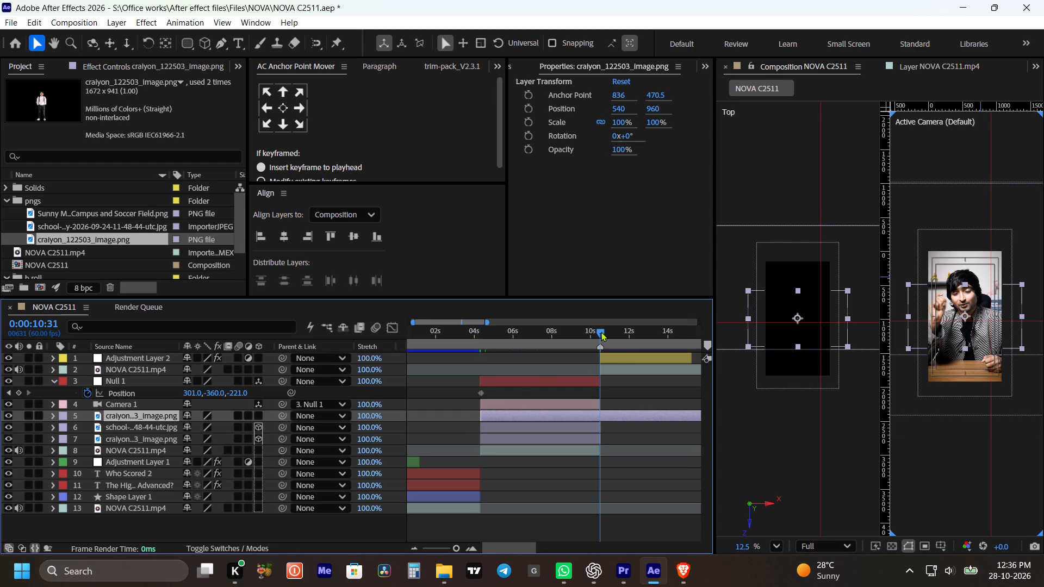
key("alt+bracketright")
key("ctrl+s")
At 0:00:06:57, make the new craiyon_122503_Image.png layer a 3D layer.
left_click_drag(566, 333, 532, 339)
left_click(552, 415)
scroll(971, 330, "up", 5)
scroll(971, 329, "down", 2)
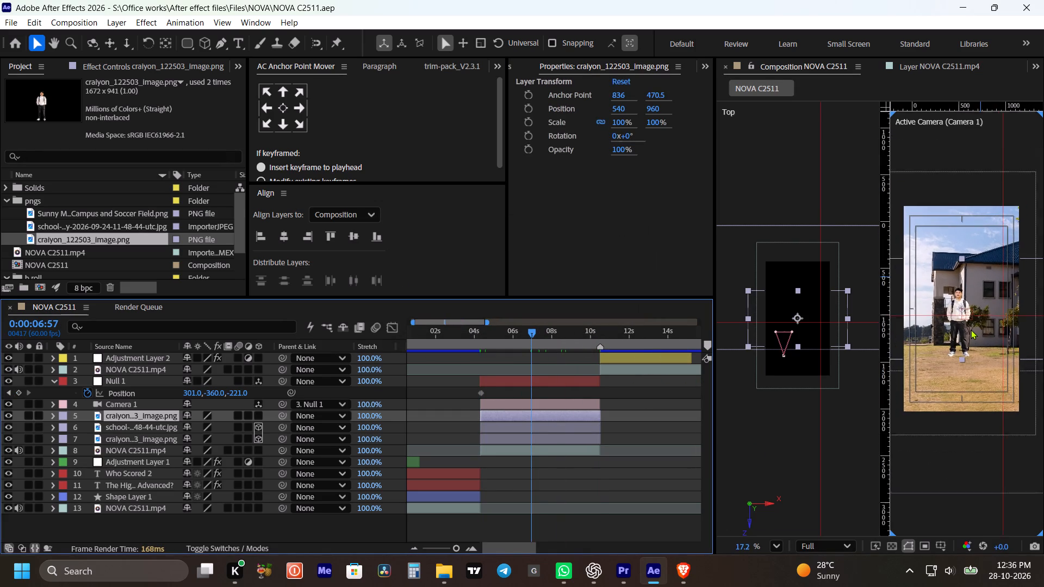
left_click(258, 415)
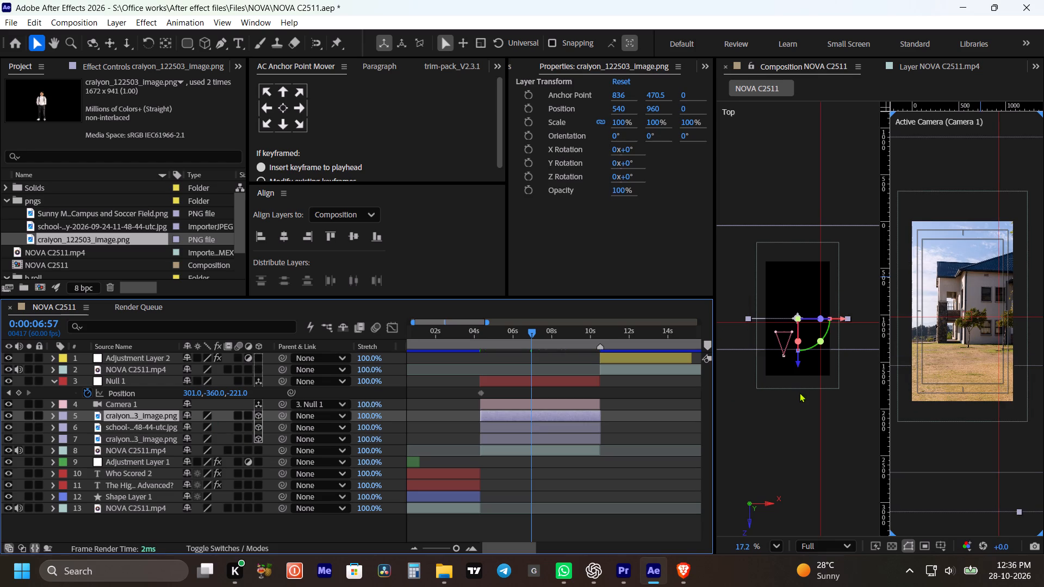
Push the new craiyon_122503_Image.png layer back to a Z position of 1786 and raise it to Y 50.1.
scroll(804, 387, "down", 4)
scroll(805, 386, "up", 3)
left_click_drag(799, 374, 799, 364)
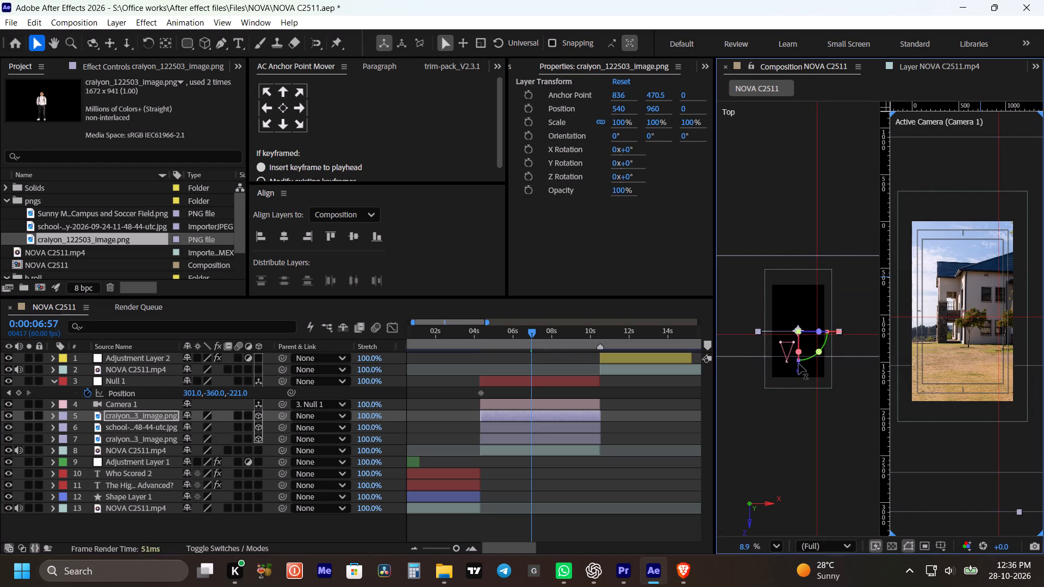
left_click_drag(799, 364, 777, 286)
scroll(799, 342, "up", 1)
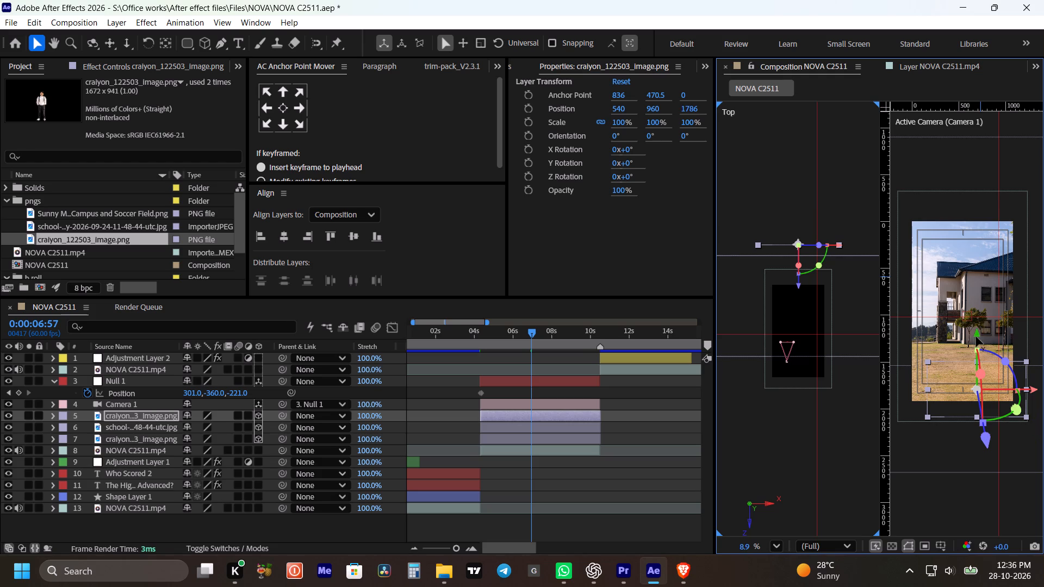
left_click_drag(978, 336, 970, 280)
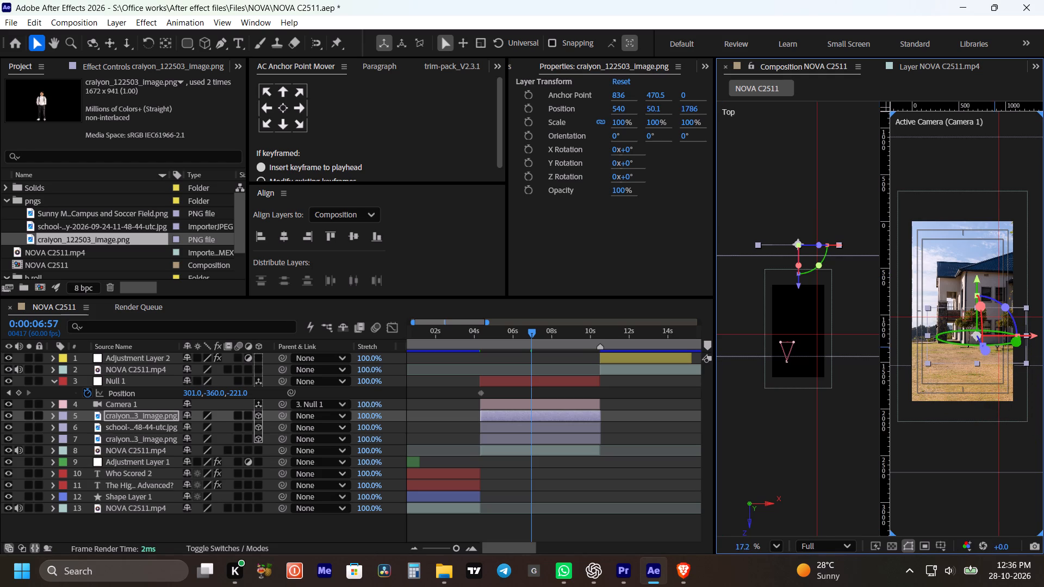
Bring the upper craiyon_122503_Image.png layer forward to a Z position of 1191 and scale it to 269%.
left_click_drag(651, 123, 679, 121)
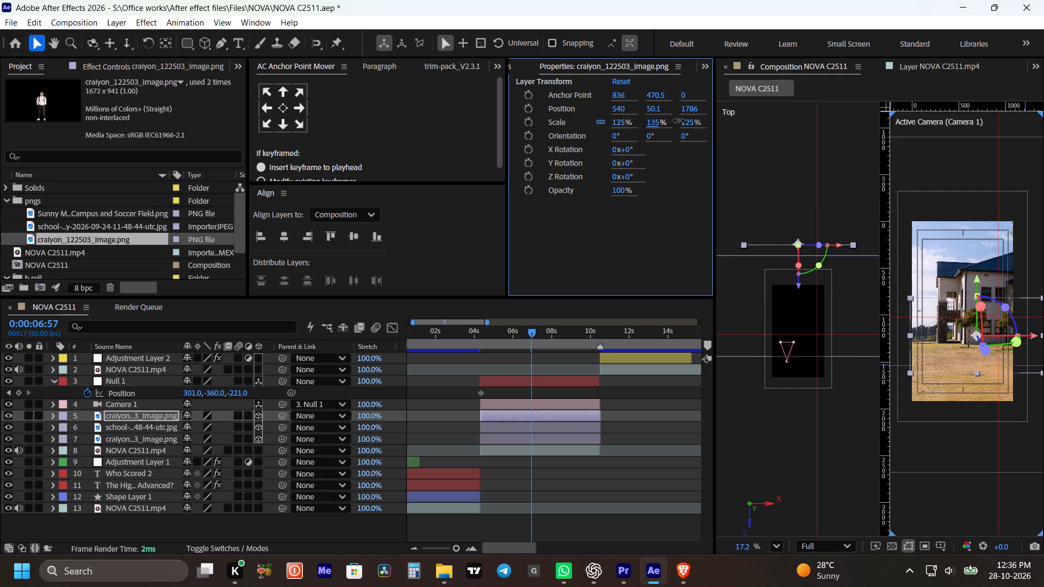
left_click_drag(679, 121, 769, 163)
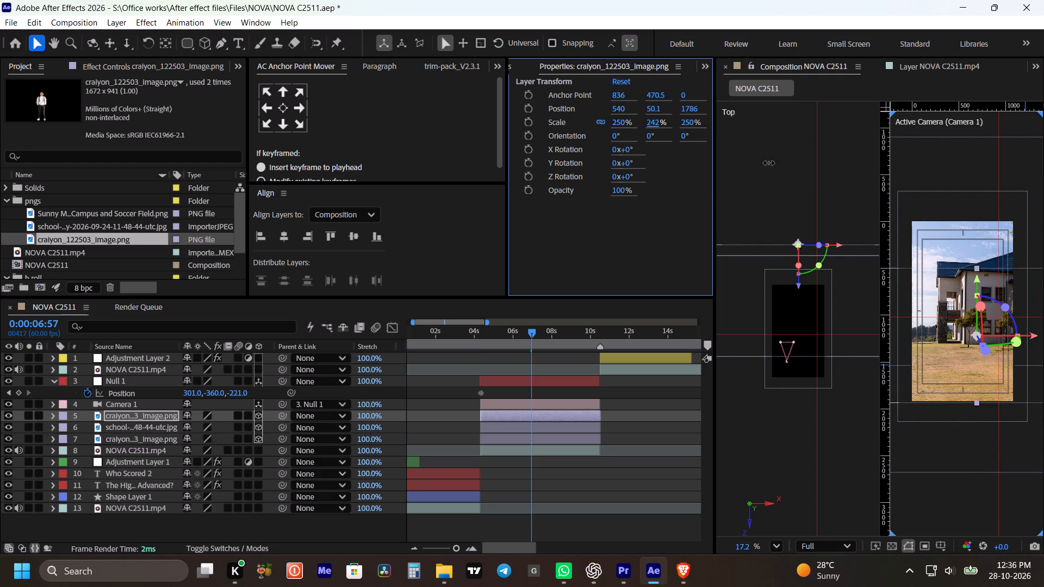
left_click_drag(769, 163, 711, 188)
left_click_drag(798, 285, 801, 292)
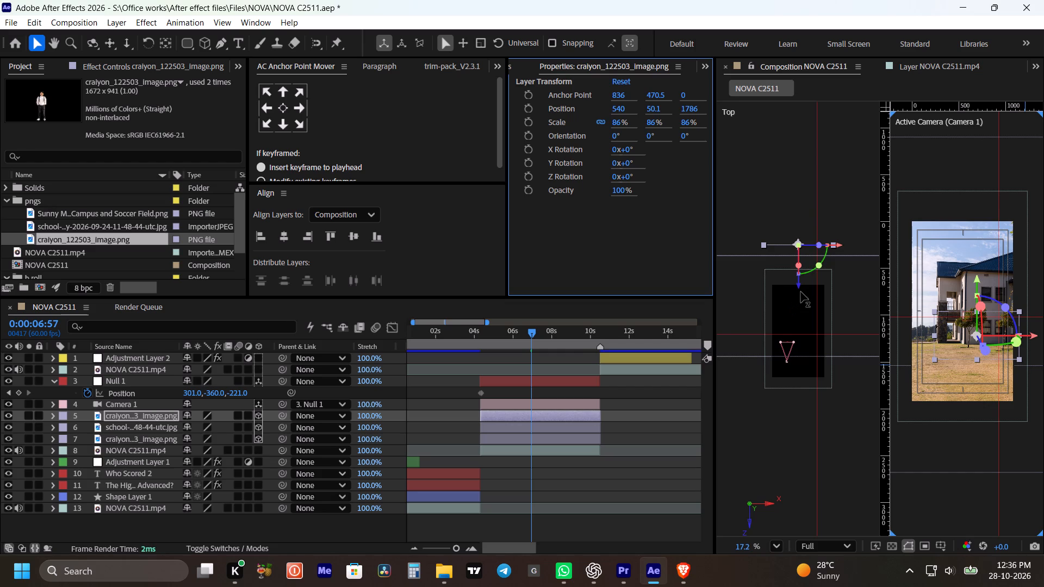
left_click_drag(801, 292, 805, 316)
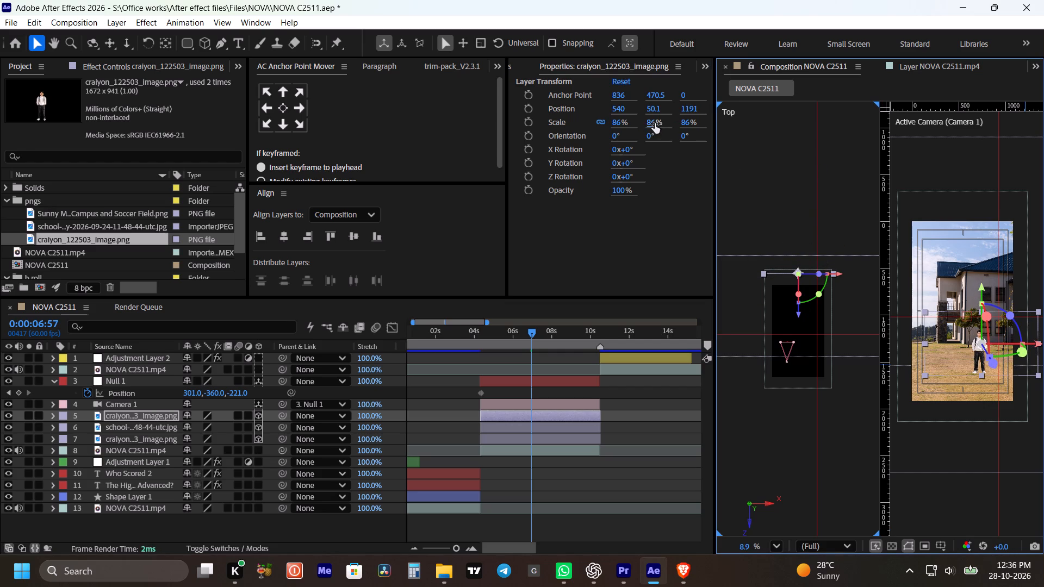
left_click_drag(655, 123, 790, 131)
Reposition the upper craiyon_122503_Image.png layer to X 340, Y -214.9 and Z 1520.
left_click_drag(619, 105, 503, 126)
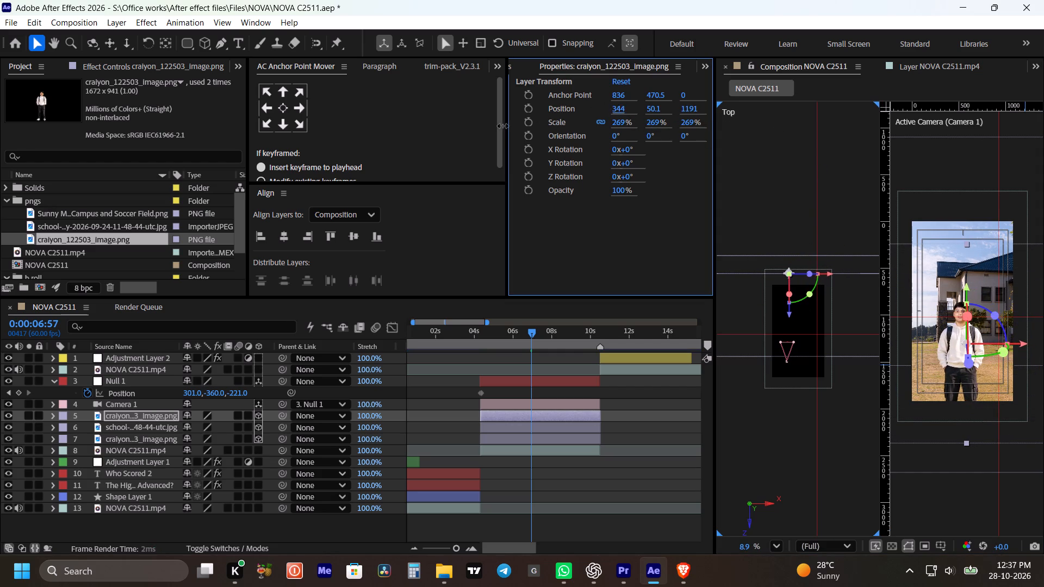
left_click_drag(503, 126, 502, 127)
left_click_drag(656, 106, 515, 171)
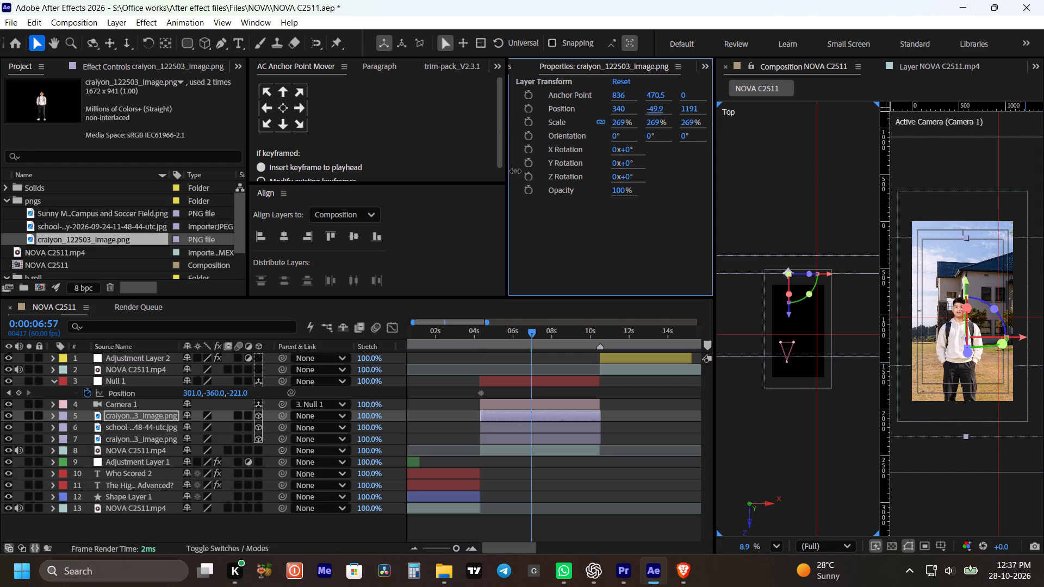
left_click_drag(515, 171, 390, 192)
left_click_drag(690, 107, 630, 134)
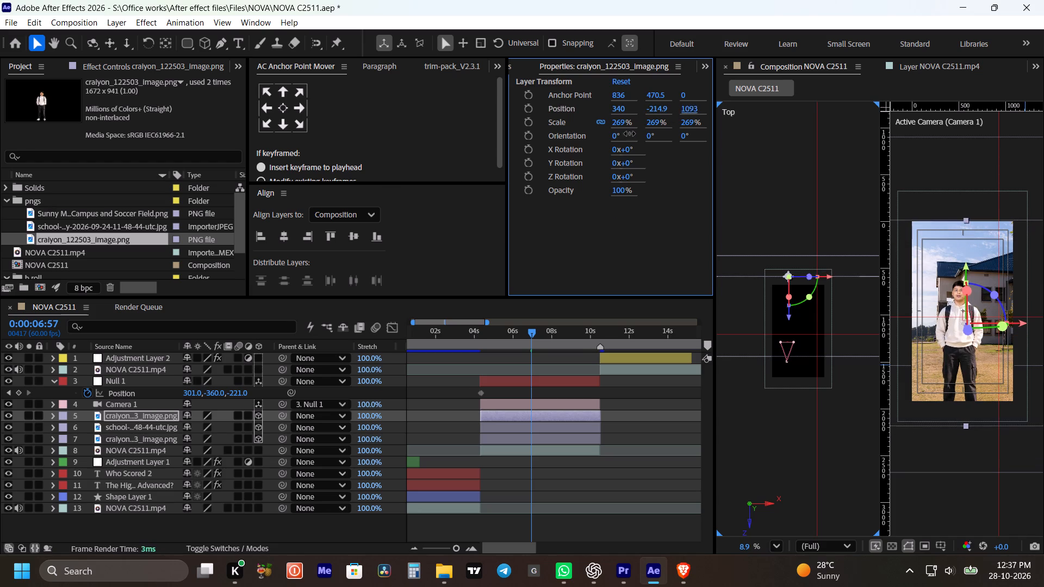
left_click_drag(630, 134, 977, 161)
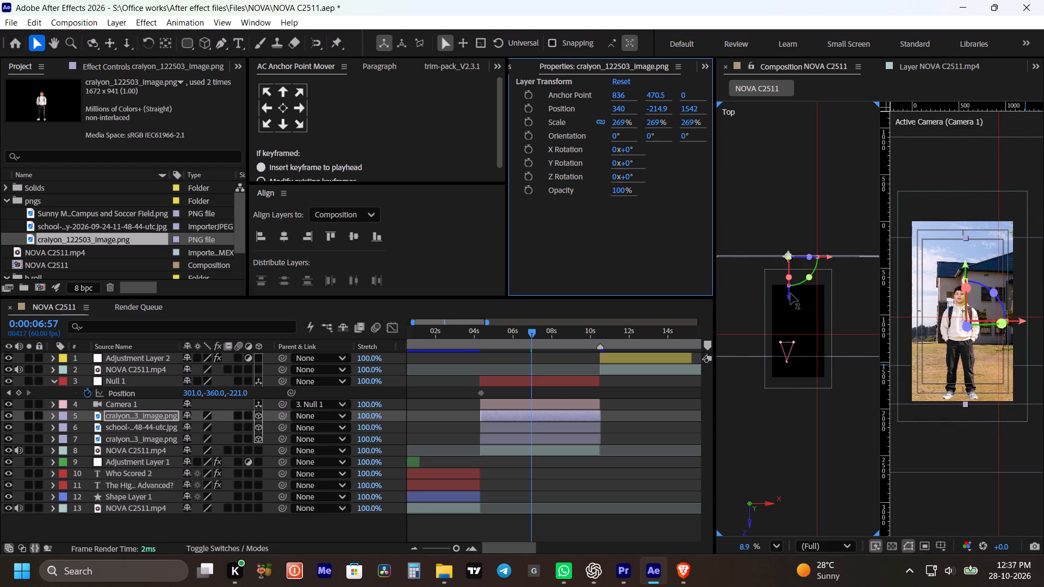
left_click_drag(791, 293, 798, 292)
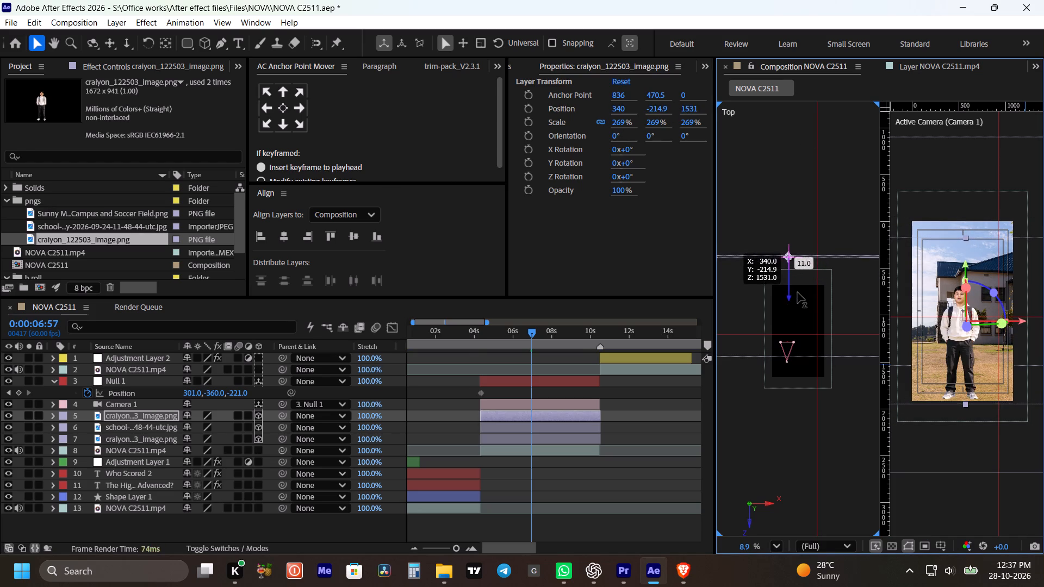
left_click_drag(798, 292, 798, 293)
Push the school building photo layer farther back to a Z position of 2440.
left_click(526, 438)
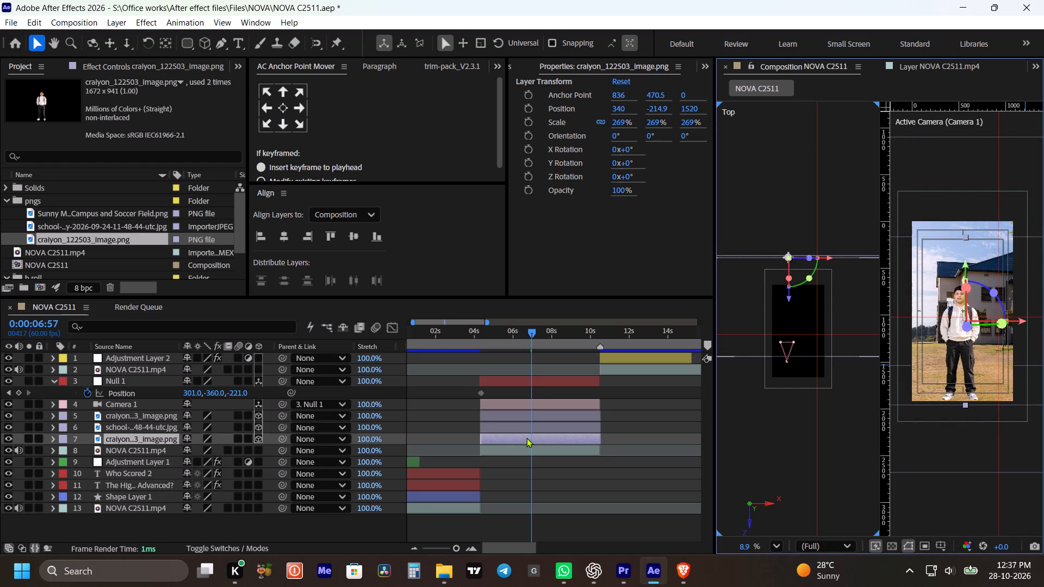
left_click(535, 427)
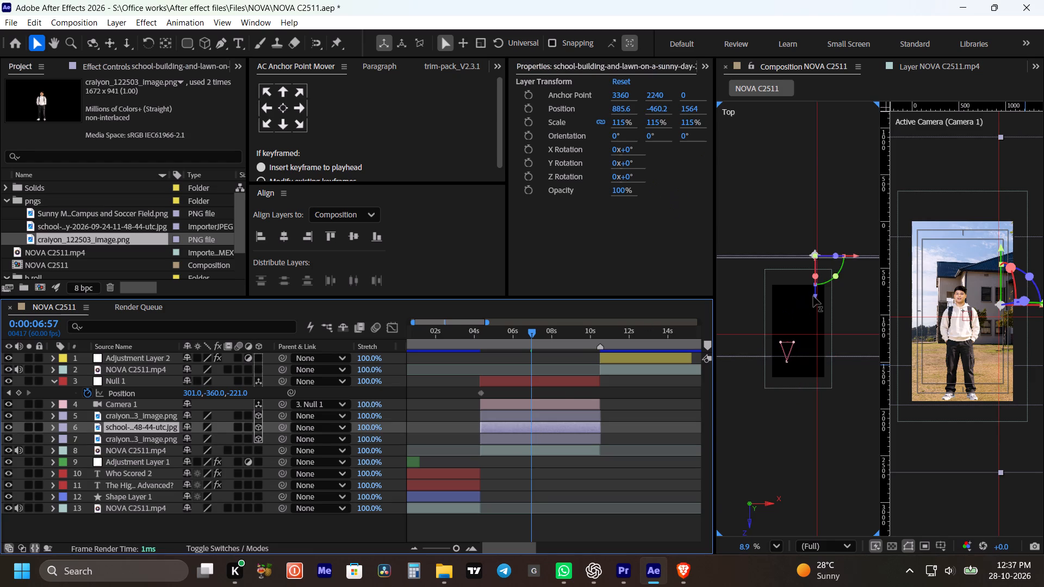
left_click(10, 427)
left_click(10, 427)
left_click_drag(817, 310, 800, 311)
left_click_drag(816, 296, 816, 288)
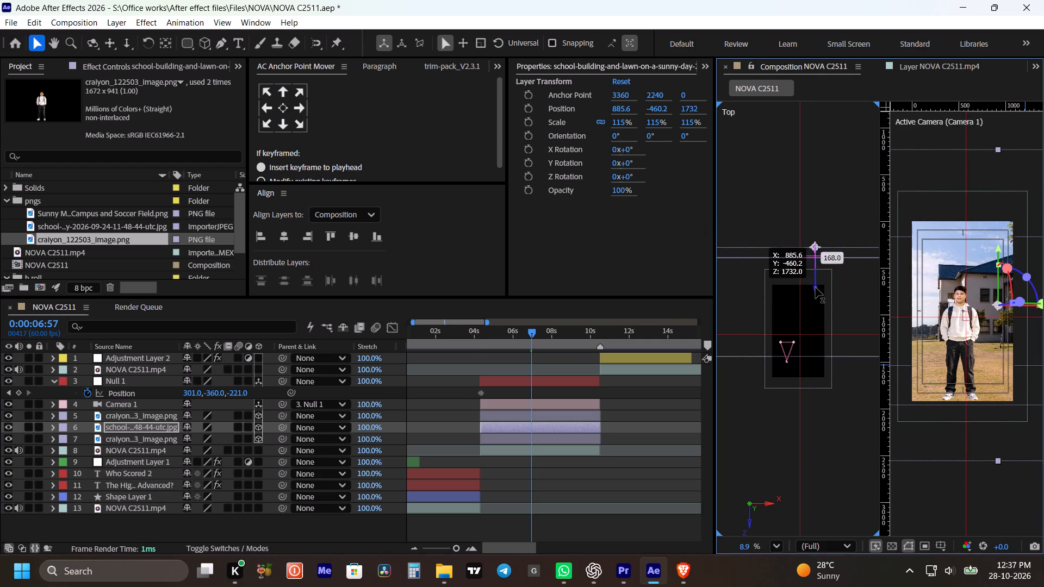
left_click_drag(816, 288, 802, 254)
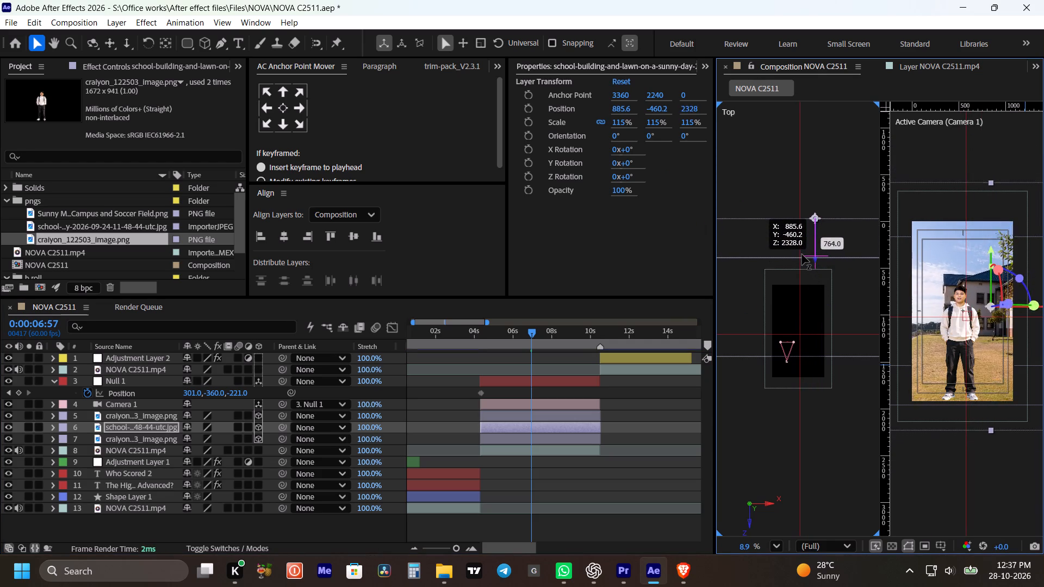
left_click_drag(802, 254, 802, 253)
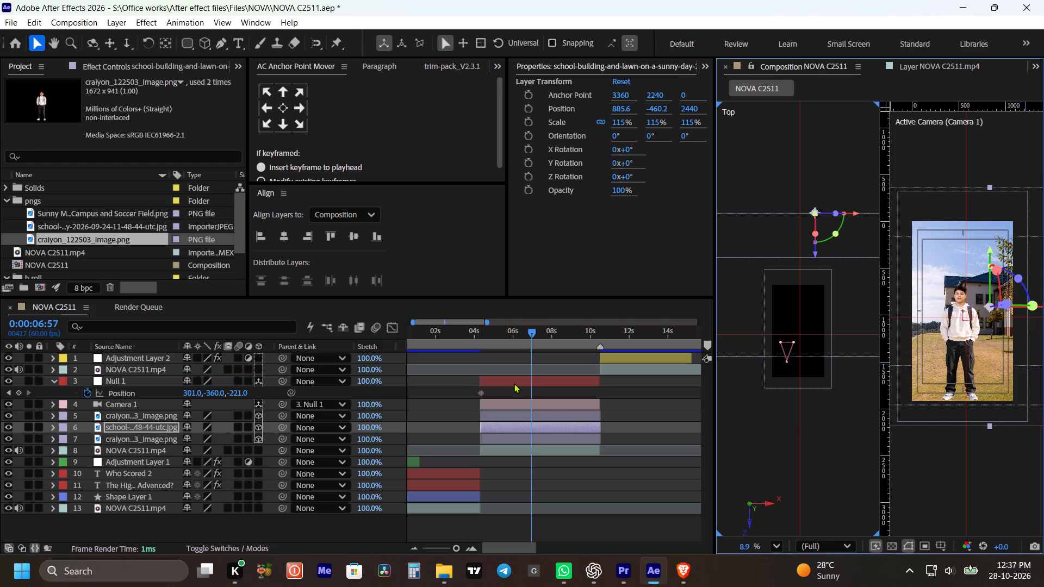
Push the upper craiyon_122503_Image.png layer back to Z 2127 and lower it to Y 37.4.
left_click(511, 414)
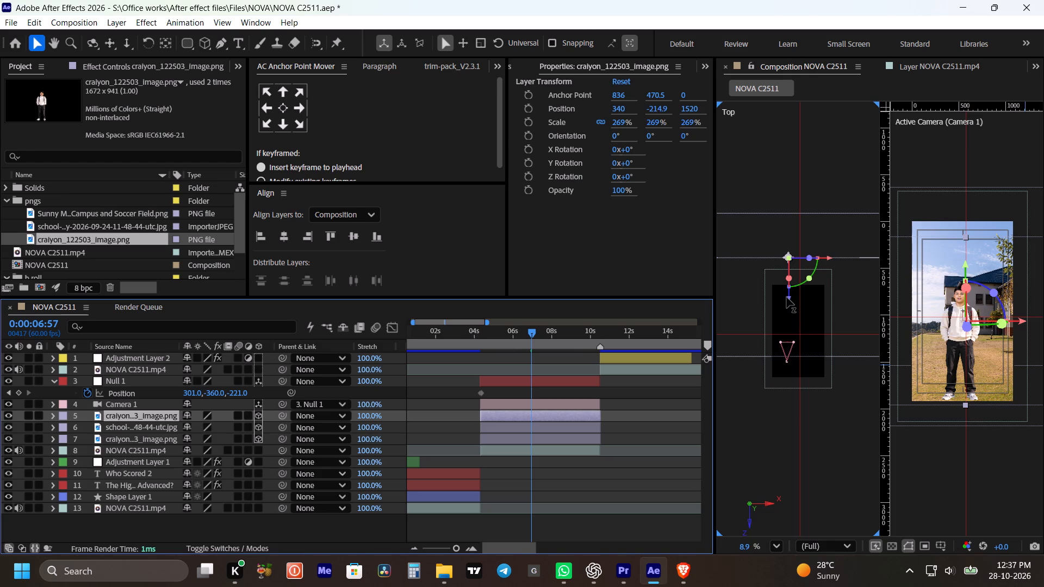
left_click_drag(788, 297, 777, 266)
left_click_drag(966, 260, 967, 268)
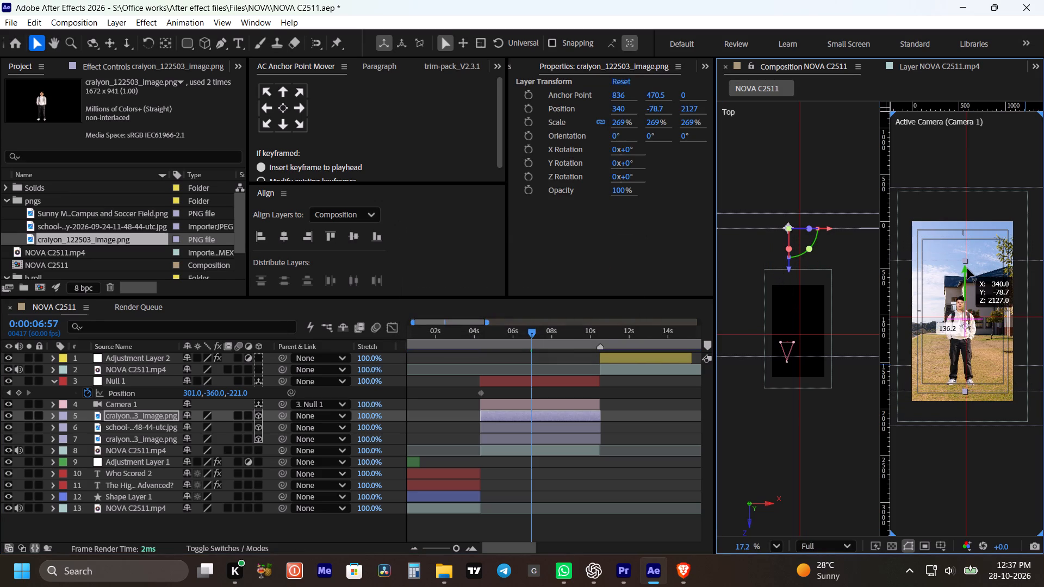
left_click_drag(967, 268, 970, 274)
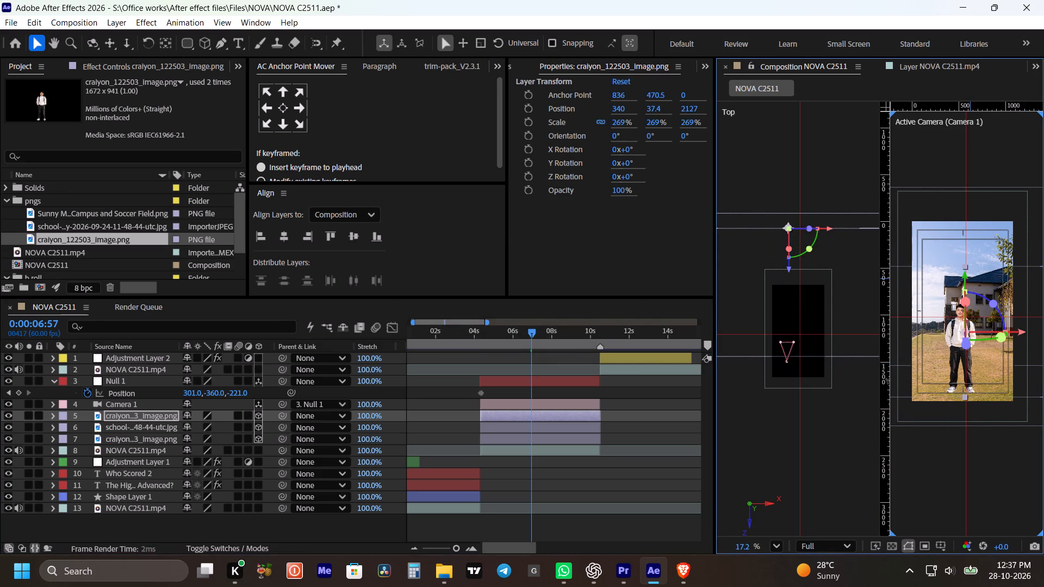
left_click(604, 470)
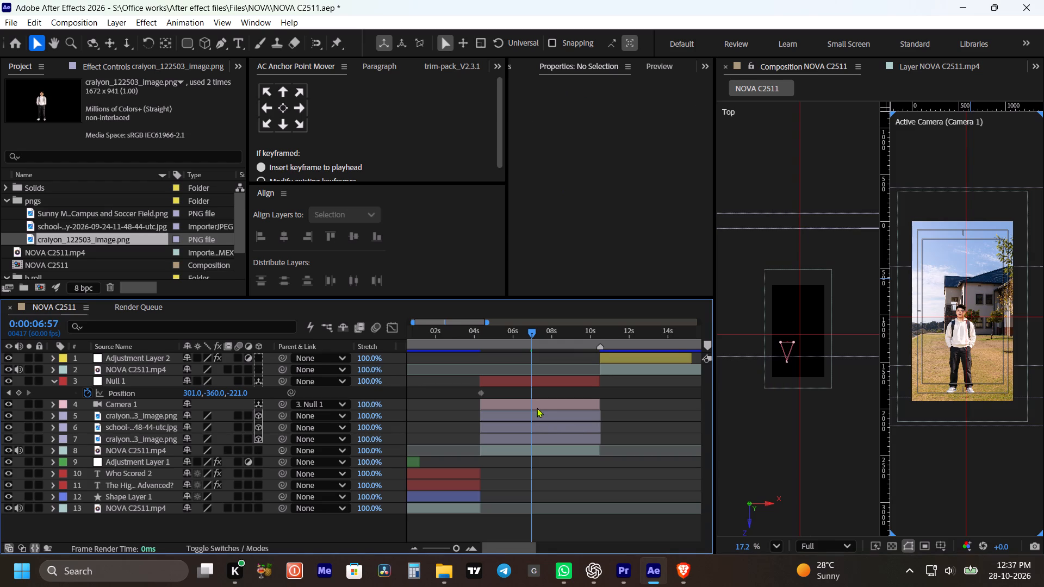
Shift the upper craiyon_122503_Image.png layer sideways to X -59.4 and save the project.
left_click(539, 410)
left_click(538, 411)
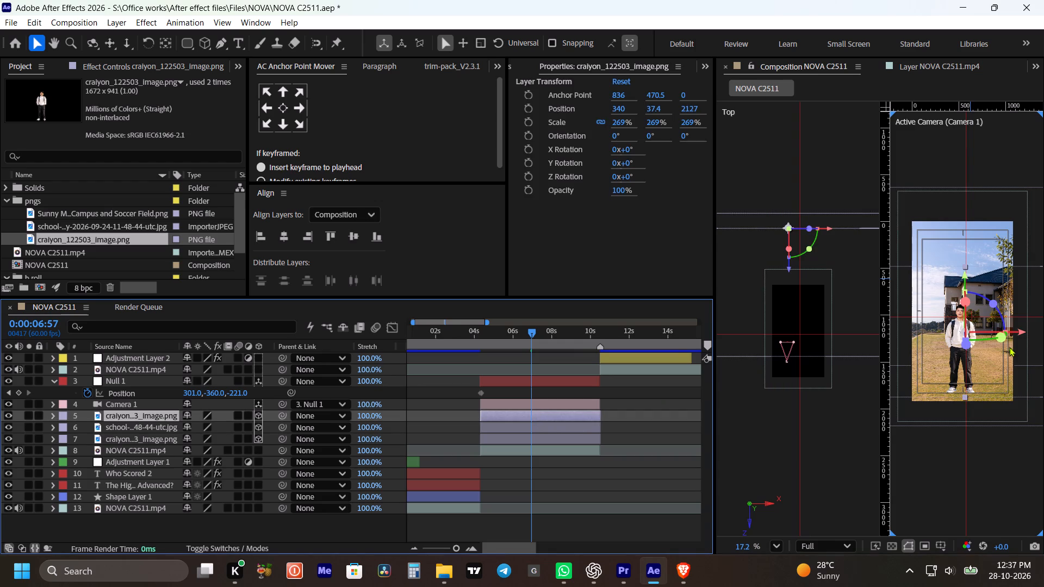
left_click_drag(1023, 332, 1003, 329)
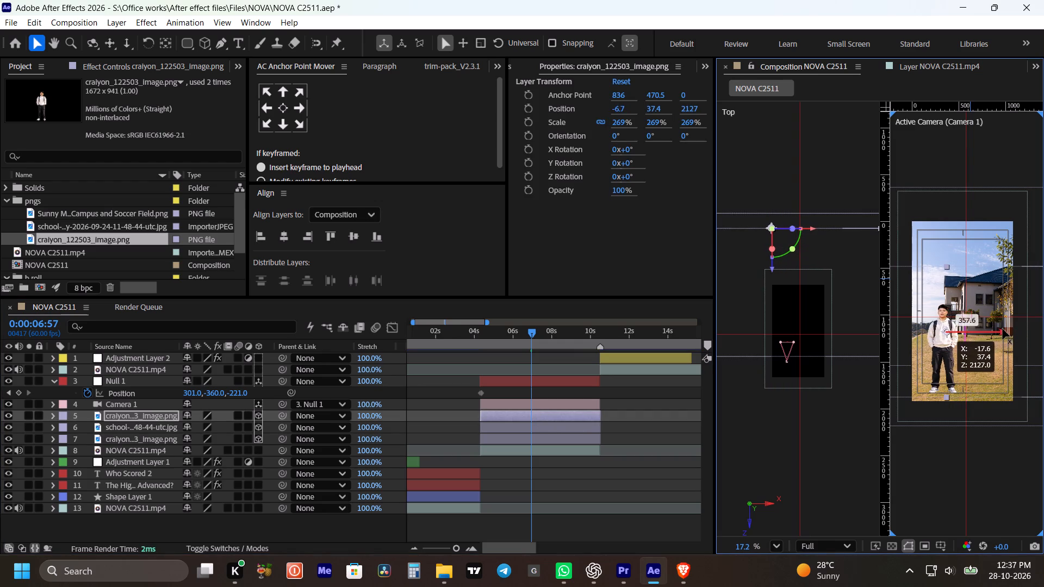
left_click_drag(1003, 329, 1000, 328)
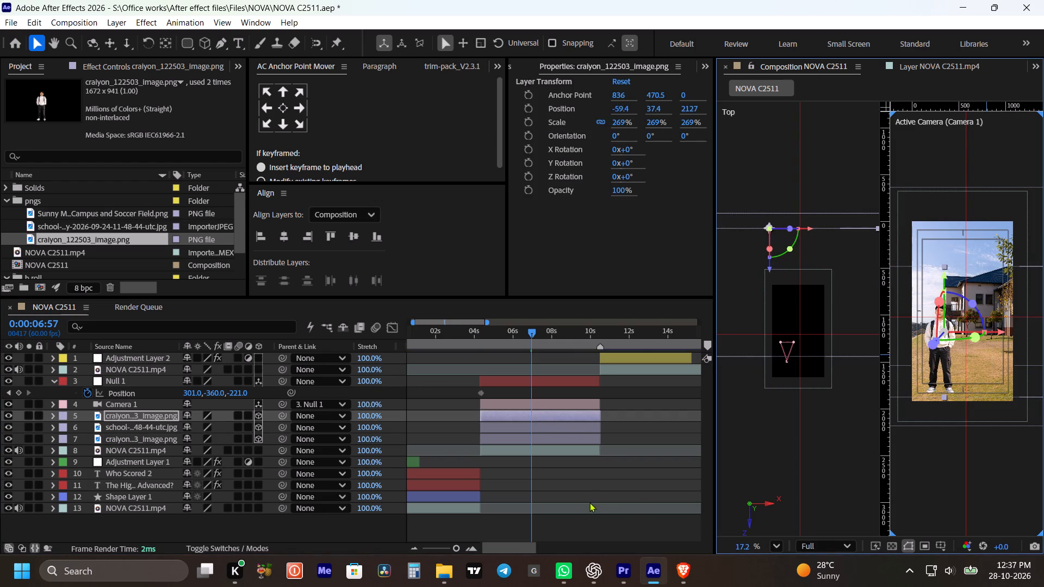
left_click(588, 491)
key("ctrl+s")
key("ctrl+s")
left_click(590, 488)
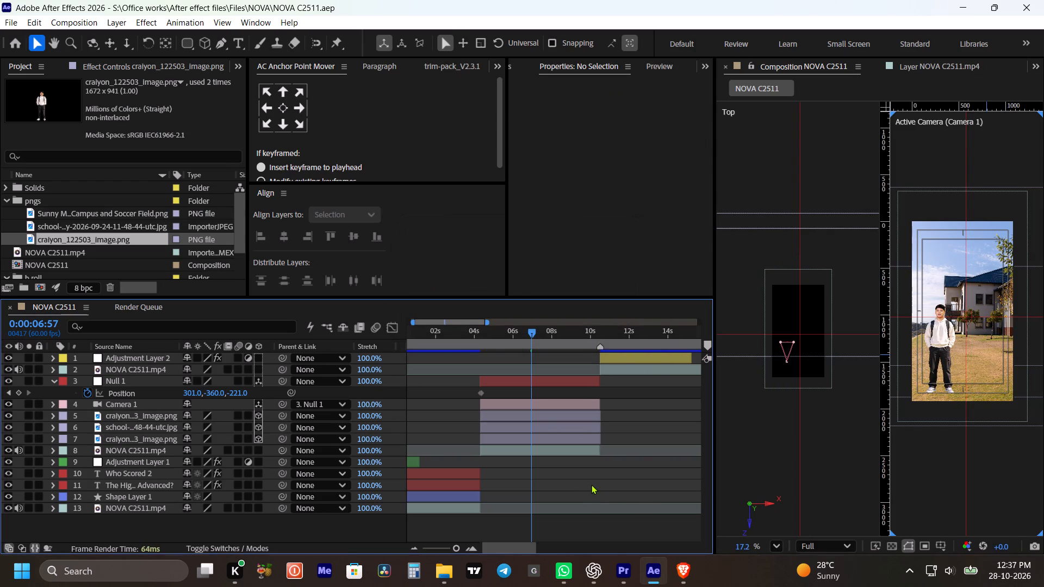
left_click(591, 484)
At the 0:00:04:19 position keyframe, move Null 1 forward into the scene to Z 1205.
left_click(533, 382)
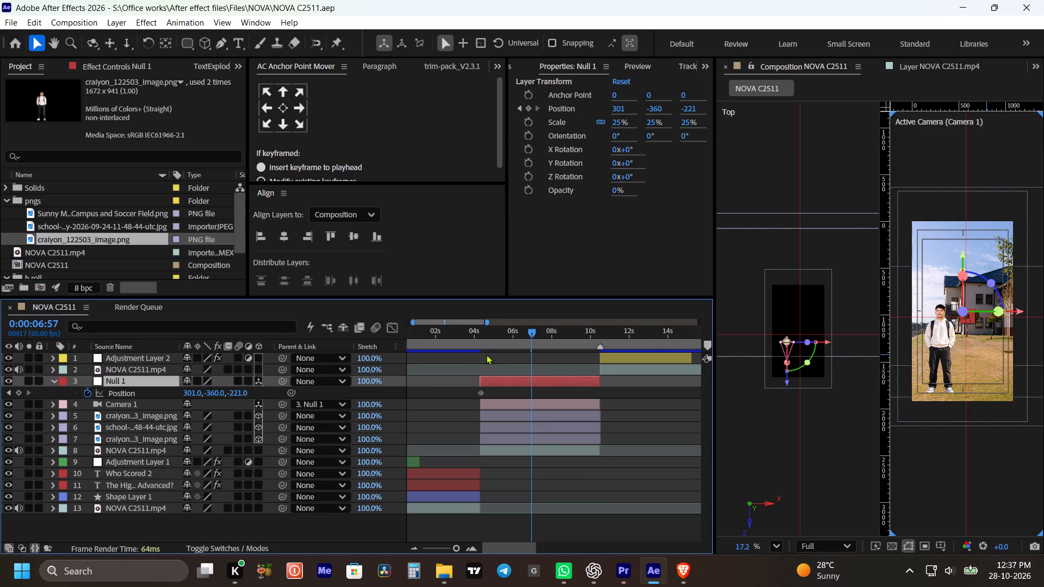
left_click_drag(493, 334, 481, 335, "shift")
left_click(495, 385)
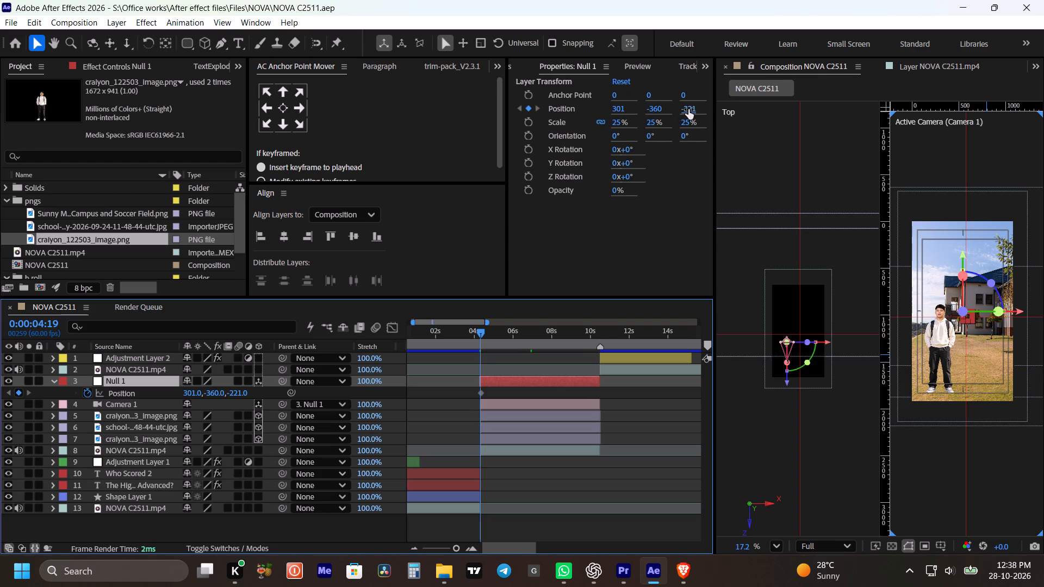
left_click_drag(789, 383, 790, 377)
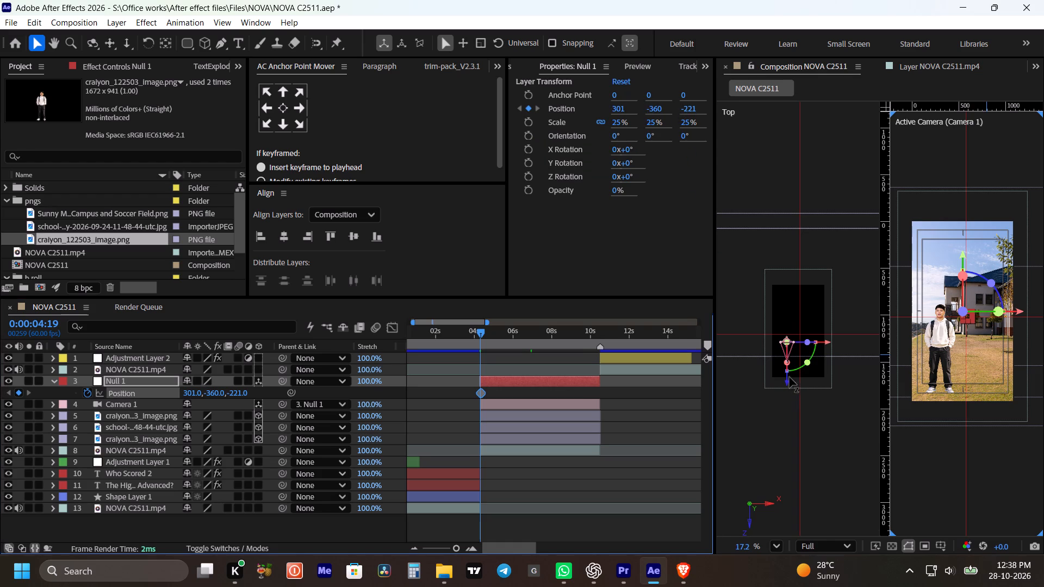
left_click_drag(790, 377, 780, 315)
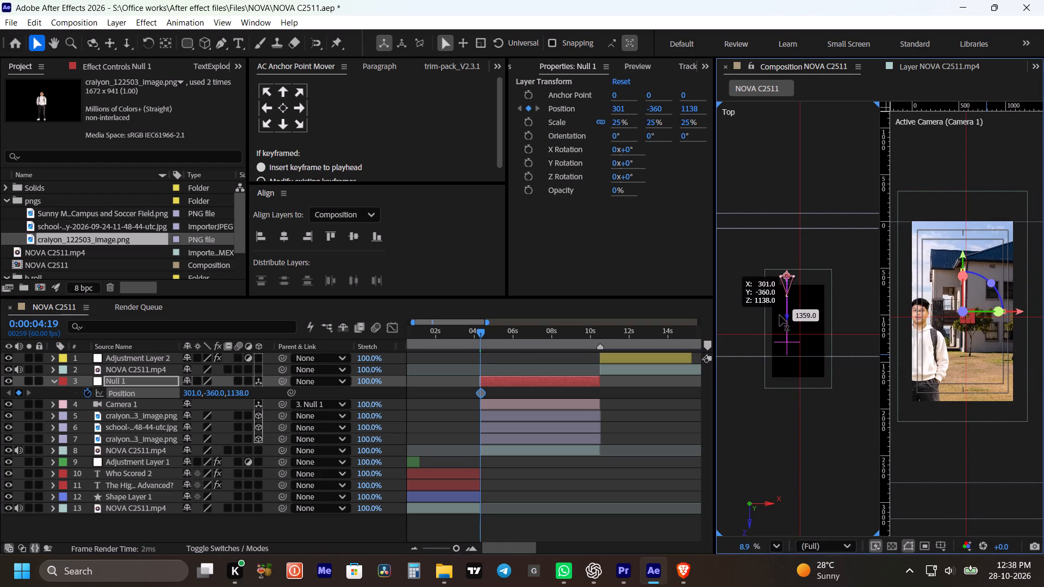
left_click_drag(780, 315, 779, 315)
left_click_drag(691, 108, 731, 122)
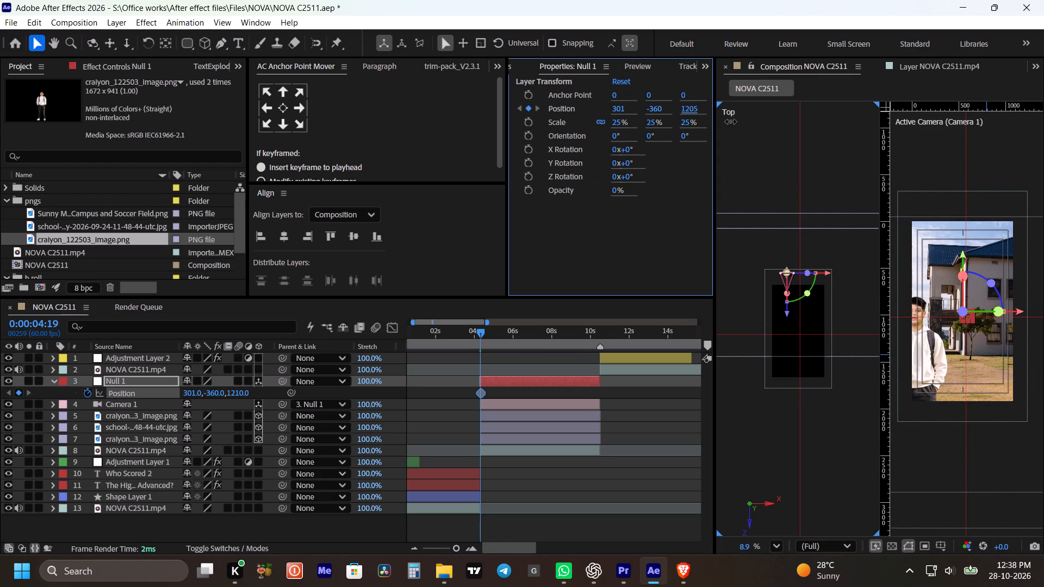
left_click_drag(731, 122, 748, 122)
Reframe the opening camera view by setting Null 1's keyframed position to X 363, Y -1113 and Z 187.
left_click_drag(652, 107, 194, 148)
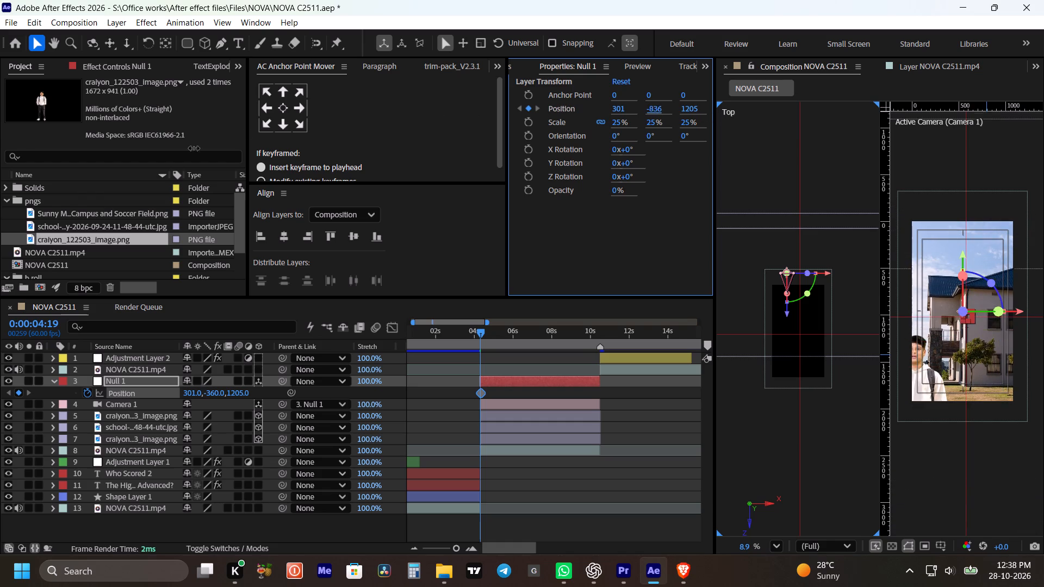
left_click_drag(194, 148, 11, 223)
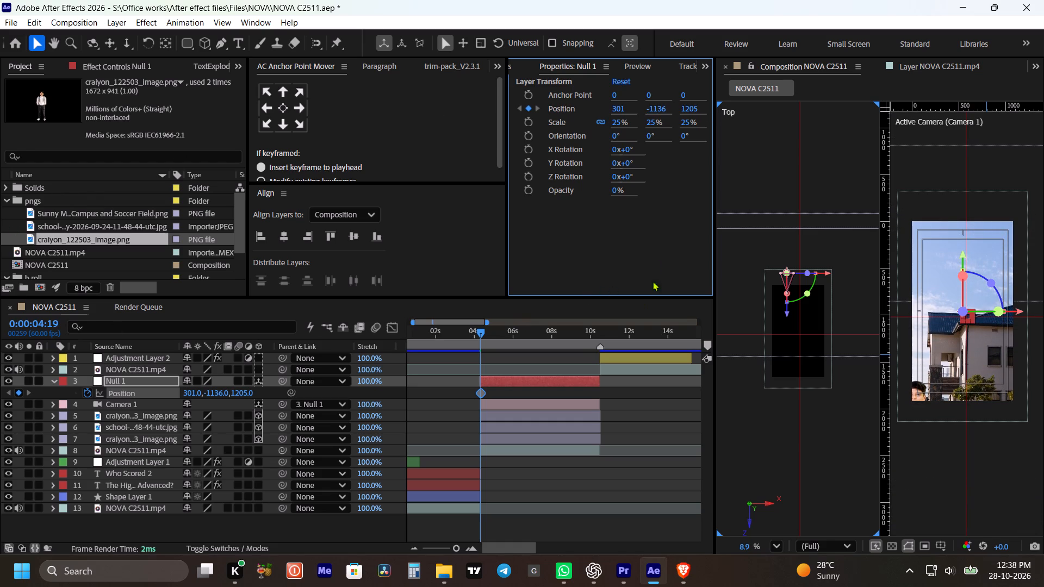
left_click_drag(657, 109, 460, 151)
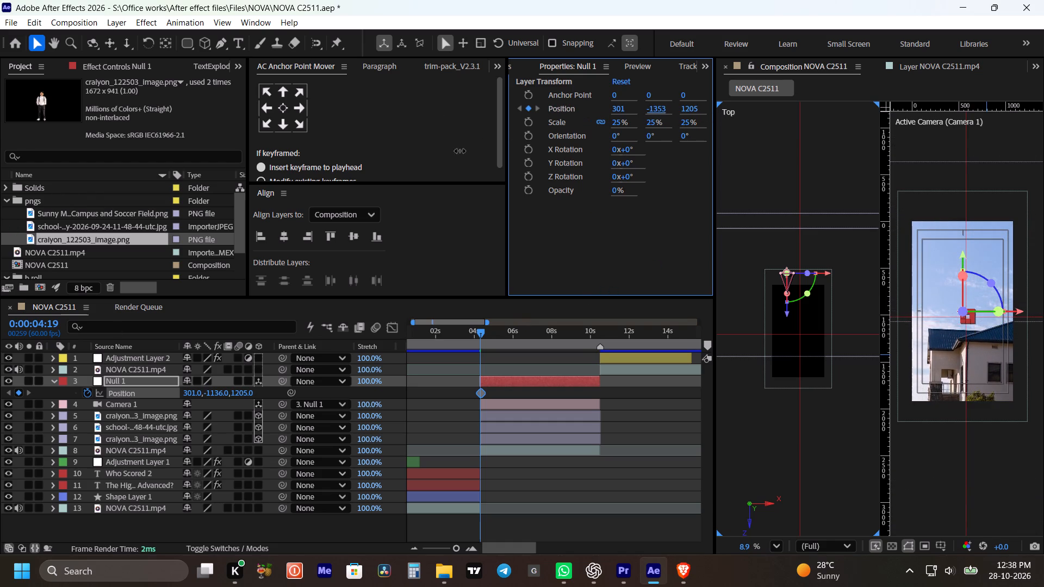
left_click_drag(460, 151, 459, 151)
left_click_drag(620, 110, 639, 124)
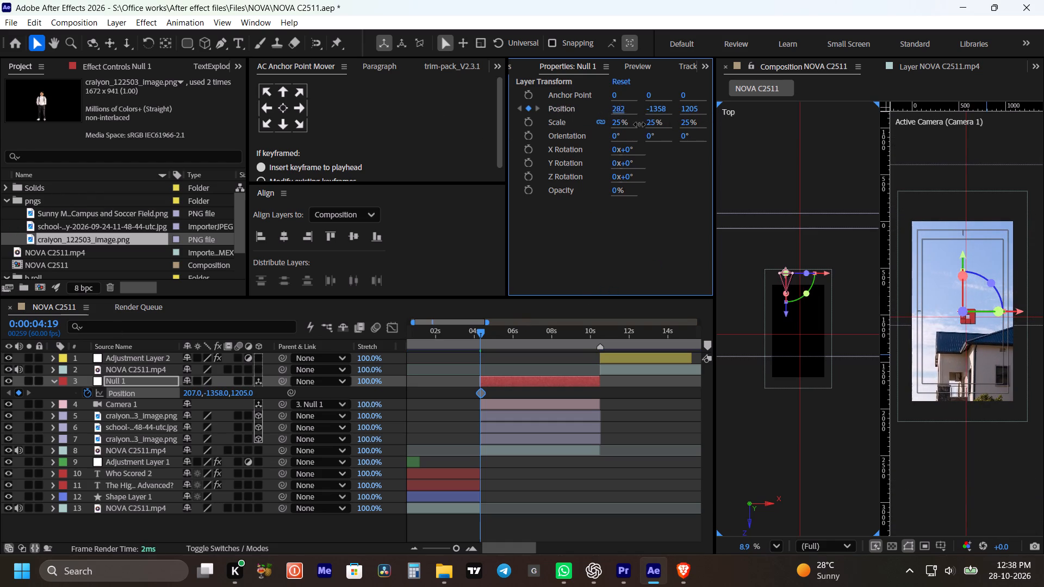
left_click_drag(639, 124, 673, 124)
left_click_drag(661, 108, 787, 152)
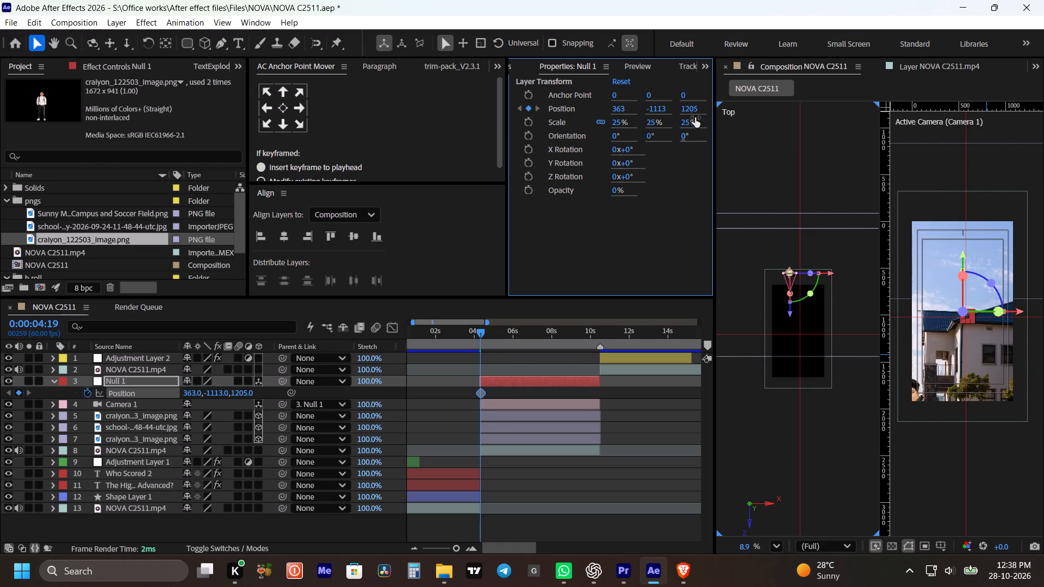
left_click_drag(689, 109, 661, 119)
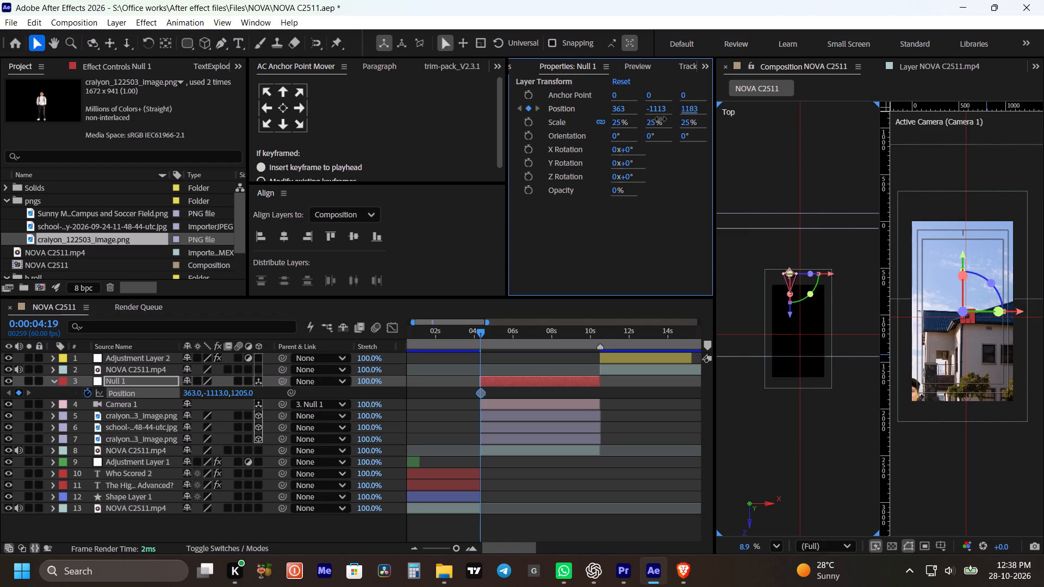
left_click_drag(661, 119, 184, 299)
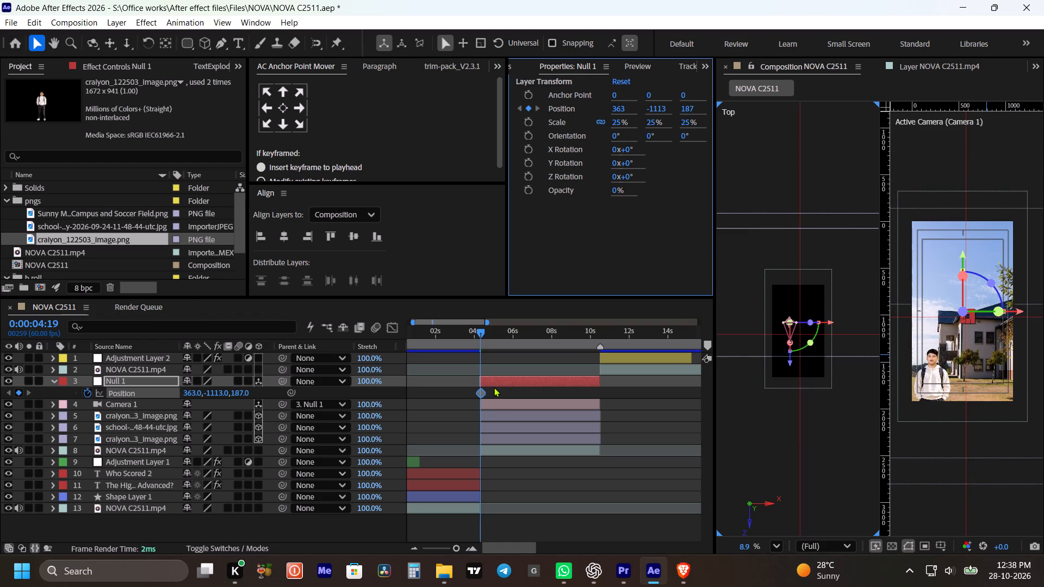
Bring the upper craiyon_122503_Image.png layer forward to Z 1947 and slide it along X toward the frame's centre.
left_click(488, 417)
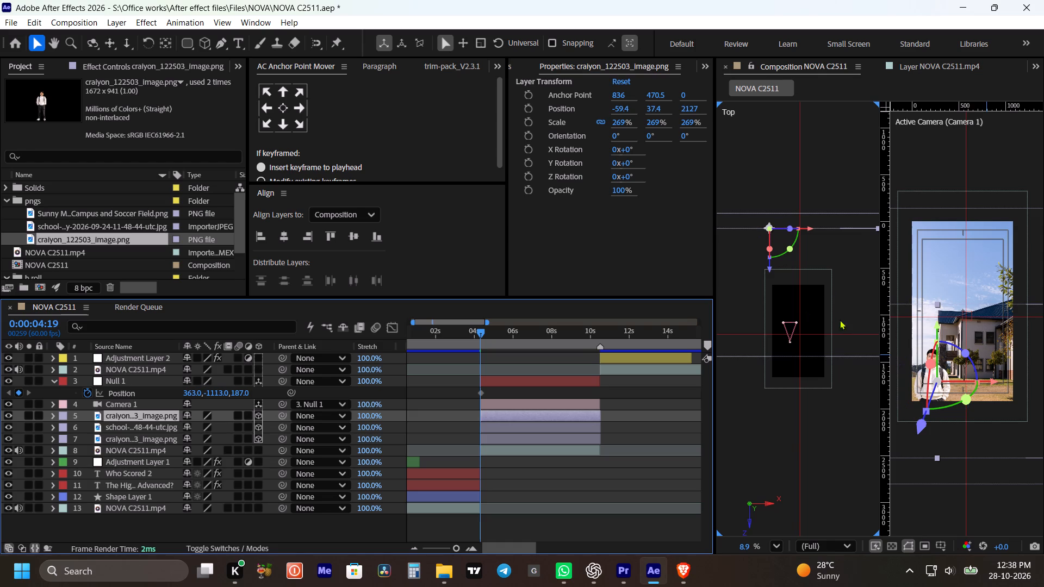
left_click_drag(770, 269, 771, 274)
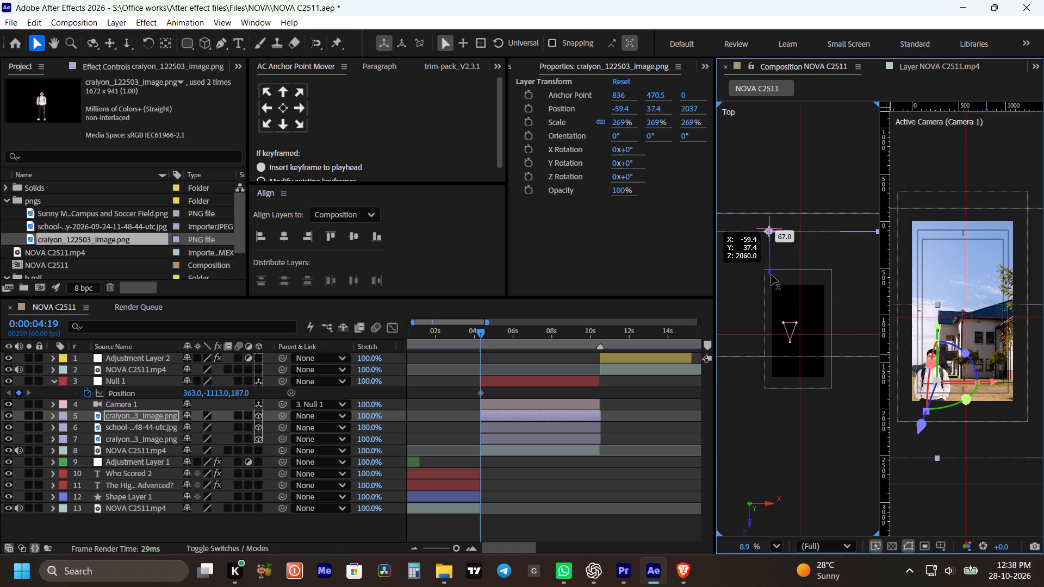
left_click_drag(771, 274, 773, 278)
left_click_drag(810, 239, 811, 238)
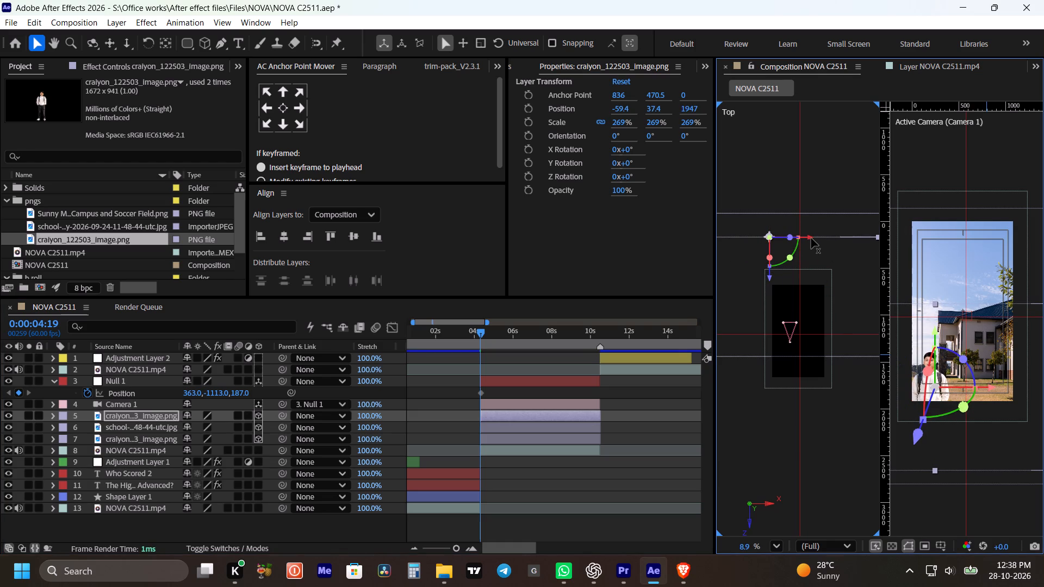
left_click_drag(811, 238, 822, 238)
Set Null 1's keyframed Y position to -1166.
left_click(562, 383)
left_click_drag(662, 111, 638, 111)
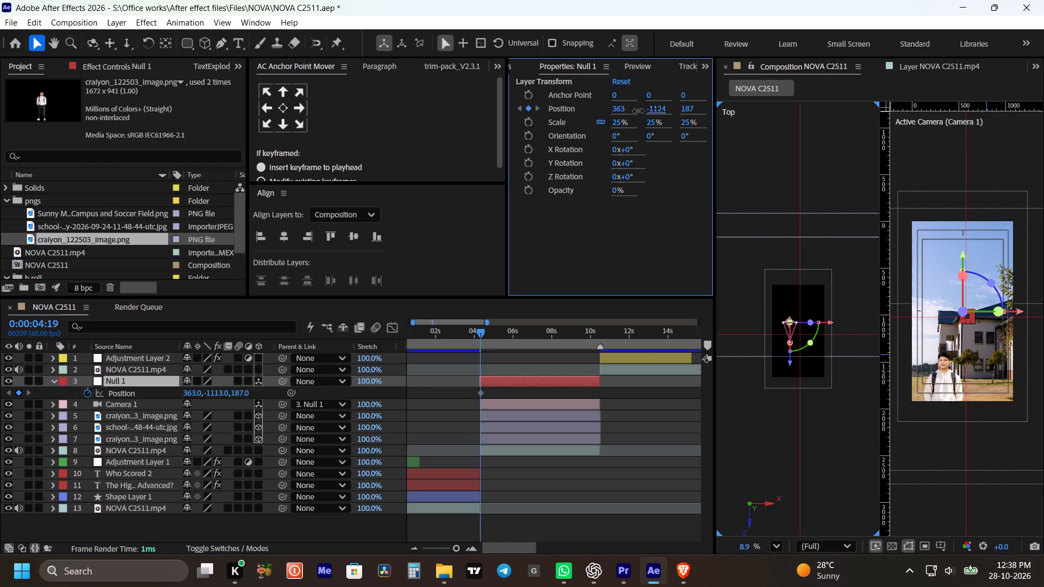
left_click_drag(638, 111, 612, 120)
Scale Null 1 down to 1% on all axes and dismiss the error dialogs.
left_click_drag(652, 123, 644, 126)
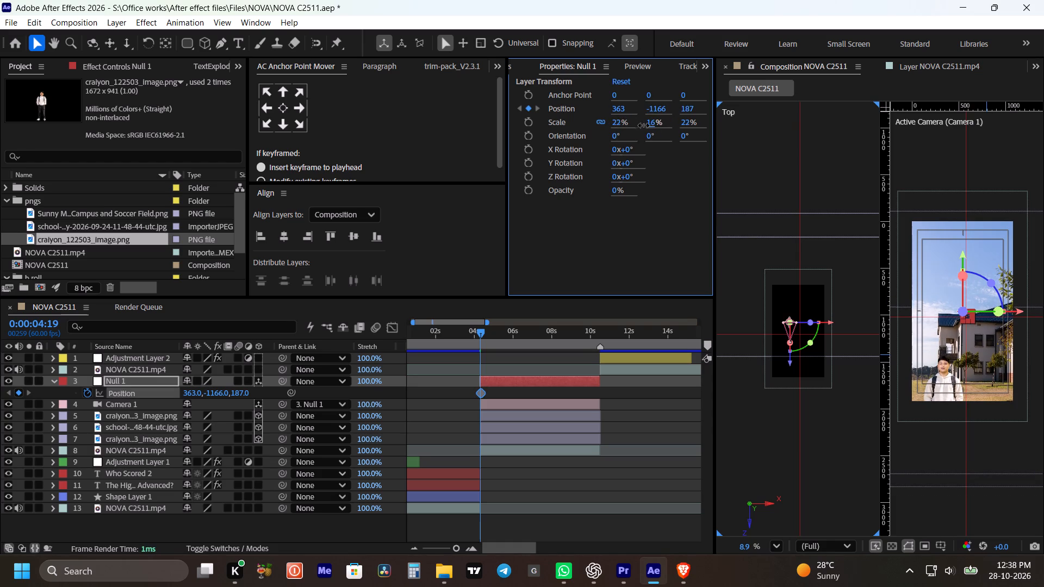
left_click_drag(644, 126, 644, 134)
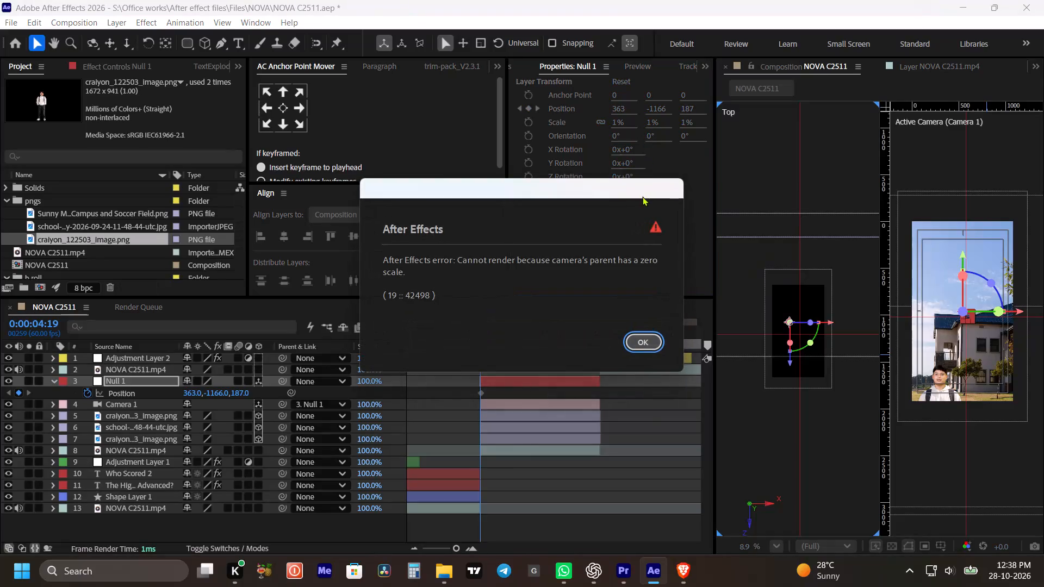
left_click(648, 343)
left_click(641, 334)
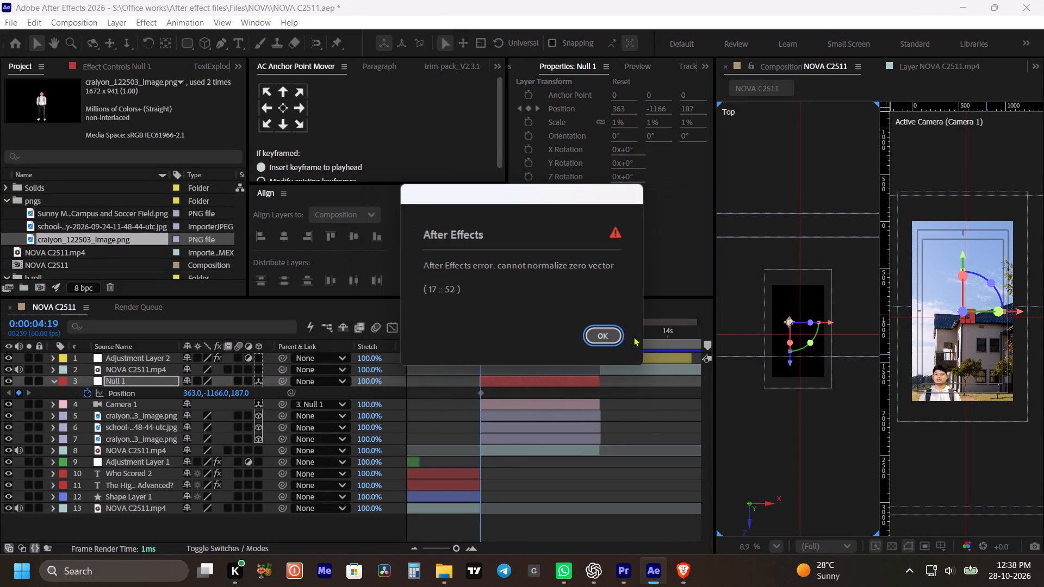
left_click(590, 326)
left_click(596, 334)
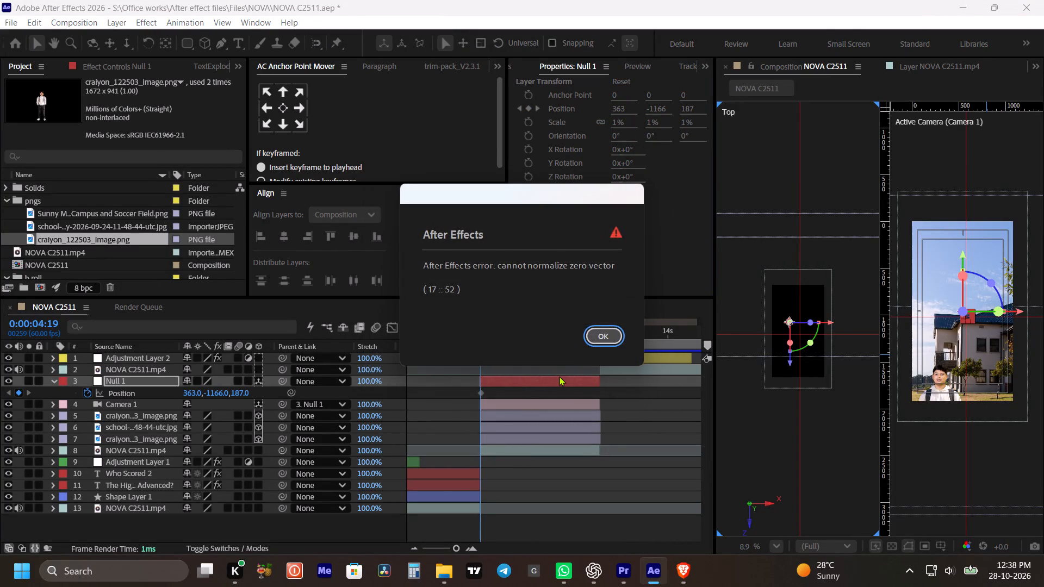
key("space")
key("space")
key("space")
key("space")
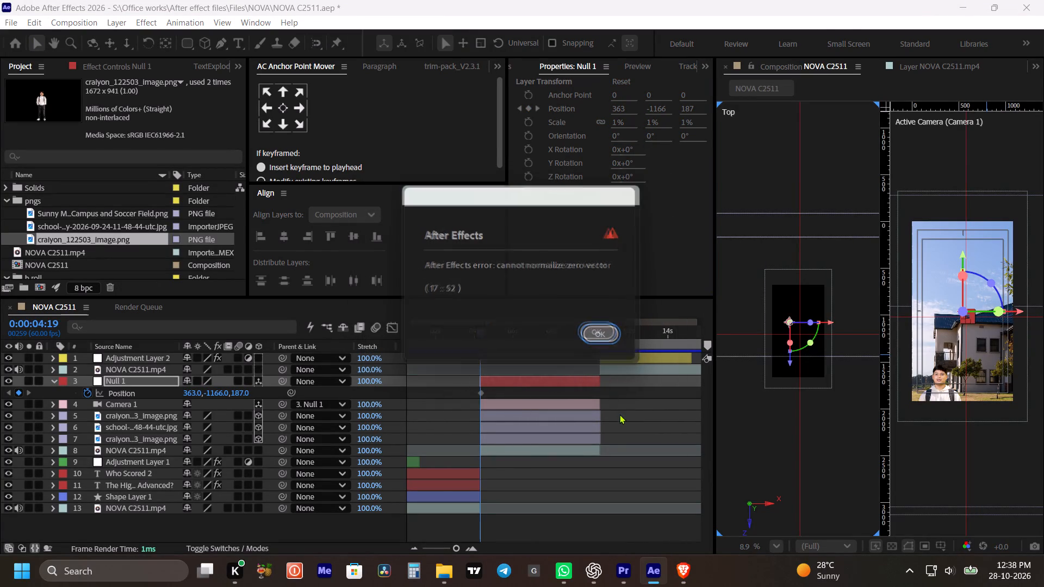
left_click(627, 413)
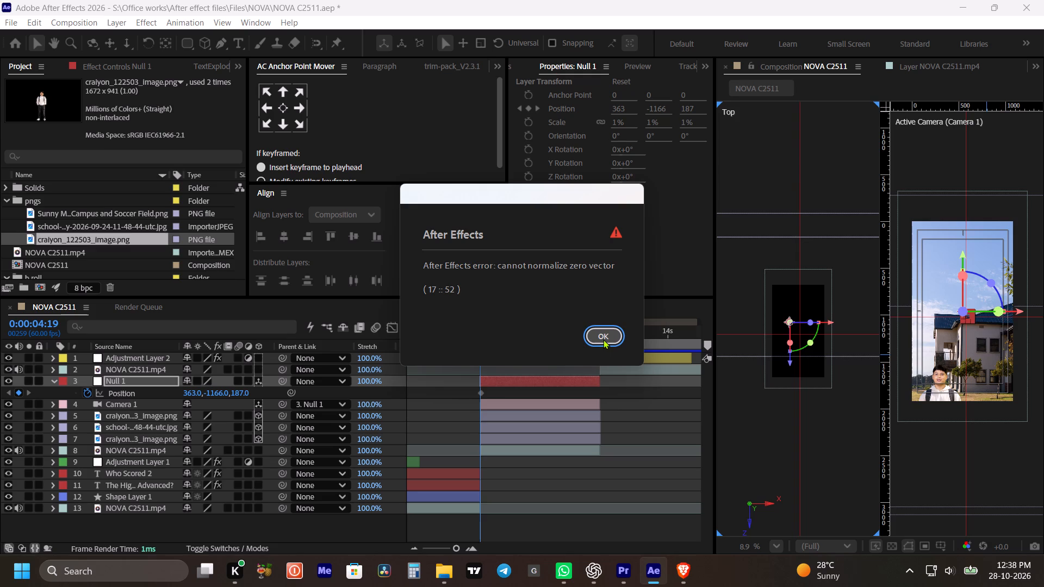
key("space")
key("space")
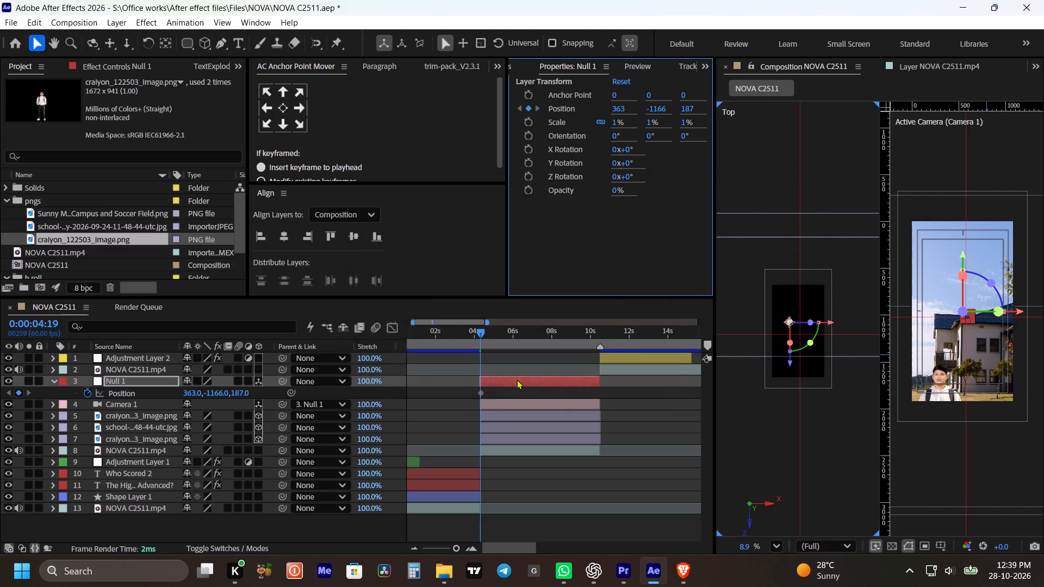
Trim the start of the Null 1 layer to the playhead at 0:00:04:19.
scroll(480, 379, "up", 4, "alt")
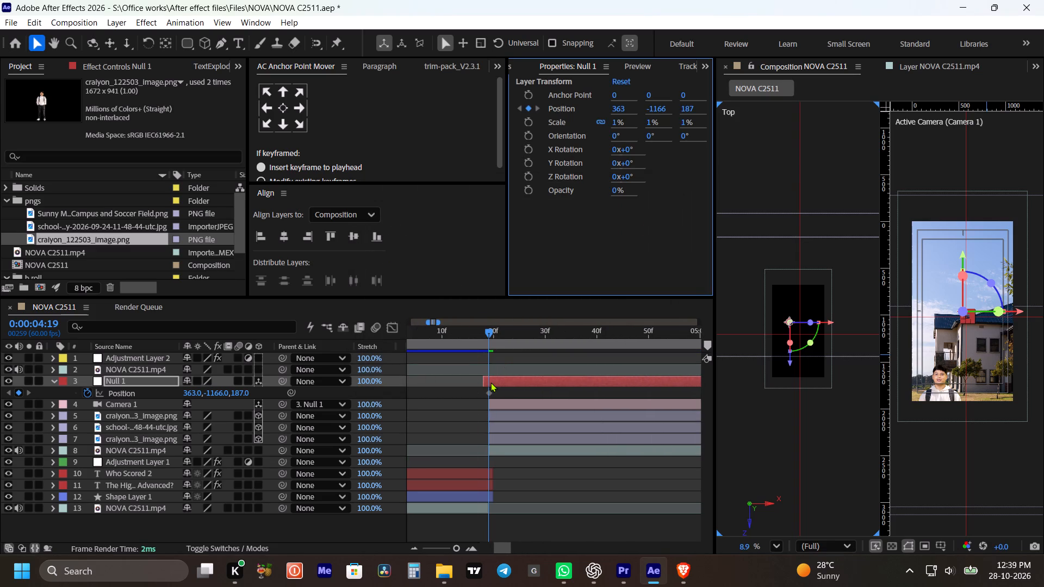
key("alt+bracketleft")
scroll(521, 388, "down", 2, "alt")
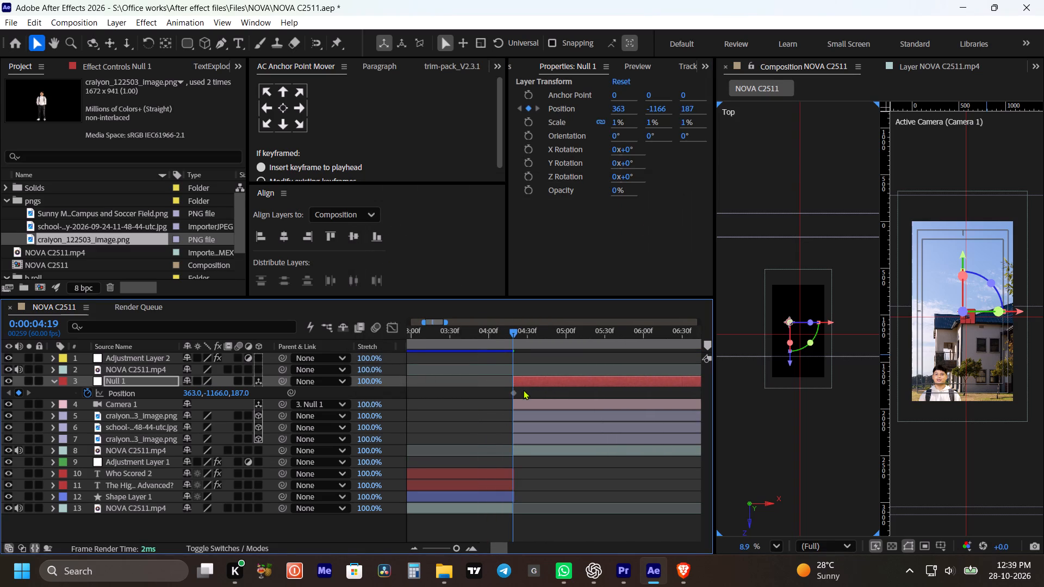
scroll(523, 391, "down", 1, "alt")
key("space")
left_click_drag(571, 408, 529, 413)
scroll(526, 413, "down", 1, "alt")
key("space")
left_click_drag(551, 404, 528, 413)
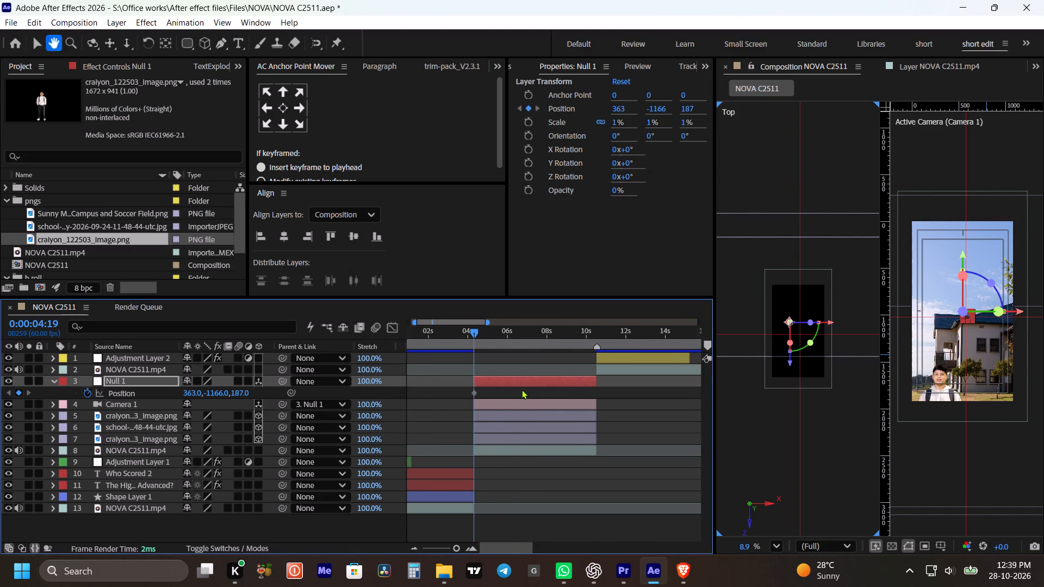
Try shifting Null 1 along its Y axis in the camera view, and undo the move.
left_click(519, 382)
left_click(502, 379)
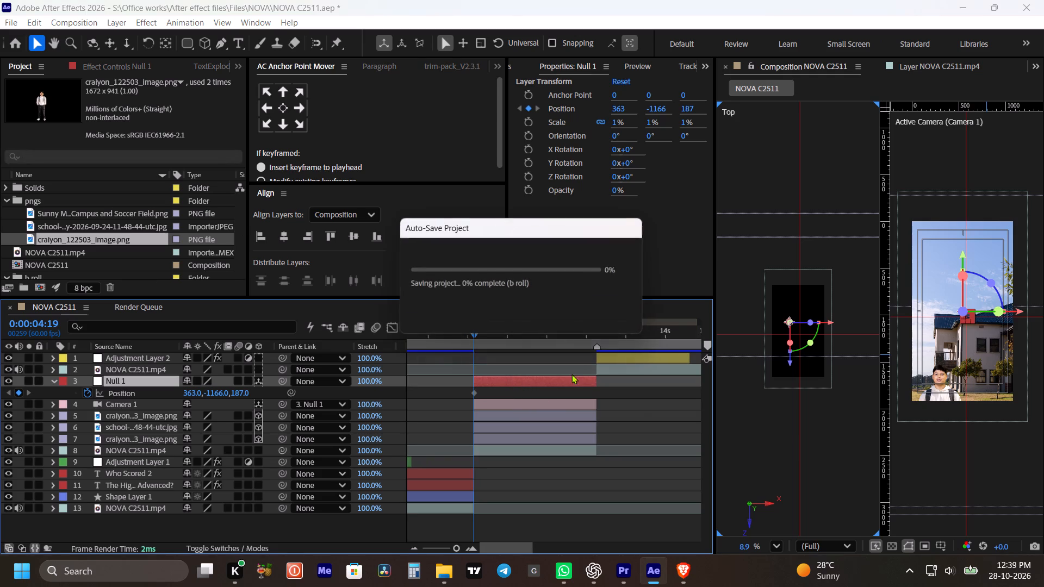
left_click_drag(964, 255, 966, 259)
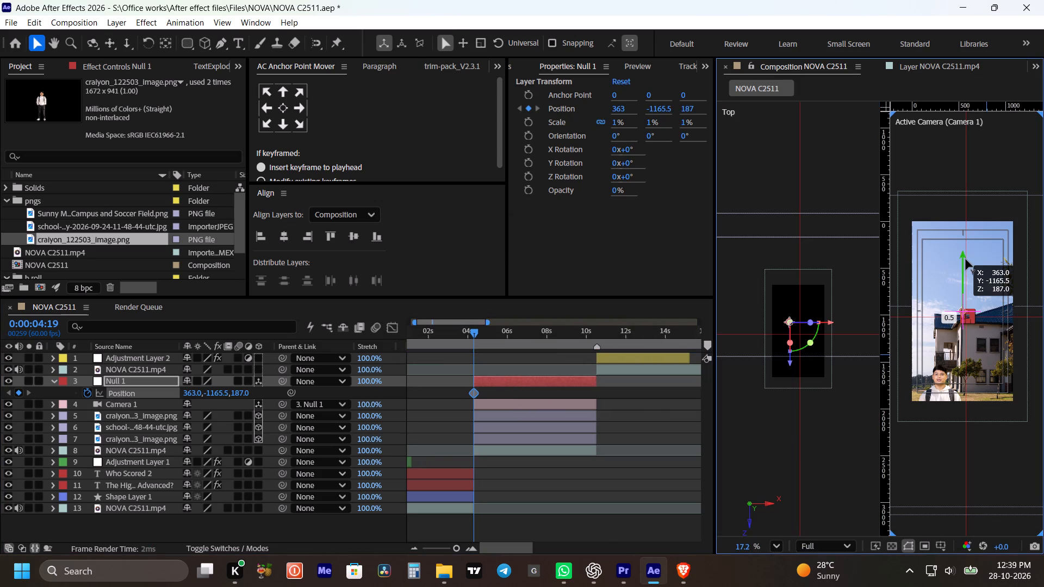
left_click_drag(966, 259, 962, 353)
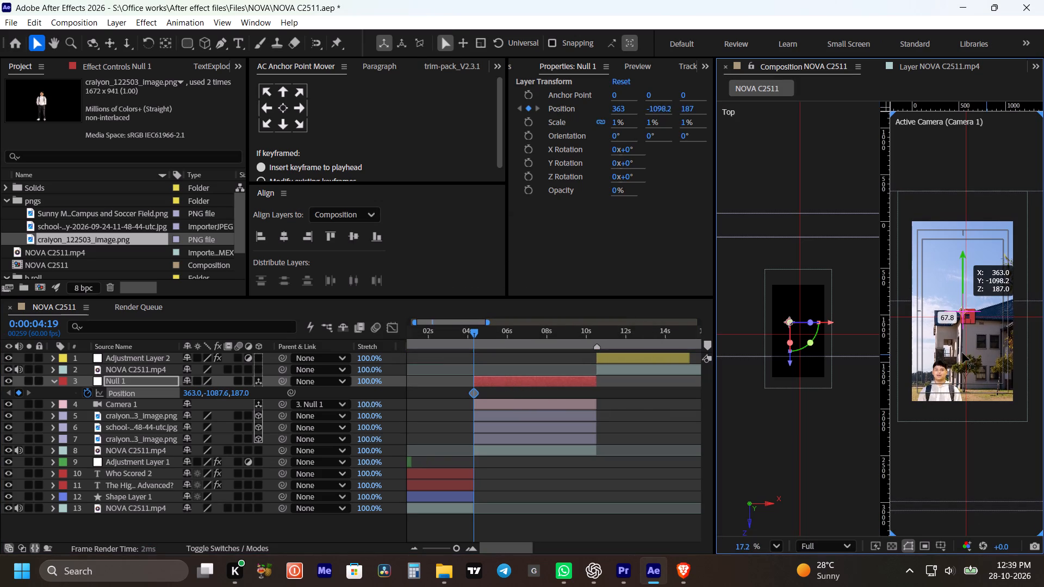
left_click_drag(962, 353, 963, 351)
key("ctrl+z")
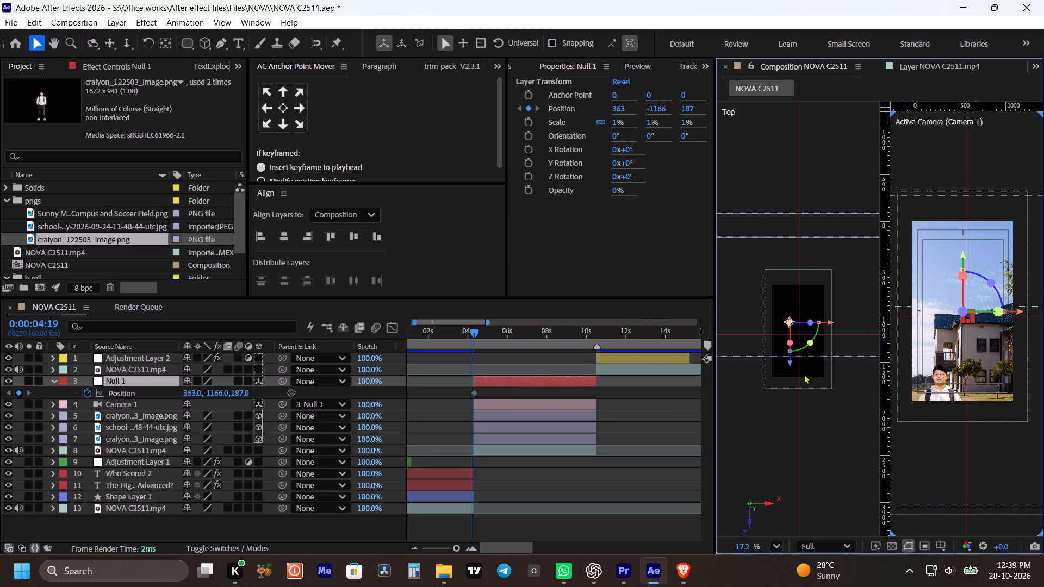
At the 0:00:04:19 keyframe, move Null 1 to Z 536 and Y -1568.5, and save the project.
left_click_drag(791, 365, 790, 361)
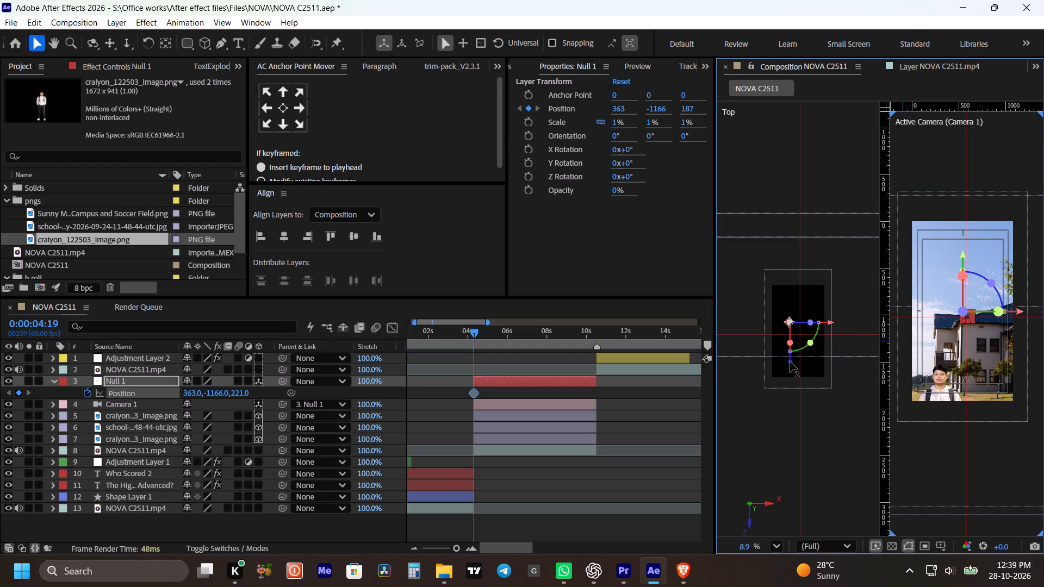
left_click_drag(790, 361, 788, 347)
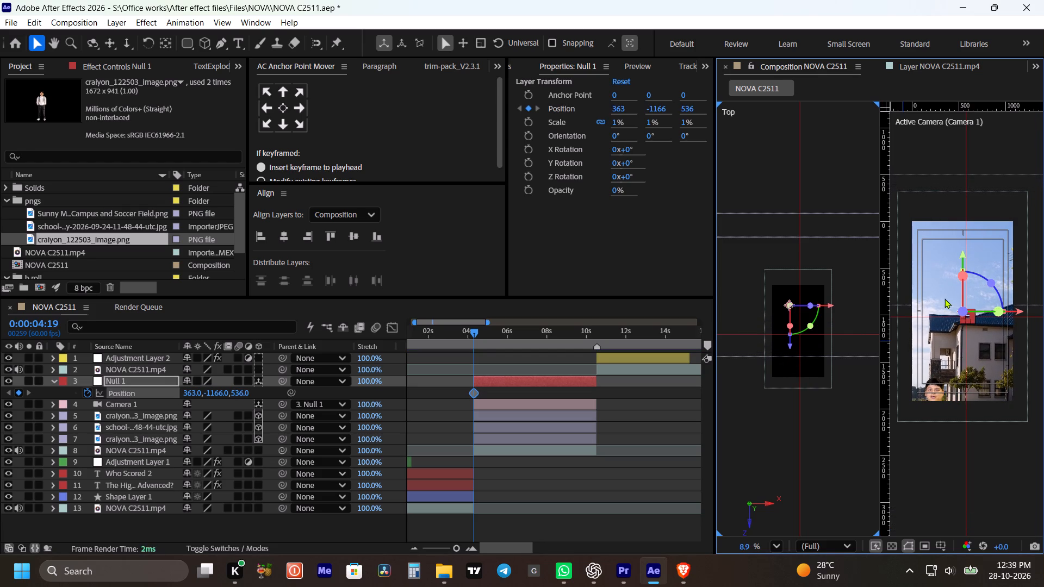
left_click_drag(964, 252, 967, 278)
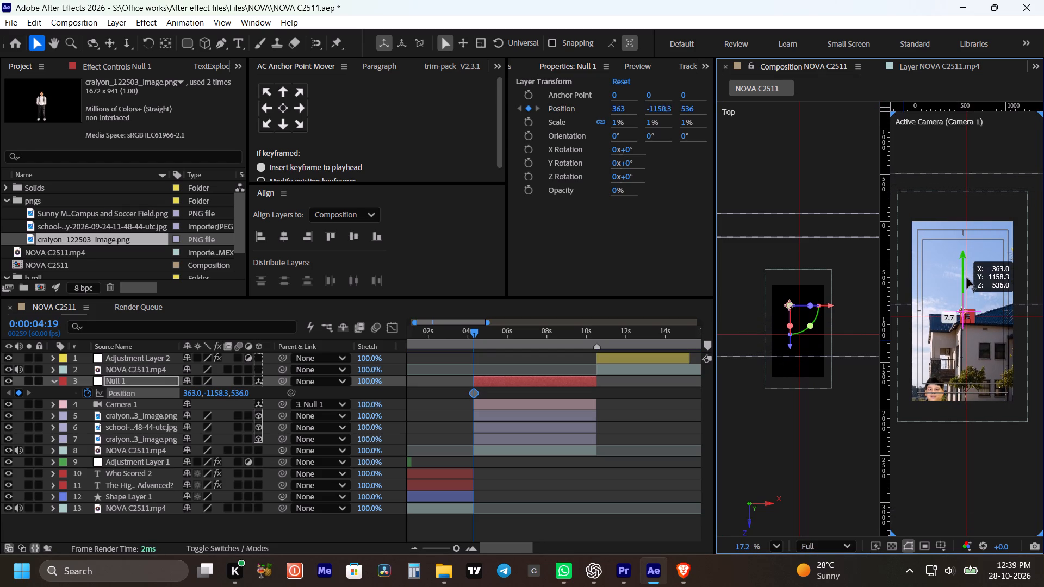
left_click_drag(967, 278, 933, 127)
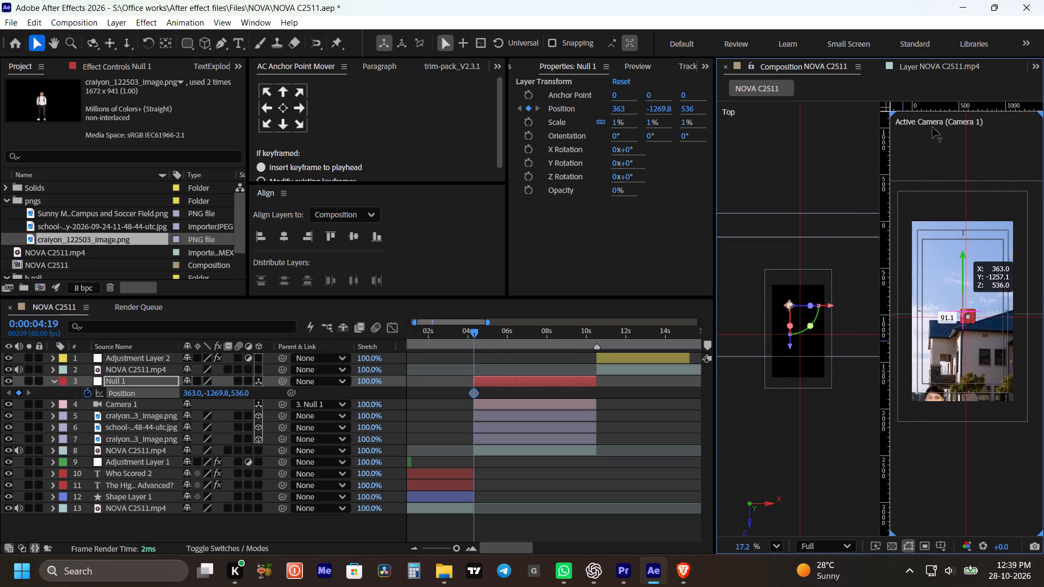
left_click_drag(933, 127, 929, 95)
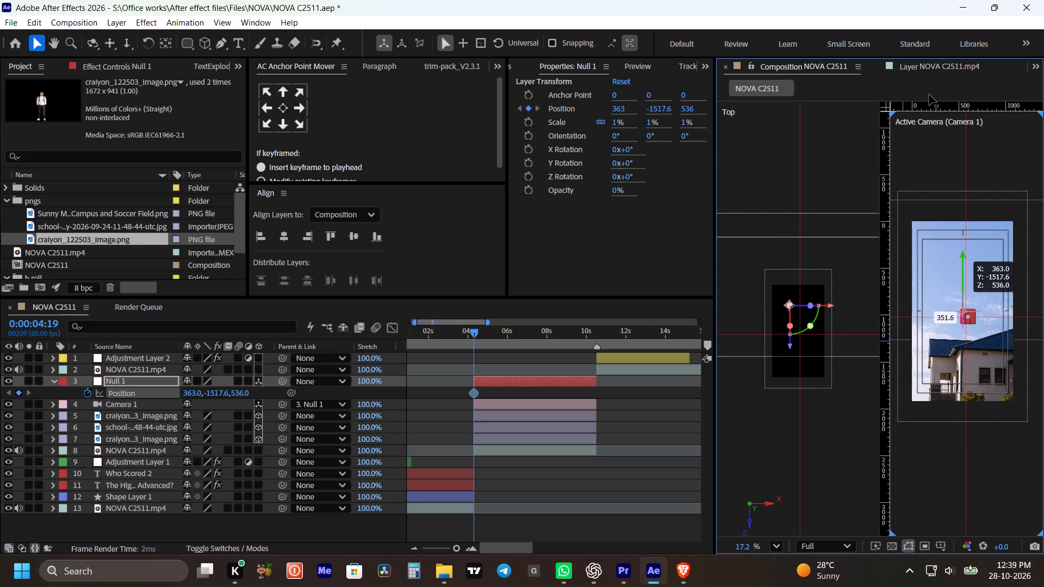
left_click_drag(929, 95, 952, 182)
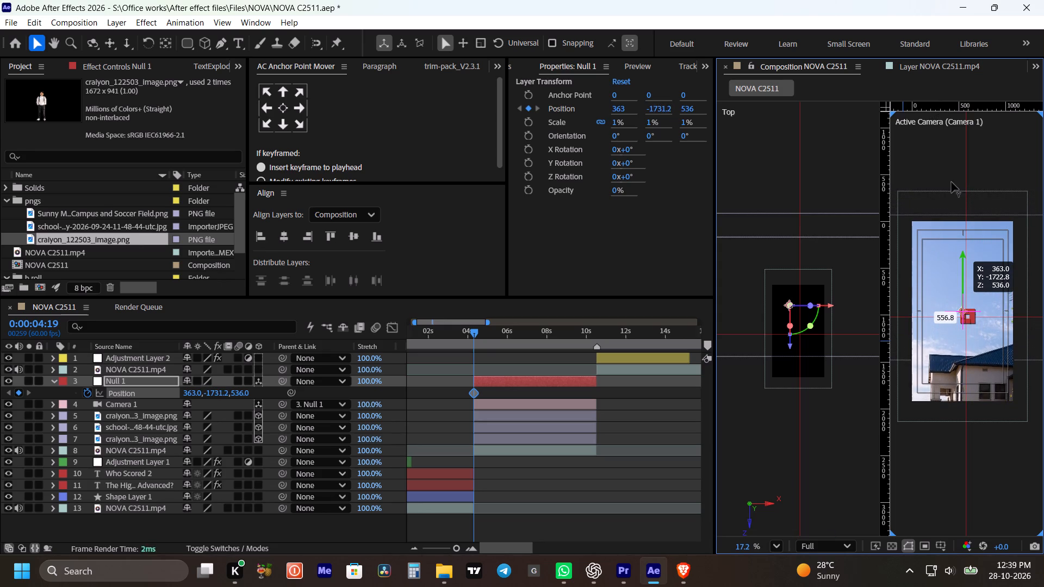
left_click_drag(952, 182, 957, 211)
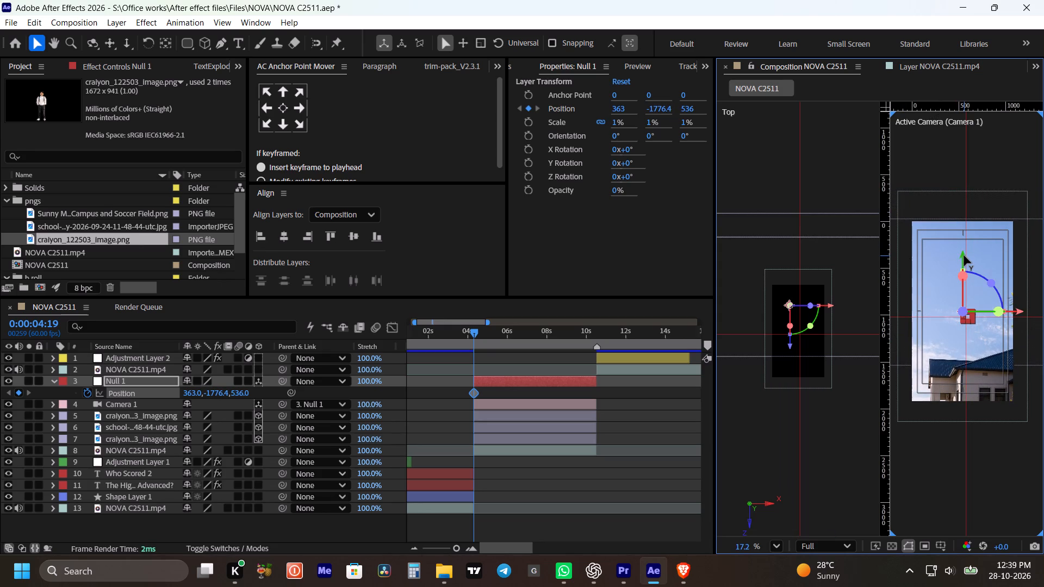
left_click_drag(965, 255, 966, 308)
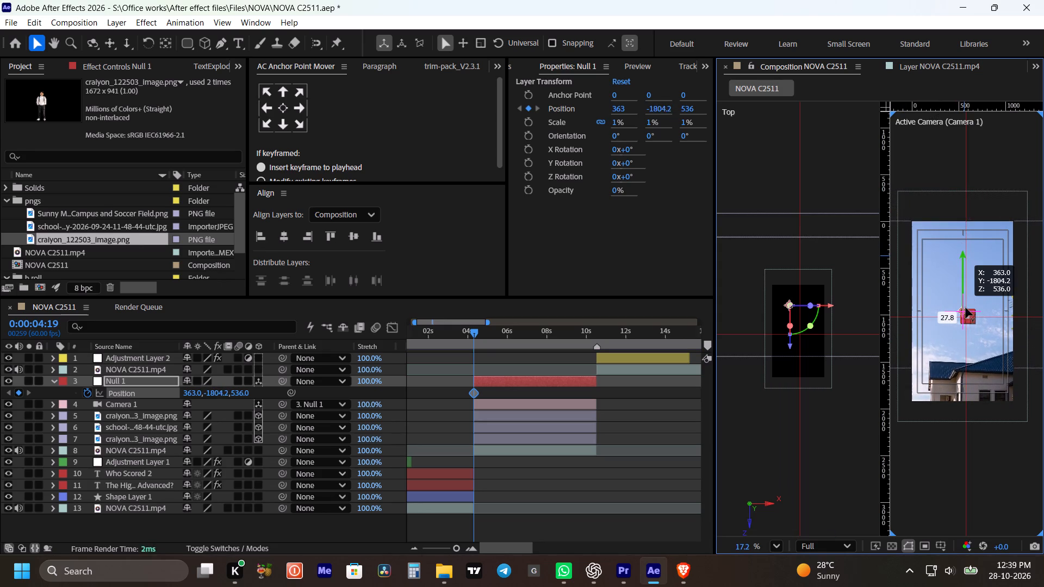
left_click_drag(966, 308, 970, 420)
left_click(623, 417)
key("ctrl+s")
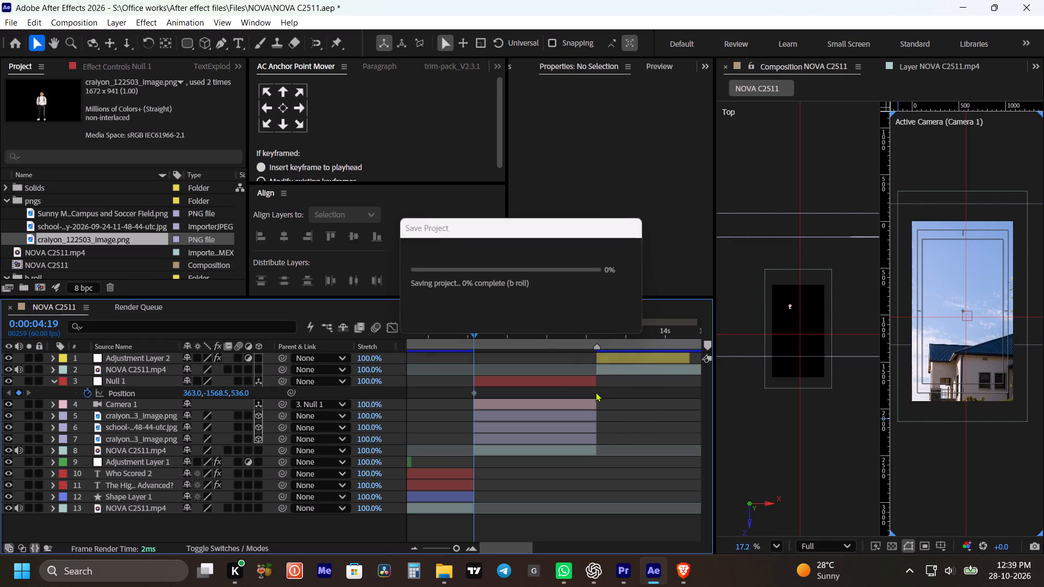
Preview the transition from the speaker clip into the 3D school scene, starting at about 0:00:03:22, and save the project.
left_click(610, 395)
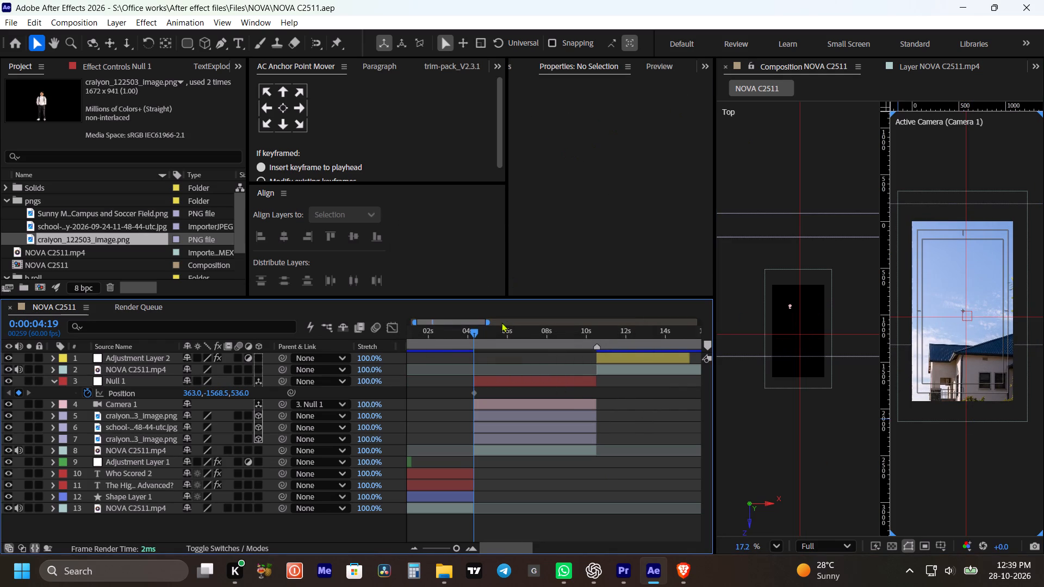
left_click_drag(473, 327, 454, 327)
key("space")
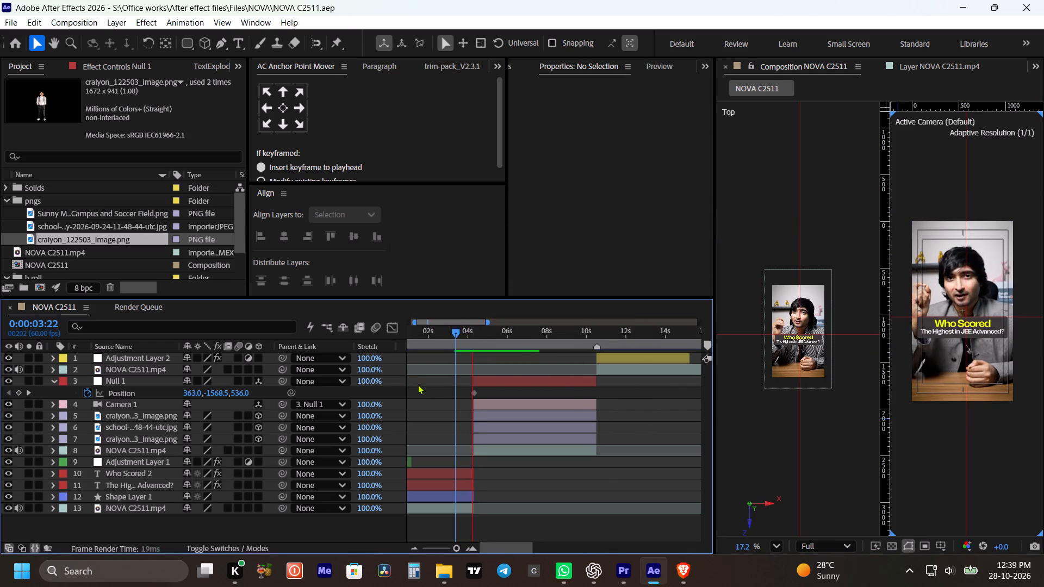
key("space")
key("space")
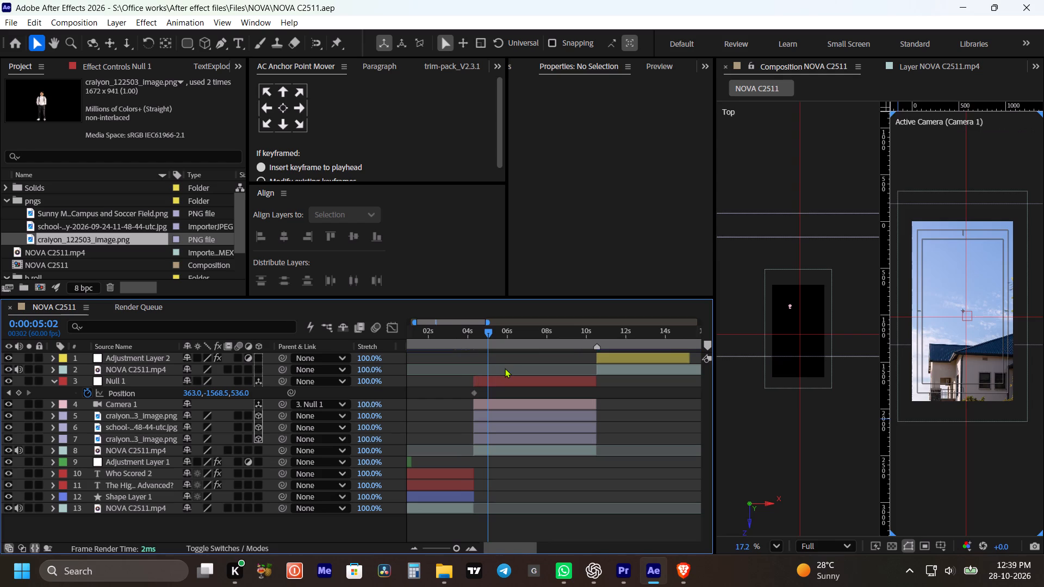
key("space")
key("space")
key("space")
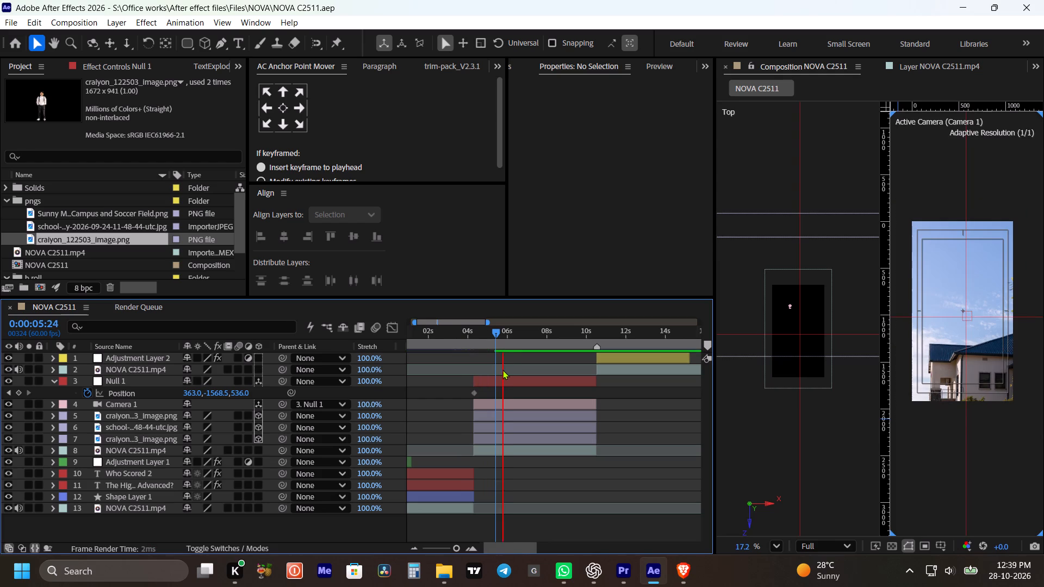
key("ctrl+s")
At 0:00:04:19, add a text layer reading 2024 in the sky above the school, at about X 244, Y 806.
left_click_drag(494, 332, 476, 333, "shift")
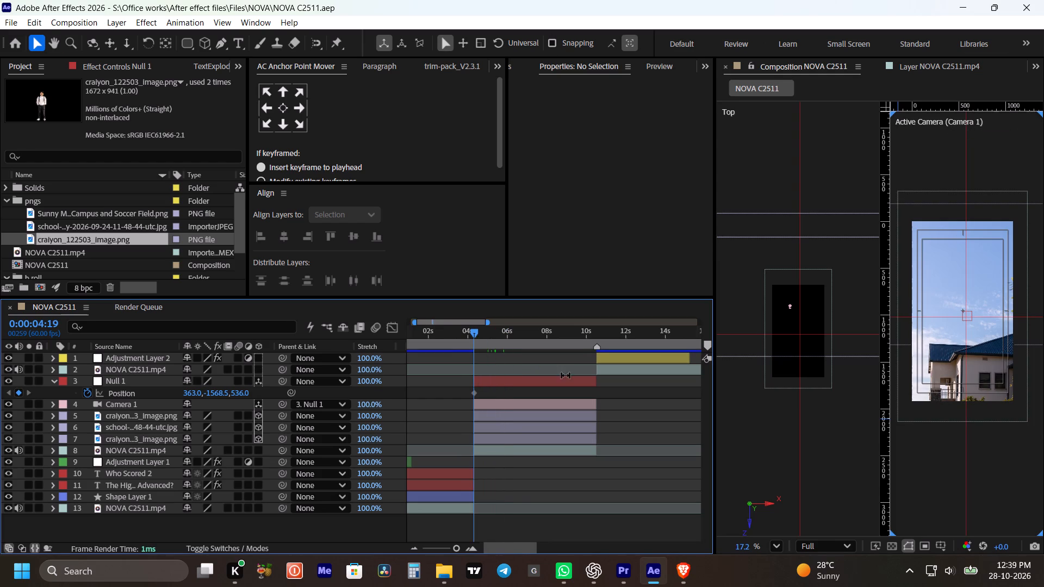
left_click(616, 386)
left_click(234, 43)
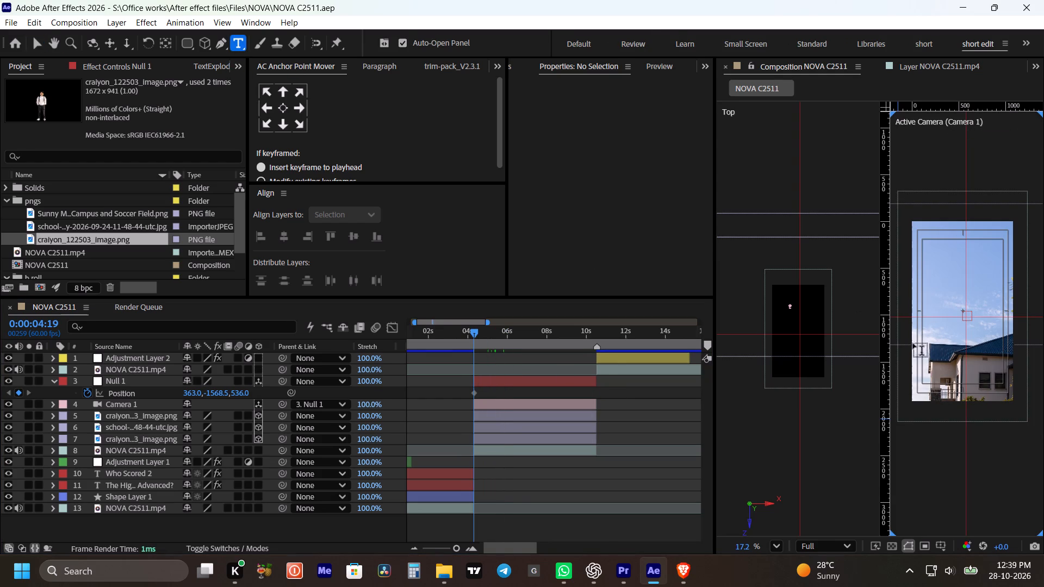
left_click(935, 297)
key("Down")
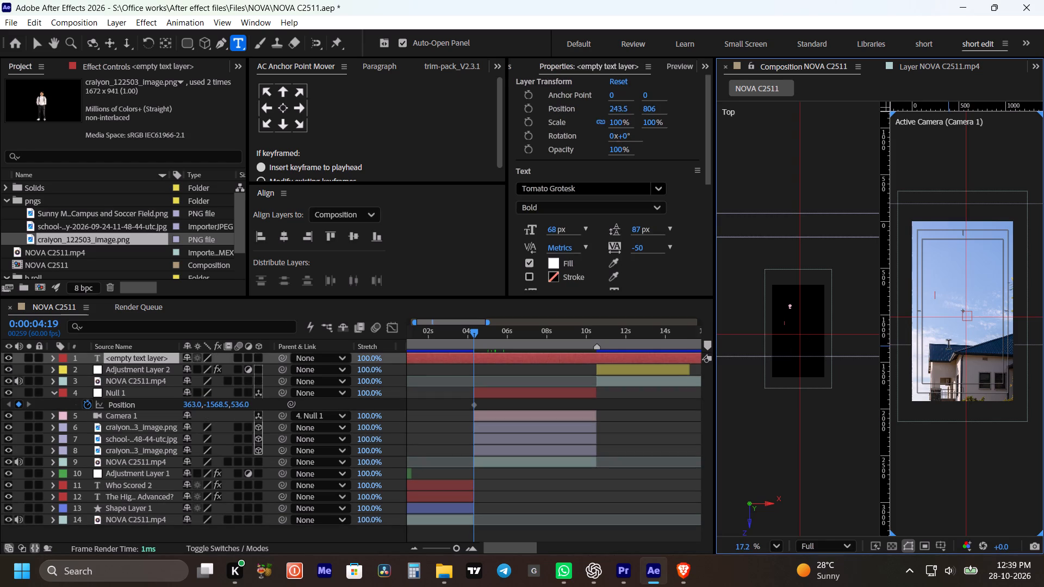
key("2")
type("024")
left_click(493, 354)
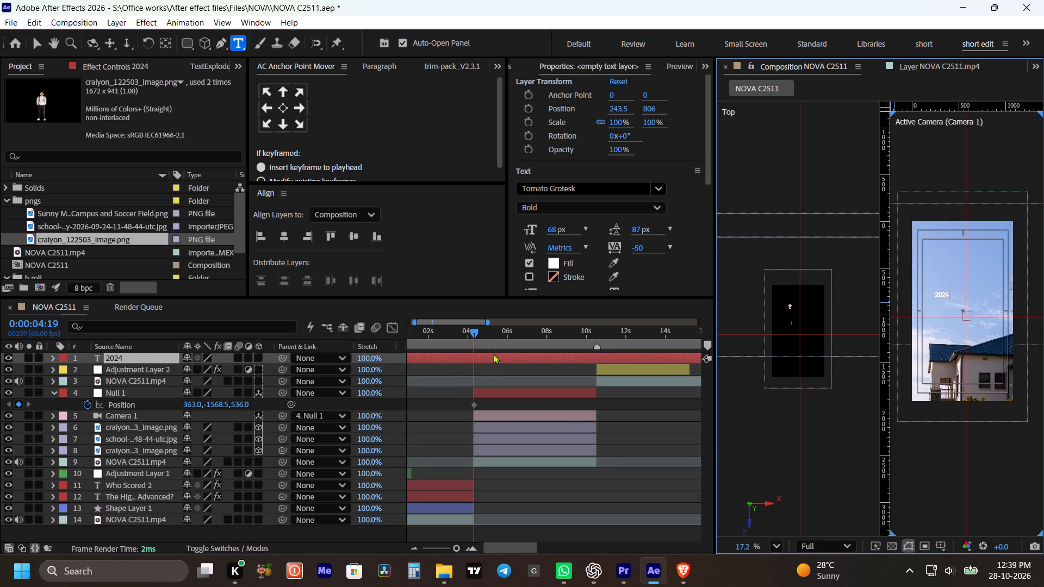
Centre the 2024 text horizontally in the composition with a centred anchor point, and enlarge it to 258 px.
left_click(290, 232)
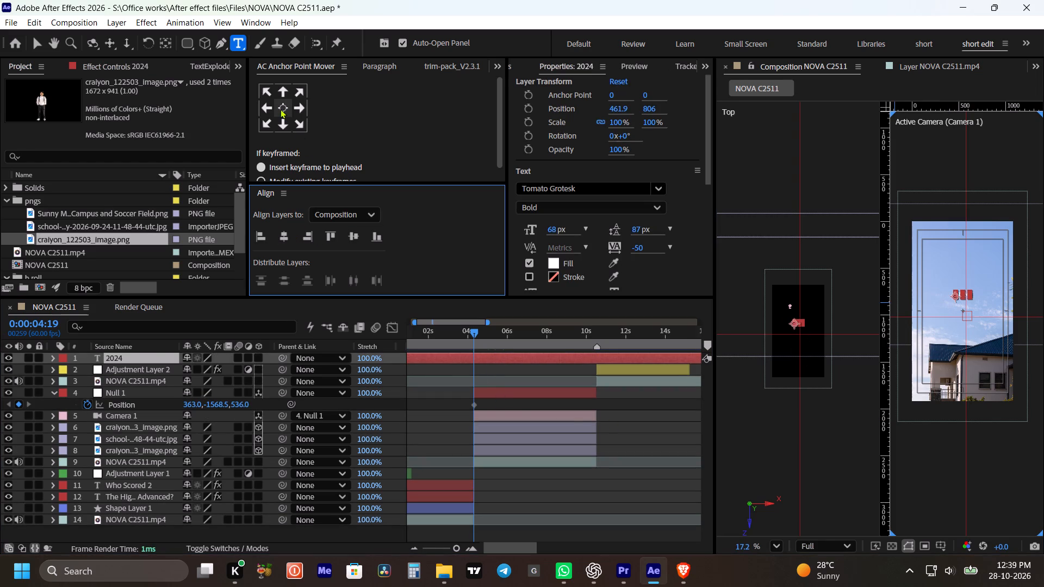
left_click(280, 109)
left_click_drag(549, 227, 683, 232)
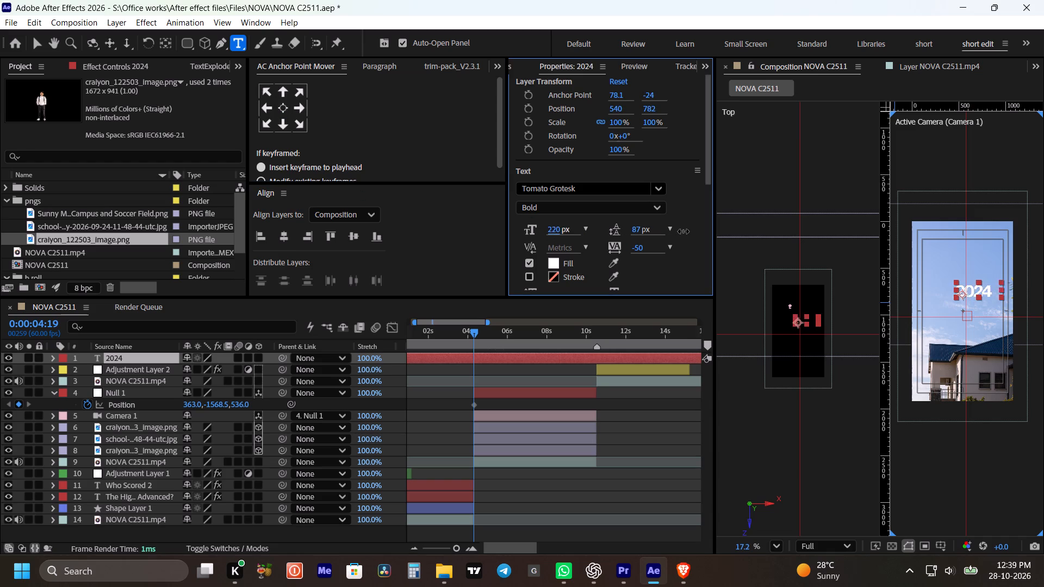
left_click_drag(683, 232, 692, 232)
Change the 2024 text's fill colour to bright yellow, F0FF00.
left_click(554, 264)
left_click_drag(288, 235, 284, 174)
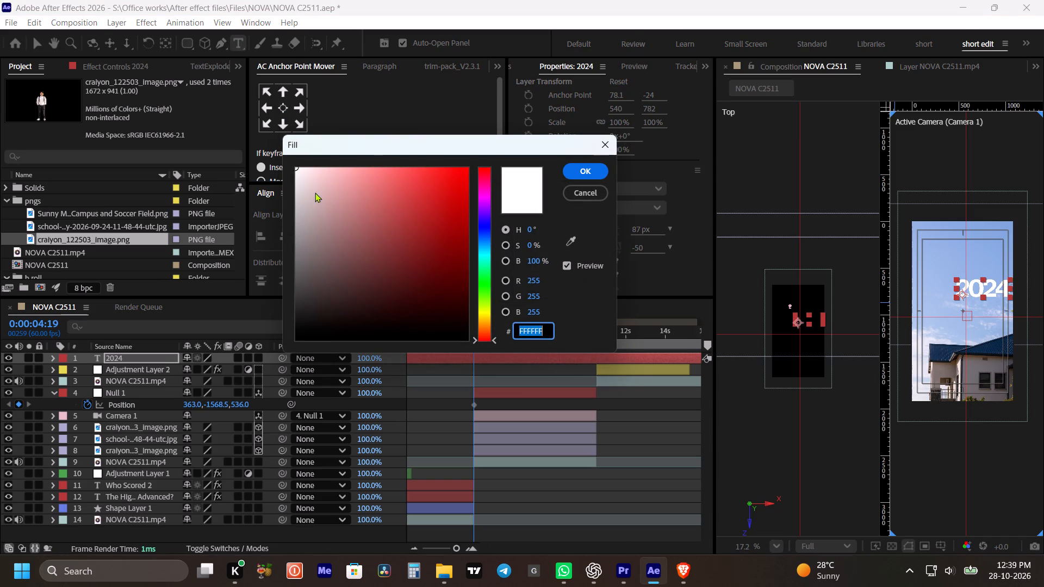
left_click_drag(319, 197, 427, 308)
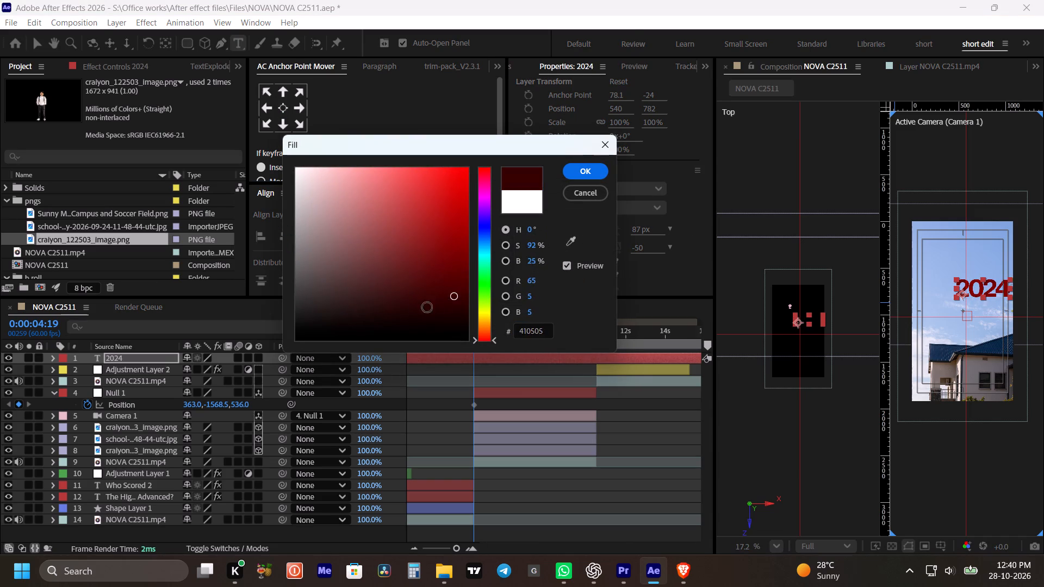
left_click_drag(427, 308, 509, 199)
left_click_drag(482, 293, 487, 310)
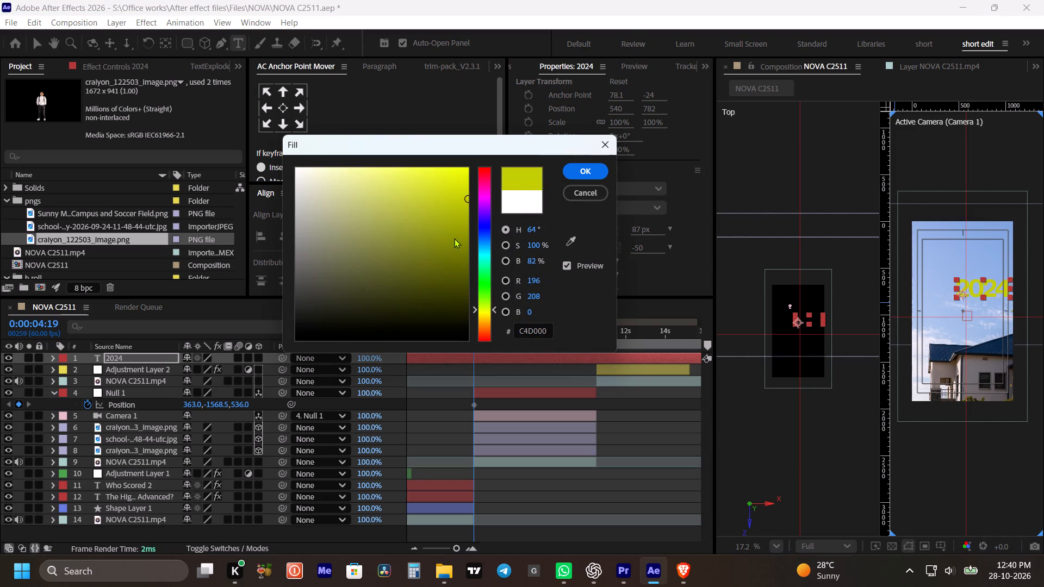
left_click_drag(454, 236, 484, 154)
left_click(574, 178)
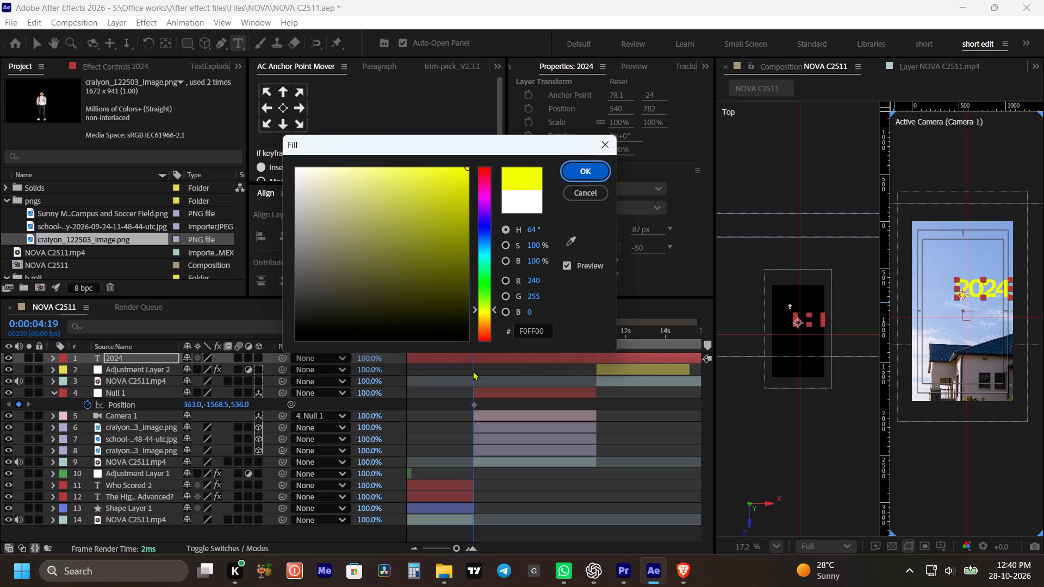
left_click(587, 166)
Make the 2024 layer start at 0:00:04:19 and place it directly above Null 1 in the layer order.
left_click(487, 359)
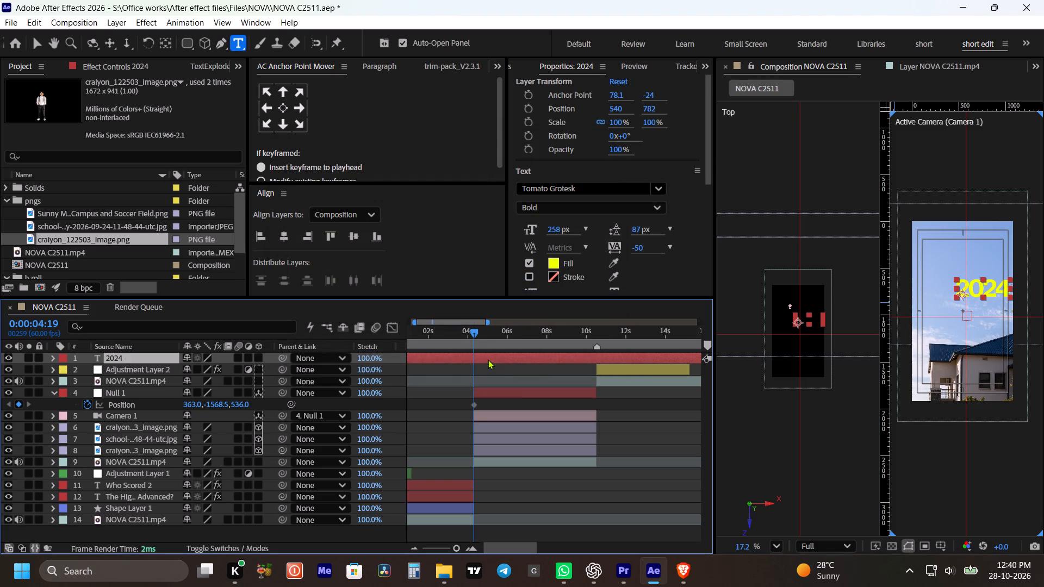
key("bracketleft")
left_click(488, 359)
left_click_drag(136, 358, 138, 393)
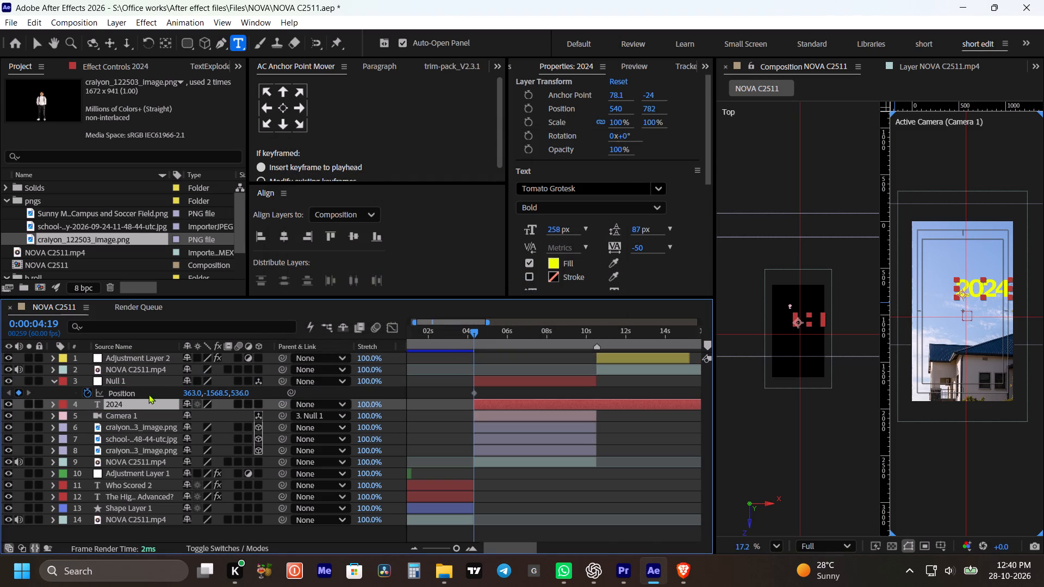
left_click_drag(118, 404, 120, 379)
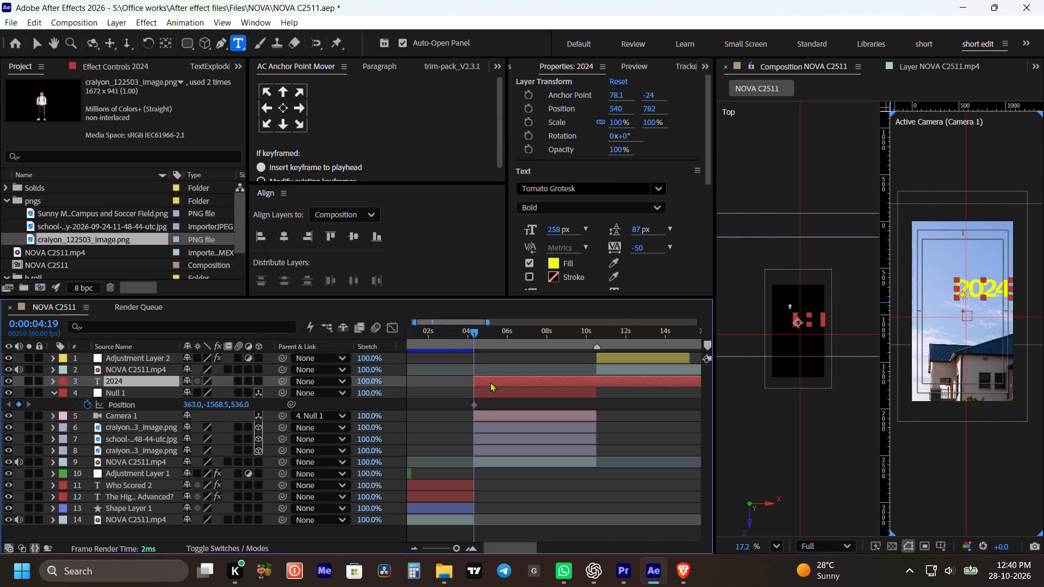
left_click(490, 382)
Recentre the enlarged 2024 text horizontally in the composition and centre its anchor point on the text.
left_click(285, 227)
left_click(288, 235)
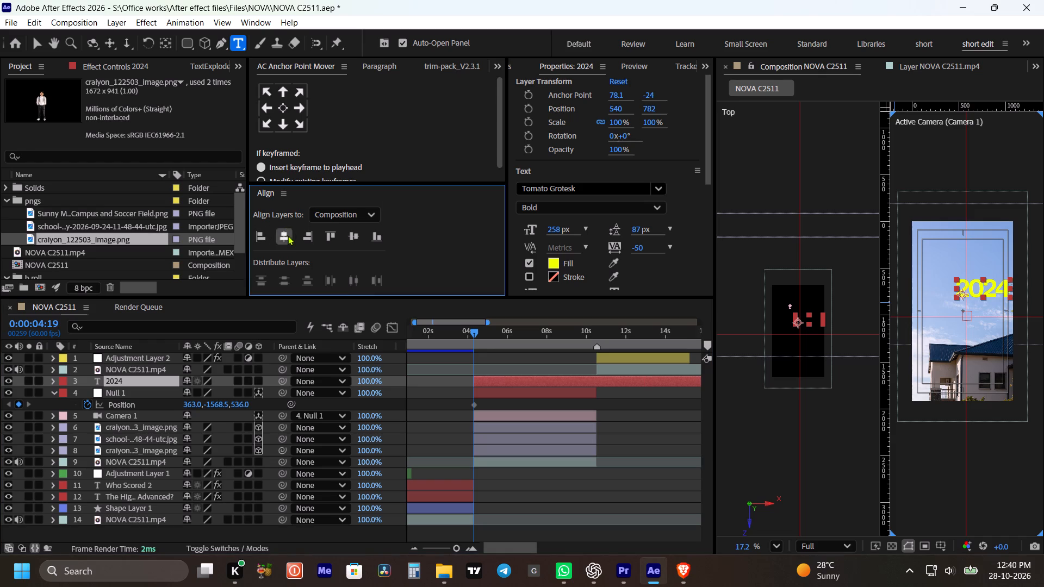
left_click(283, 105)
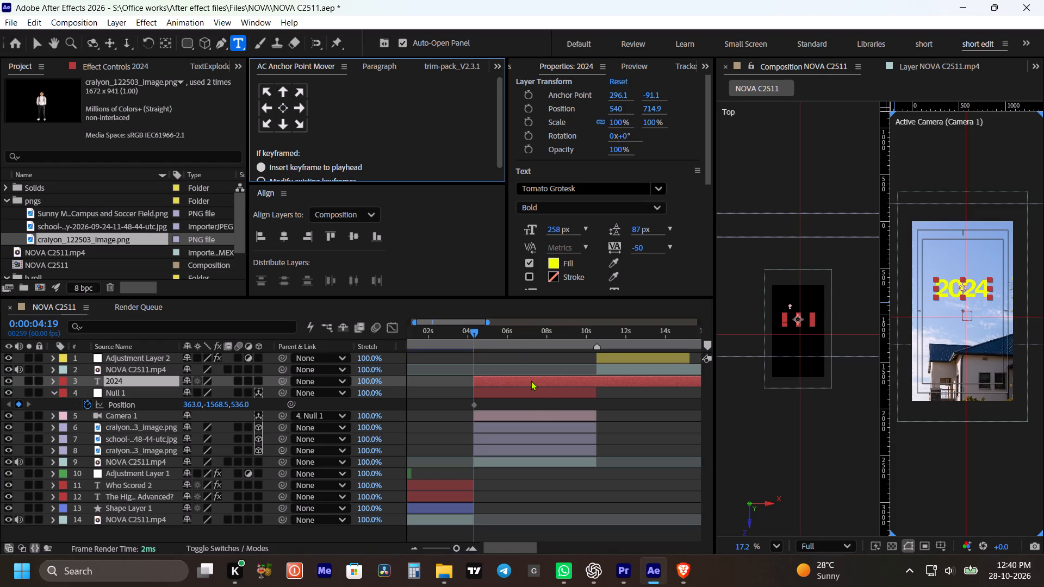
Apply a Drop Shadow effect to the 2024 layer with opacity 100%, and save the project.
left_click(531, 380)
key("ctrl+space")
type("dro")
key("p")
left_click(486, 403)
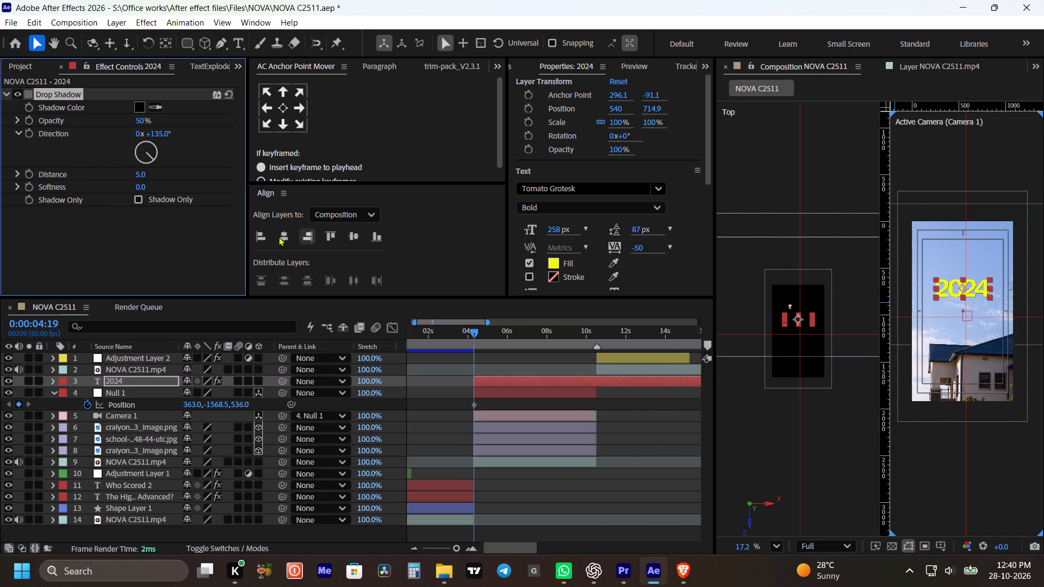
left_click_drag(139, 122, 388, 88)
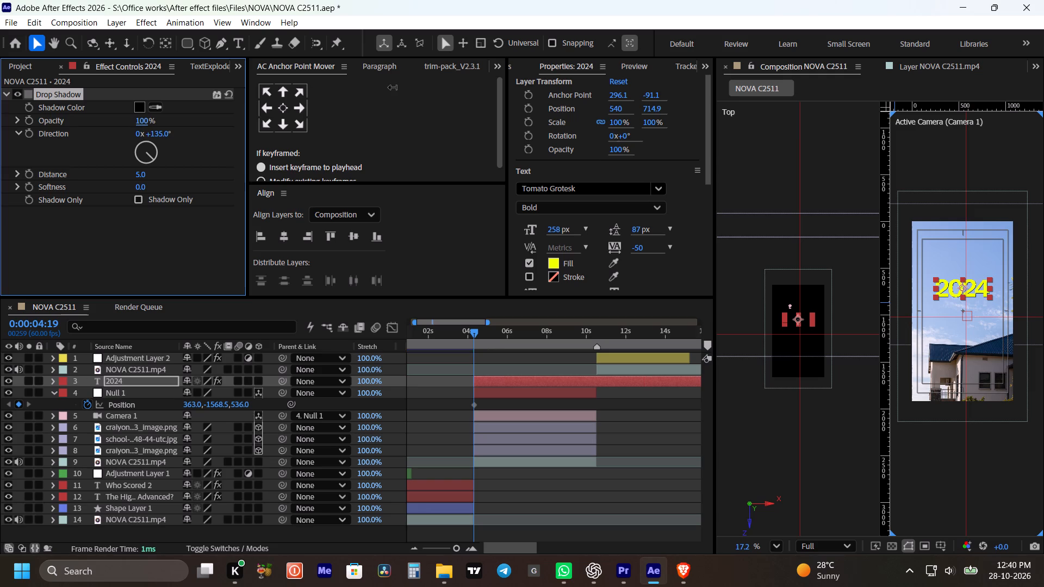
left_click_drag(388, 88, 395, 77)
left_click(605, 404)
key("ctrl+s")
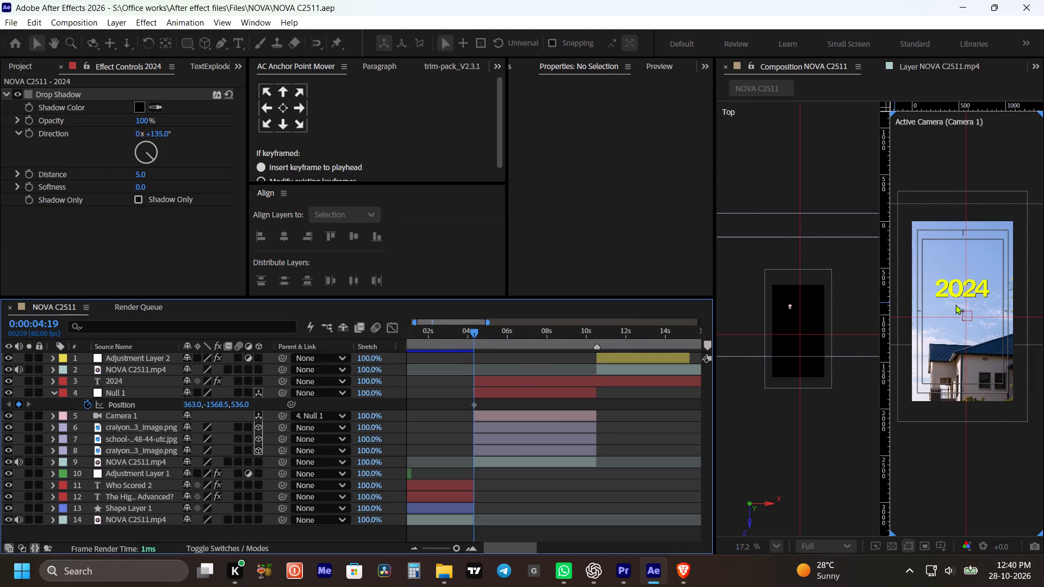
Enlarge the 2024 text to 390 px, then recentre it horizontally and centre its anchor point.
scroll(955, 304, "up", 3)
scroll(956, 304, "down", 1)
left_click(533, 380)
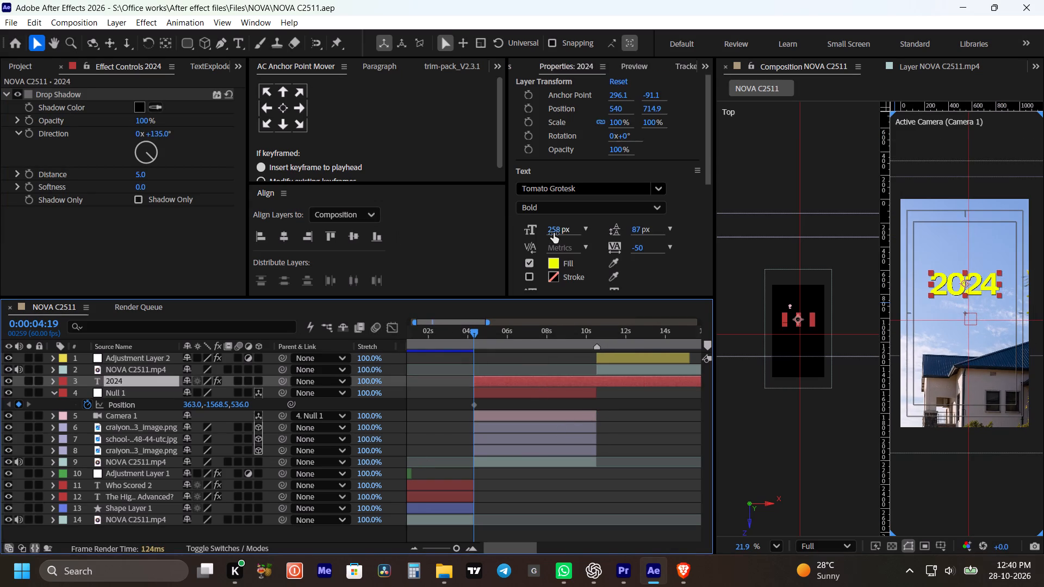
left_click_drag(554, 232, 643, 226)
left_click(286, 234)
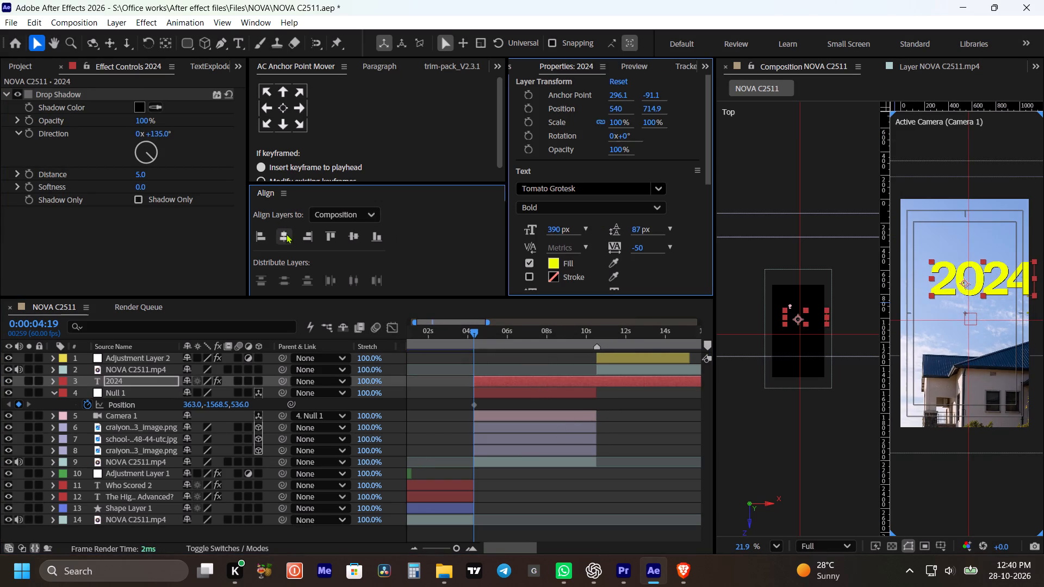
left_click(284, 110)
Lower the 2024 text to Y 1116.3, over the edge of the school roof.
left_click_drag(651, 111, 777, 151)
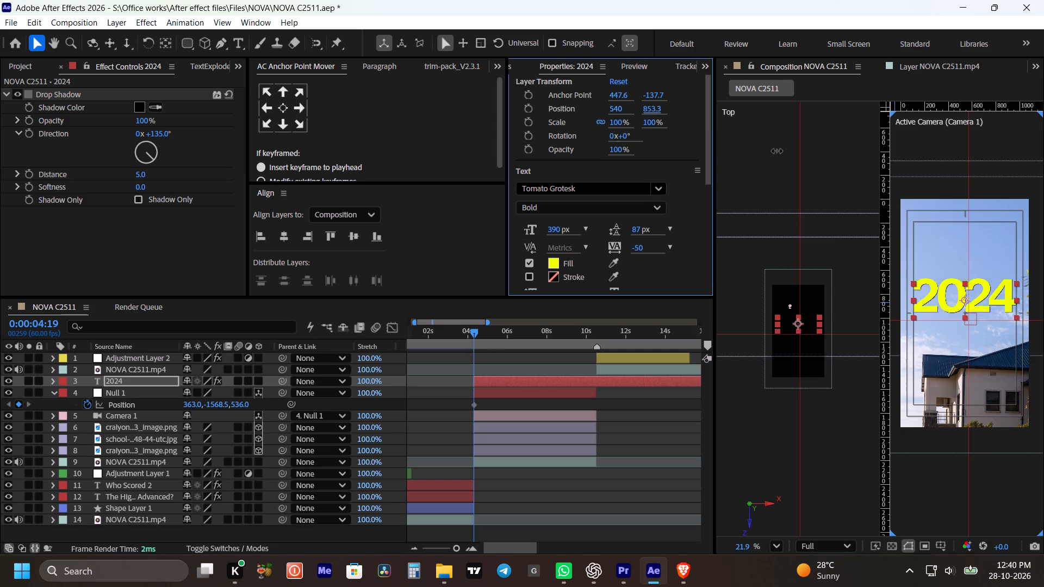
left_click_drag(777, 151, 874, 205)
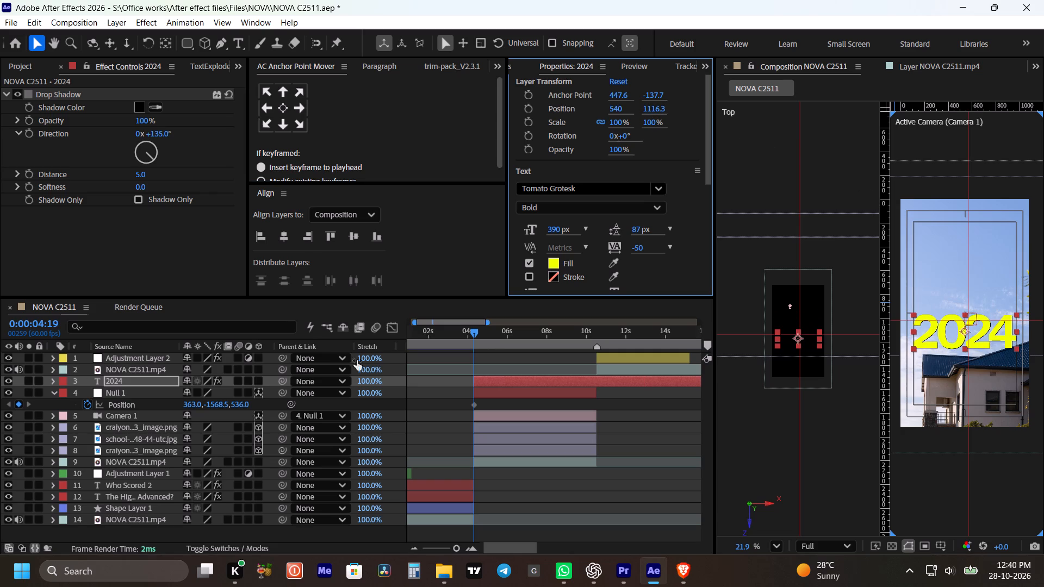
Make the 2024 text a 3D layer, keeping its start at 0:00:04:19.
left_click(257, 380)
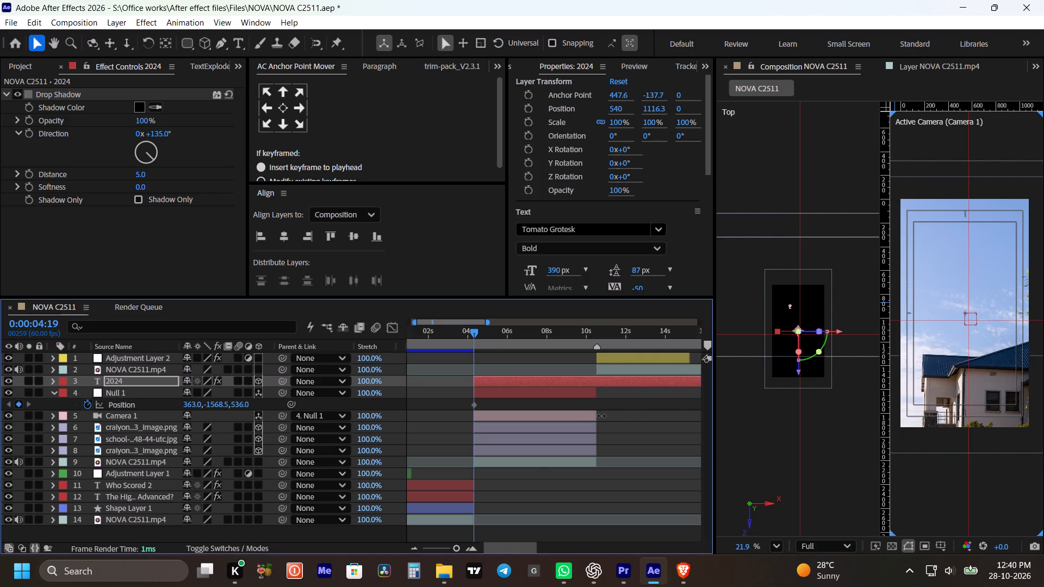
left_click(530, 384)
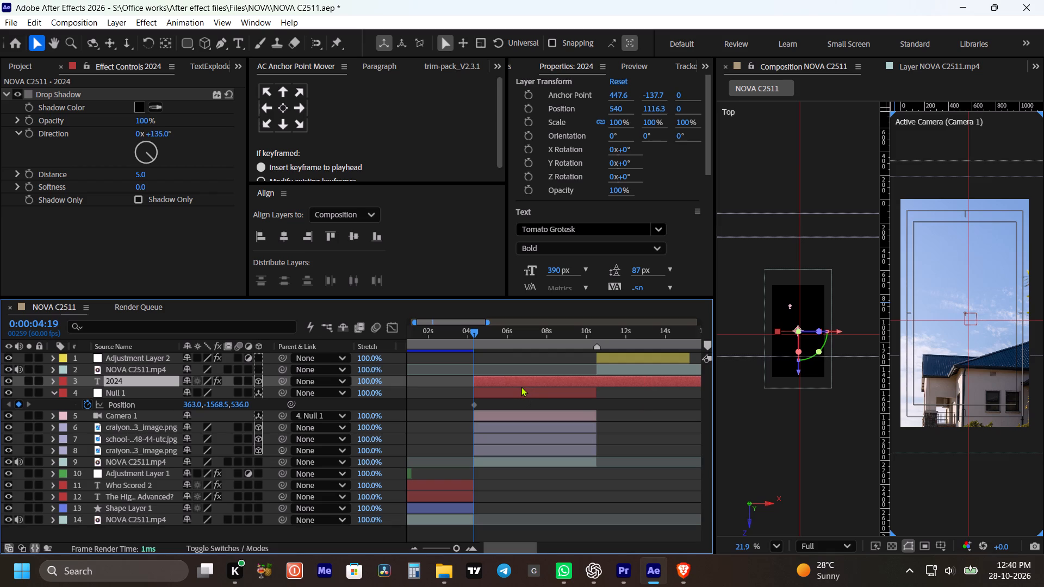
left_click(521, 383)
key("bracketleft")
left_click(521, 383)
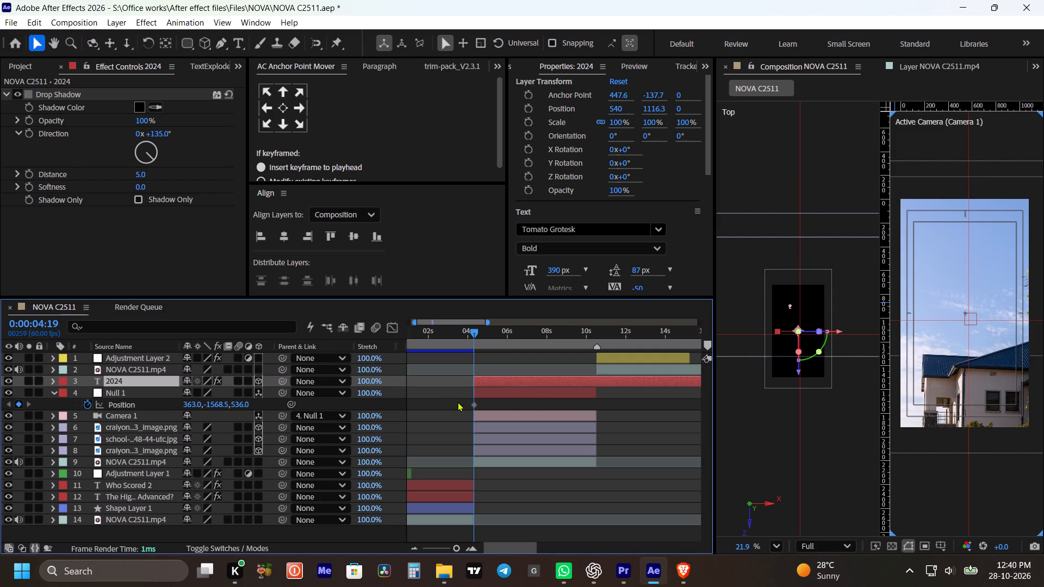
left_click(148, 382)
scroll(958, 359, "down", 5)
scroll(957, 359, "up", 4)
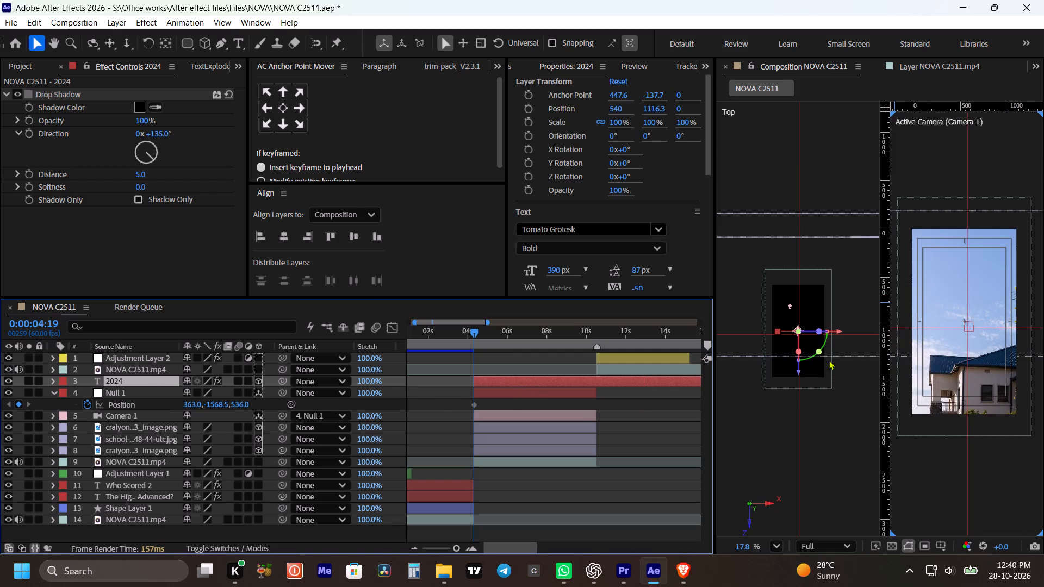
Position the 3D 2024 text in the sky just above the school roof, at Y -1527.9 and Z 1809.
left_click_drag(799, 372, 793, 318)
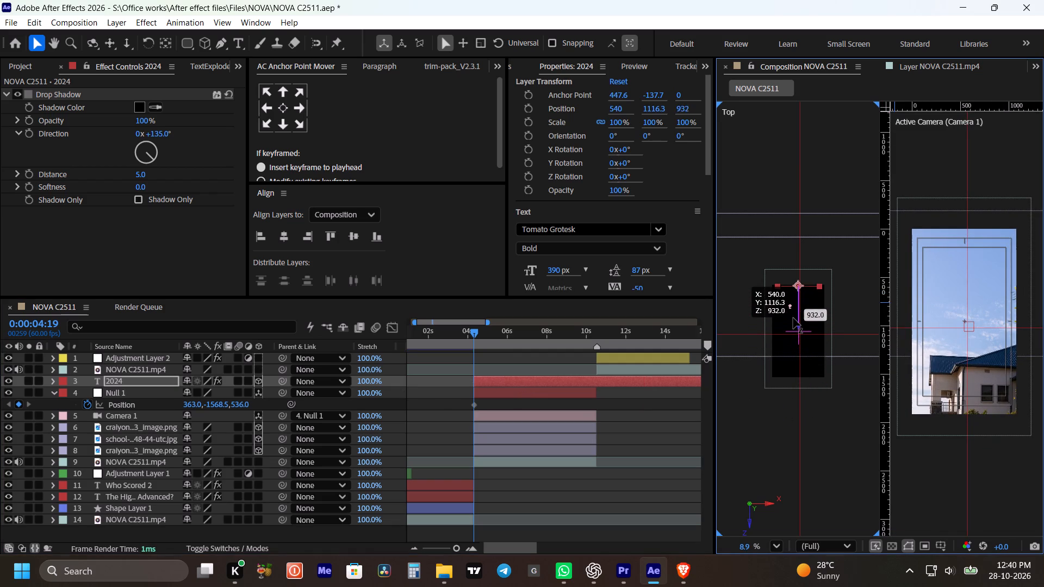
left_click_drag(793, 318, 792, 324)
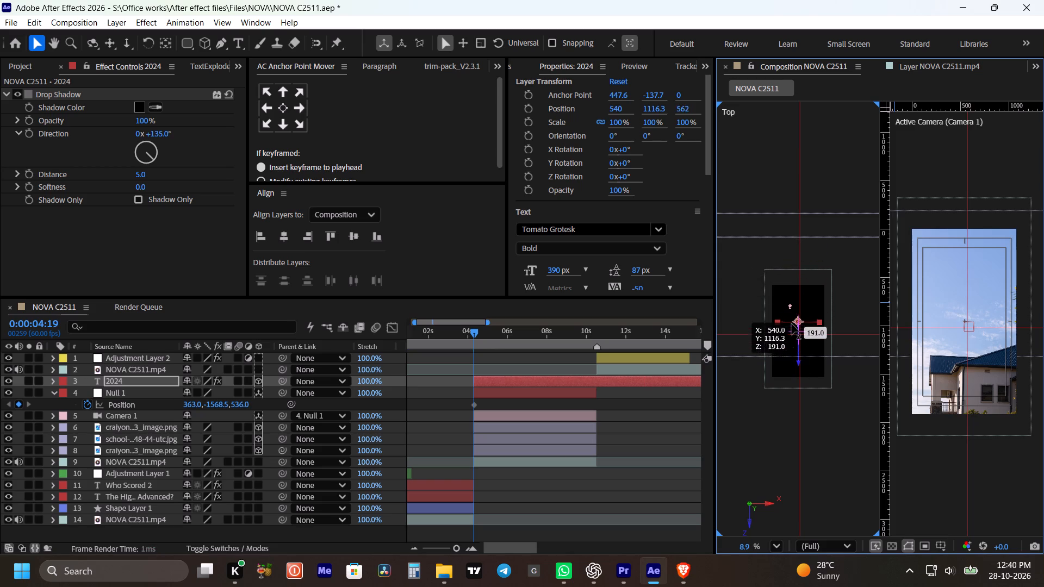
left_click_drag(792, 324, 813, 451)
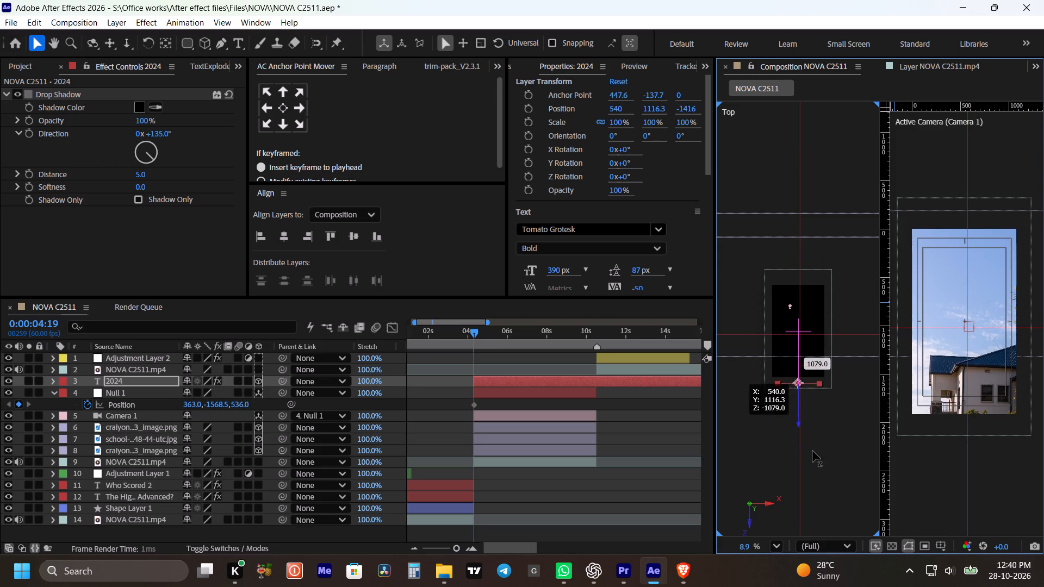
left_click_drag(813, 451, 778, 238)
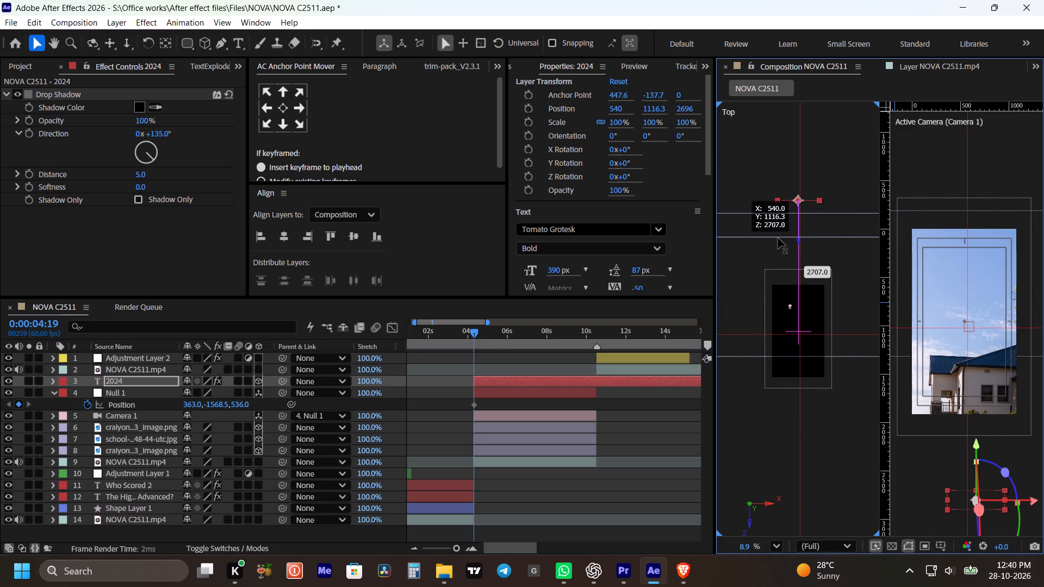
left_click_drag(778, 238, 752, 149)
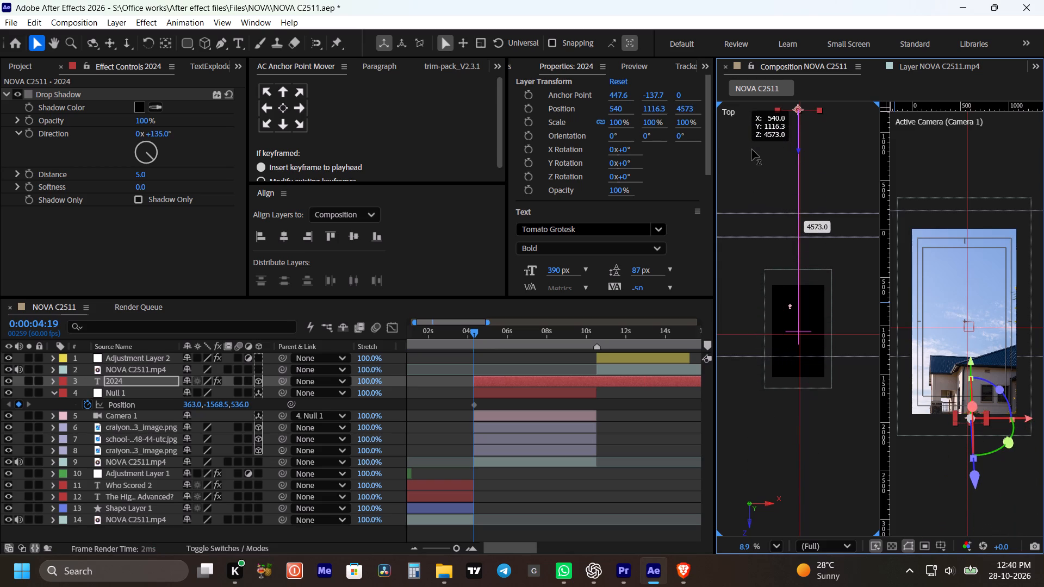
left_click_drag(752, 149, 760, 166)
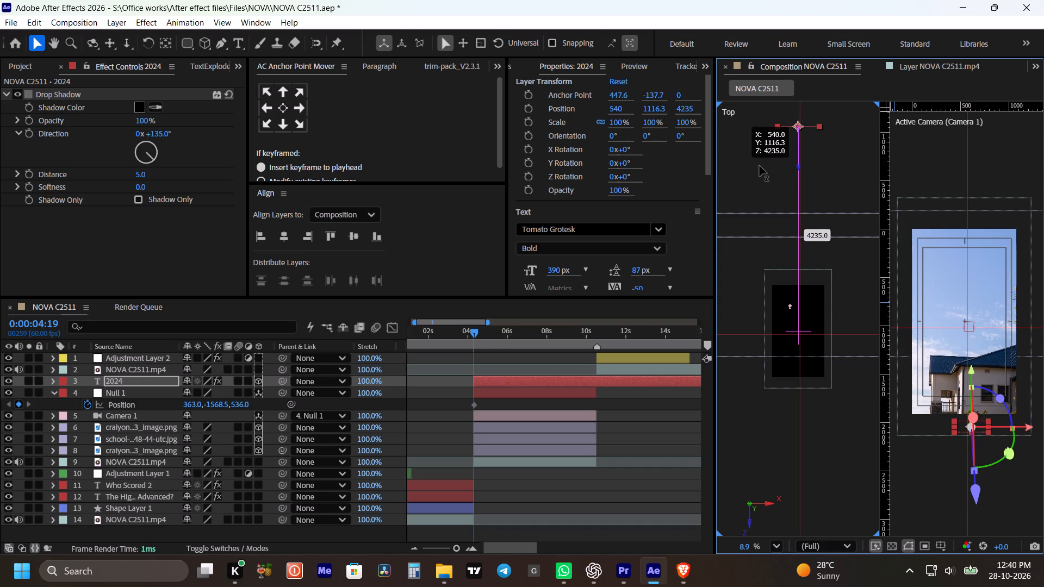
left_click_drag(760, 166, 770, 207)
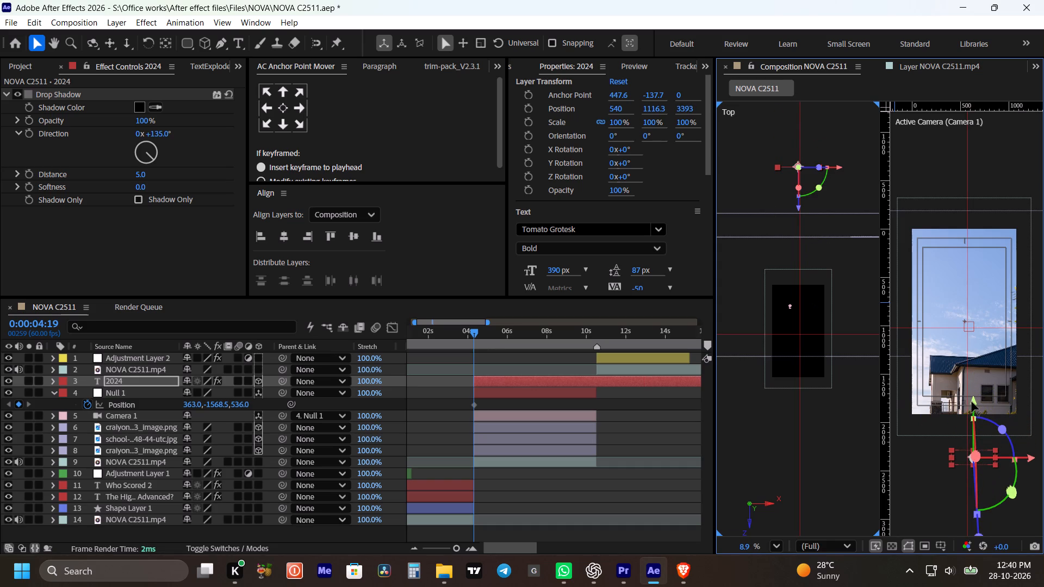
left_click_drag(973, 402, 968, 266)
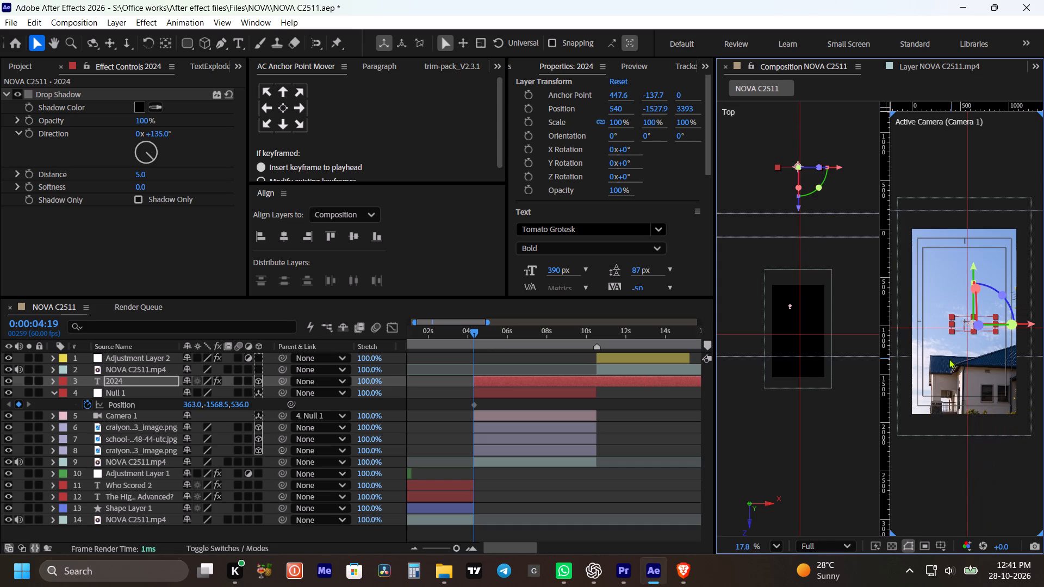
left_click_drag(799, 210, 805, 234)
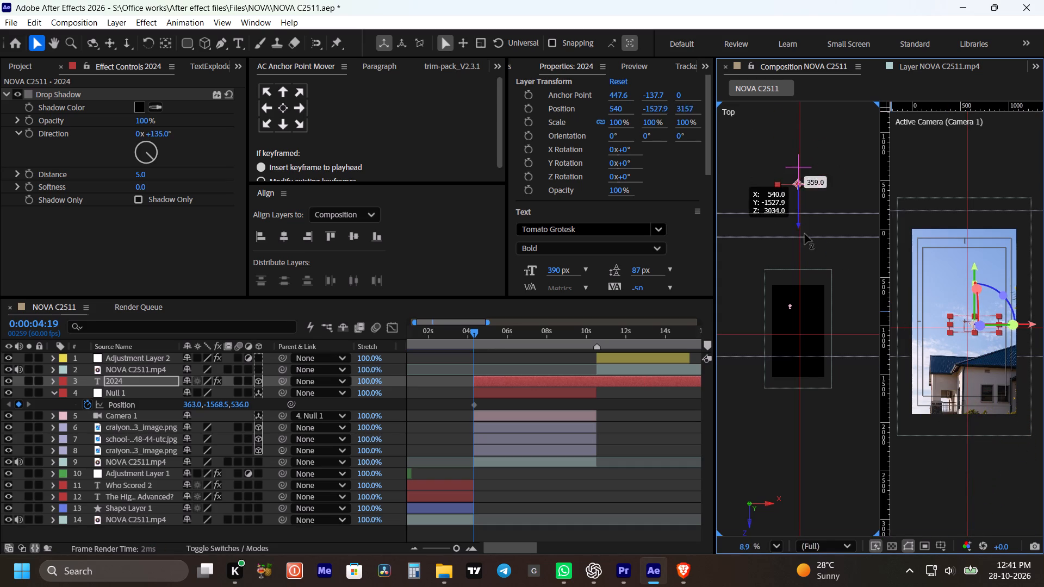
left_click_drag(805, 234, 813, 280)
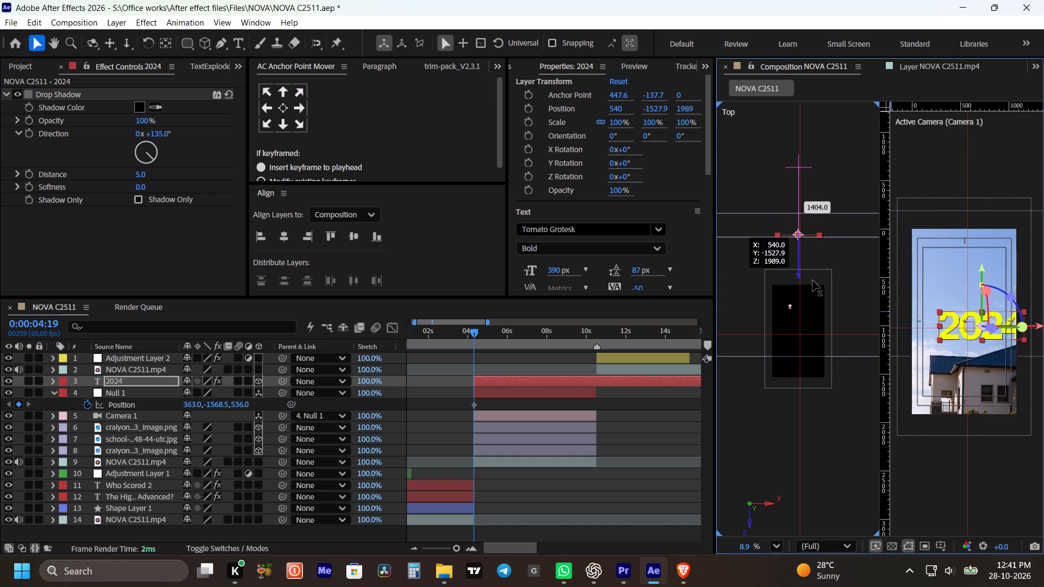
left_click_drag(813, 280, 815, 289)
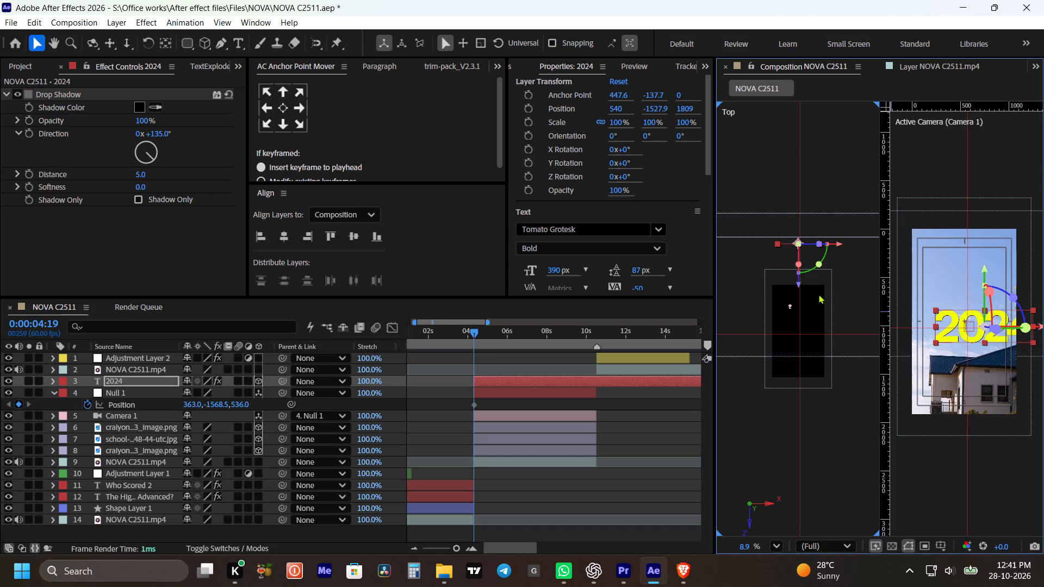
Centre the 3D 2024 text over the sky at X 390.6 and scale it to 78%.
left_click_drag(1042, 328, 1037, 328)
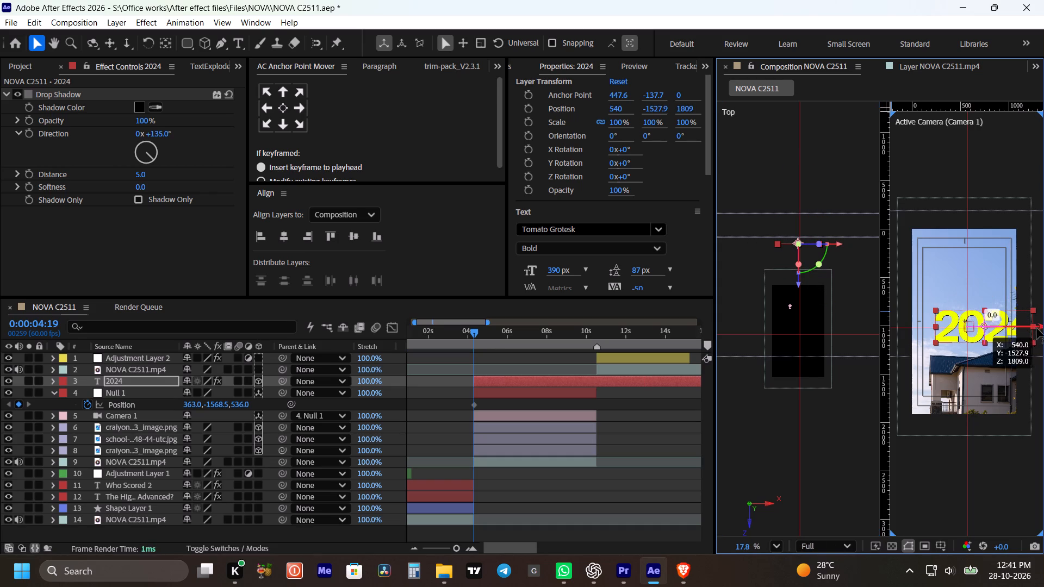
left_click_drag(1037, 328, 1024, 331)
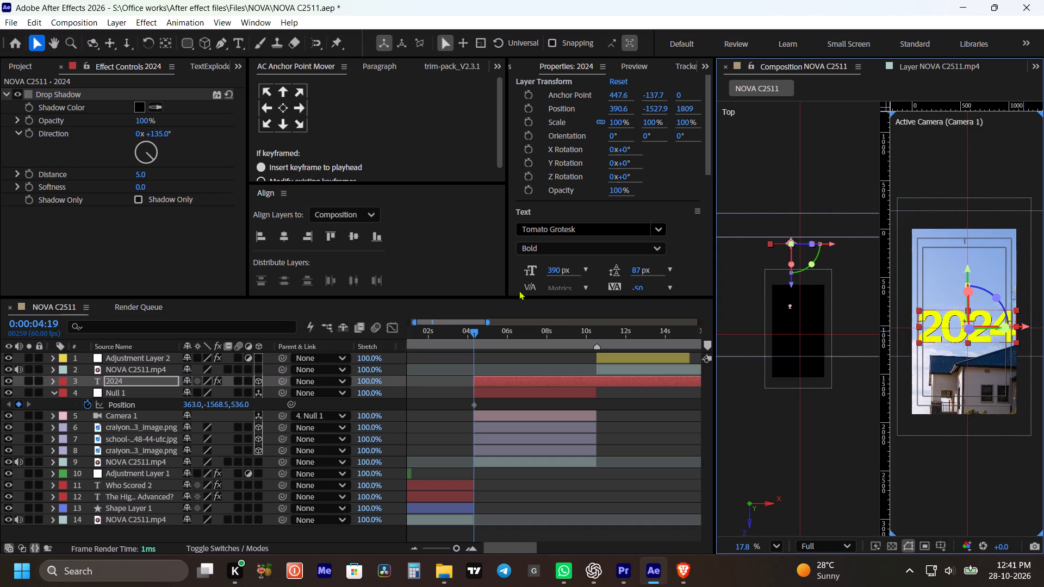
left_click_drag(651, 123, 635, 123)
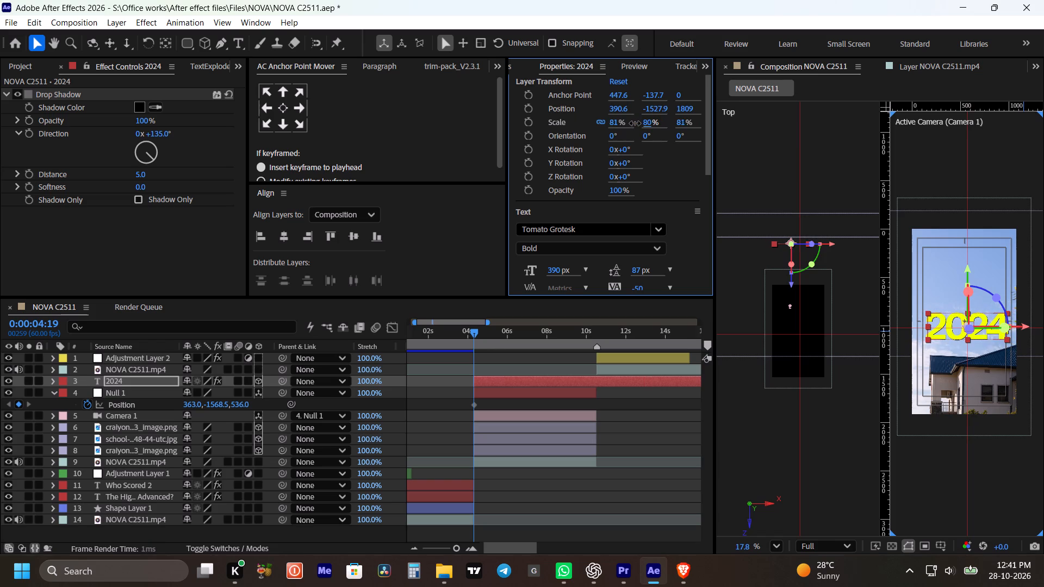
left_click_drag(635, 123, 634, 123)
Bring the 2024 text forward to Z 1753 and raise it clear of the school roof to Y -1573.8.
left_click_drag(685, 110, 650, 103)
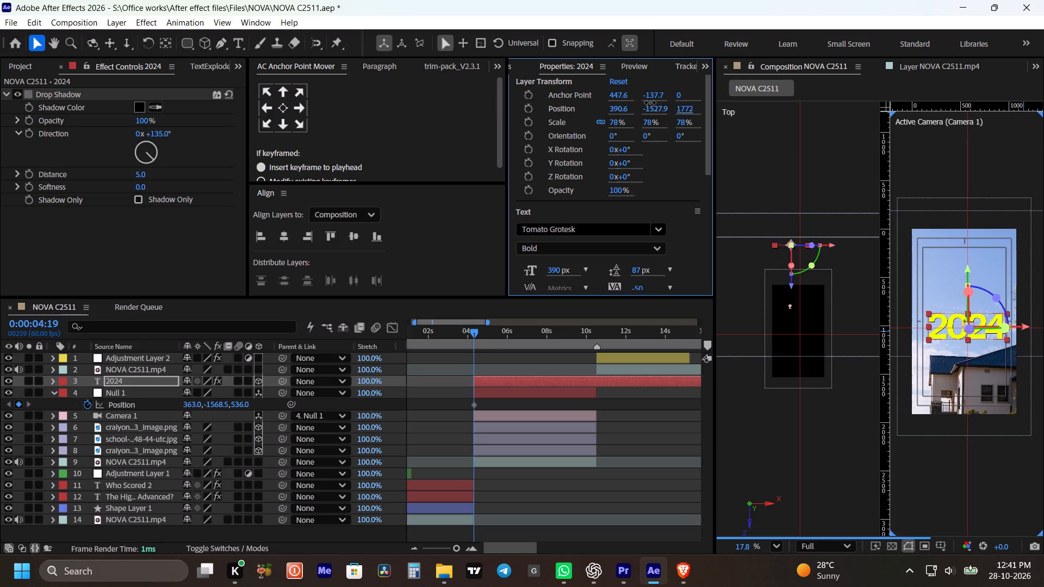
left_click_drag(650, 103, 638, 104)
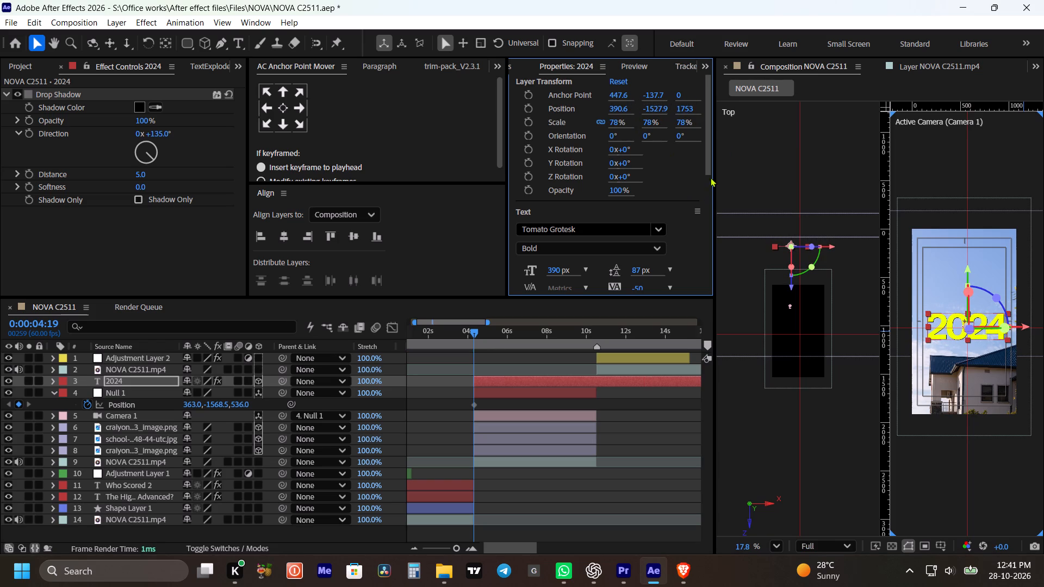
left_click_drag(970, 271, 968, 263)
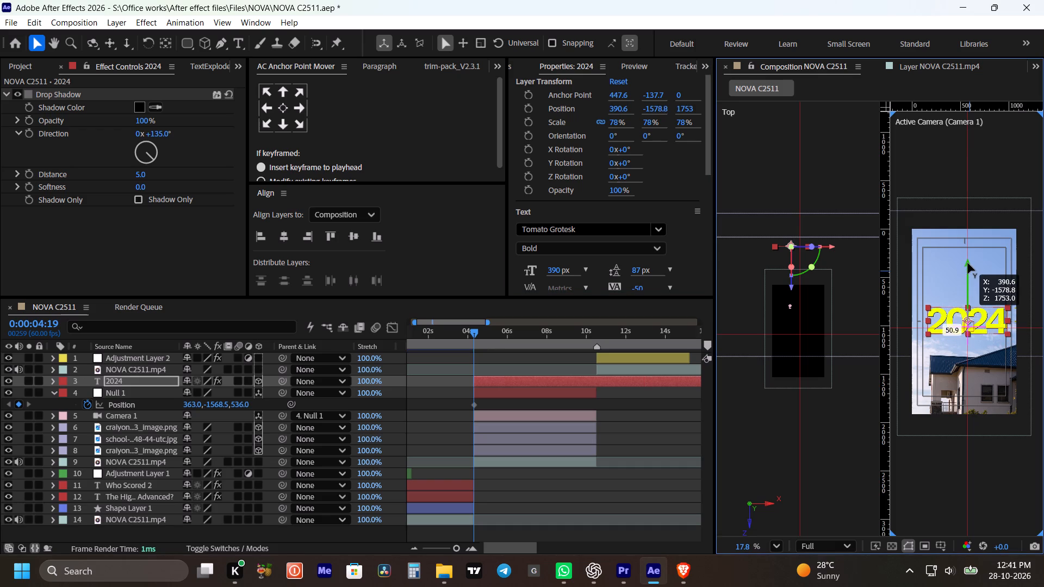
left_click_drag(968, 263, 969, 258)
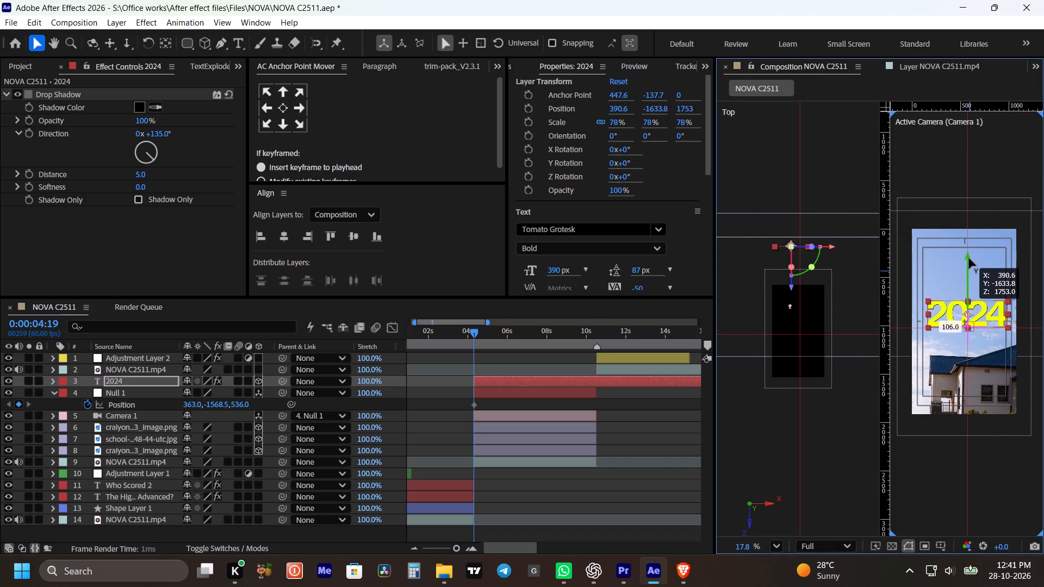
left_click_drag(969, 258, 970, 264)
left_click(630, 399)
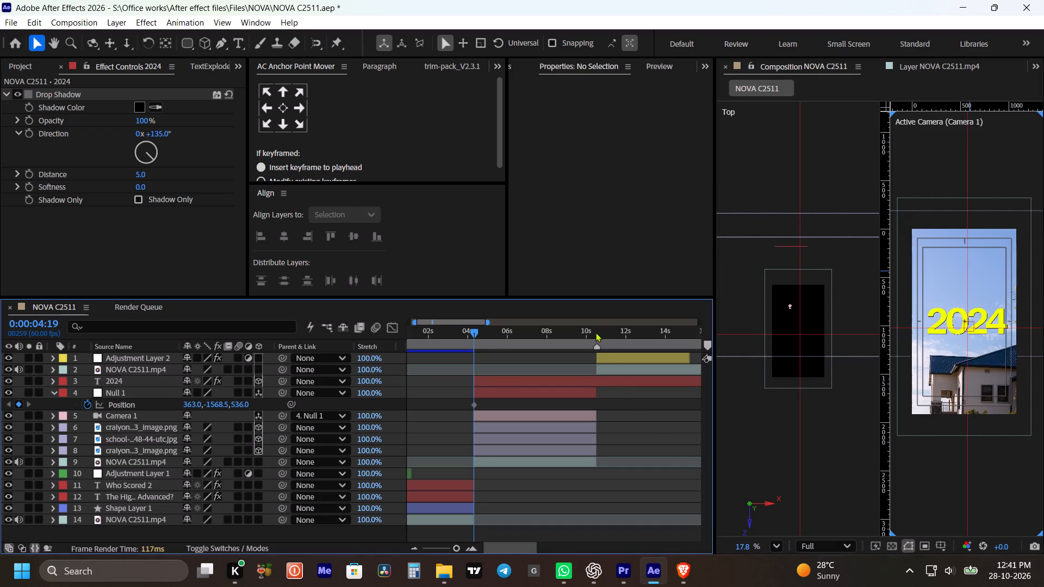
Trim the end of the 2024 layer to the marker at 0:00:10:30, save the project and collapse the layer properties.
left_click(594, 332, "shift")
left_click(603, 379)
key("alt+bracketright")
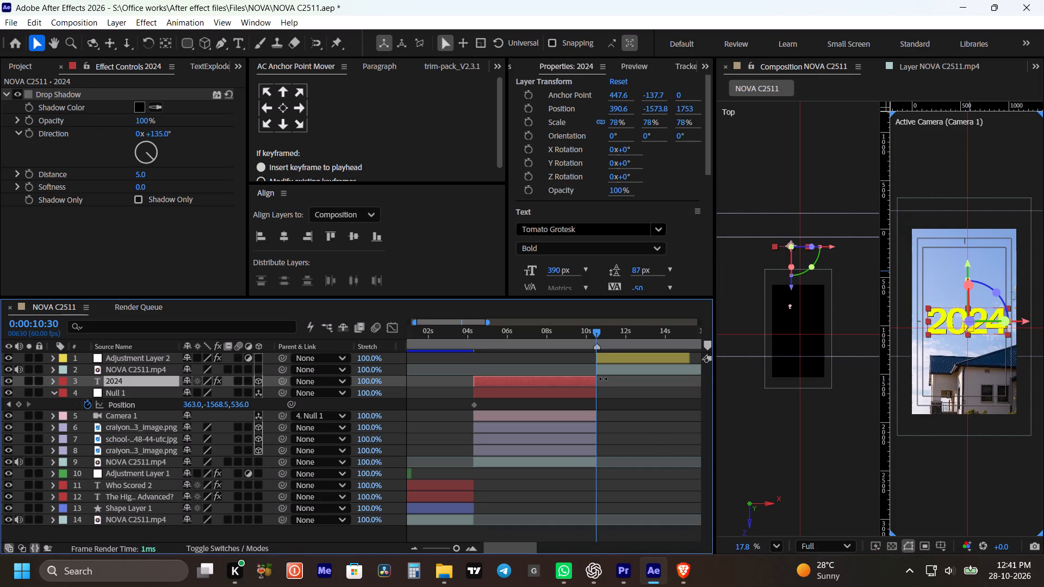
key("ctrl+s")
left_click(635, 407)
key("m")
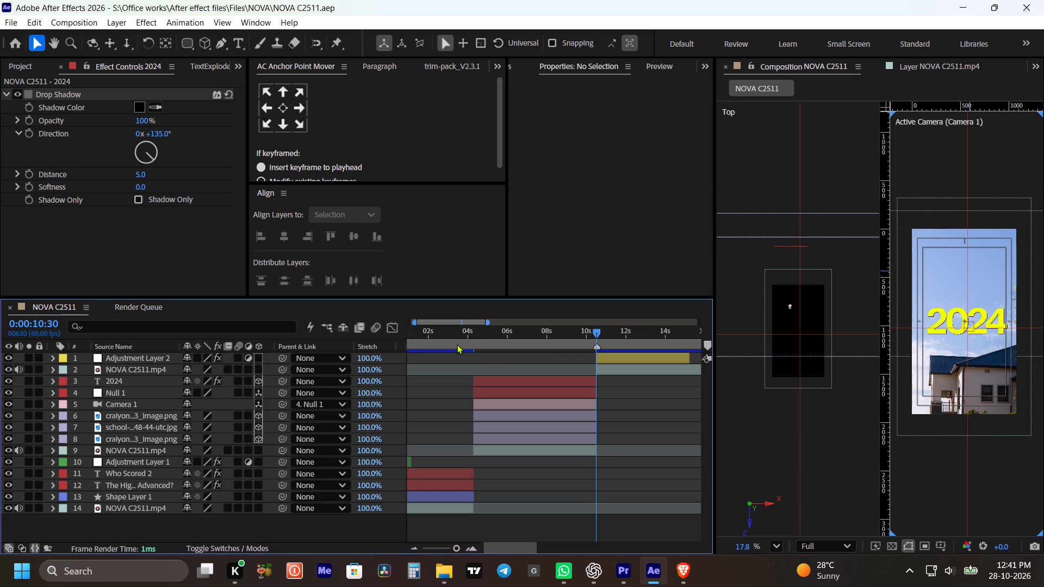
Apply the Characters Right user preset to the 2024 text at 0:00:04:19.
left_click_drag(479, 335, 474, 335, "shift")
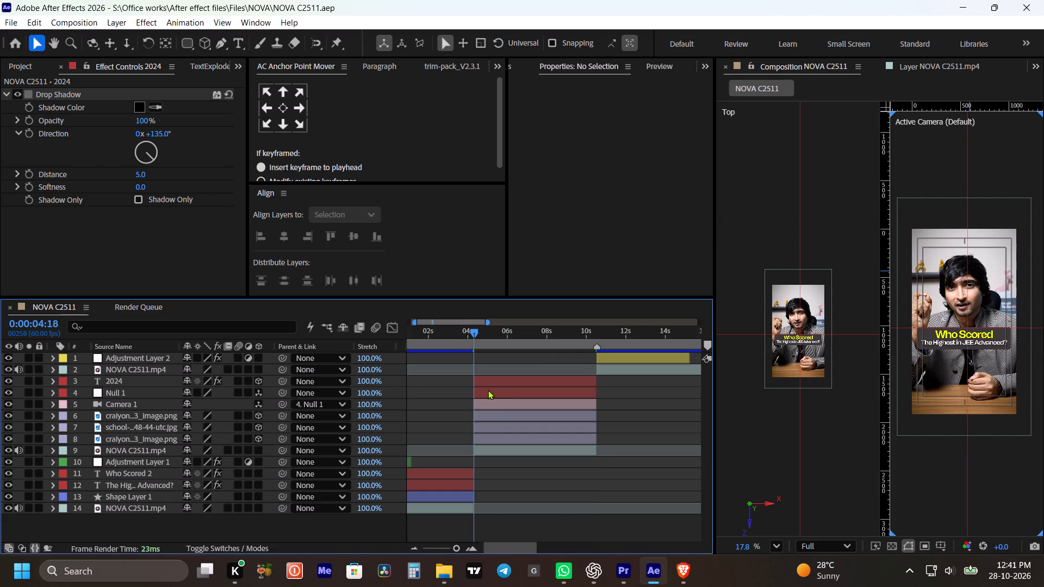
key("ctrl+Right")
left_click(511, 377)
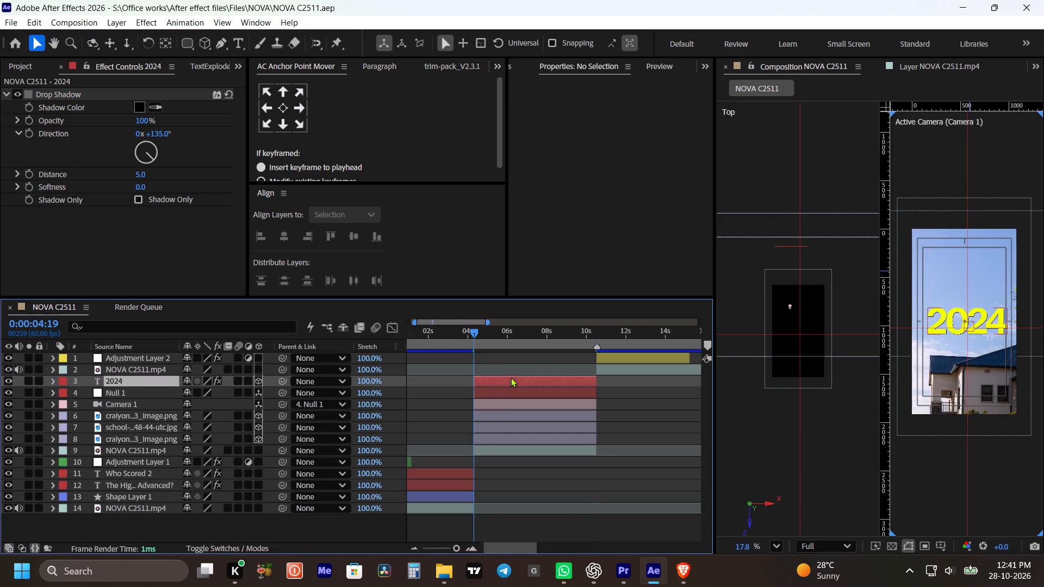
left_click(635, 66)
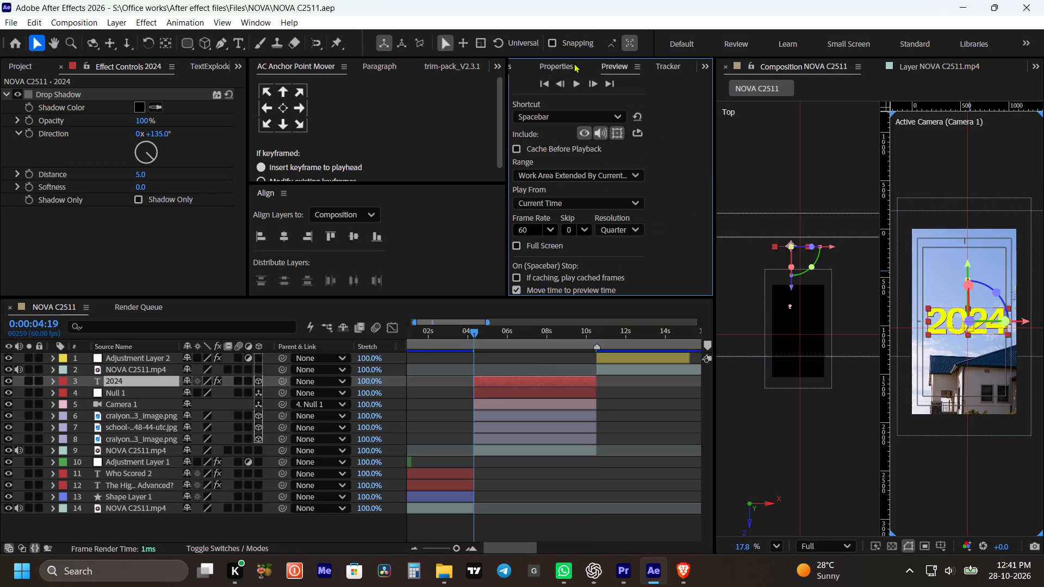
left_click(574, 63)
scroll(570, 66, "up", 3)
left_click(512, 95)
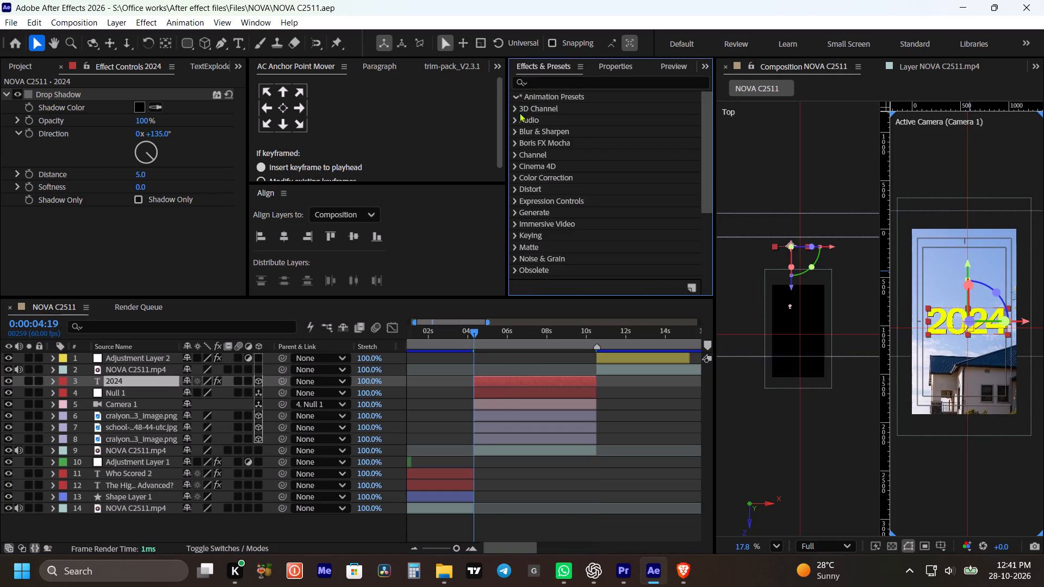
left_click(520, 109)
left_click(526, 119)
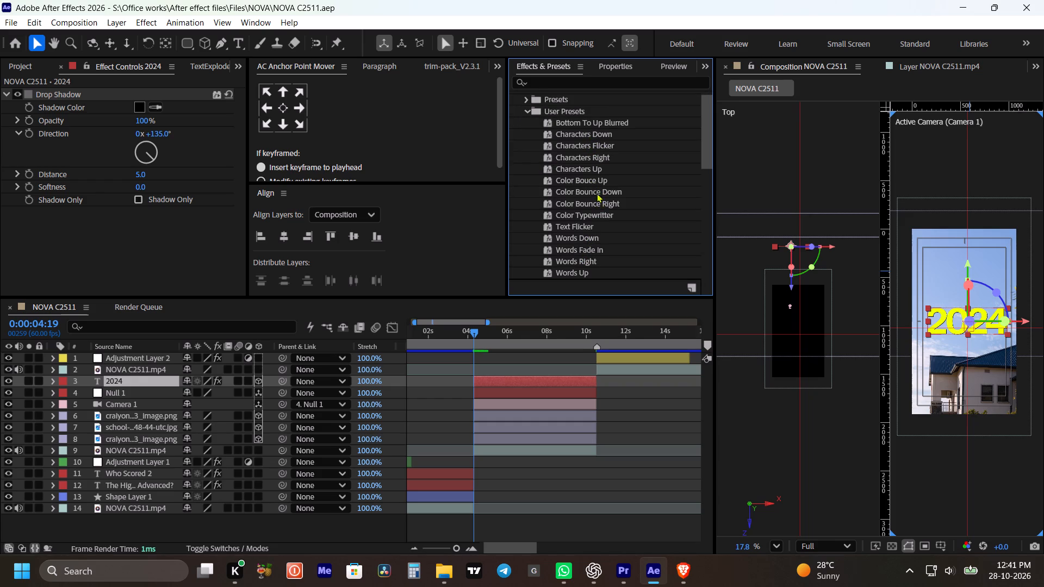
scroll(584, 237, "down", 1)
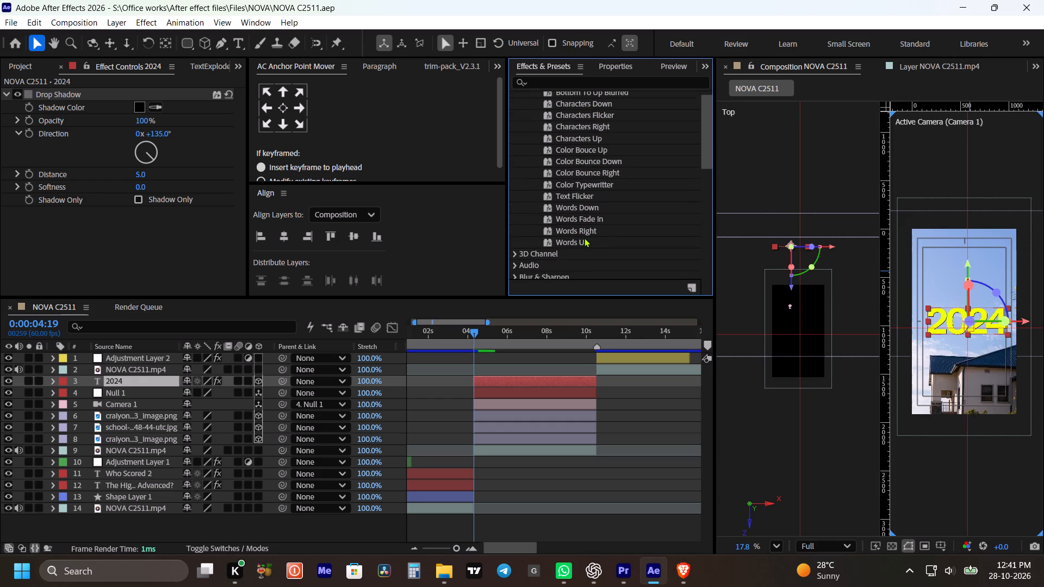
scroll(585, 243, "up", 1)
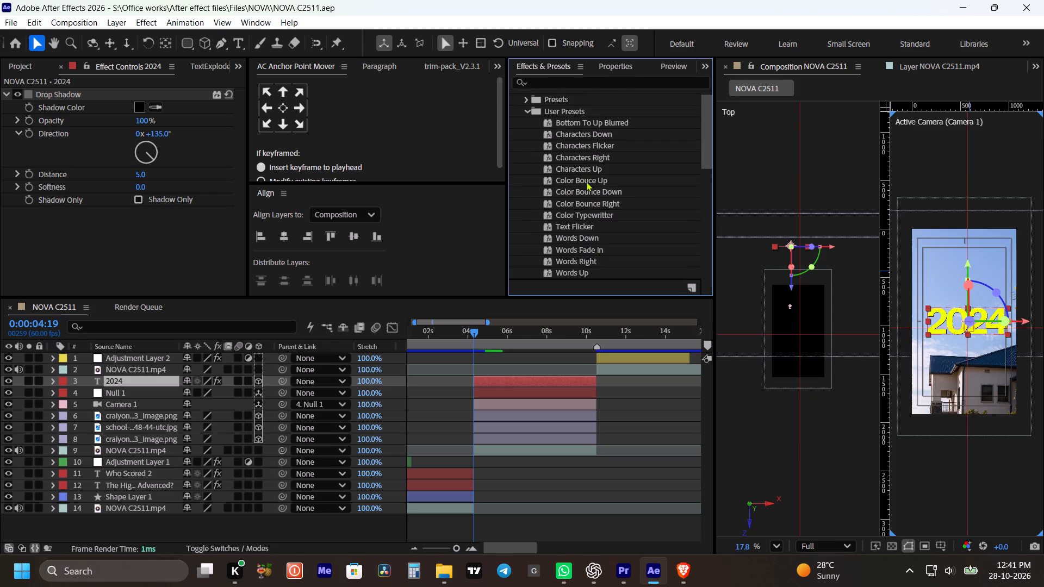
left_click_drag(585, 158, 563, 199)
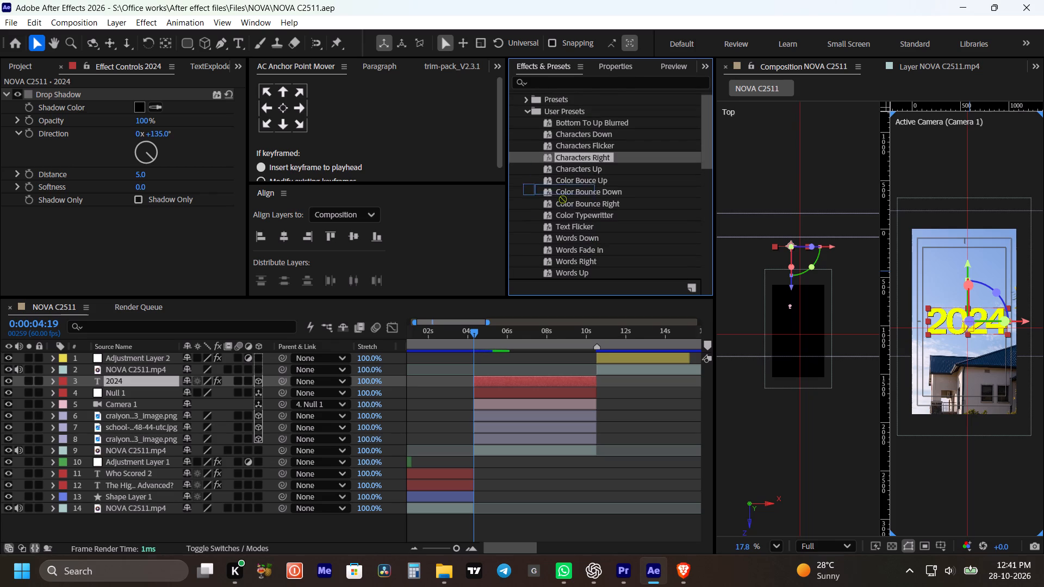
left_click_drag(563, 199, 525, 380)
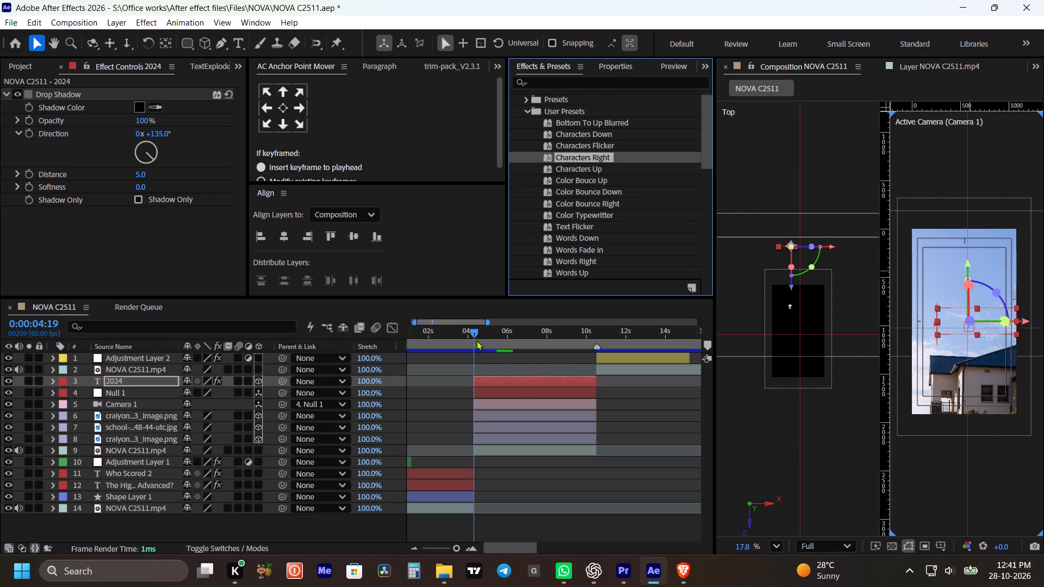
Check the 2024 text's character reveal up to 0:00:05:28 and show its keyframed Range Selector Offset.
left_click_drag(476, 336, 499, 342)
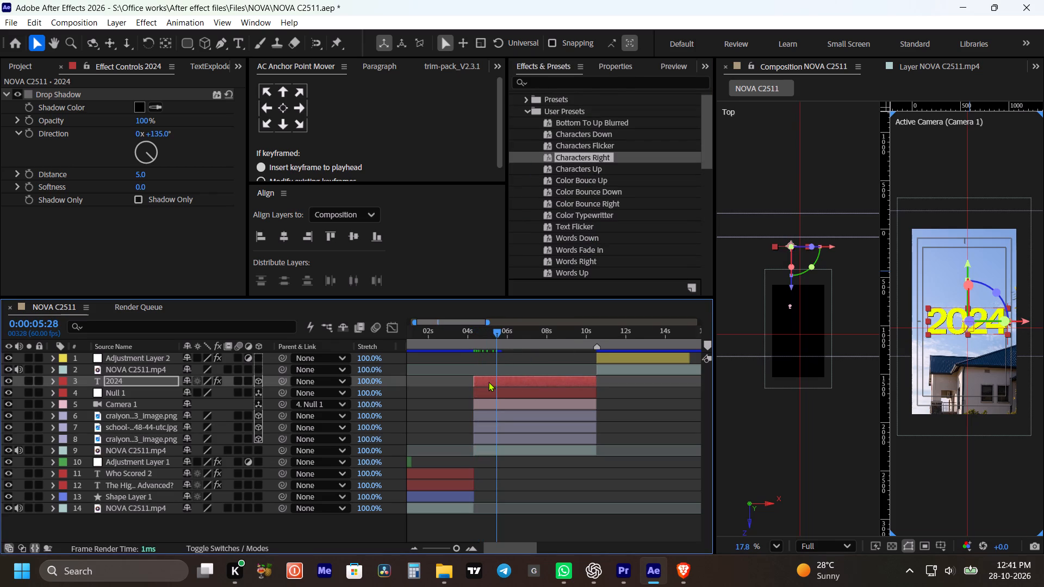
left_click(488, 382)
key("u")
left_click_drag(530, 395, 574, 409)
key("Delete")
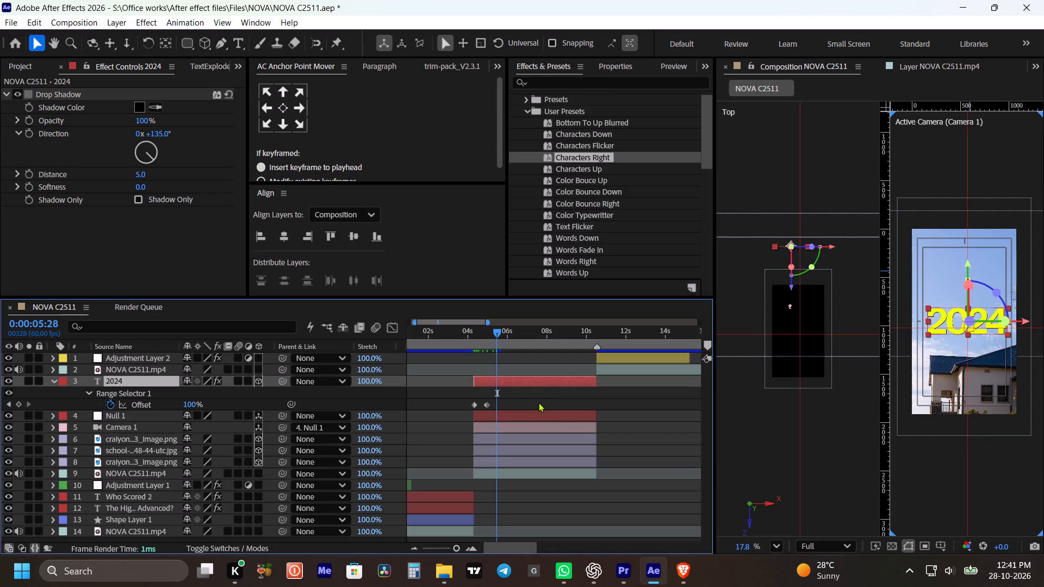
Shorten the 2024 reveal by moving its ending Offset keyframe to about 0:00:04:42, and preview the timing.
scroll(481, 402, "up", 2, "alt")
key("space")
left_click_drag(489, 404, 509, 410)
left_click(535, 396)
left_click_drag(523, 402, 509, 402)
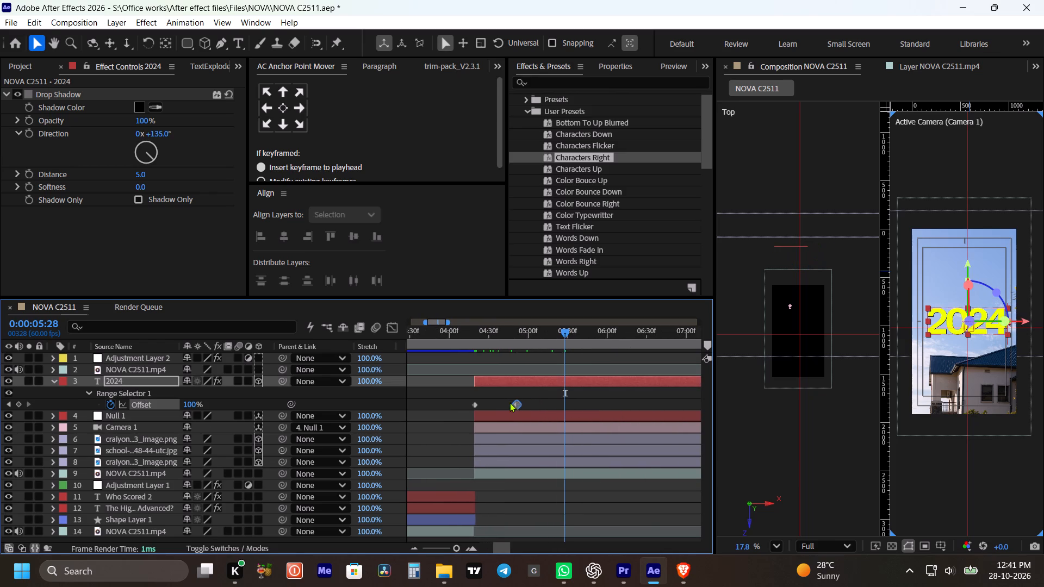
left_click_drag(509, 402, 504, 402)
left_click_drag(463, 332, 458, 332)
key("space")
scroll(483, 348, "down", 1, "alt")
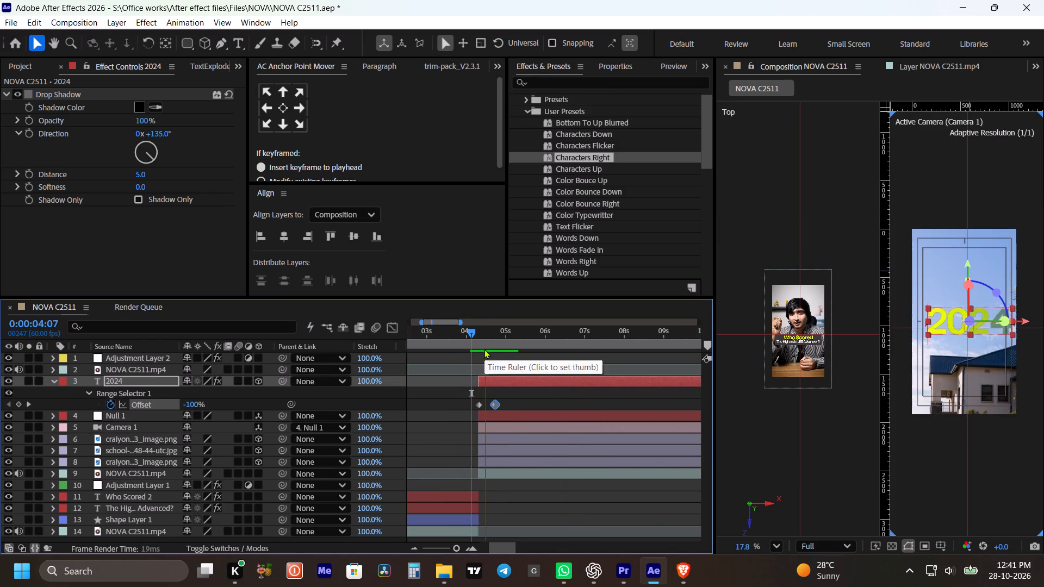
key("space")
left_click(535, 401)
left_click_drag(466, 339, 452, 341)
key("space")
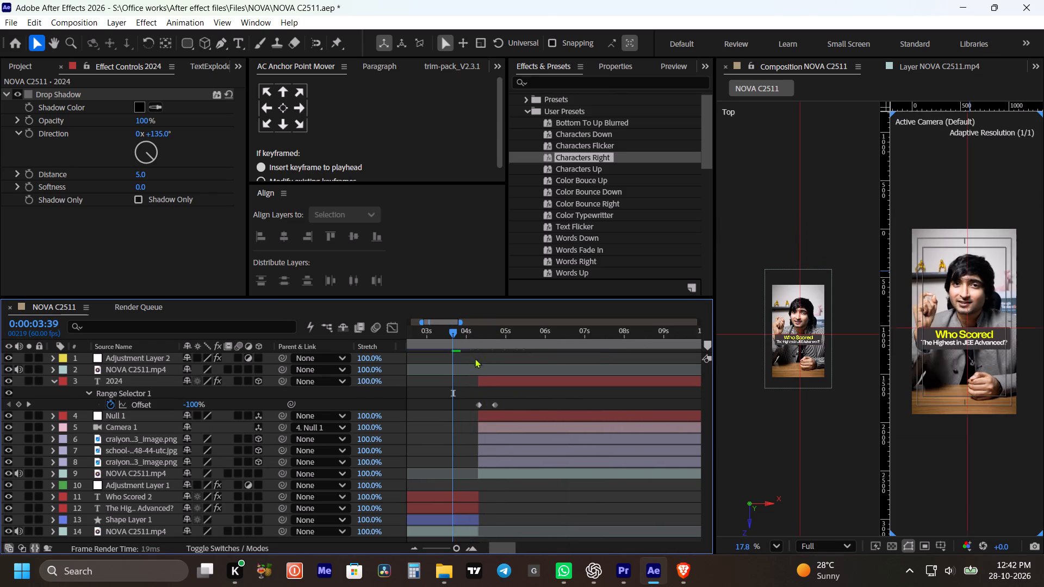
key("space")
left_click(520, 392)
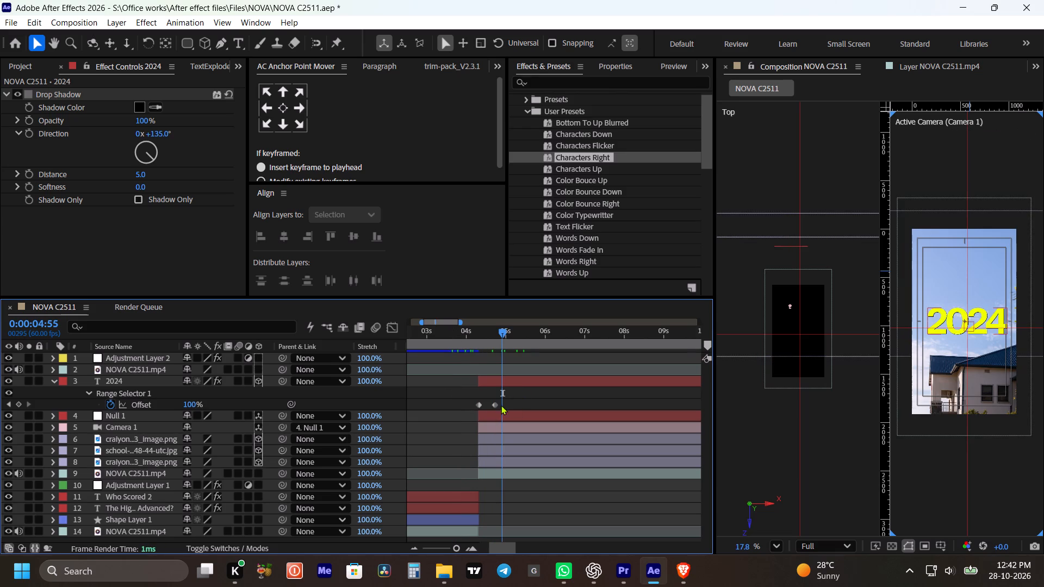
Slow the 2024 reveal by moving its ending Offset keyframe to about 0:00:05:20, and preview the animation.
left_click_drag(495, 404, 520, 410)
left_click_drag(476, 343, 467, 341)
key("space")
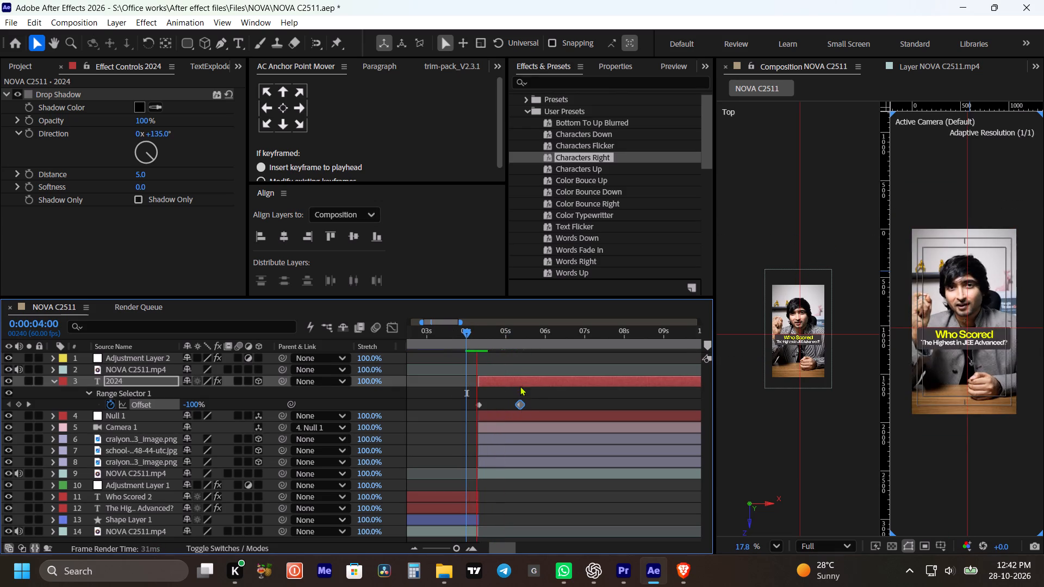
key("space")
left_click(542, 396)
left_click(542, 396)
key("v")
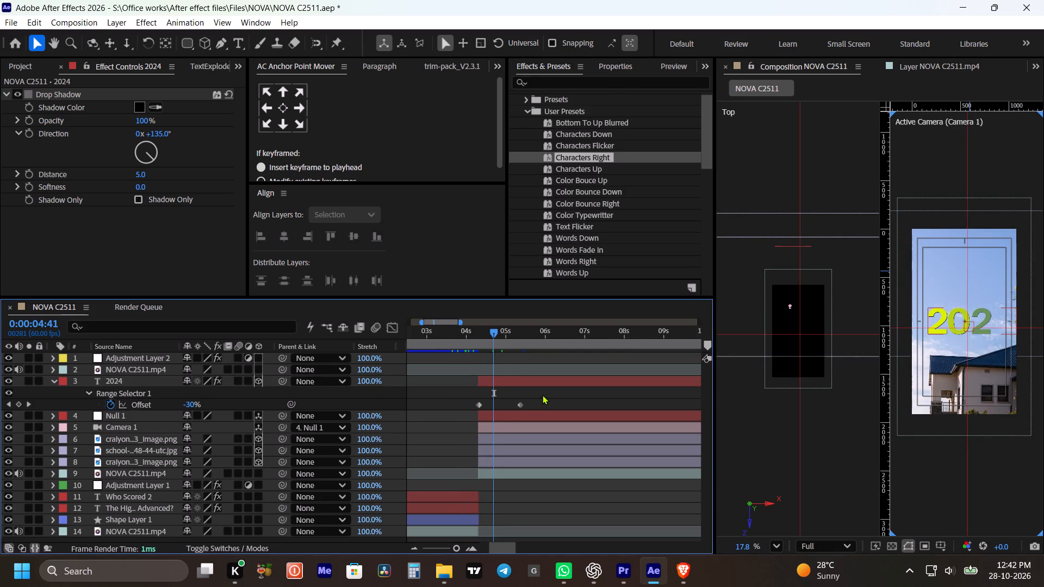
key("space")
scroll(544, 396, "down", 1, "alt")
key("space")
left_click(554, 395)
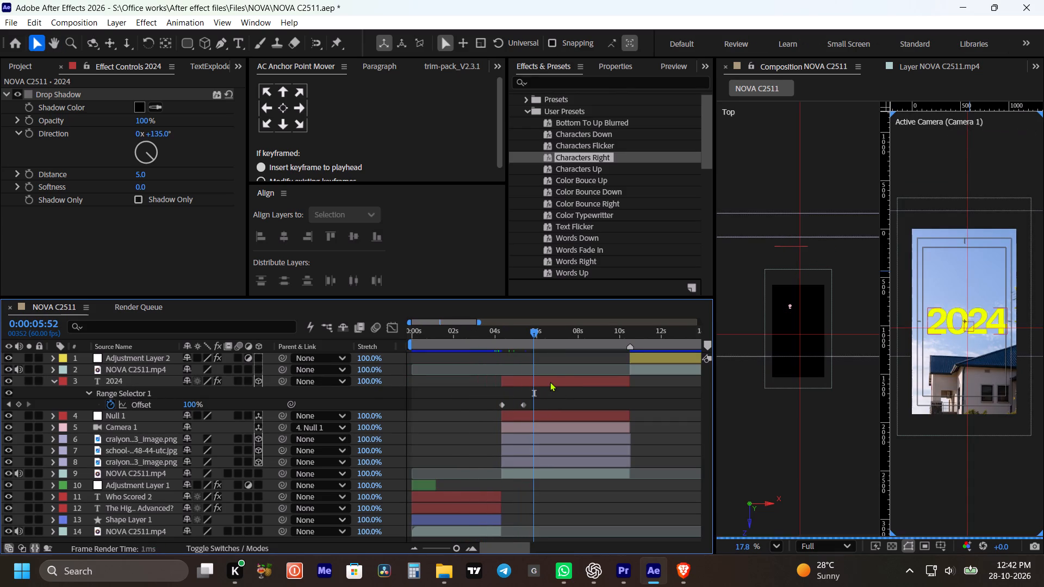
Reorder the layers so that the 2024 text sits directly below Null 1.
left_click(550, 382)
key("m")
left_click(550, 382)
left_click_drag(123, 379, 123, 389)
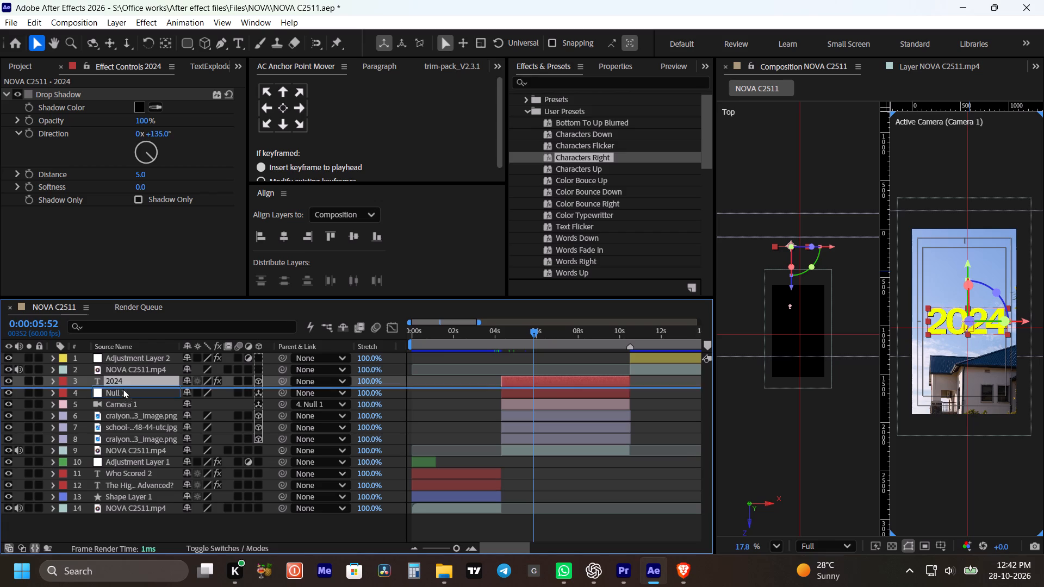
left_click_drag(123, 389, 121, 396)
left_click(529, 377)
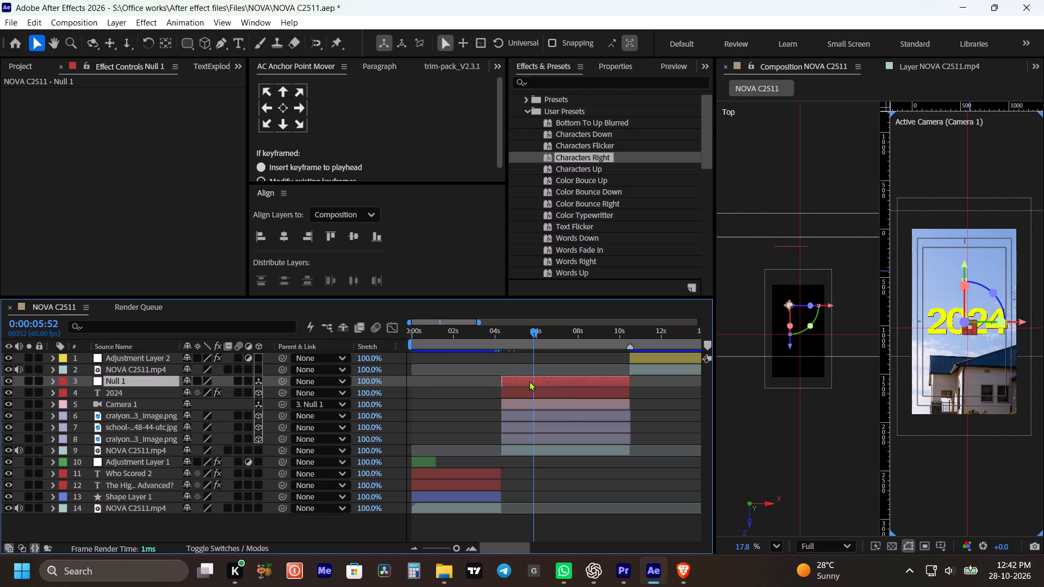
Move Null 1's Position keyframe to 0:00:05:52, holding the camera's opening view through the title reveal.
left_click(535, 382)
key("u")
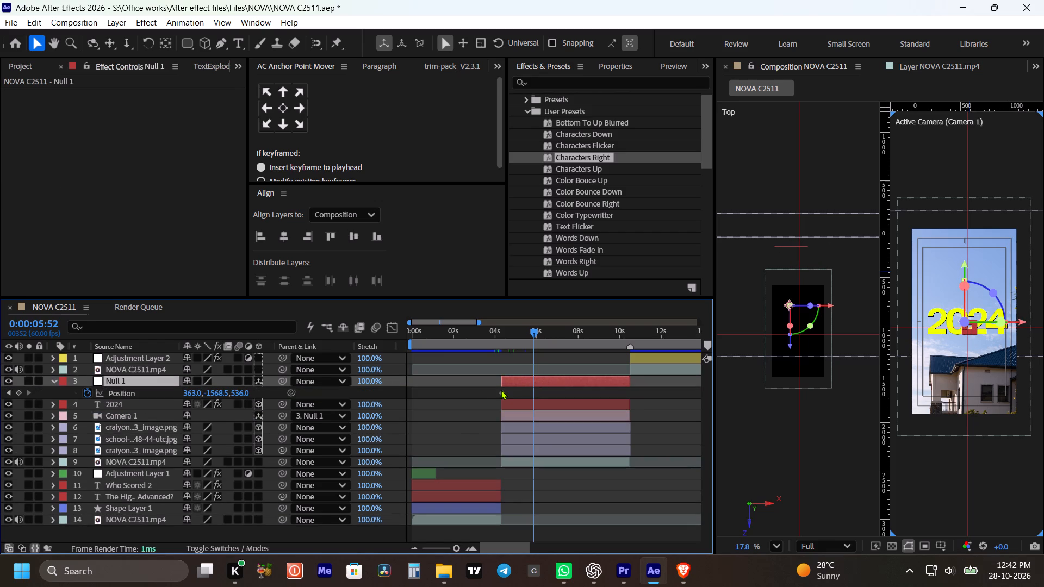
left_click_drag(501, 390, 530, 398)
Copy Adjustment Layer 1 with its scale animation above Null 1, start the copy at 0:00:04:19, and preview the transition.
left_click_drag(517, 338, 506, 340, "shift")
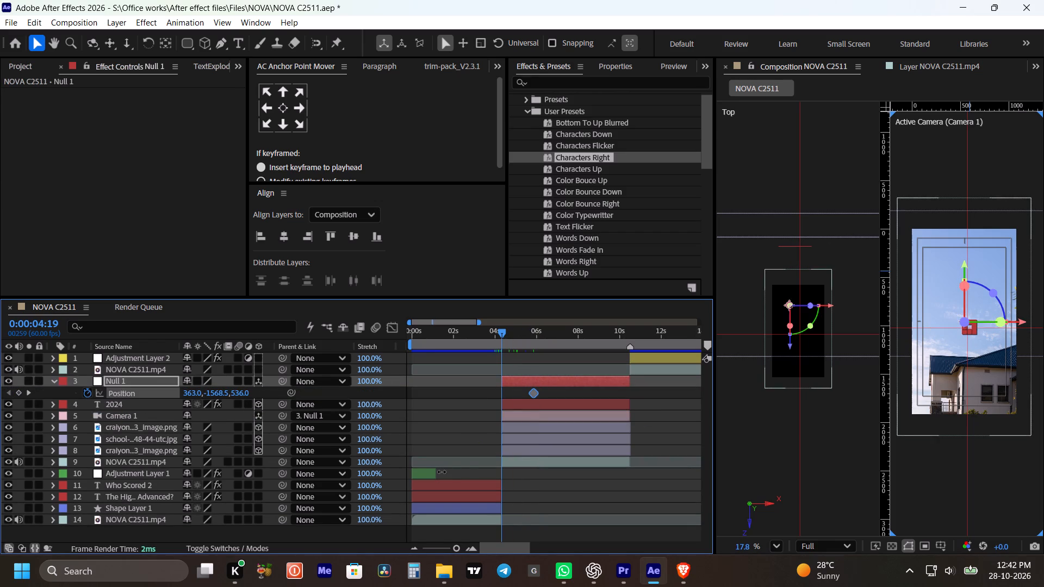
left_click(442, 472)
key("ctrl+c")
left_click(513, 384)
key("ctrl+v")
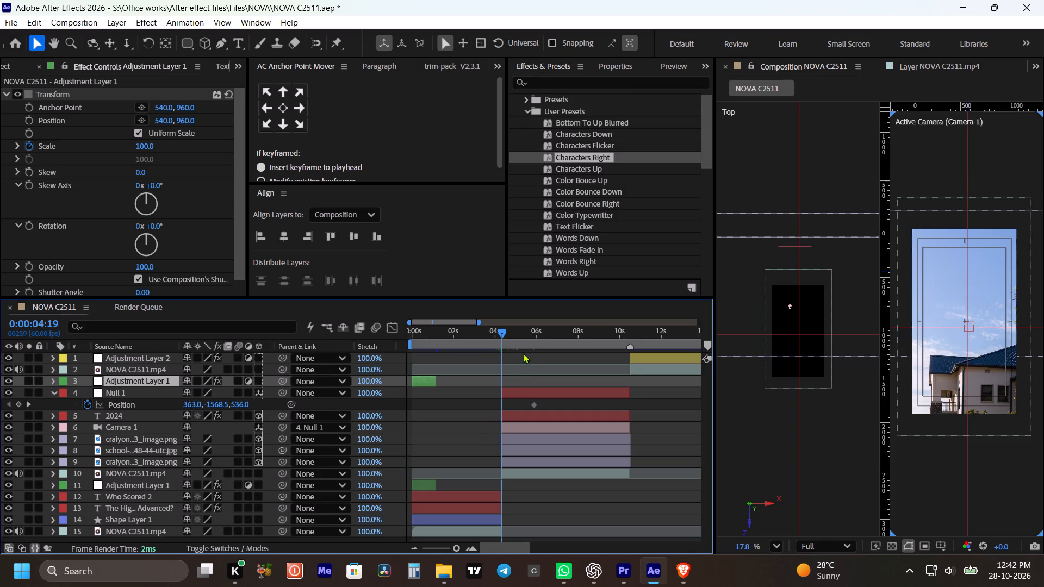
key("bracketleft")
left_click(495, 339)
key("space")
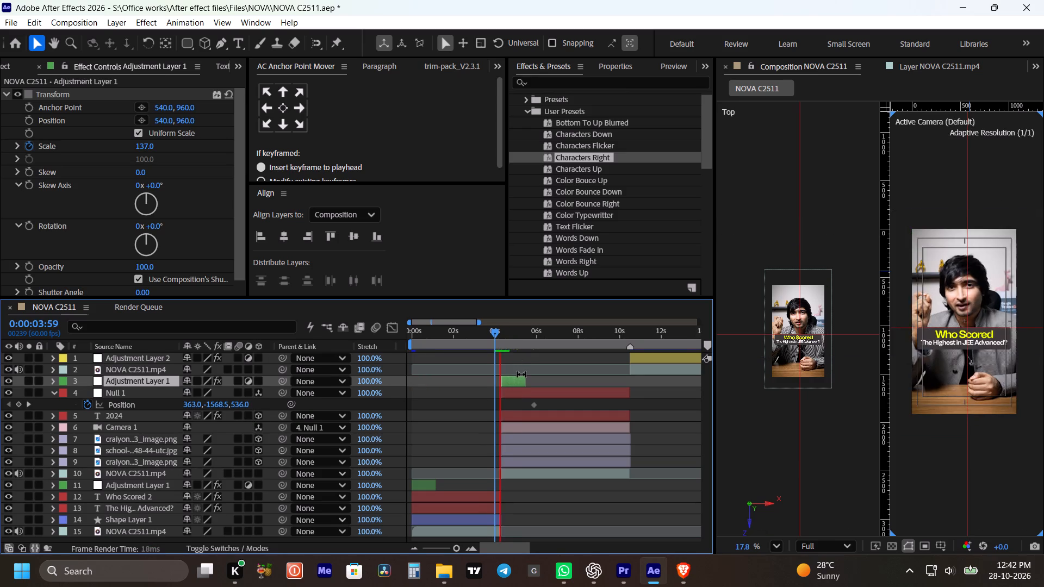
key("space")
key("space")
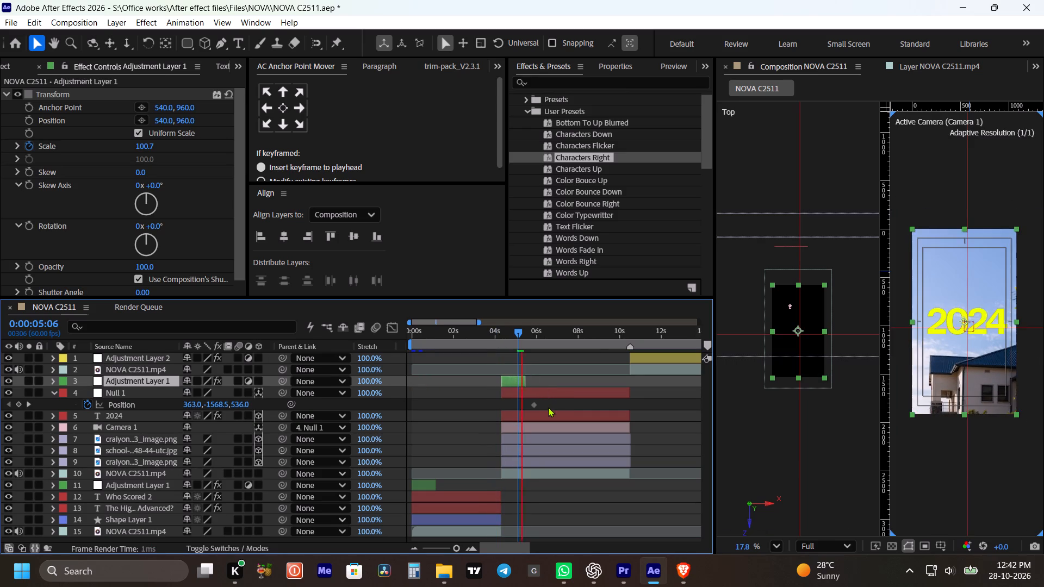
Move Null 1's Position keyframe earlier to about 0:00:05:29 and preview the title hold.
key("space")
left_click_drag(535, 332, 525, 332, "shift")
left_click(533, 405)
key("space")
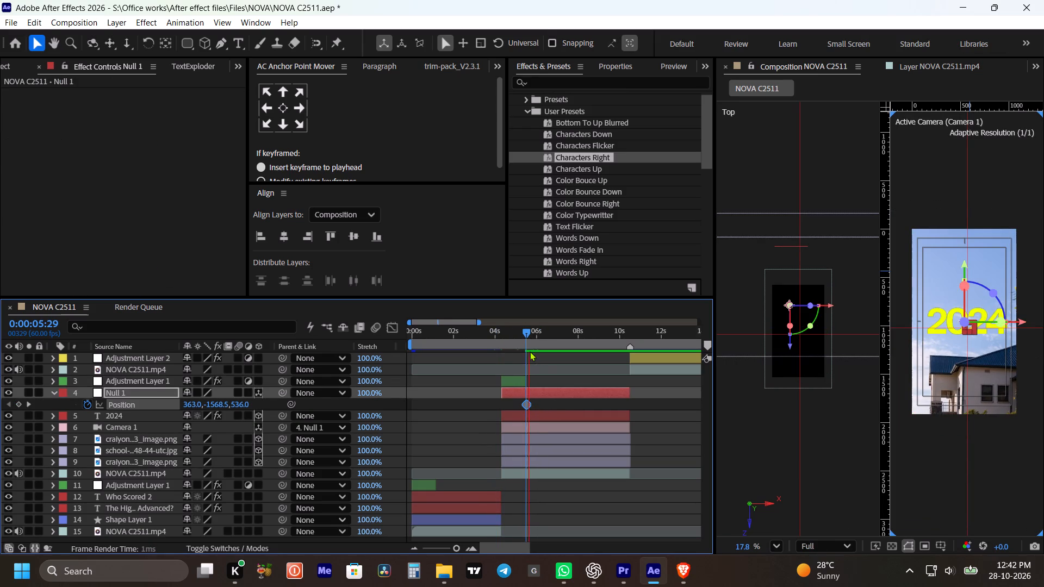
key("space")
Add a Null 1 Position keyframe at 0:00:08:05, pulling the camera back along Z to -599.
left_click_drag(539, 335, 577, 341, "shift")
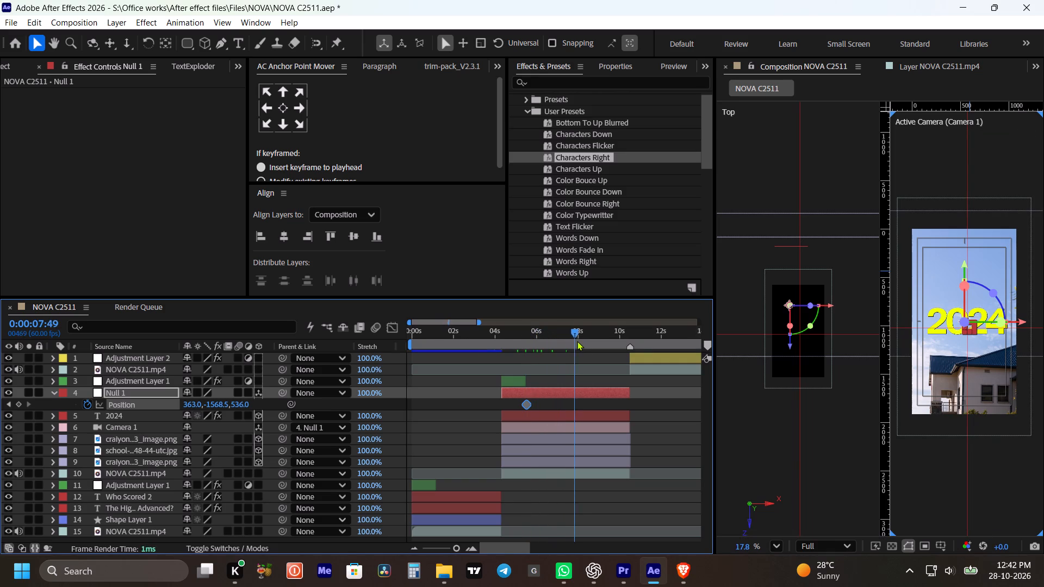
left_click_drag(577, 341, 578, 341, "shift")
left_click(564, 392)
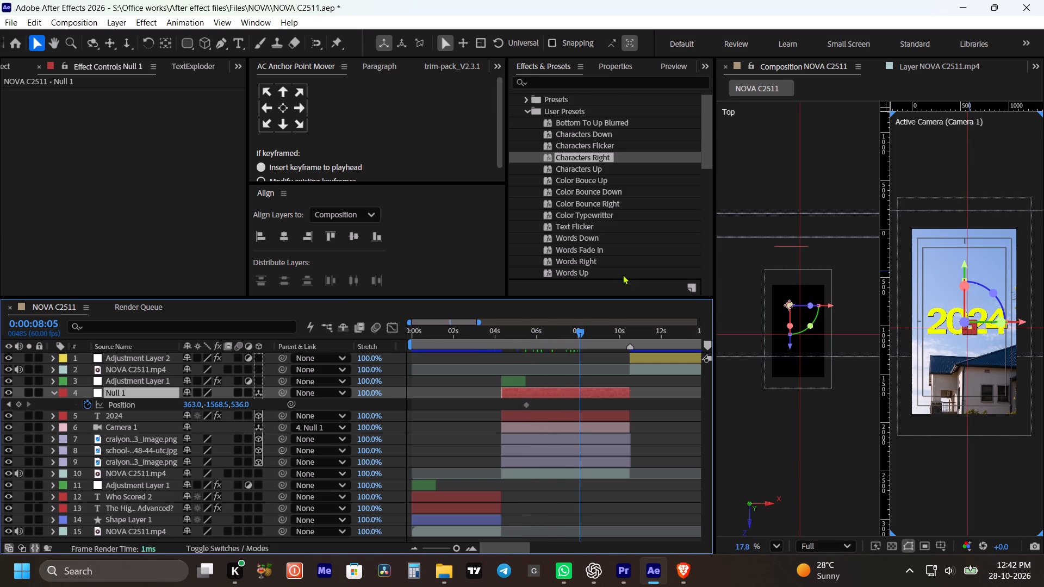
left_click(618, 76)
left_click(617, 64)
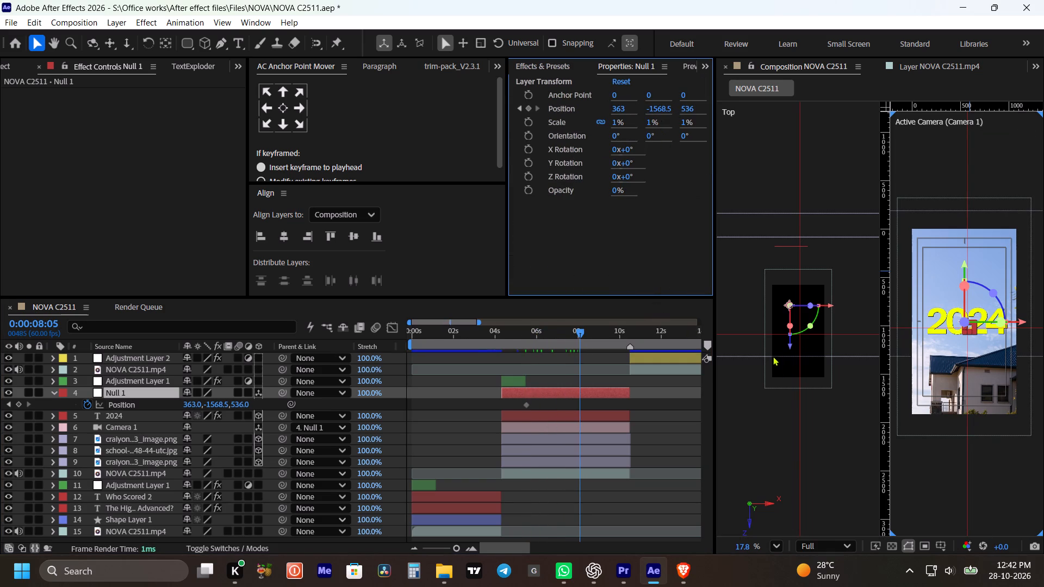
left_click_drag(792, 347, 794, 355)
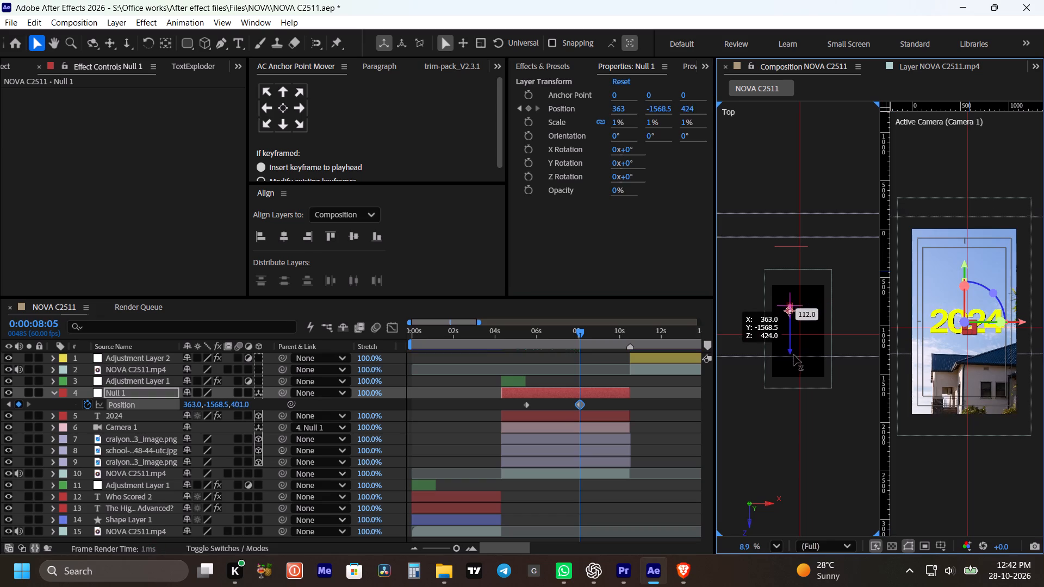
left_click_drag(794, 355, 799, 392)
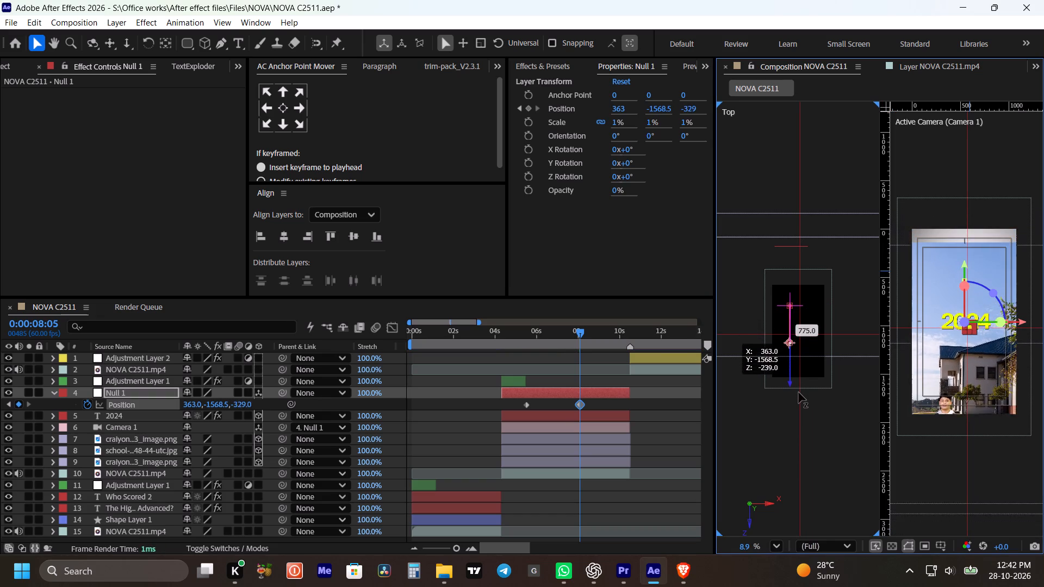
left_click_drag(799, 392, 799, 402)
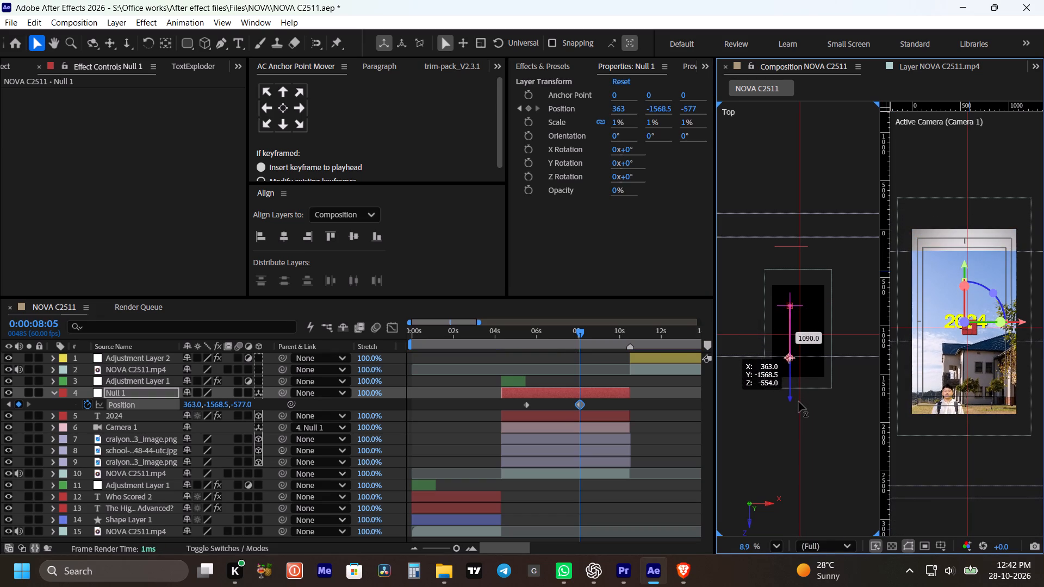
left_click_drag(799, 402, 800, 404)
Set Null 1's Y position to -578.5 at 0:00:08:05 to frame the student and school, and preview the camera move.
left_click_drag(662, 109, 656, 109)
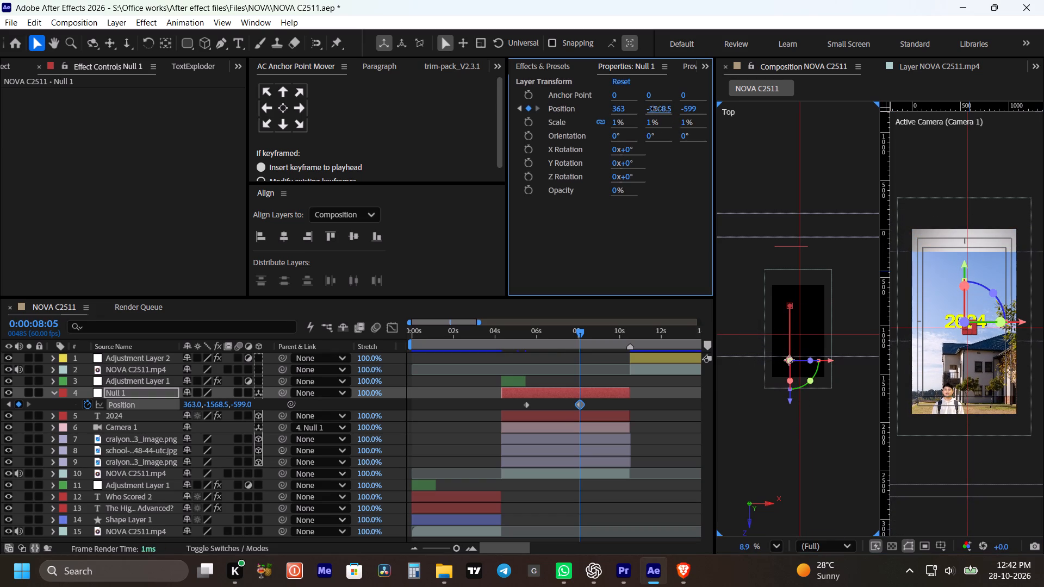
left_click_drag(656, 109, 893, 252)
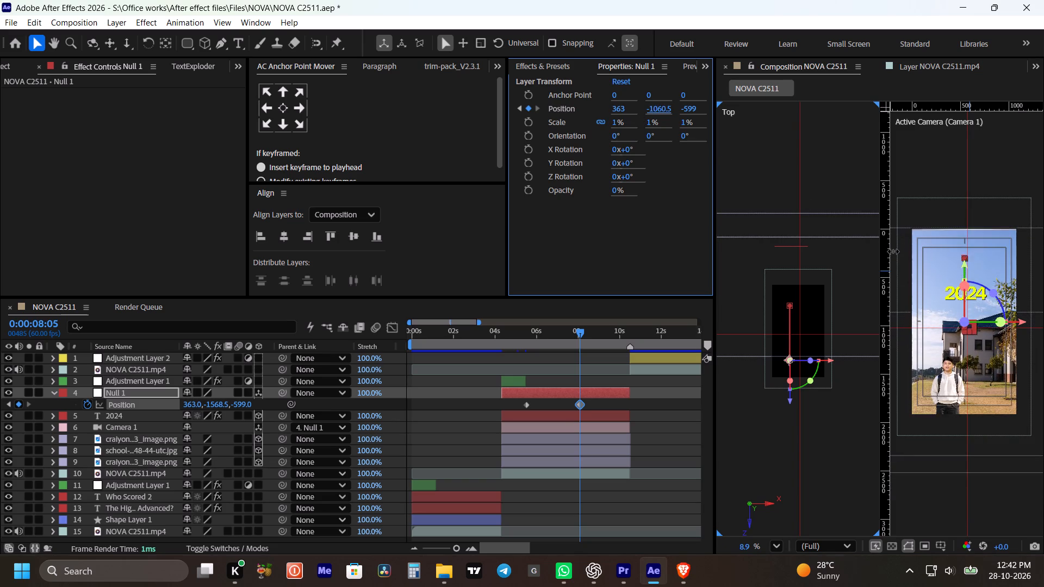
left_click_drag(893, 252, 1043, 341)
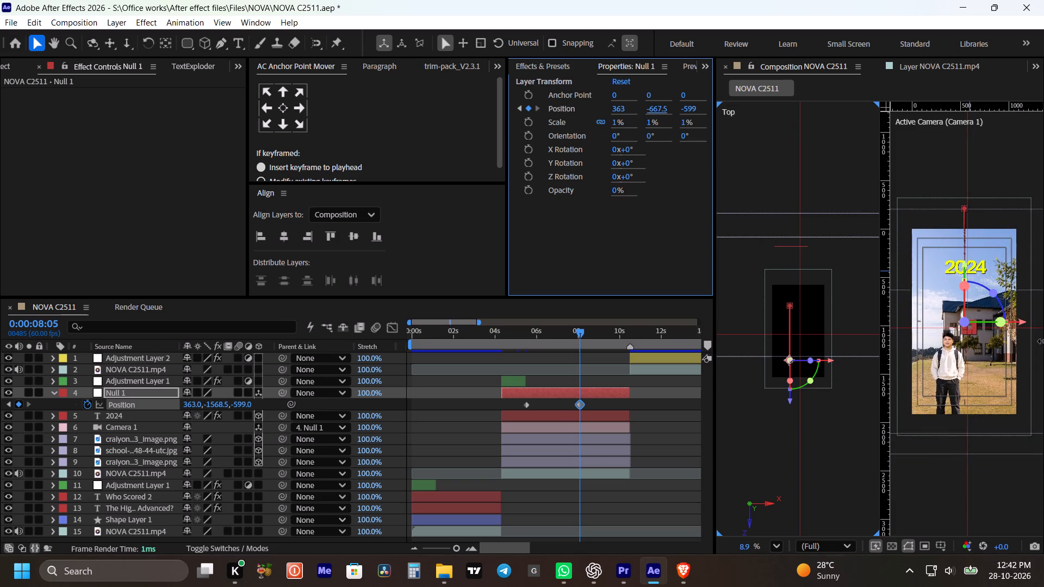
left_click_drag(1043, 341, 1043, 394)
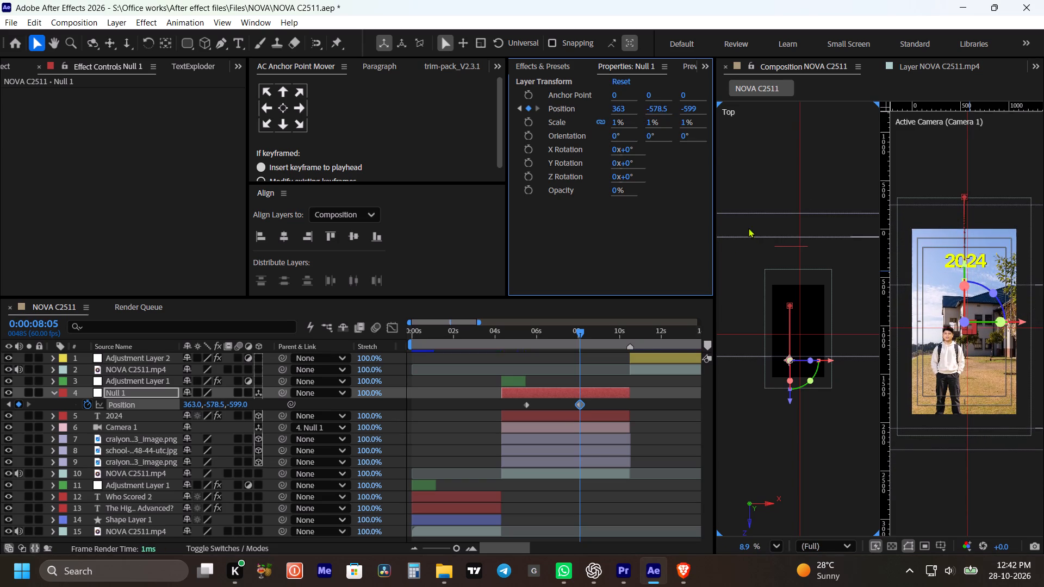
left_click_drag(530, 334, 518, 334)
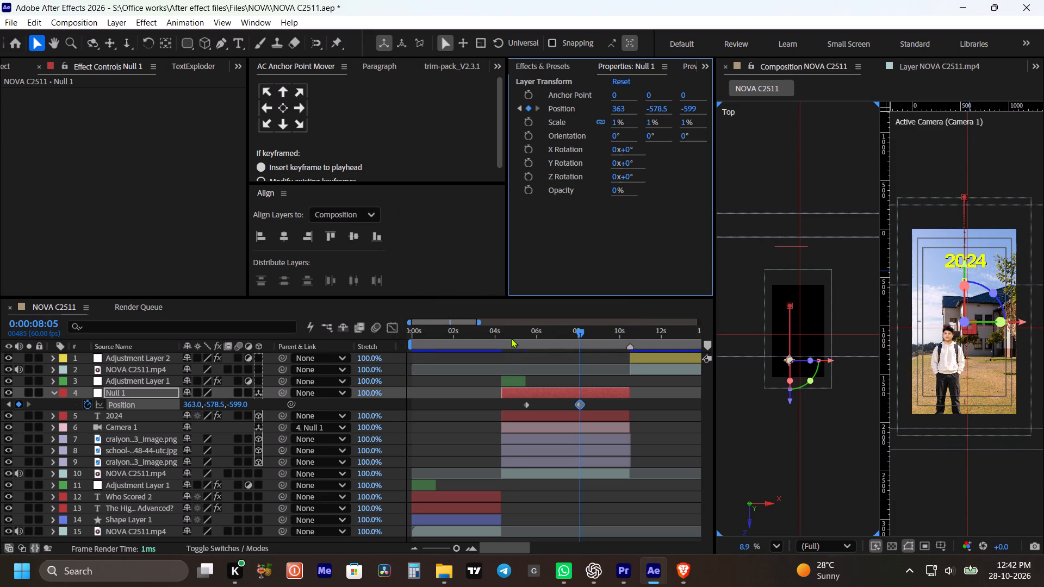
left_click(512, 338)
key("space")
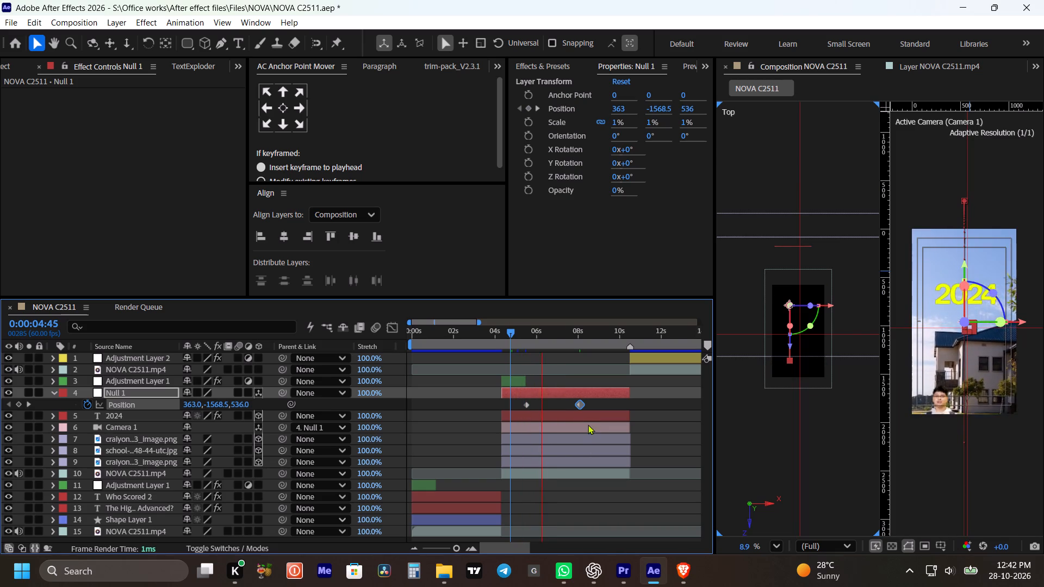
key("space")
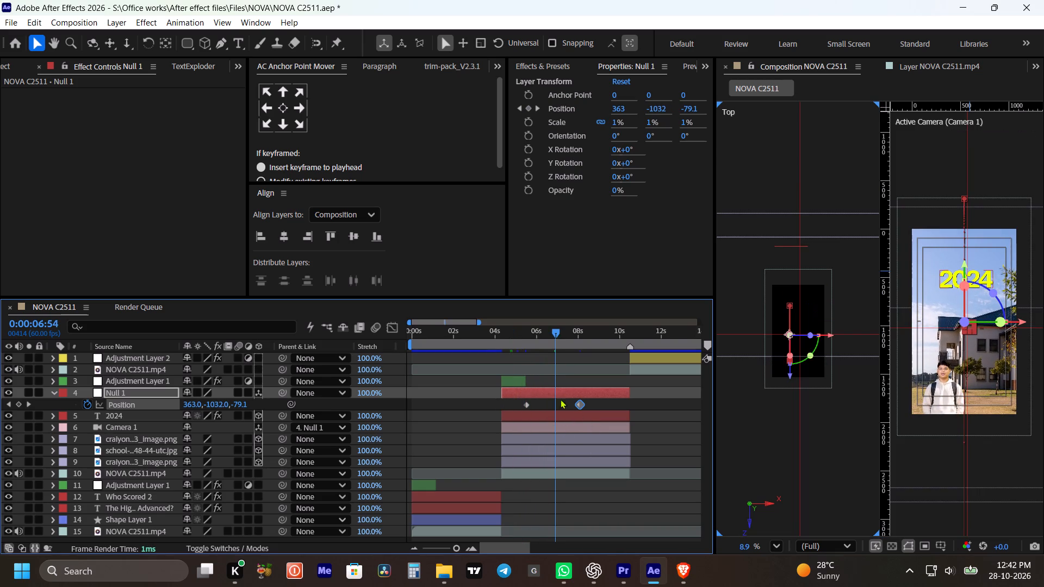
Trim the end of the 2024 text layer to 0:00:07:24 and save the project.
left_click_drag(557, 335, 567, 335, "shift")
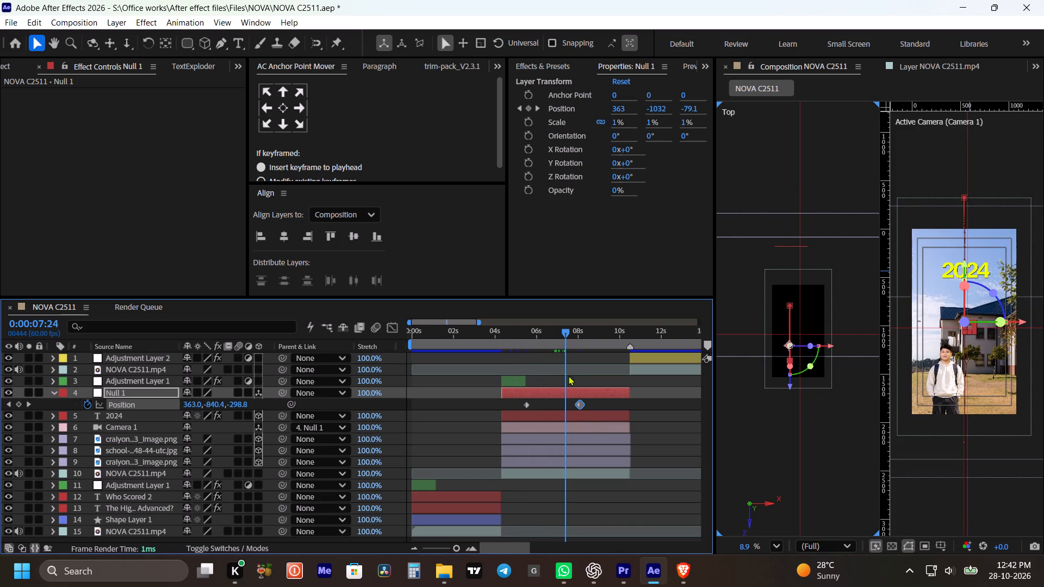
left_click(572, 413, "alt")
key("alt+bracketright")
key("ctrl+s")
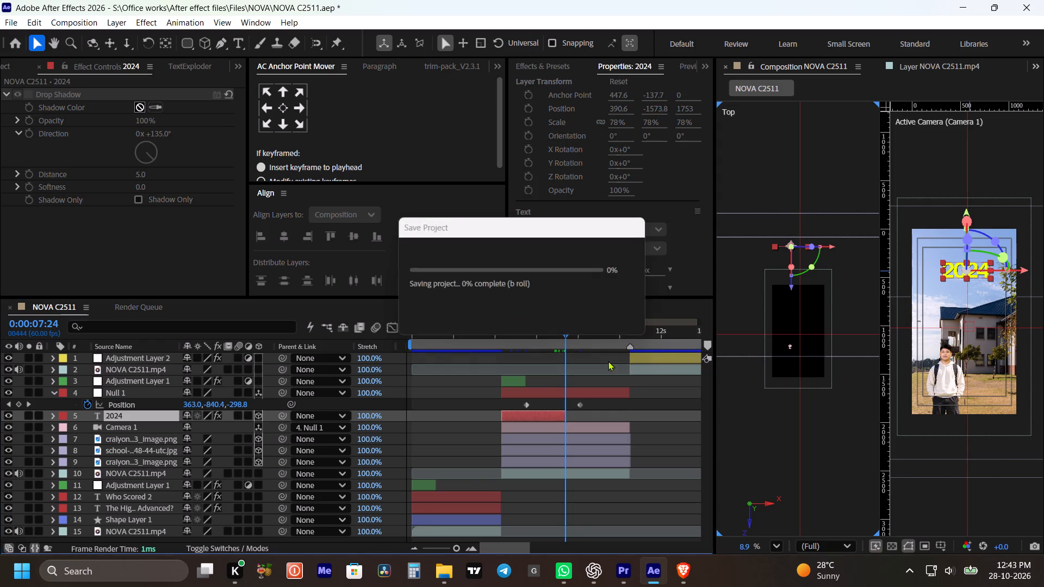
Find the Adobe Express Fade Out preset, apply it to the 2024 text layer, and preview the result.
scroll(593, 59, "up", 3)
left_click(560, 87)
key("f")
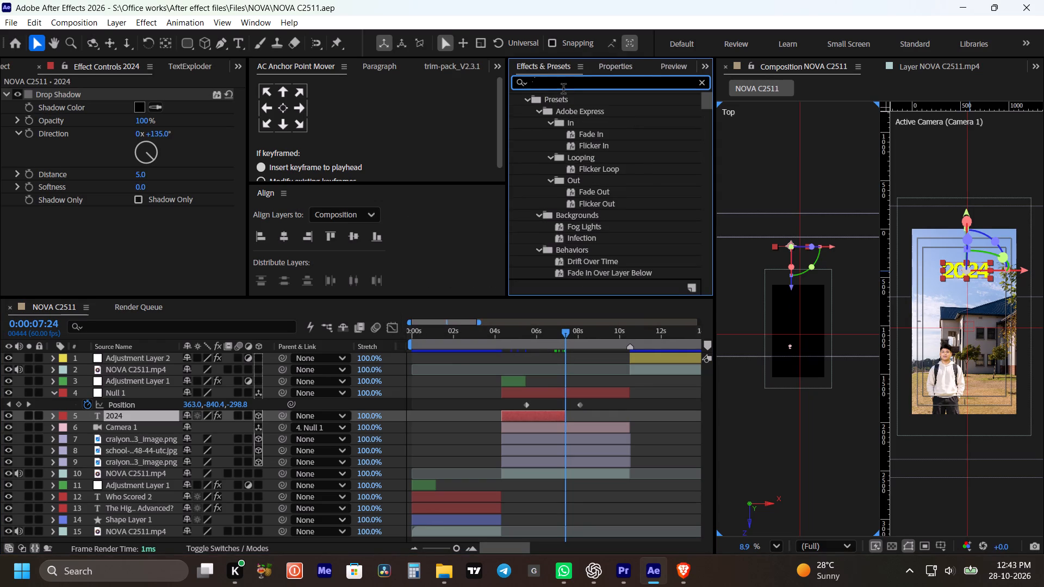
type("ad")
key("e")
left_click_drag(590, 157, 569, 415)
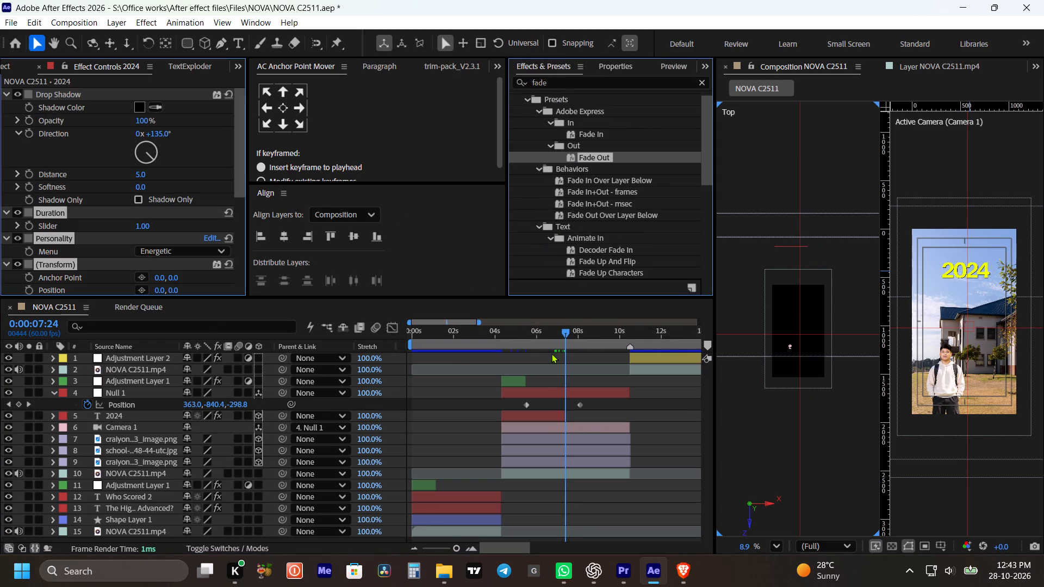
left_click_drag(540, 319, 533, 321)
left_click(536, 334)
key("space")
left_click(630, 401)
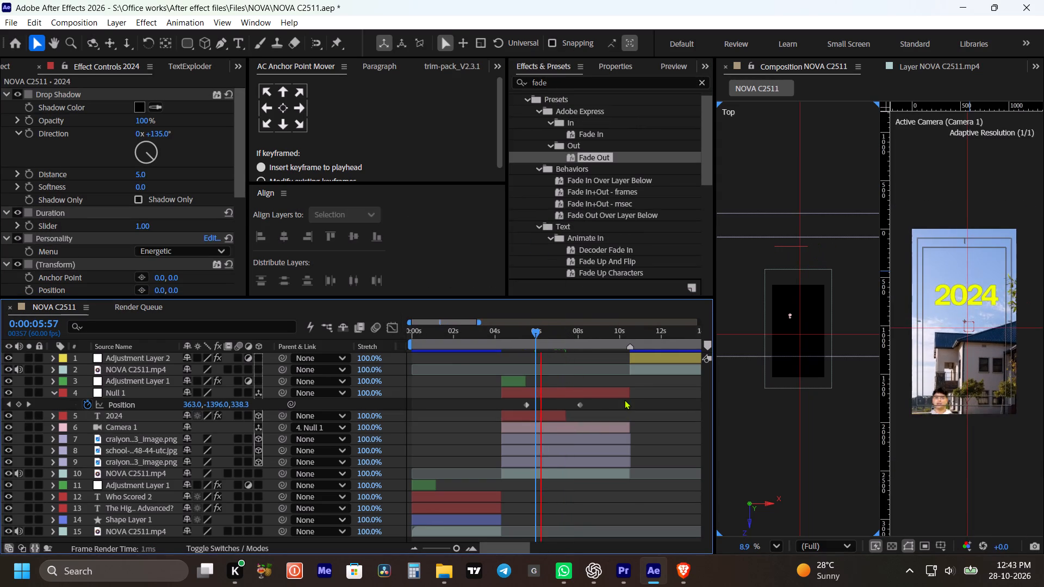
key("space")
Apply Easy Ease to both of Null 1's Position keyframes.
left_click_drag(595, 405, 507, 416)
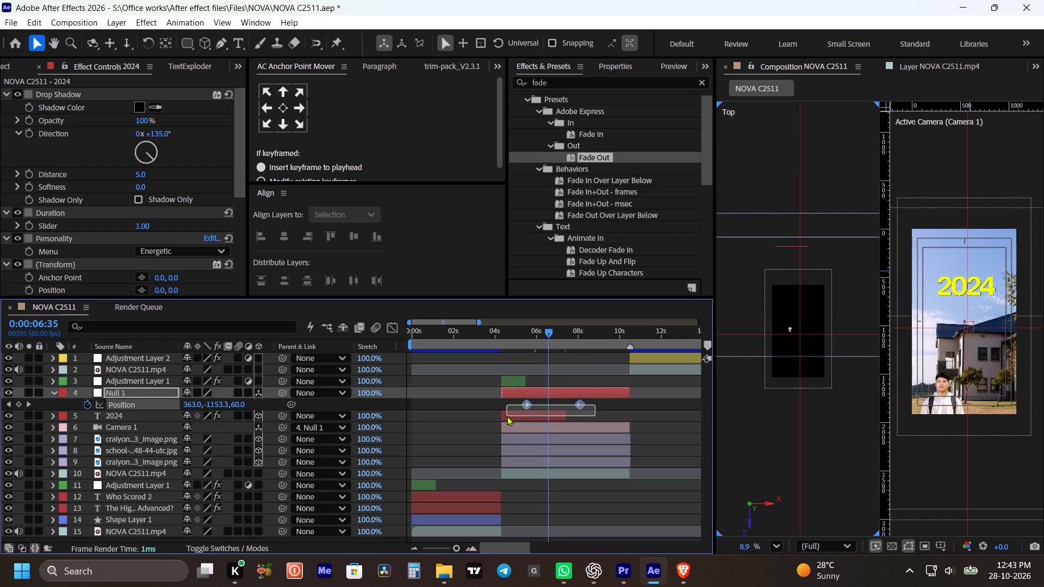
left_click_drag(507, 416, 506, 416)
key("F9")
Reshape Null 1's Position speed graph to peak just after 0:00:06:00 with a long, gradual slow-down, and preview the move.
left_click(390, 328)
scroll(551, 460, "up", 2, "alt")
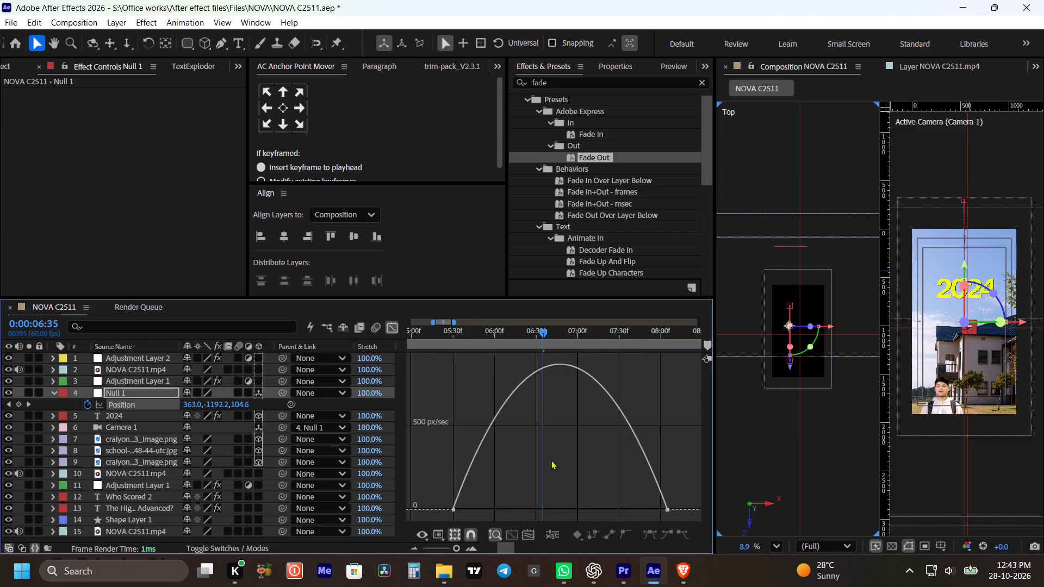
key("space")
left_click_drag(592, 471, 548, 476)
left_click_drag(631, 478, 567, 529)
left_click_drag(593, 511, 511, 508)
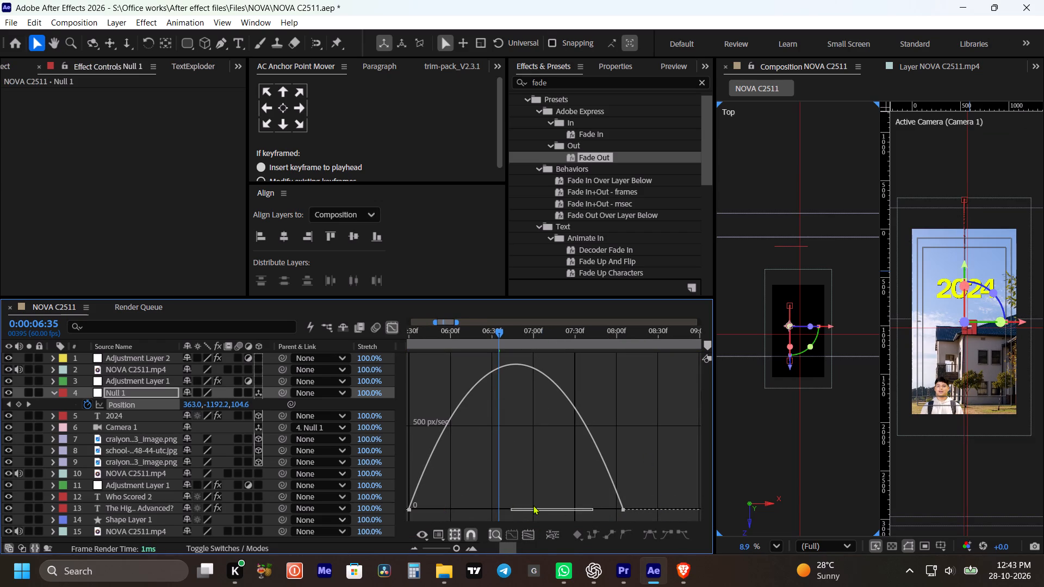
left_click_drag(636, 498, 595, 530)
left_click_drag(589, 507, 519, 506)
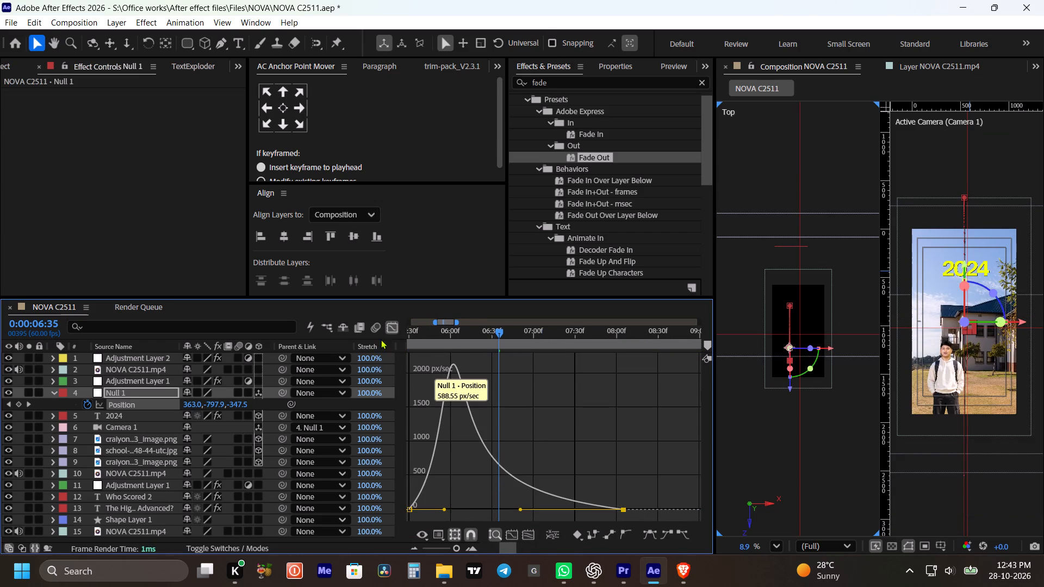
left_click(390, 326)
scroll(536, 373, "down", 1, "alt")
left_click_drag(454, 329, 448, 327)
key("space")
scroll(510, 388, "down", 1, "alt")
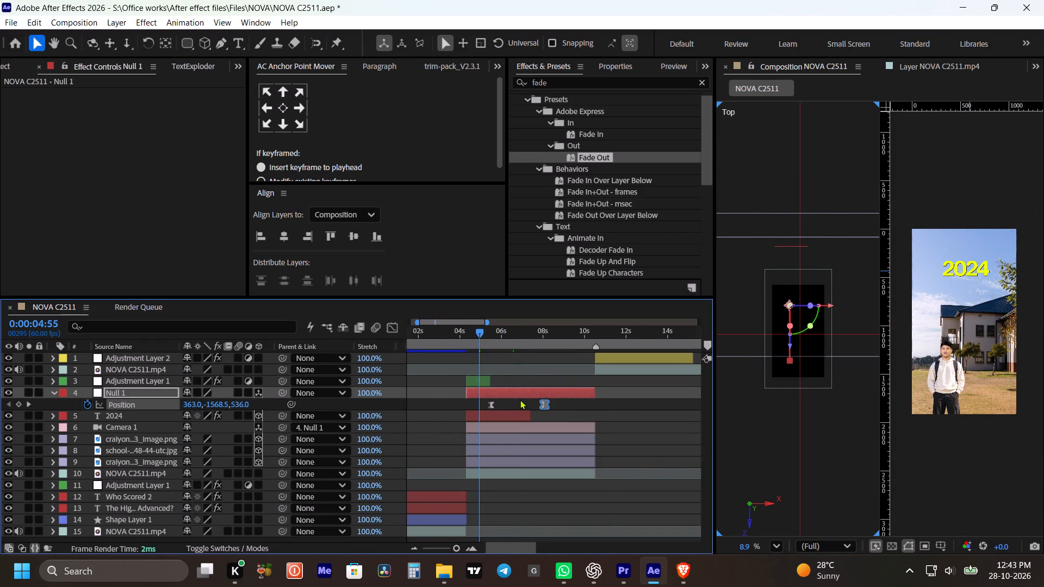
key("space")
Set the composition's viewing resolution to Quarter and preview the transition, title reveal and camera move.
left_click(816, 546)
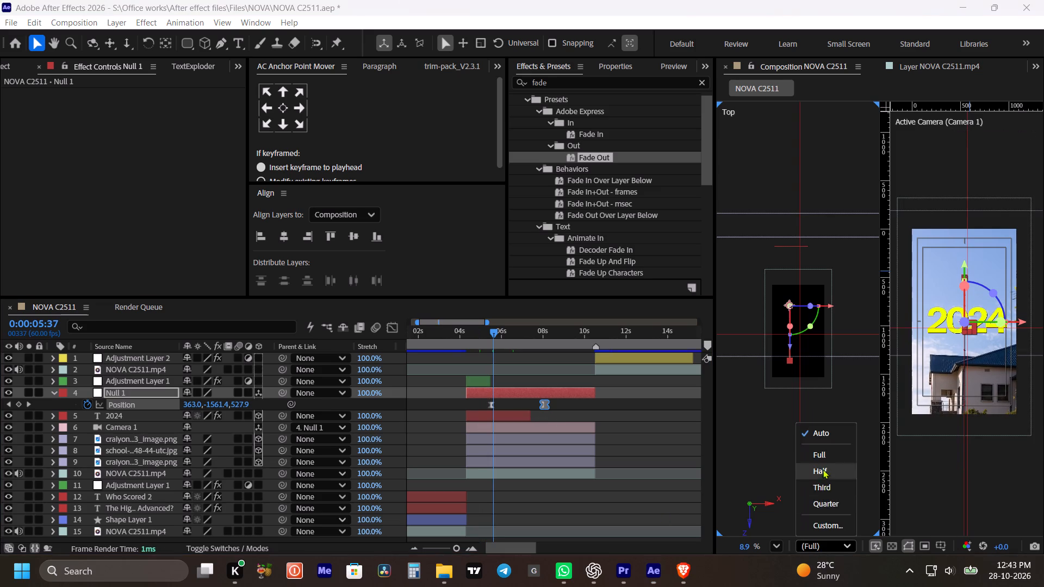
left_click(821, 497)
left_click(481, 334)
key("space")
left_click(619, 398)
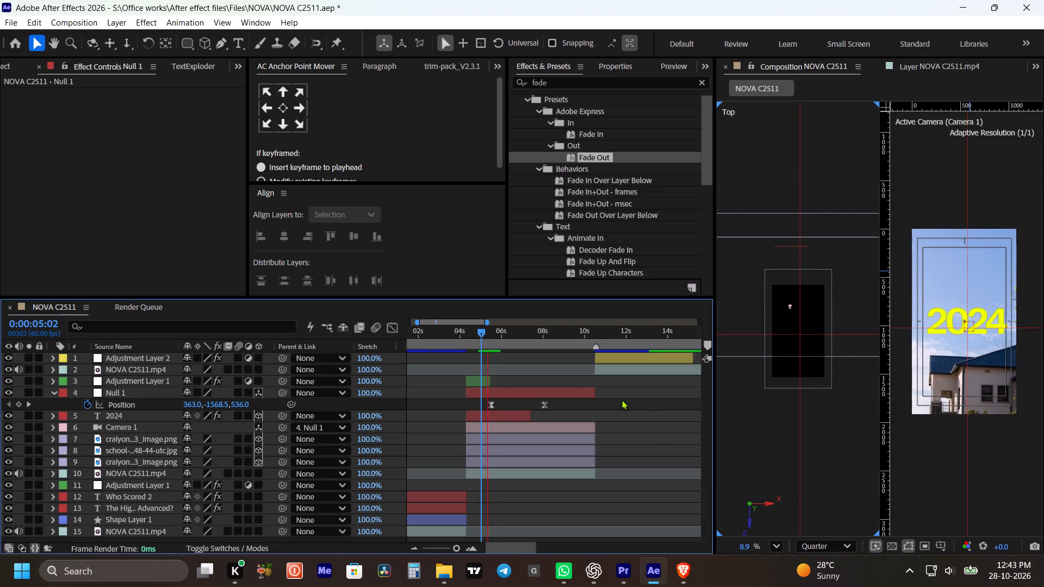
key("space")
left_click(480, 330)
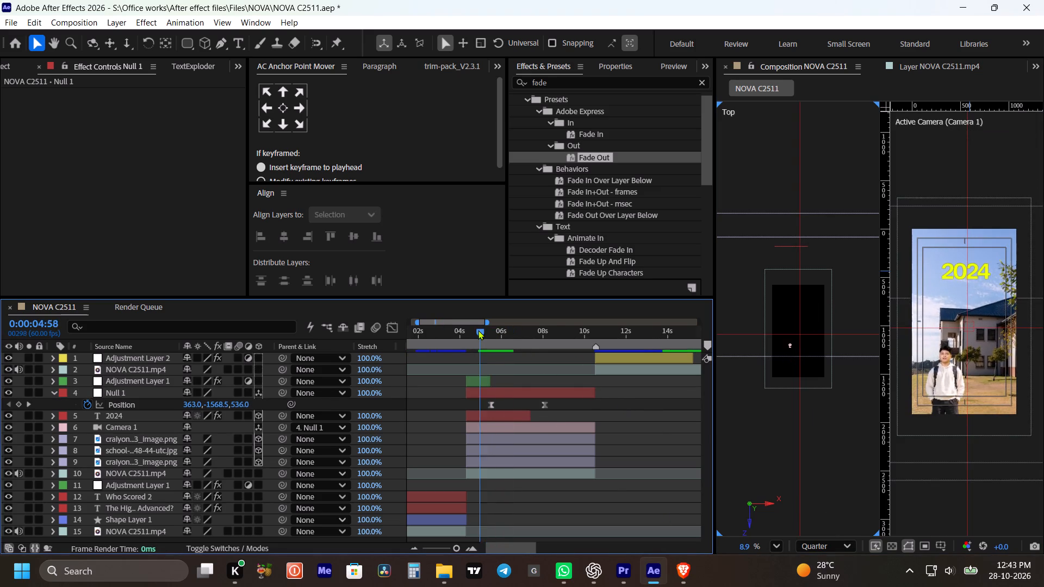
left_click(461, 336)
key("space")
left_click(611, 399)
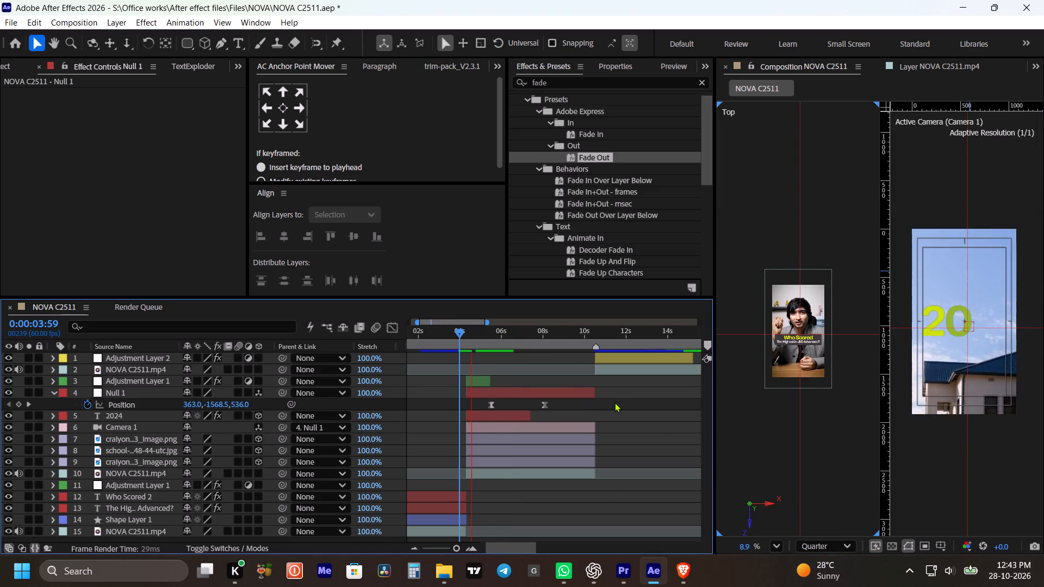
key("space")
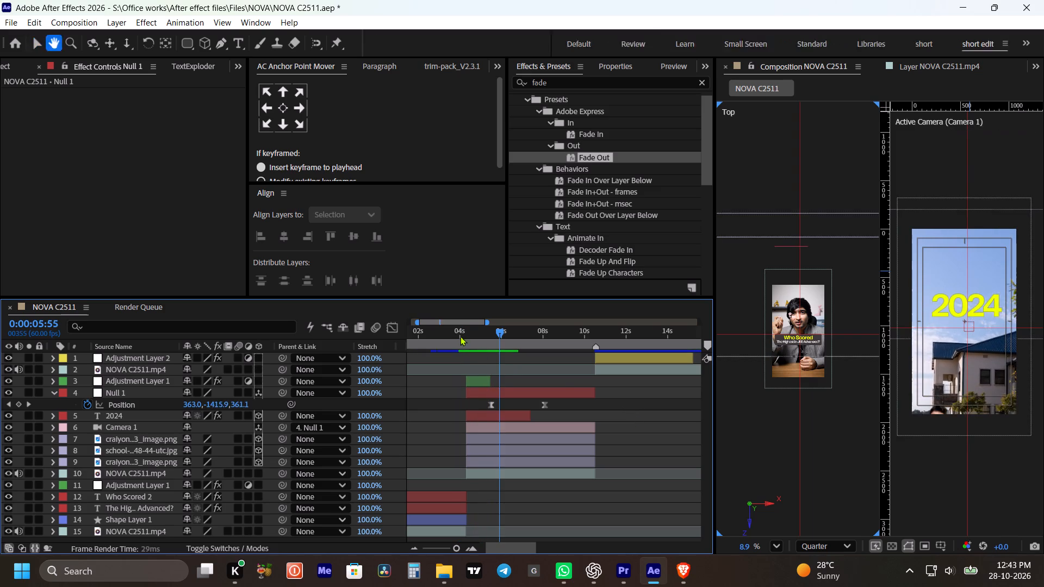
left_click(455, 334)
key("space")
key("space")
Set the preview's frame skip to 1 and play the scene from about 0:00:03:31.
left_click(670, 65)
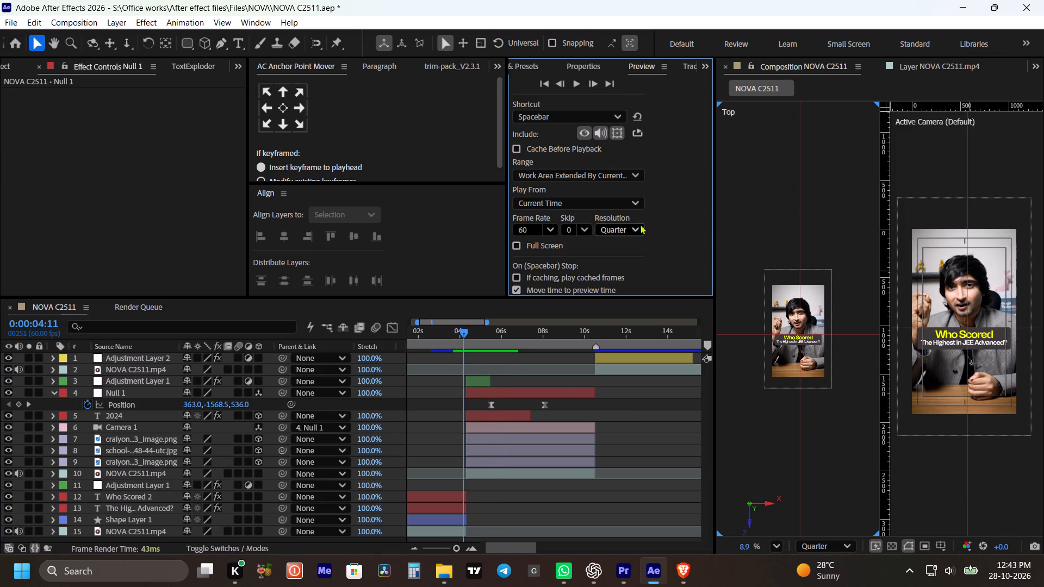
left_click(664, 246)
left_click(585, 227)
left_click(586, 262)
left_click(667, 272)
left_click(447, 334)
key("space")
left_click(618, 397)
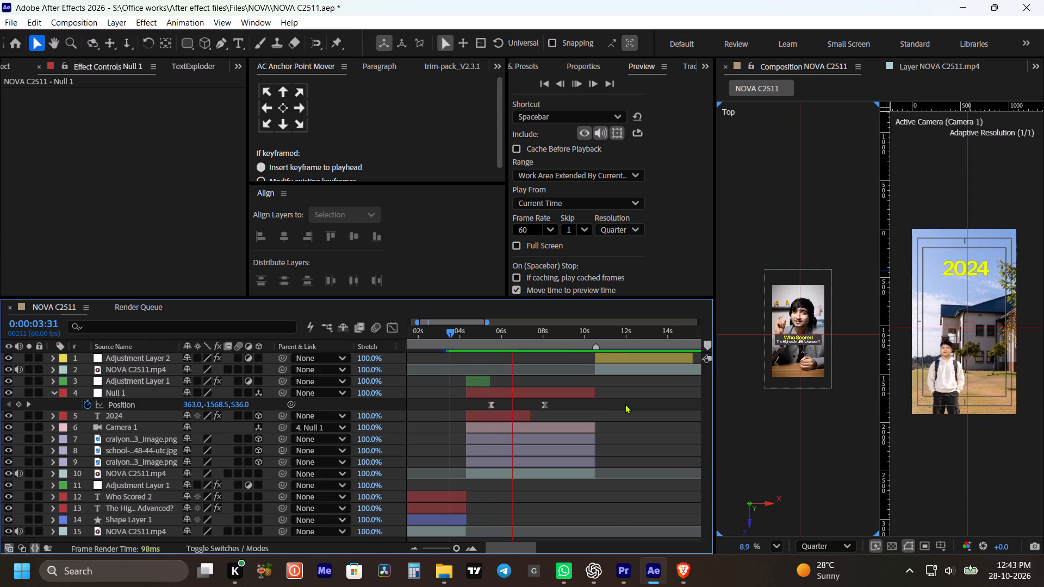
key("space")
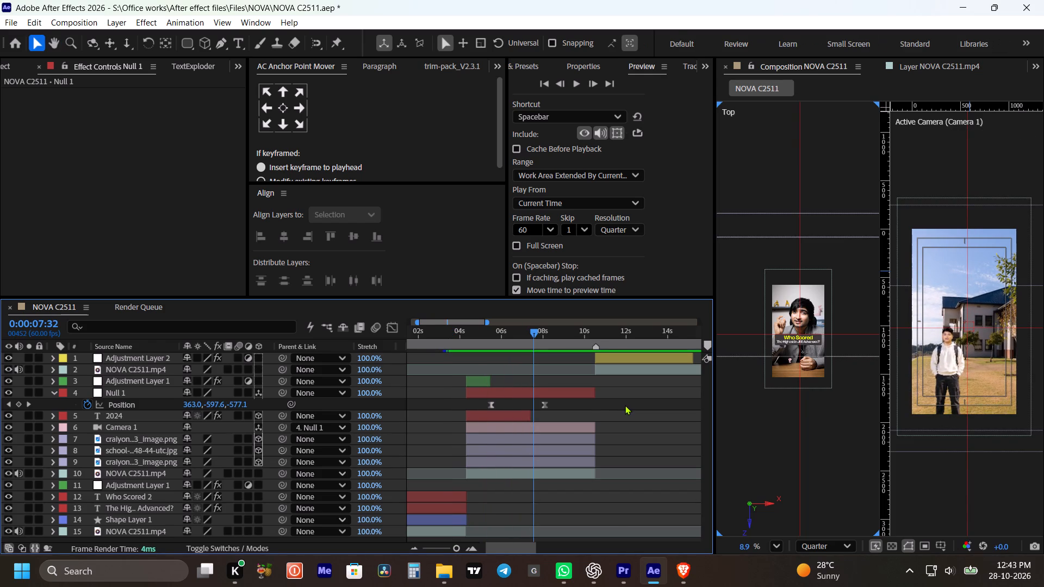
Set Null 1's ending Position keyframe at 0:00:08:05 to a Y value of -48.5, and preview the camera move.
left_click_drag(531, 332, 540, 332, "shift")
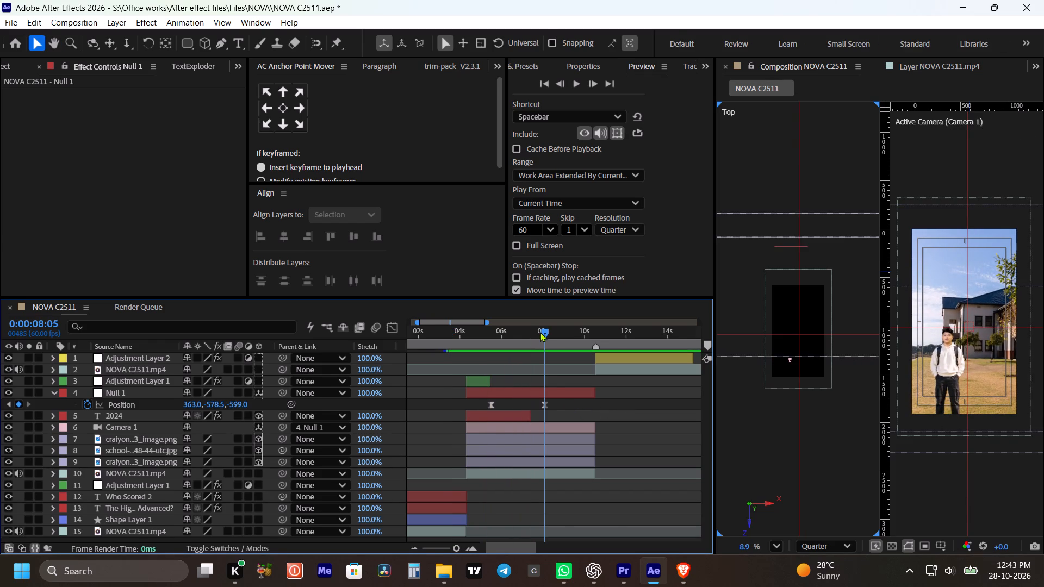
left_click_drag(540, 332, 541, 333, "shift")
left_click(554, 393)
left_click(577, 60)
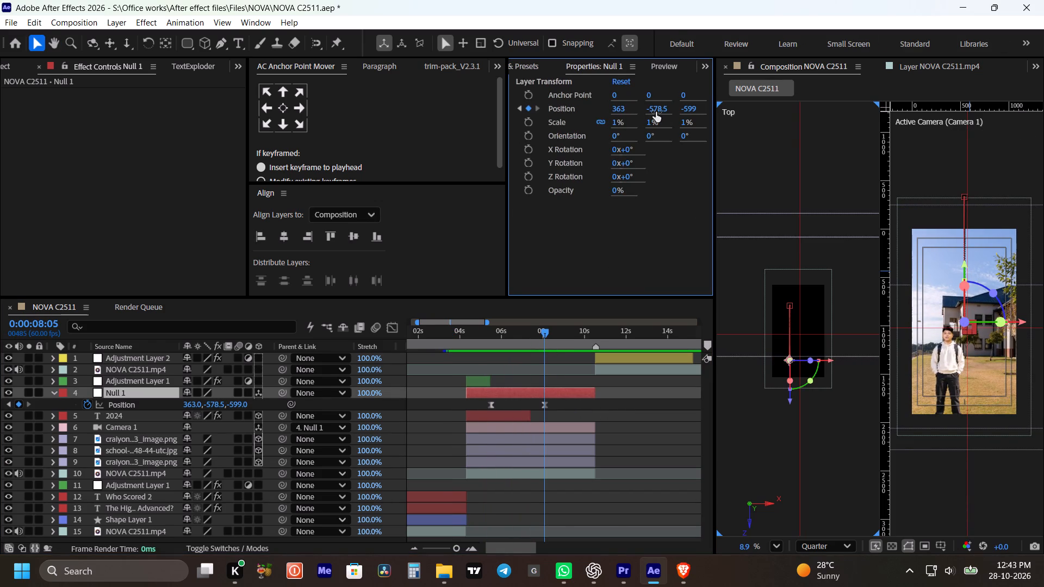
left_click_drag(659, 107, 817, 197)
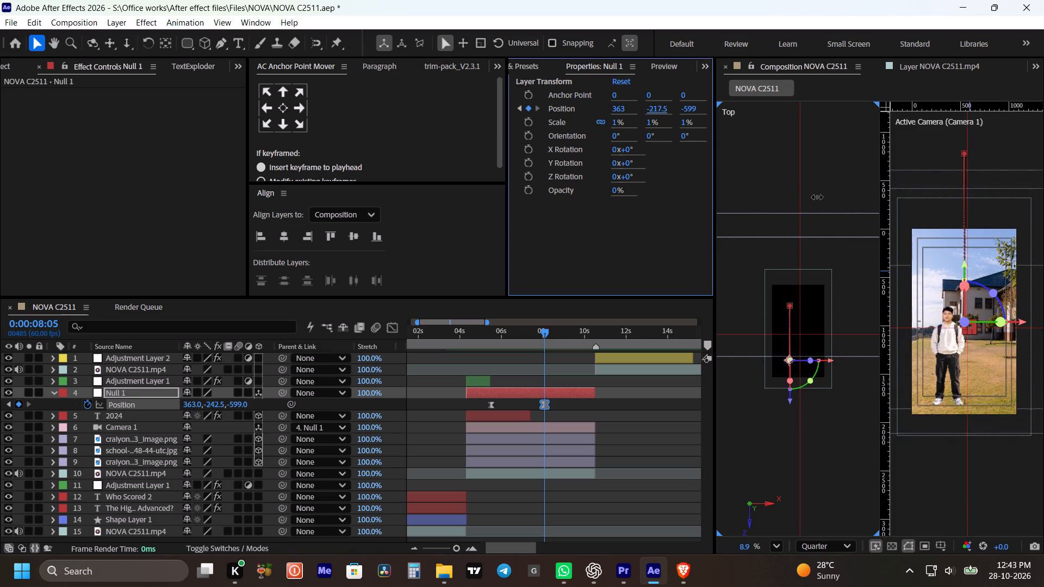
left_click_drag(817, 197, 868, 218)
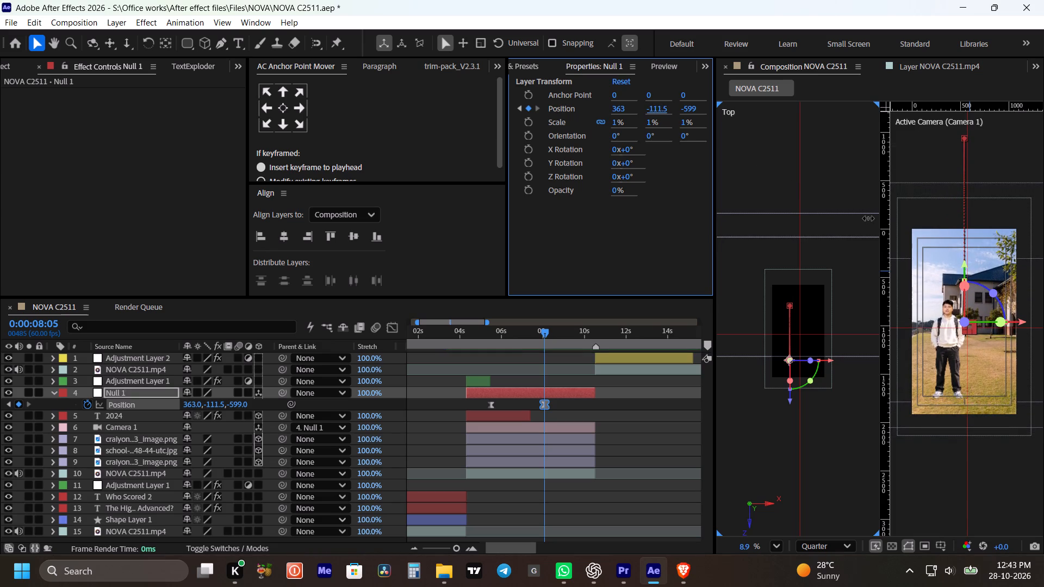
left_click_drag(868, 218, 900, 229)
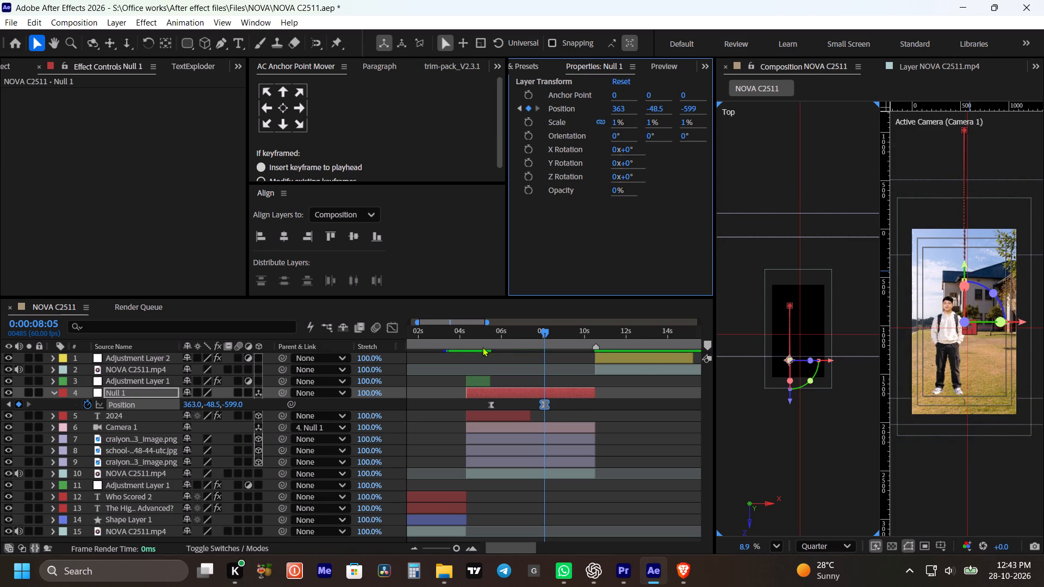
left_click_drag(465, 334, 453, 336)
key("space")
left_click(646, 403)
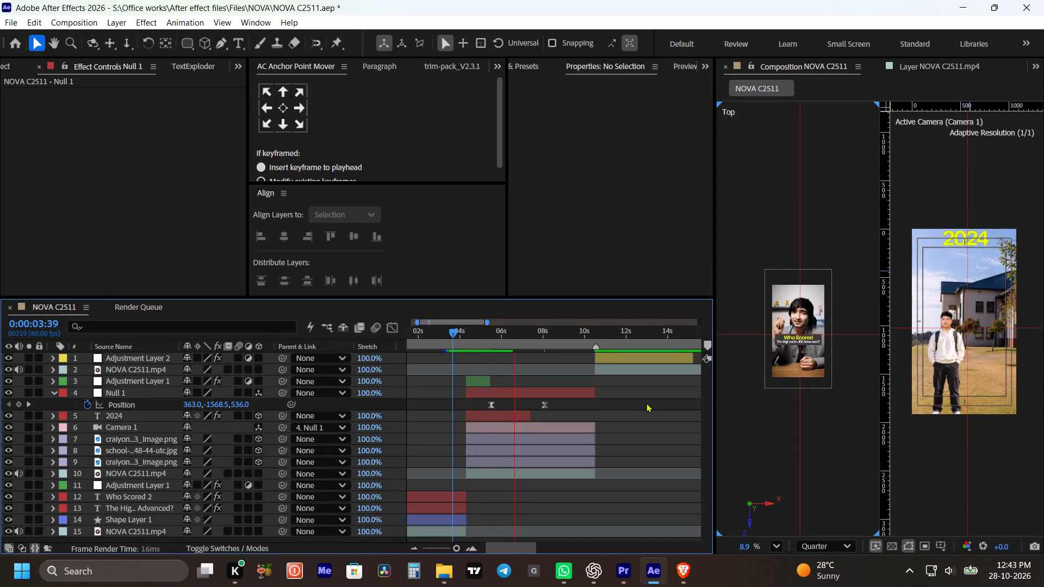
key("space")
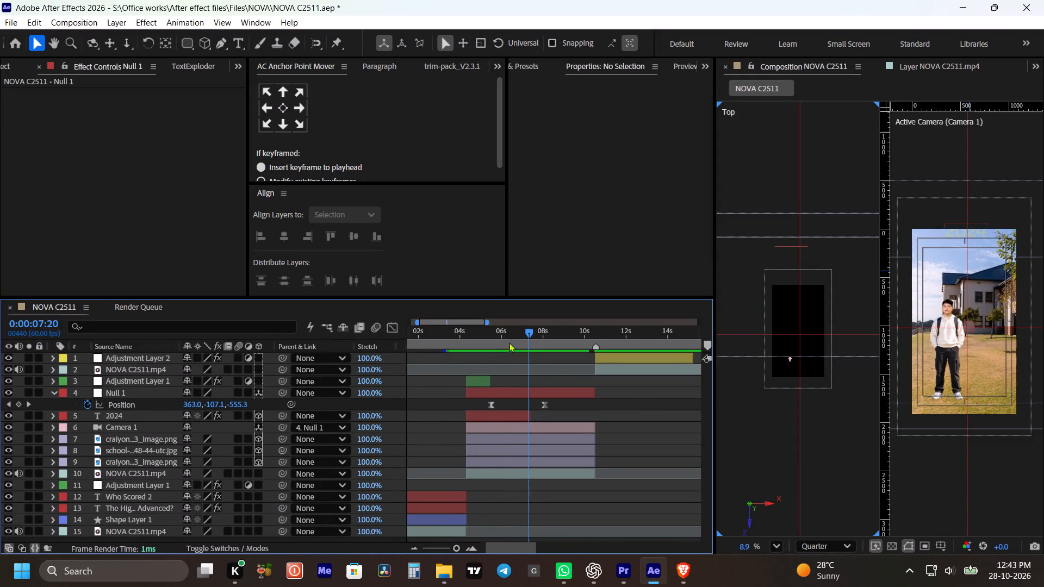
left_click(504, 336)
key("space")
key("space")
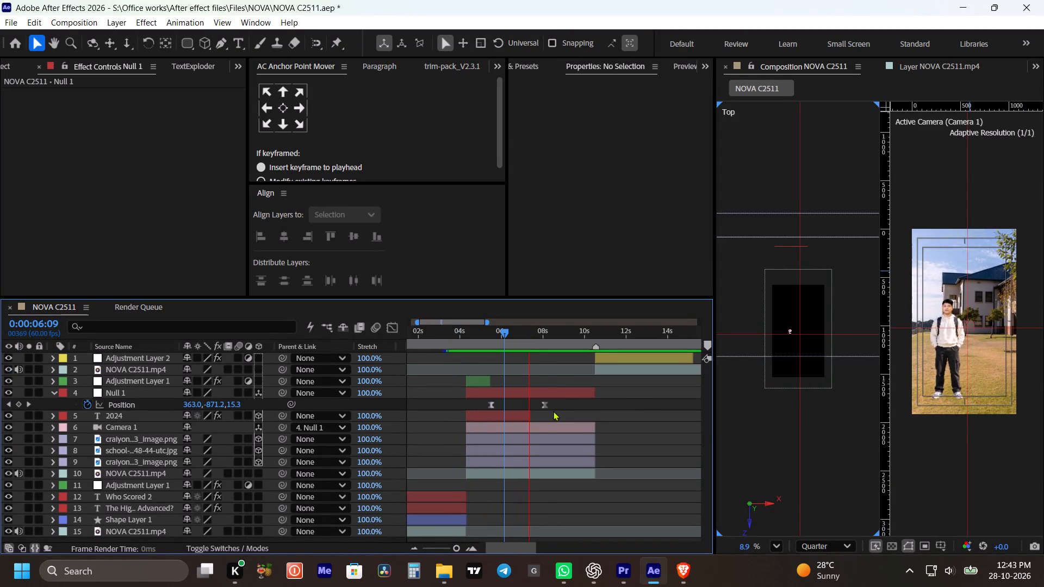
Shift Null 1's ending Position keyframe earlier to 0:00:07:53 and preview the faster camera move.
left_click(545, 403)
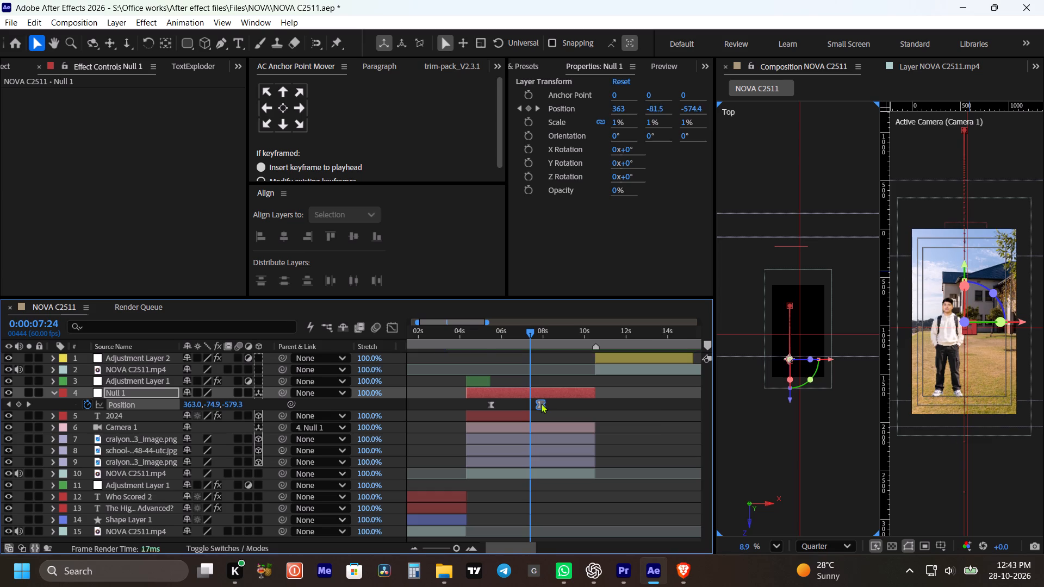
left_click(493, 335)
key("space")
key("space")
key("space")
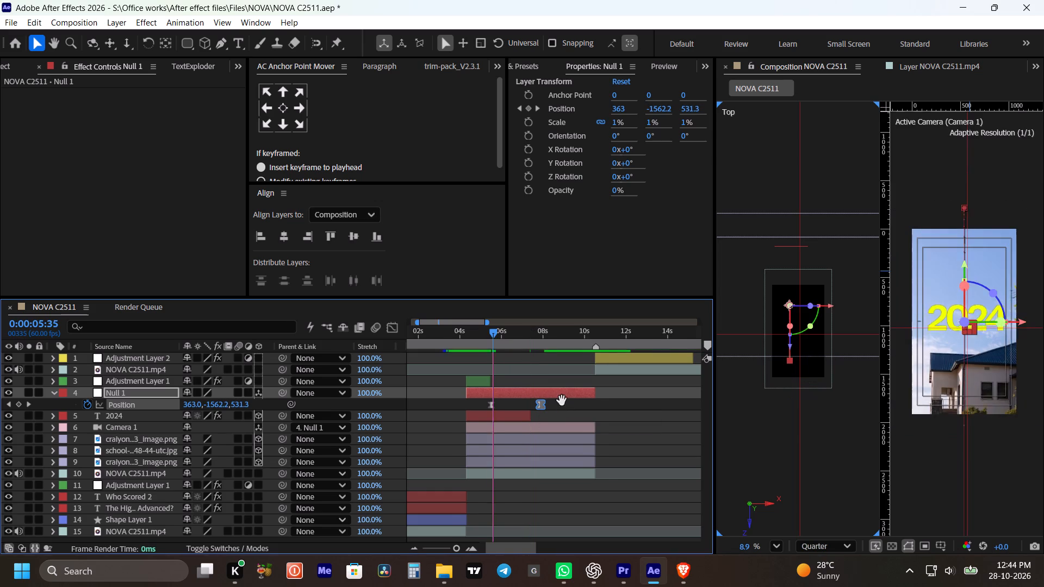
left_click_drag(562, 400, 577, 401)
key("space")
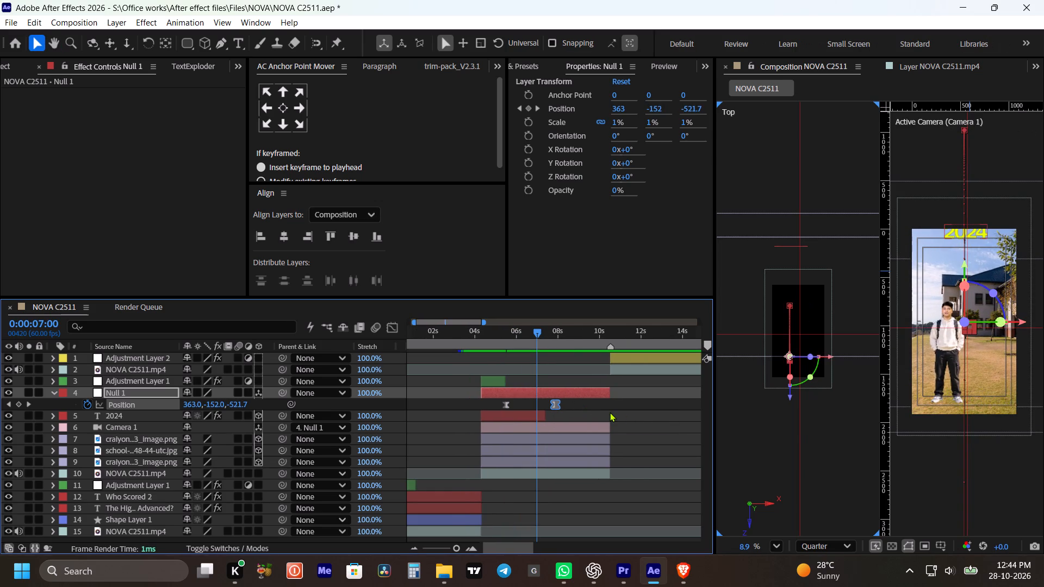
Save the project, briefly play the end of the camera move, and collapse Null 1's properties.
left_click(608, 409)
key("ctrl+s")
key("ctrl+s")
key("ctrl+s")
left_click(584, 399)
key("space")
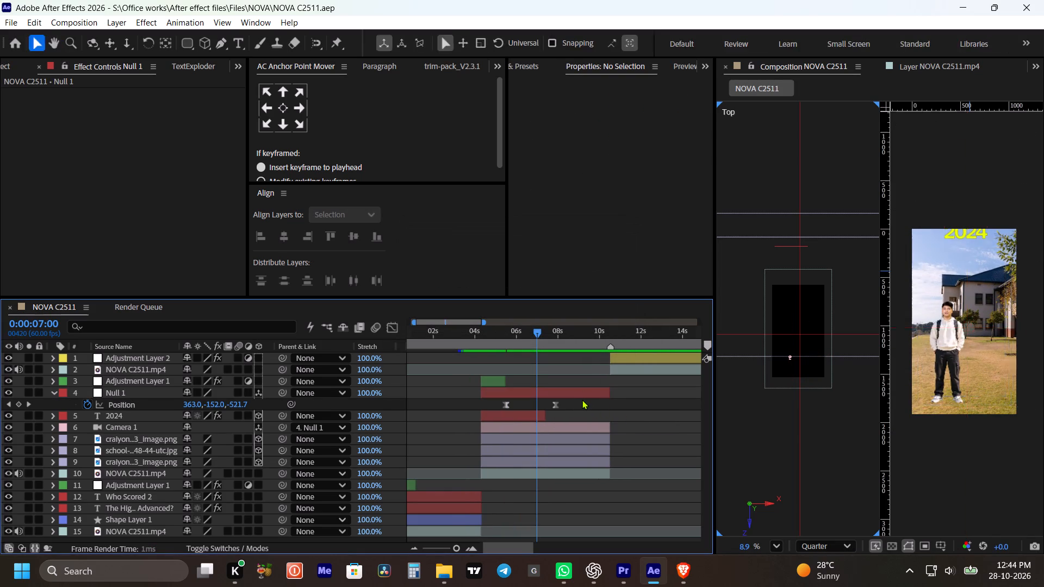
key("space")
left_click(578, 403)
key("ctrl+s")
key("ctrl+s")
left_click(578, 404)
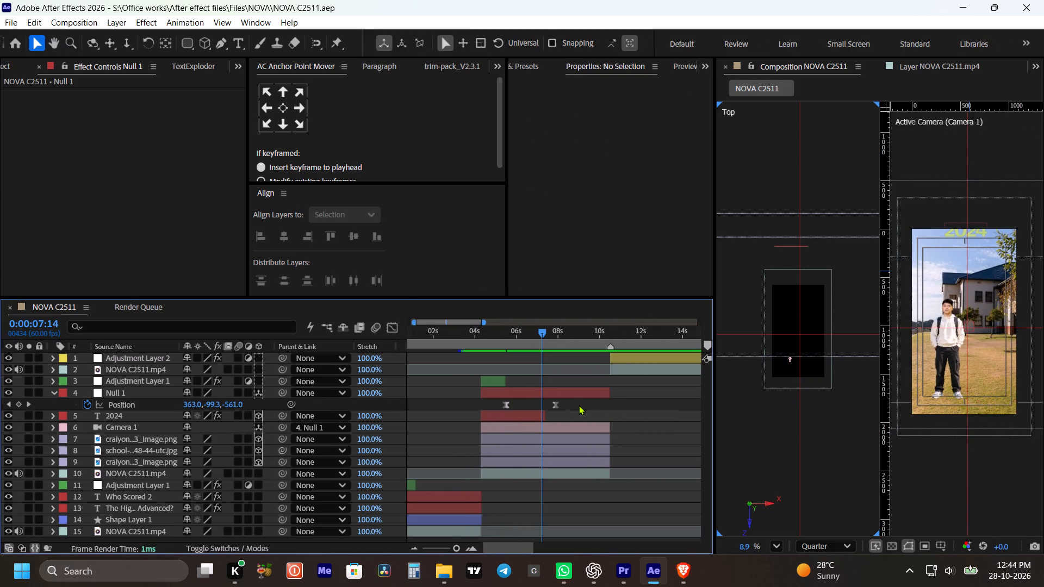
left_click(579, 405)
key("m")
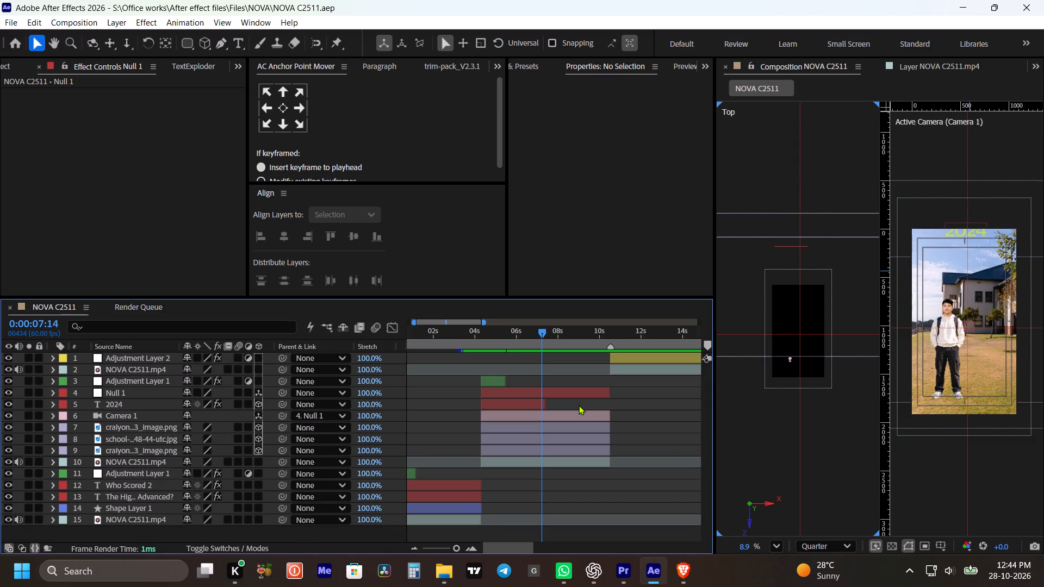
key("ctrl+s")
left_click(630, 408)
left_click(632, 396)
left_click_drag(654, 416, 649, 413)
Reveal Null 1's keyframes, play the move, shift its ending Position keyframe to 0:00:07:33, and save the project.
left_click(560, 392)
key("u")
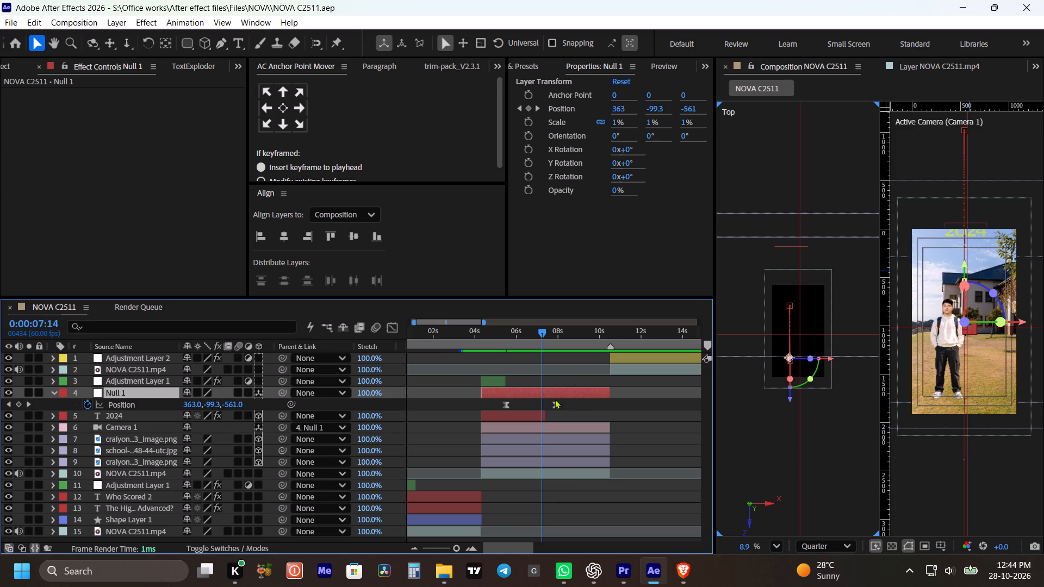
key("space")
key("space")
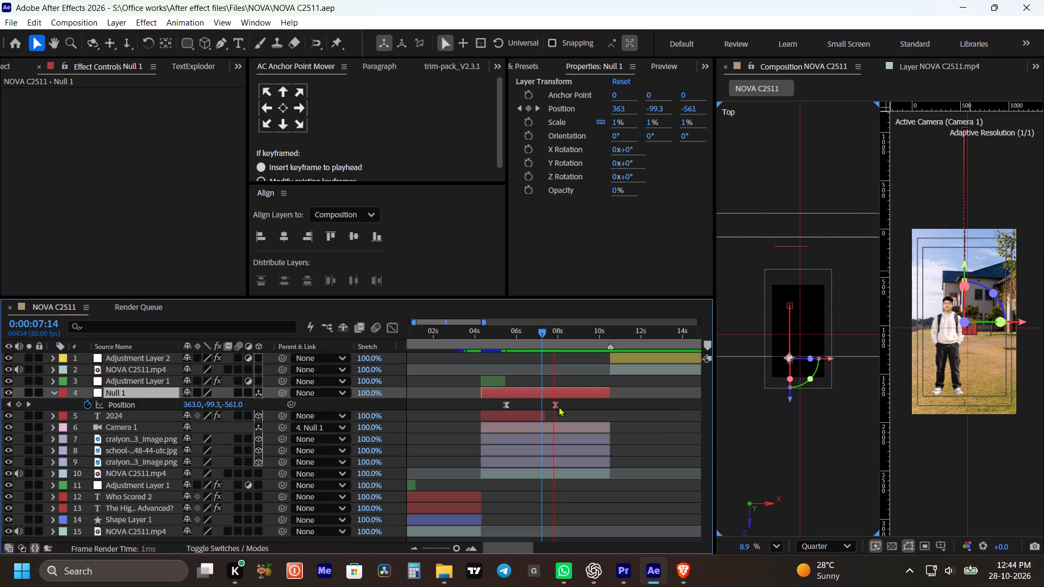
key("space")
key("space")
left_click(558, 335, "shift")
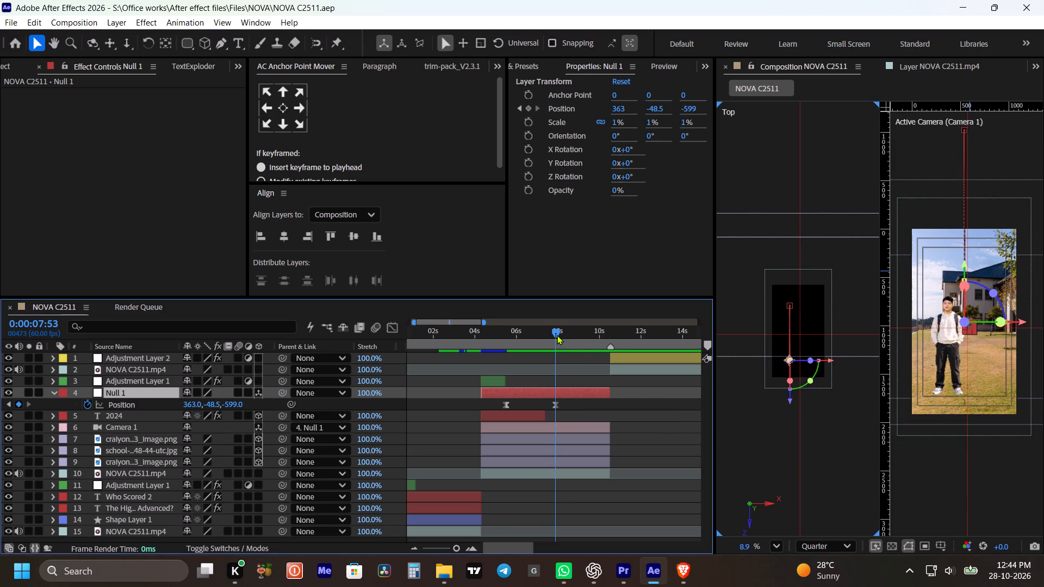
left_click_drag(554, 403, 546, 404)
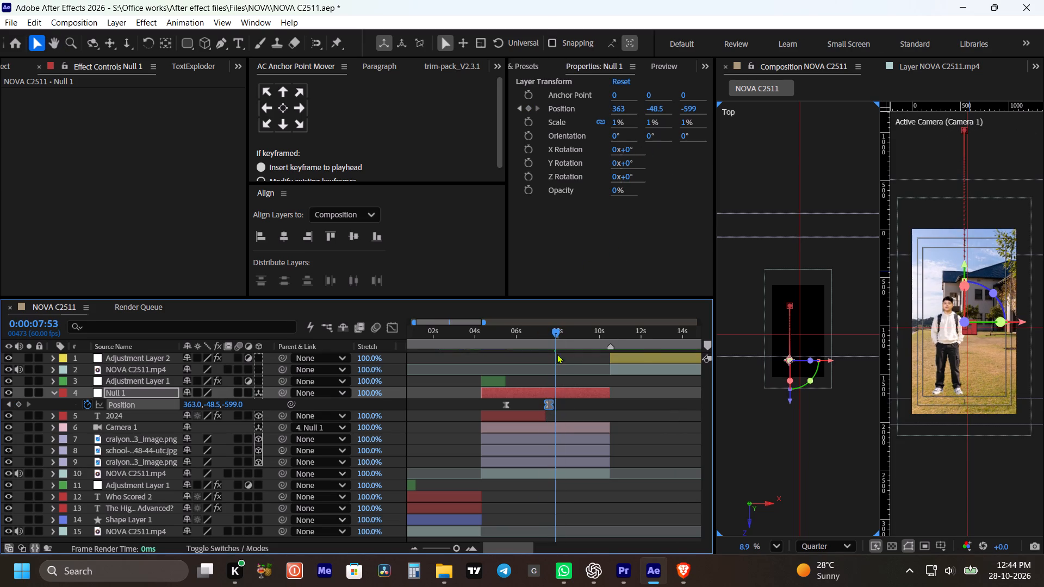
left_click_drag(556, 330, 548, 331)
left_click(618, 399)
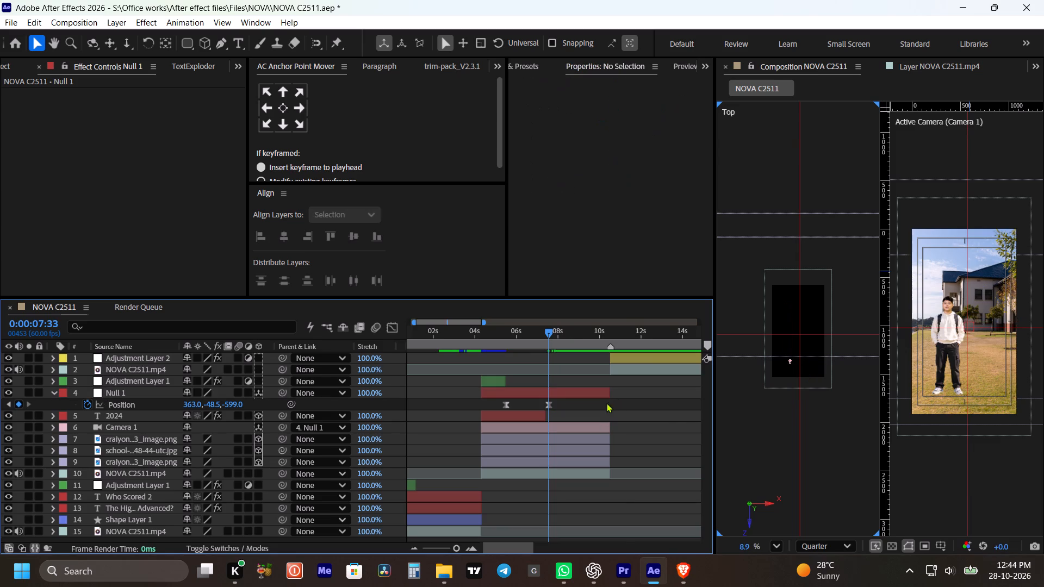
key("ctrl+s")
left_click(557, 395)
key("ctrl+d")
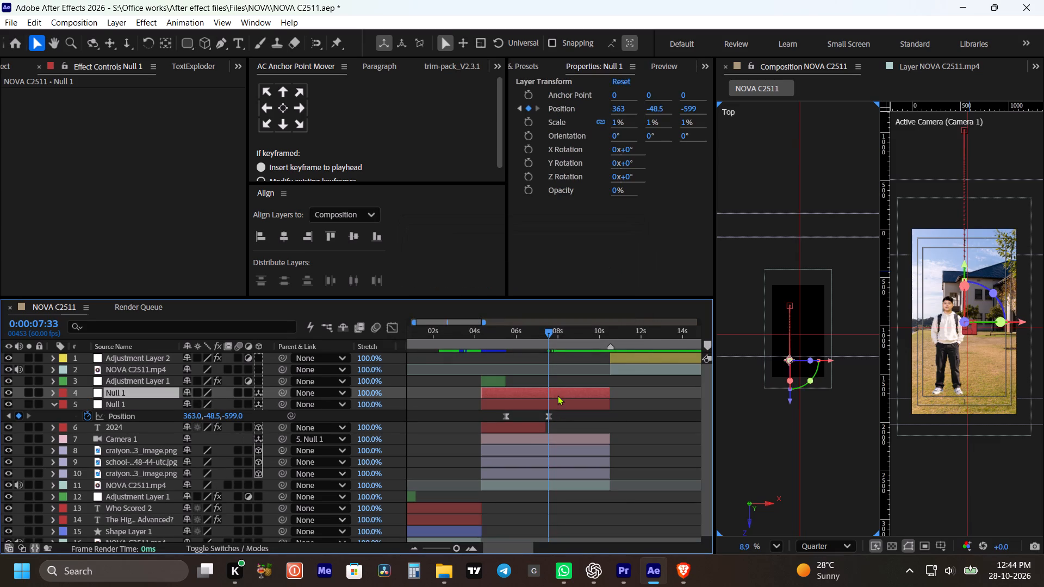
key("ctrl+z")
Add a new null above Null 1, start it in line with Null 1, trim its end to 0:00:10:30, and save.
left_click(557, 391)
key("3")
left_click(557, 391)
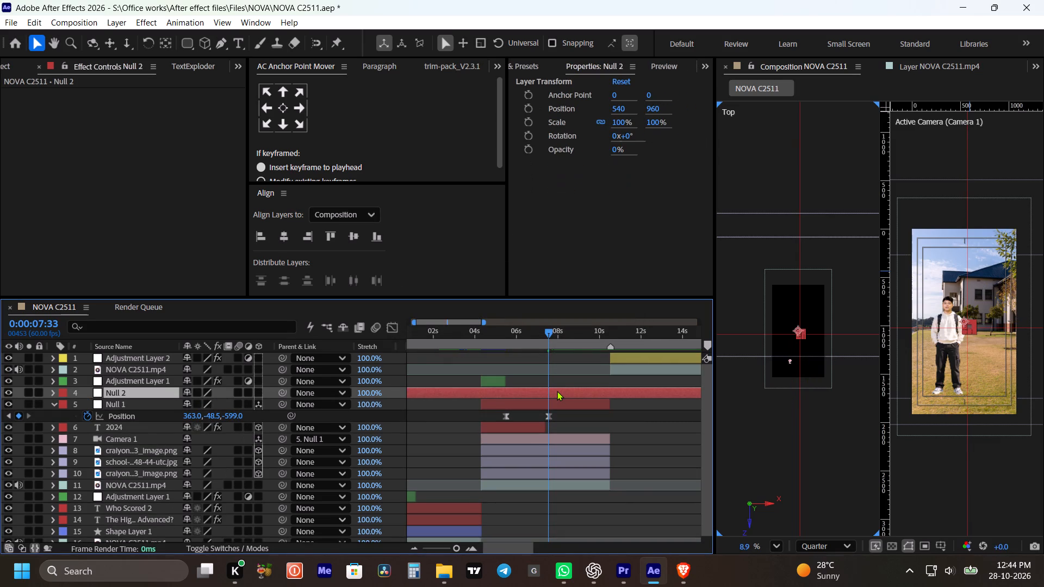
key("bracketleft")
left_click_drag(580, 388, 520, 396)
left_click(542, 393)
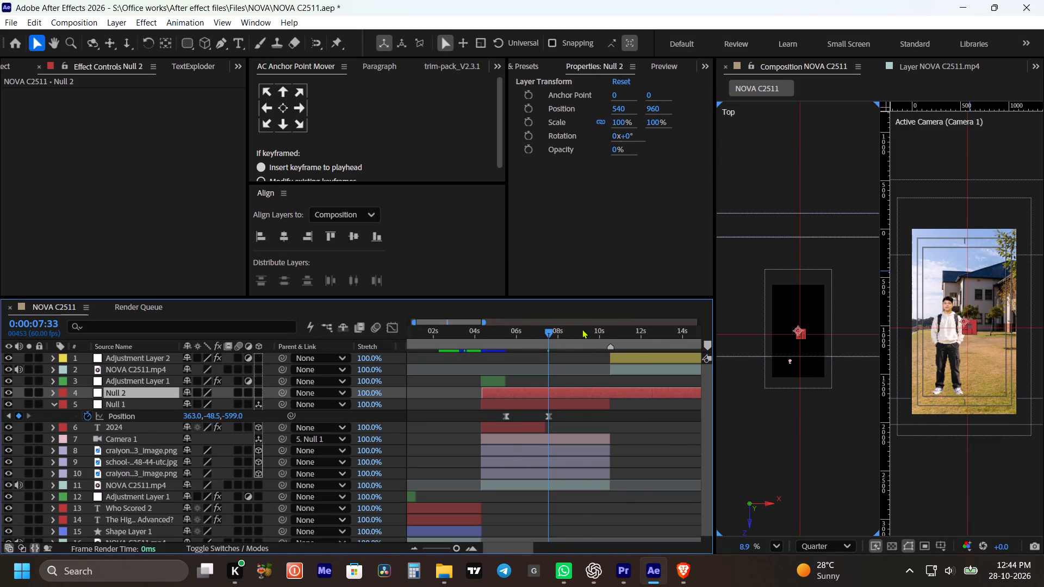
left_click(581, 327, "shift")
left_click_drag(585, 329, 612, 342, "shift")
key("alt+bracketright")
key("ctrl+s")
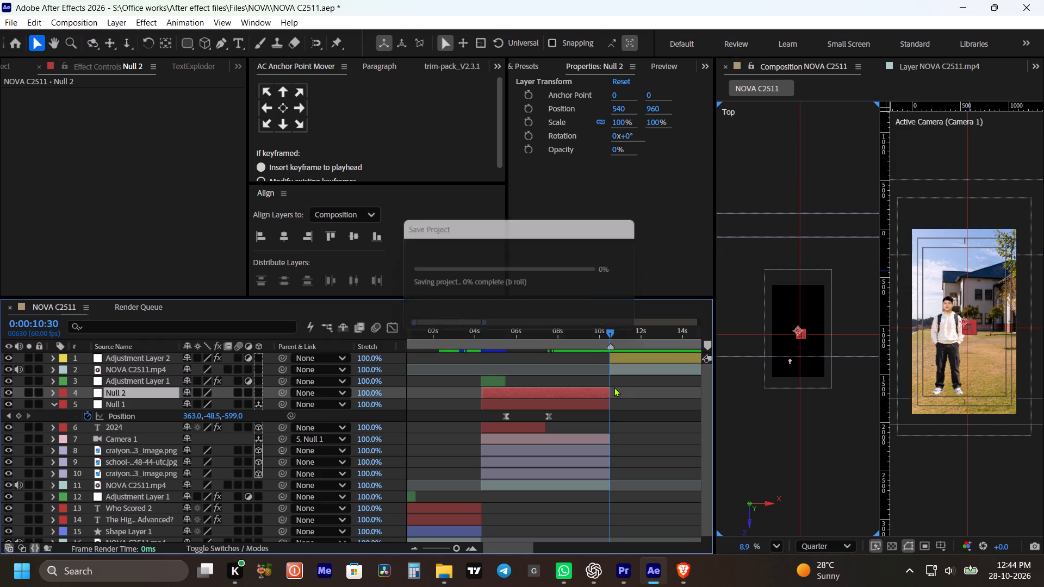
Parent Null 1 to Null 2 and make Null 2 a 3D layer.
left_click_drag(548, 340, 533, 339, "shift")
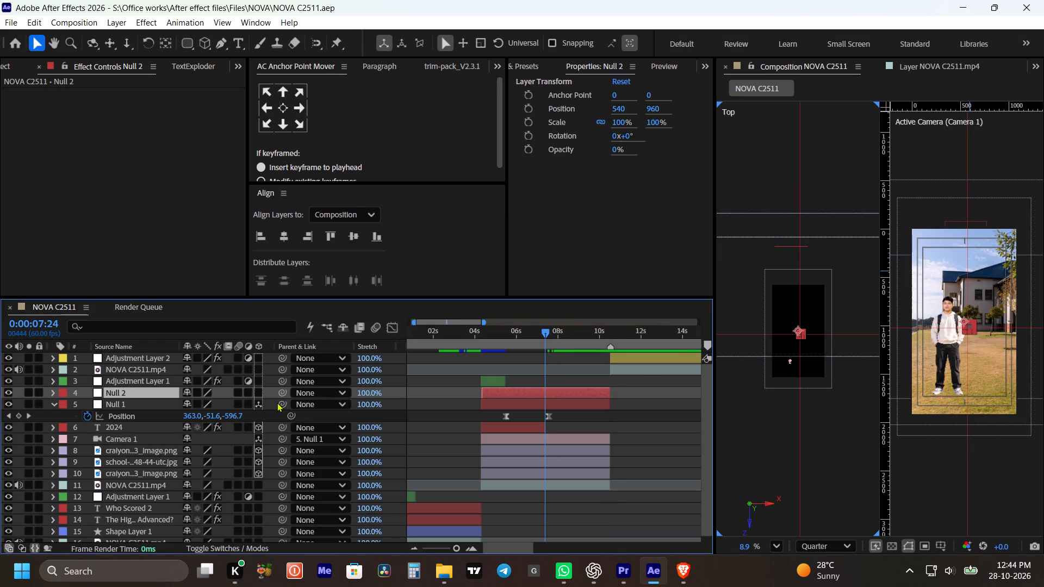
left_click_drag(282, 402, 130, 395)
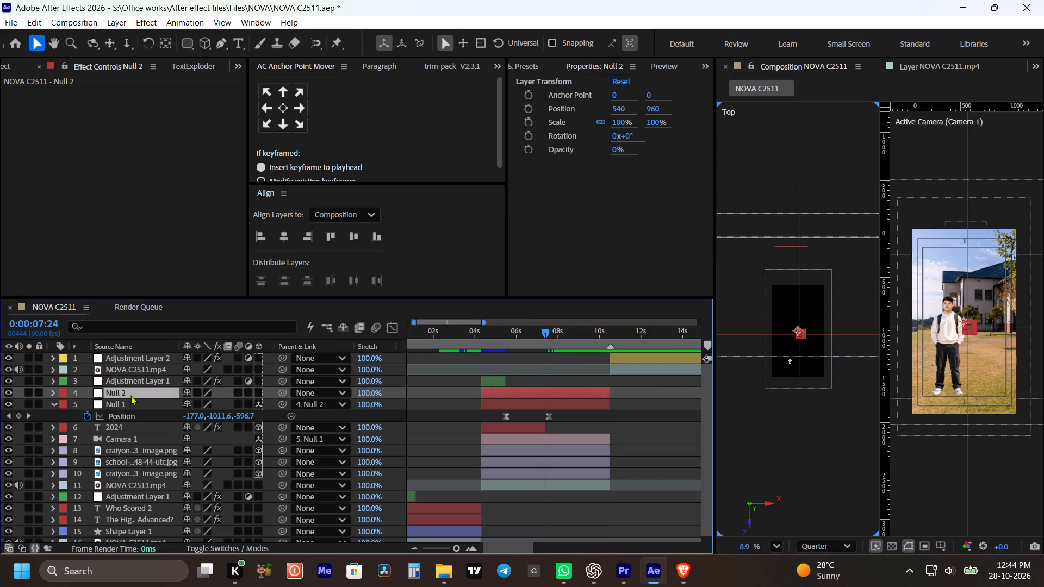
left_click(130, 394)
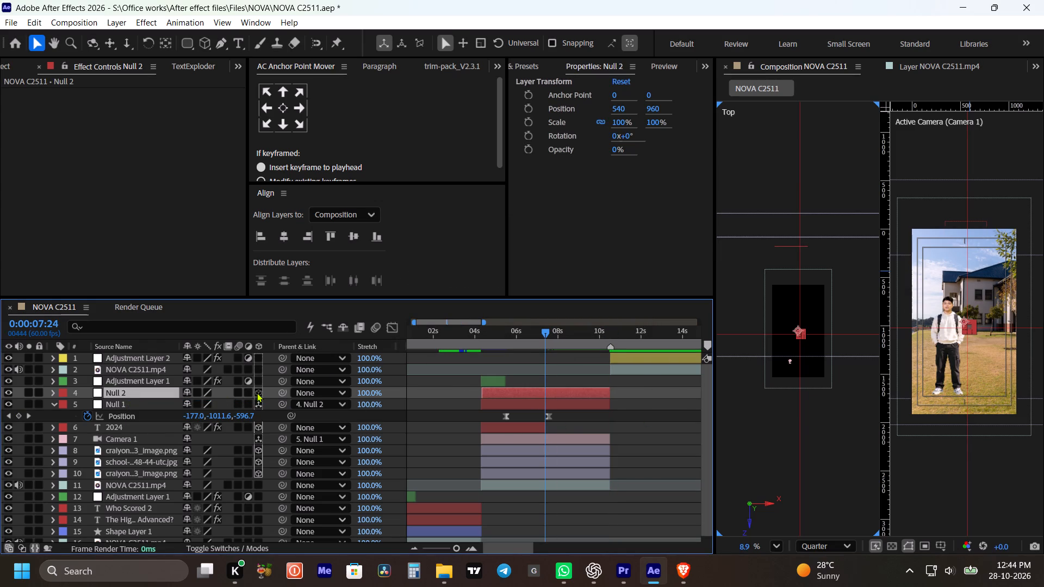
left_click(257, 392)
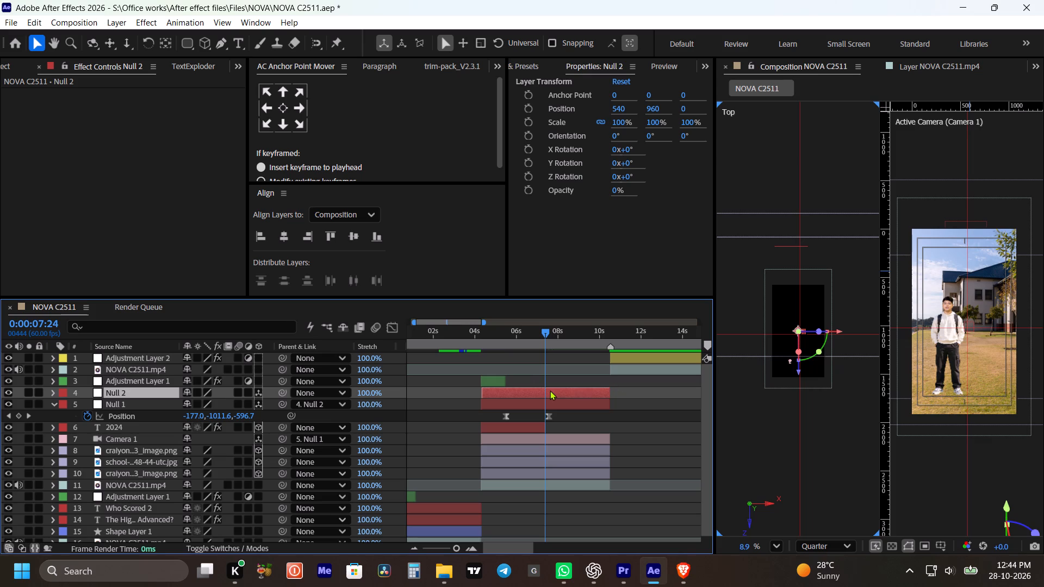
Animate Null 2's Scale from 100% at 0:00:07:02 to 36% at 0:00:08:48.
left_click(550, 390)
left_click_drag(545, 336, 538, 336)
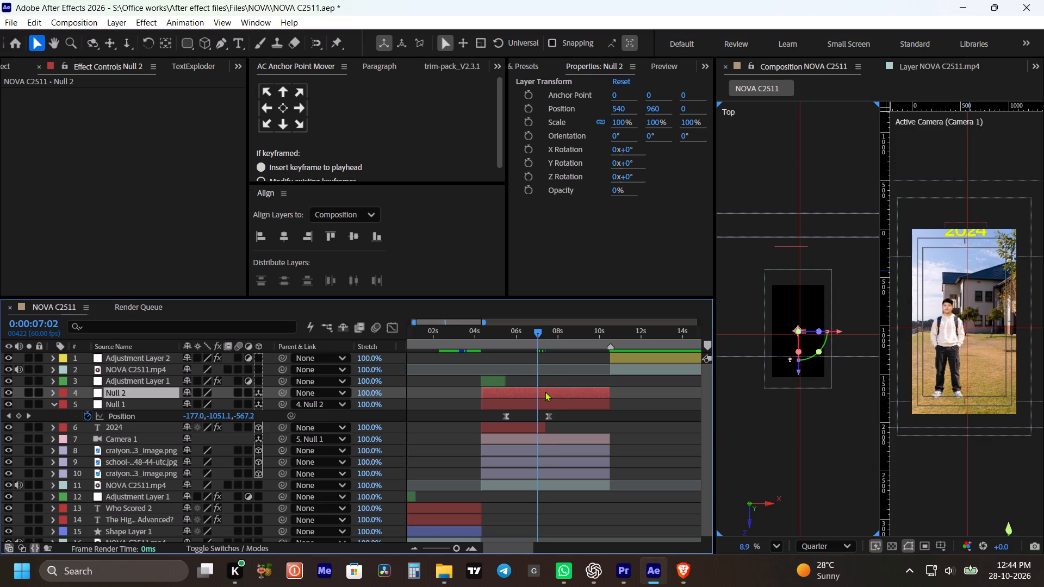
left_click(544, 392)
key("s")
left_click(86, 404)
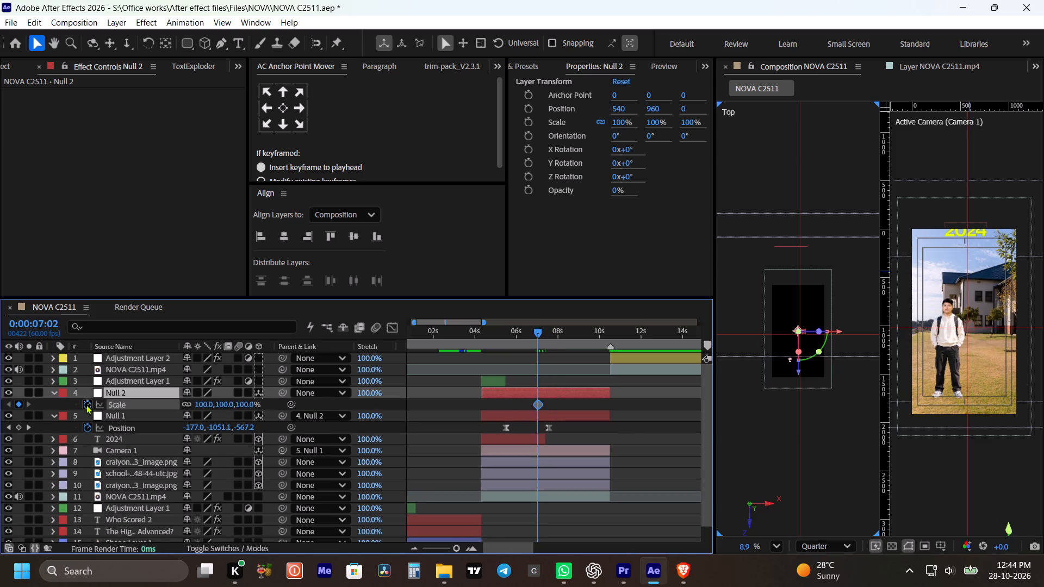
left_click_drag(537, 334, 574, 341)
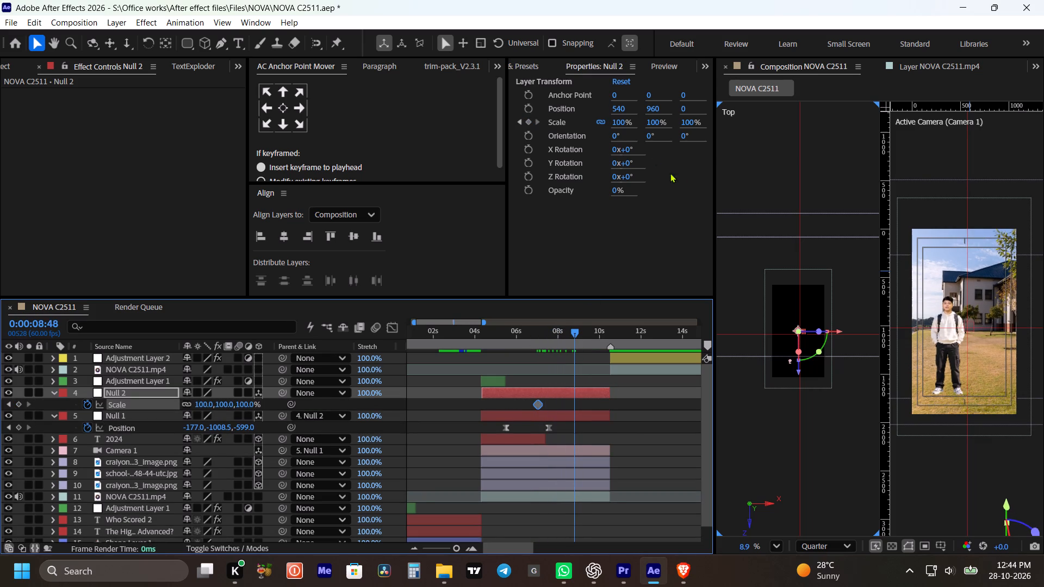
left_click_drag(660, 120, 667, 124)
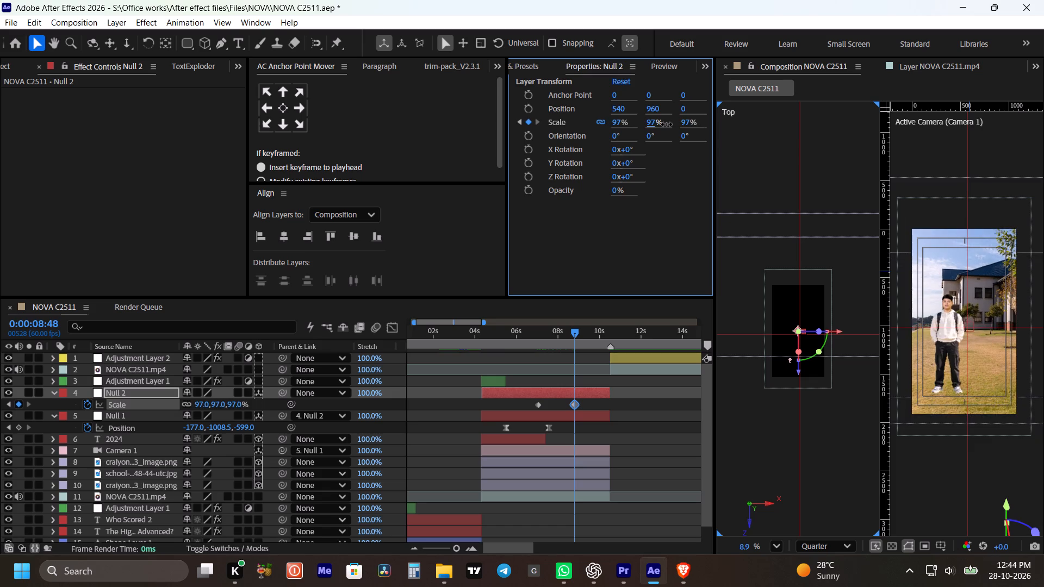
left_click_drag(667, 124, 692, 128)
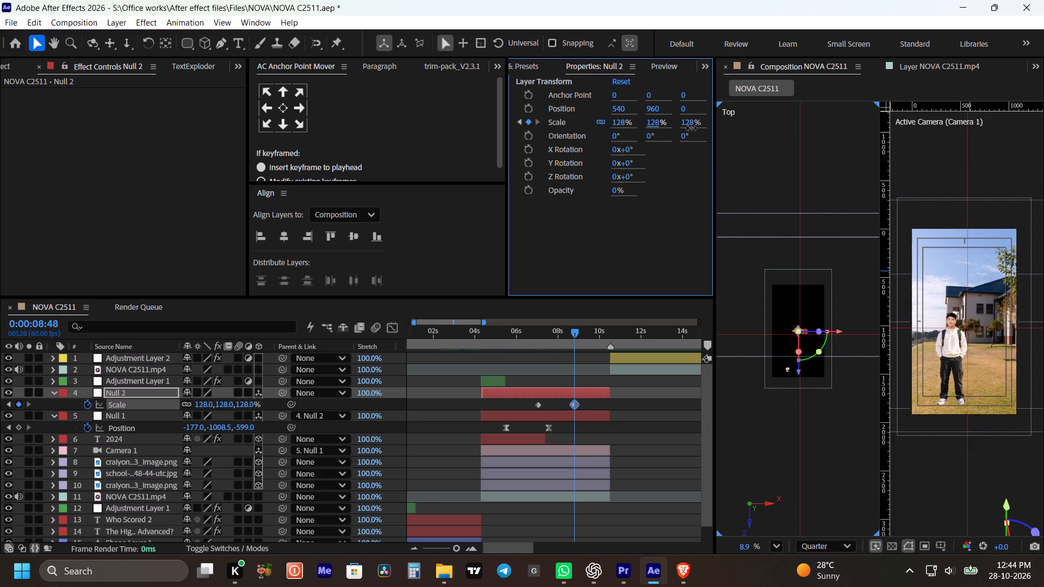
left_click_drag(692, 128, 629, 128)
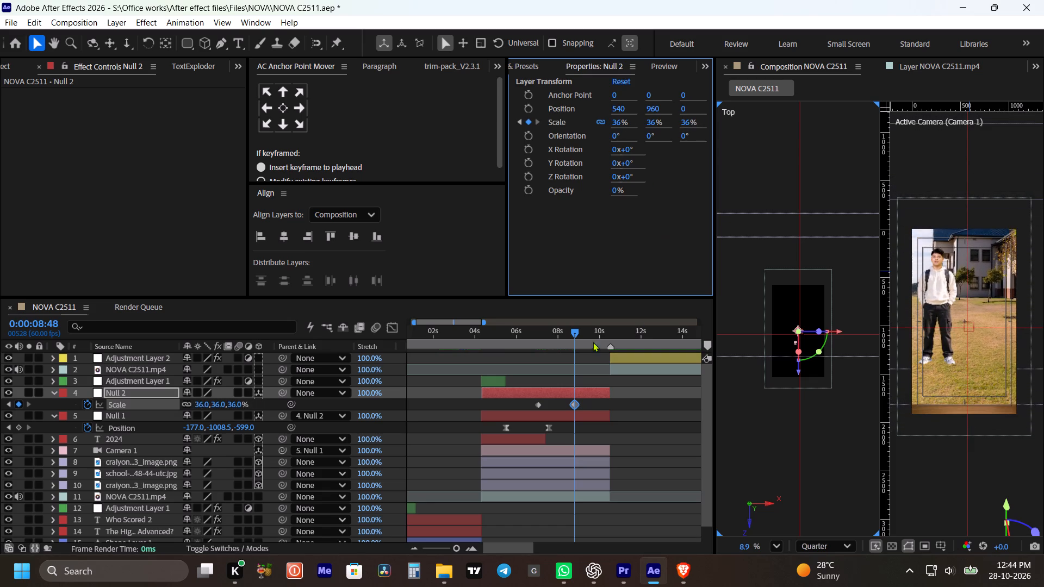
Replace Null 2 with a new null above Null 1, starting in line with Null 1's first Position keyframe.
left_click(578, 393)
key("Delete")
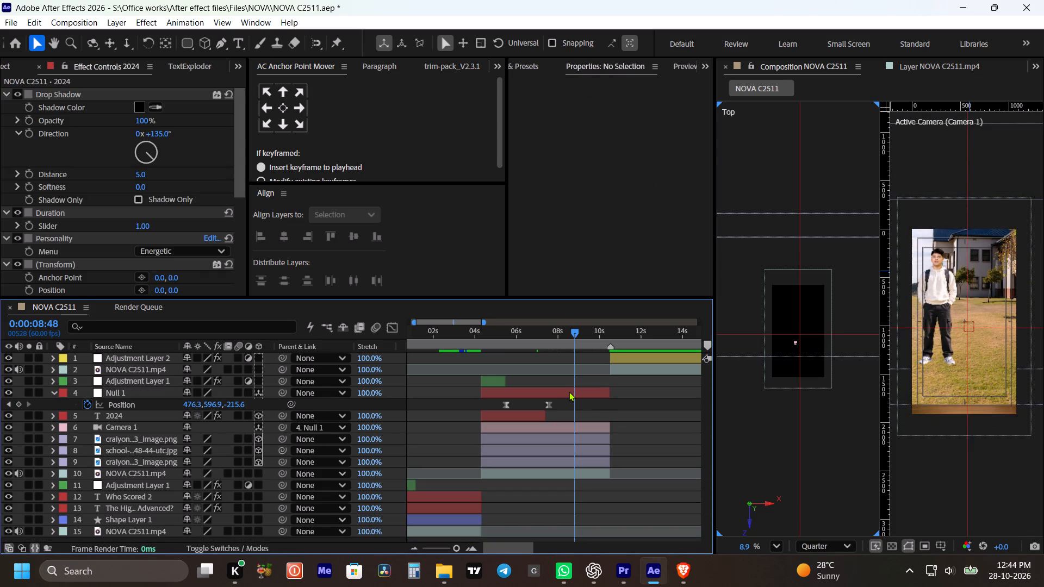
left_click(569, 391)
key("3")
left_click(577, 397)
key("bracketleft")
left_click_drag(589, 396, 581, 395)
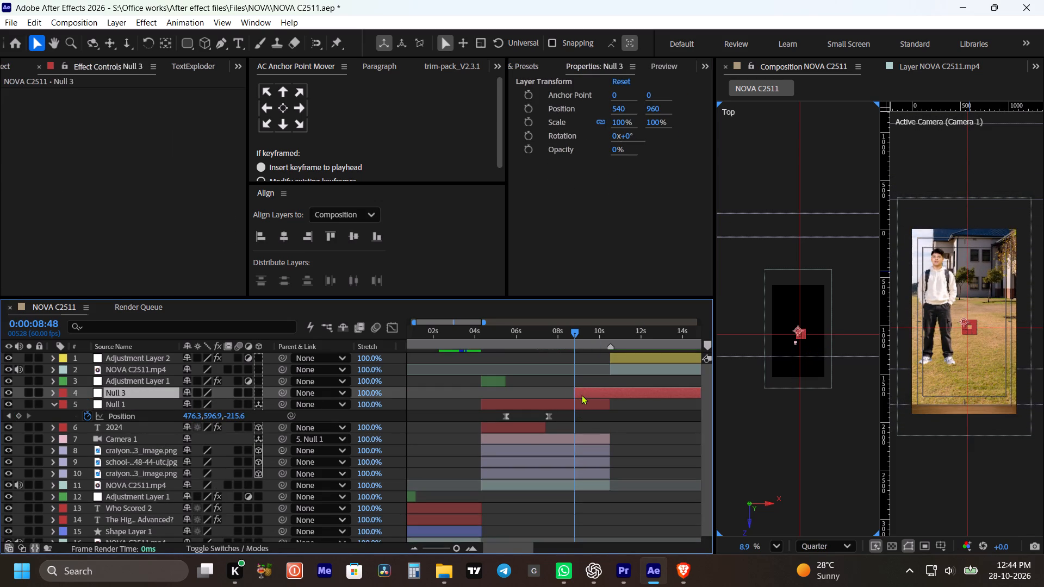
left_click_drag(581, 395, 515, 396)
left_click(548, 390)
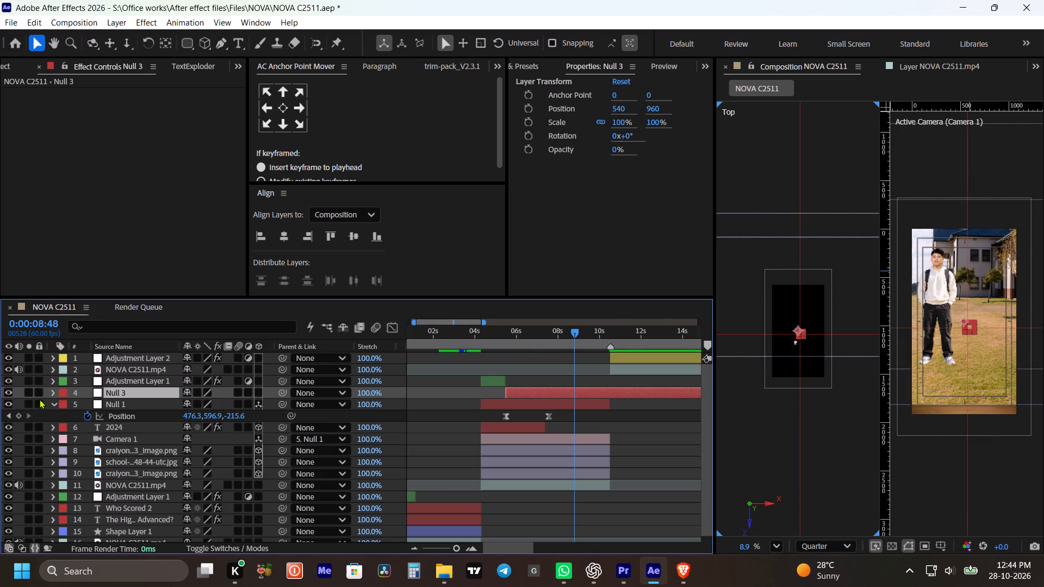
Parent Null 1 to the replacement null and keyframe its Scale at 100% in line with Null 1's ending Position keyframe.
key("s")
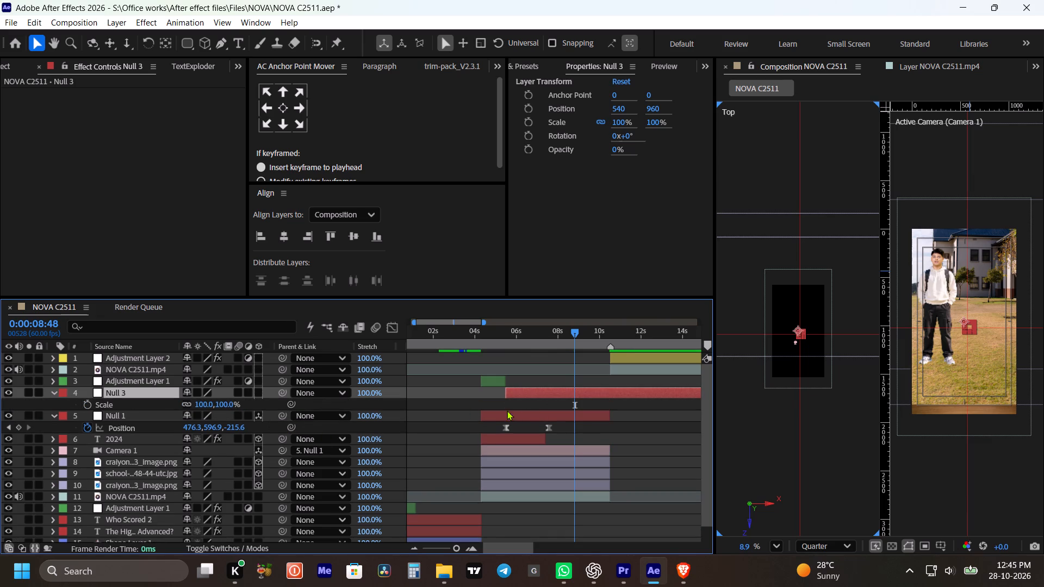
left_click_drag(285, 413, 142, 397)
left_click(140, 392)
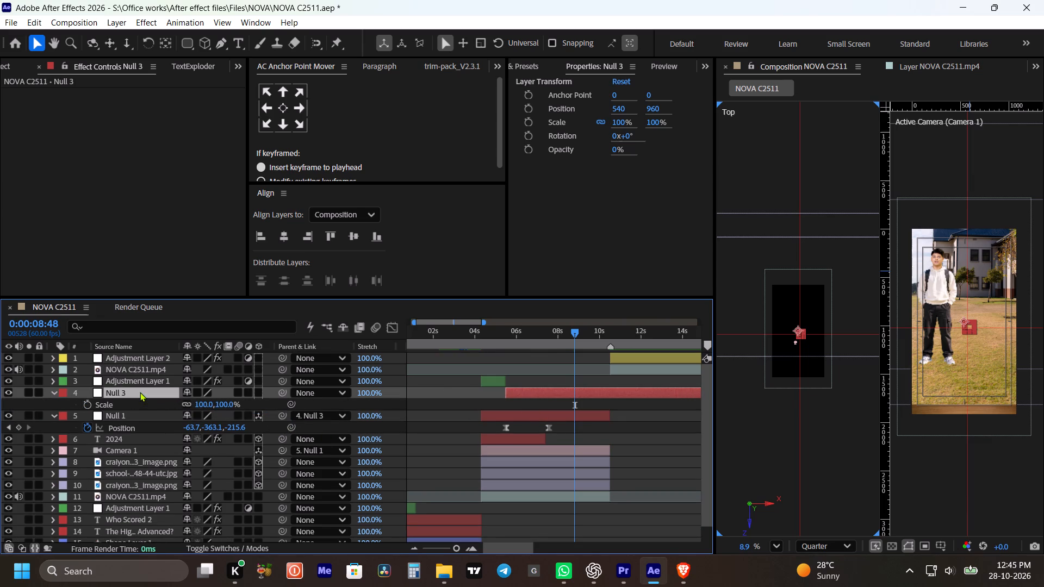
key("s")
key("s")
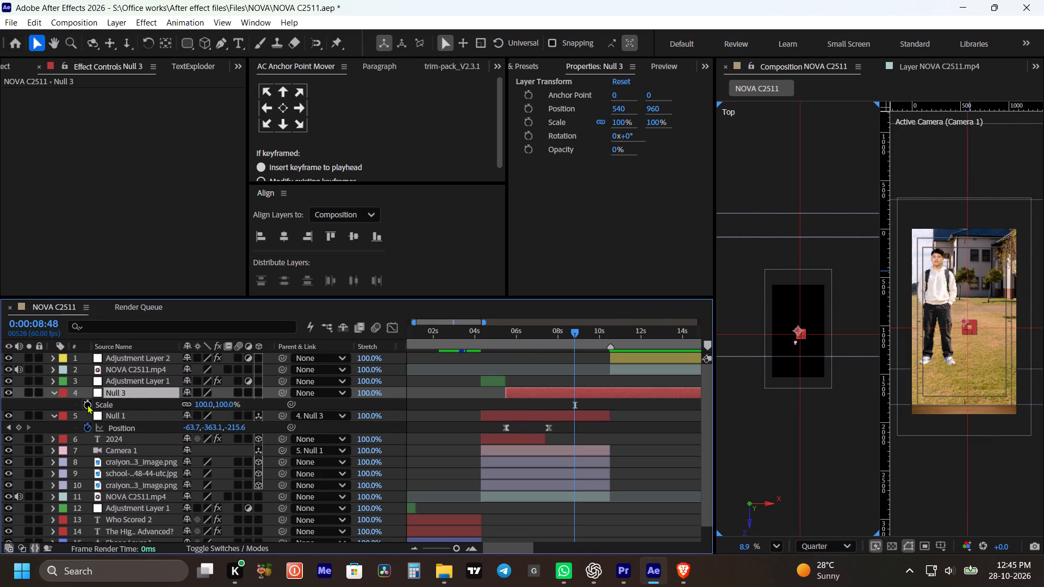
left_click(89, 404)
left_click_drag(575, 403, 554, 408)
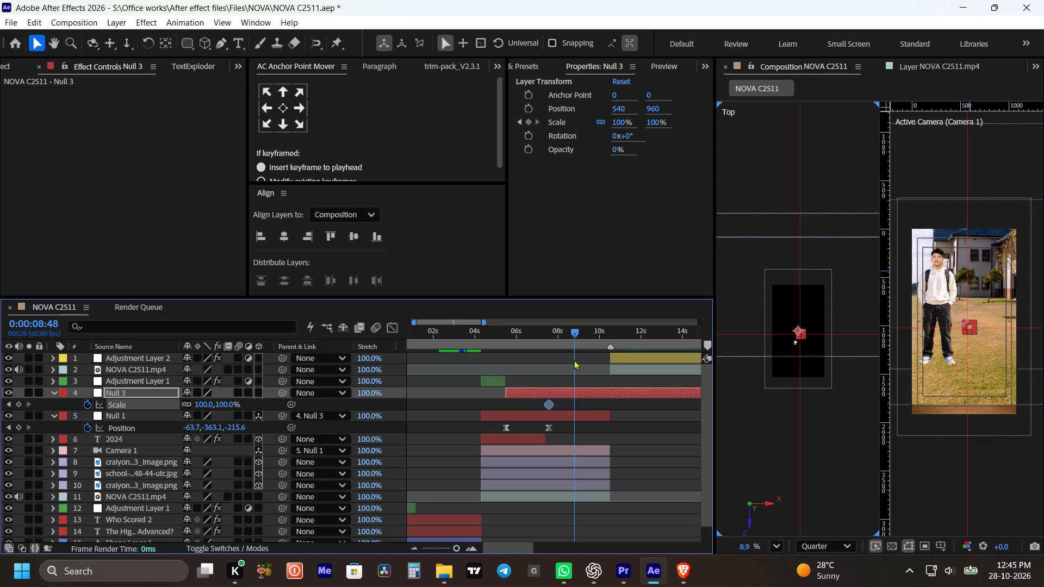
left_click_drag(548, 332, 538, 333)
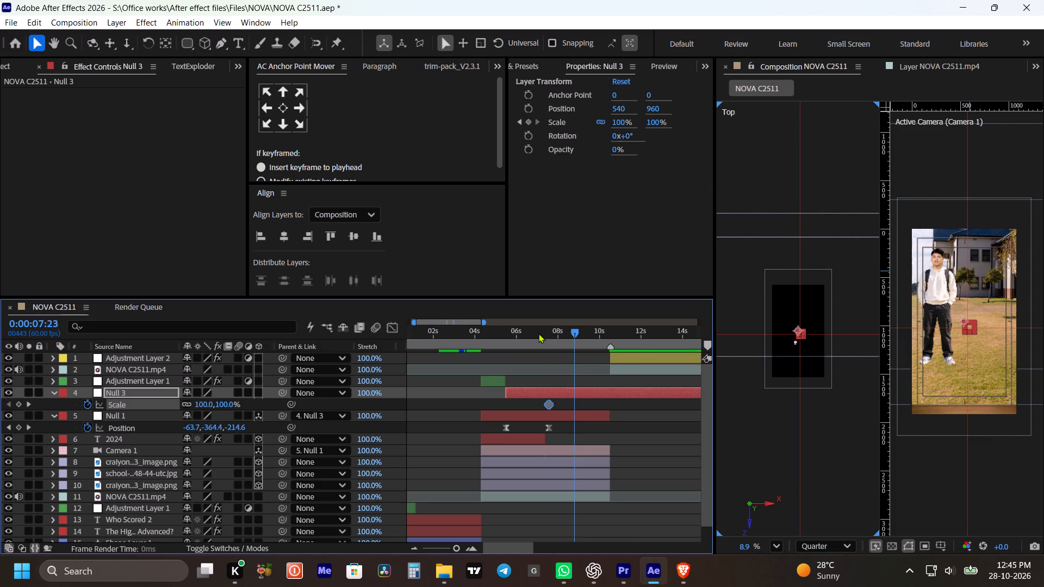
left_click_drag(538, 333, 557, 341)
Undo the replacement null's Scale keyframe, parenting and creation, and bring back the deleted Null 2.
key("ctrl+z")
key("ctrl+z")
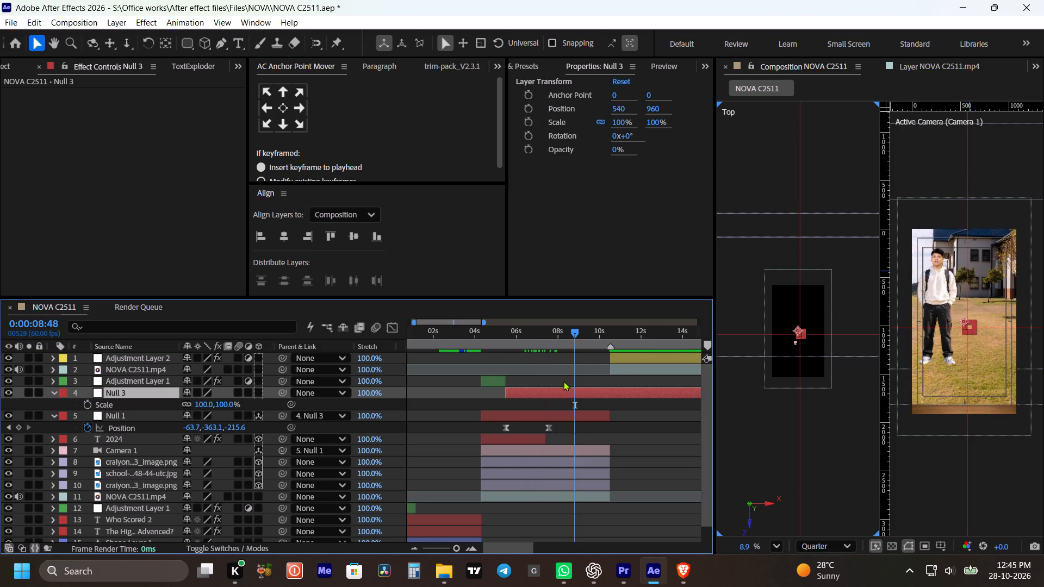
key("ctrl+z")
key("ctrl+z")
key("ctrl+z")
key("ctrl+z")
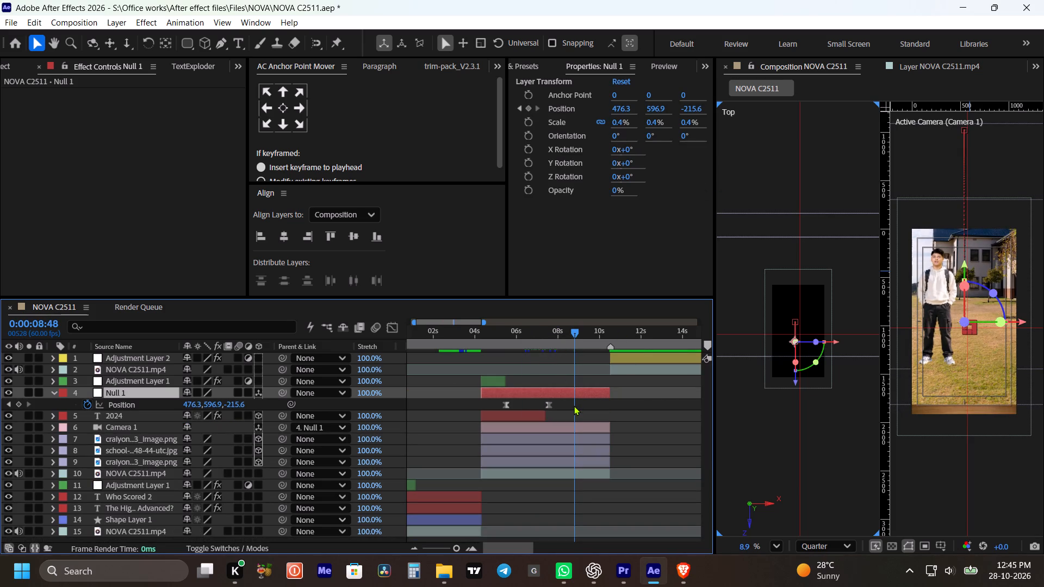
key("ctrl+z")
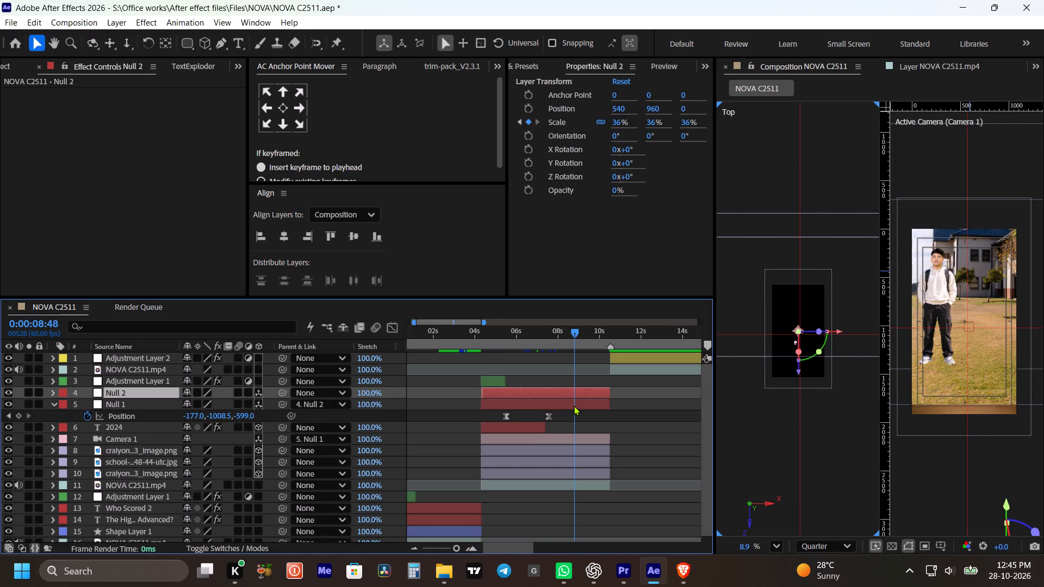
Undo Null 2's Scale animation, 3D conversion, parenting, trim and shift, back to the freshly added null.
key("ctrl+z")
key("ctrl+z")
key("ctrl+z")
key("ctrl+z")
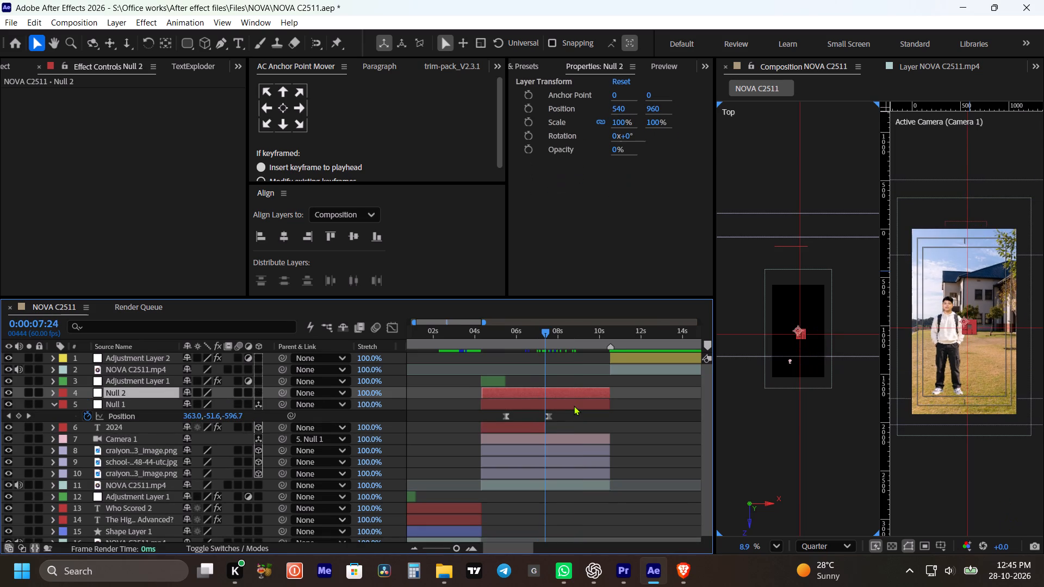
key("ctrl+z")
key("ctrl+z")
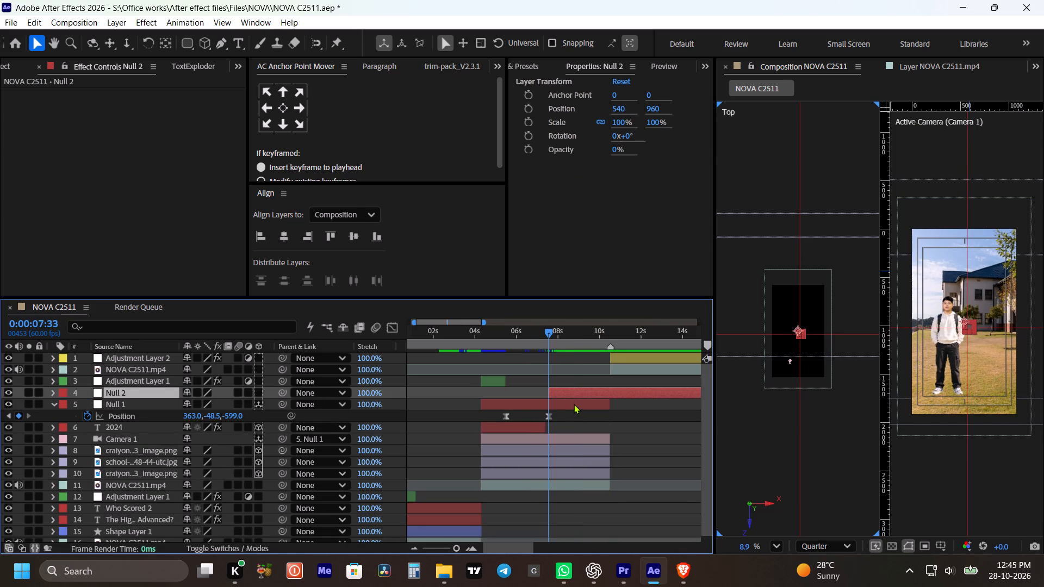
Start Null 2 in line with Null 1, trim its end to 0:00:10:30, and save the project.
left_click_drag(576, 394, 531, 395)
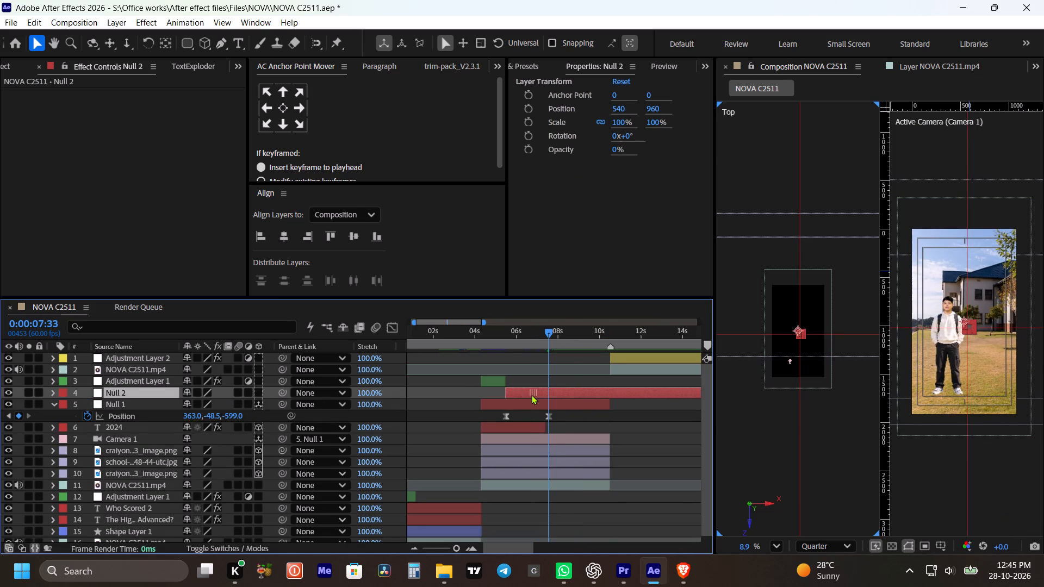
left_click_drag(531, 395, 520, 394)
left_click(606, 330, "shift")
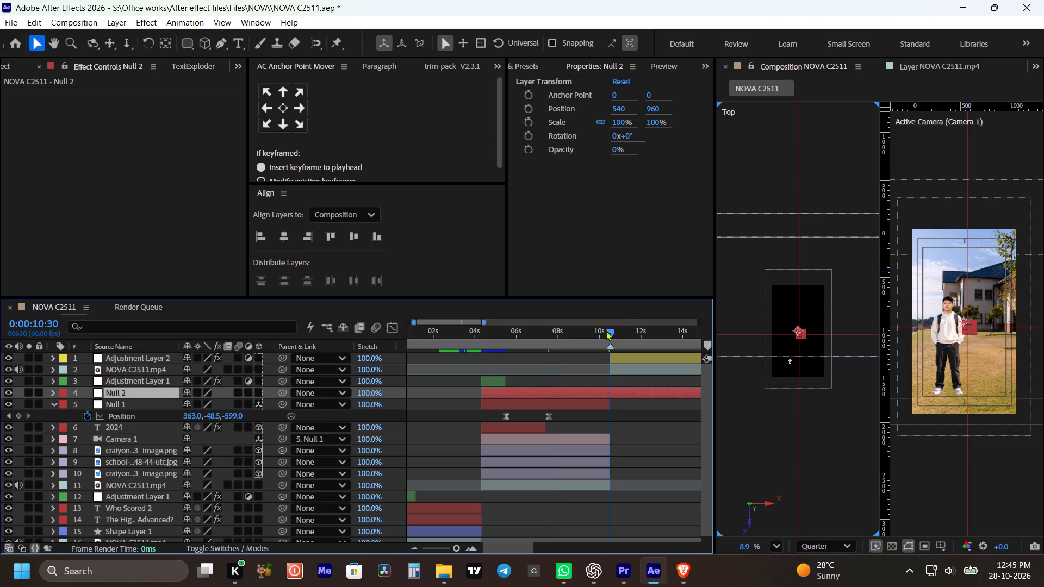
key("alt+bracketright")
key("ctrl+s")
Parent Null 1 to Null 2, keeping Null 2 as a 2D layer.
left_click(555, 341)
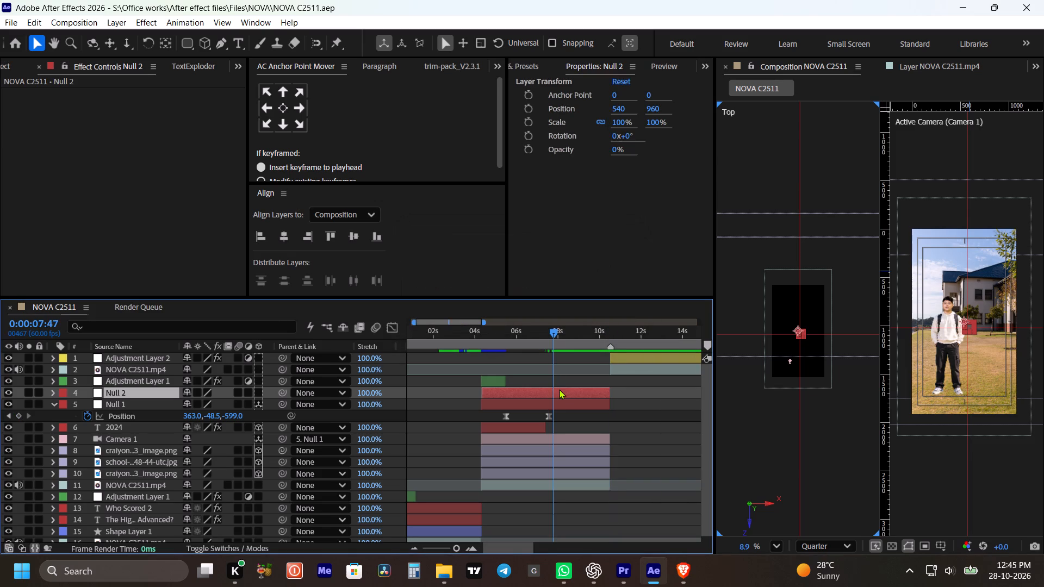
left_click(559, 389)
left_click_drag(279, 404, 154, 396)
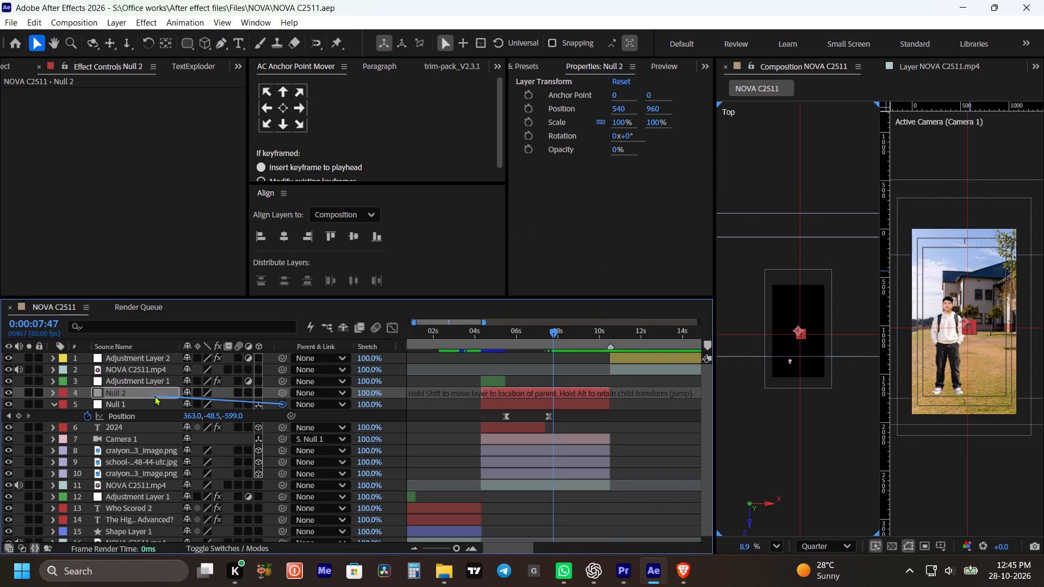
left_click_drag(154, 396, 154, 396)
left_click(152, 394)
Animate Null 2's Scale from 100% at 0:00:07:04 to 80% at 0:00:09:13.
left_click_drag(554, 337, 546, 338, "shift")
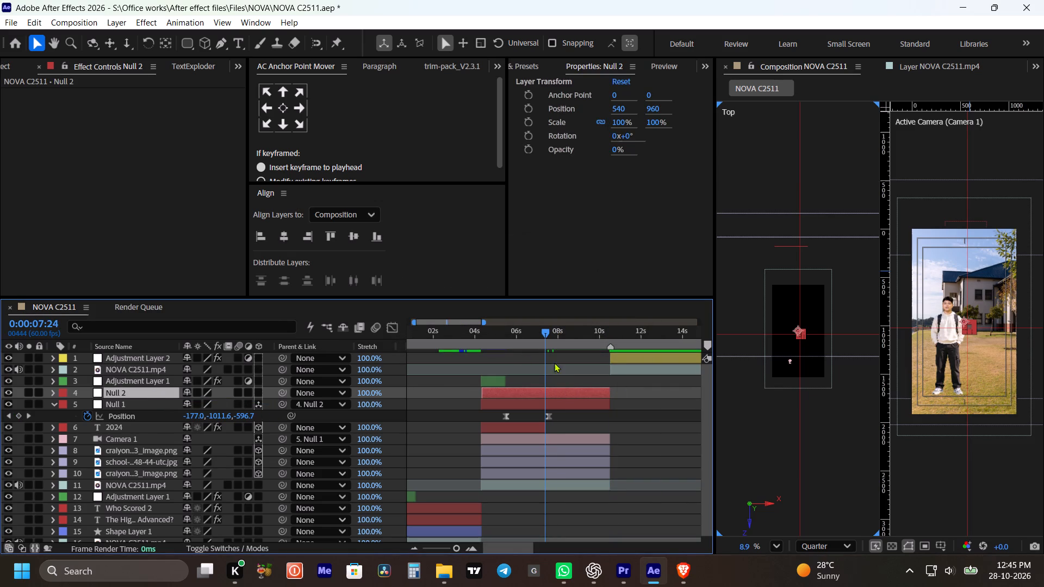
left_click(543, 334, "shift")
left_click(555, 389)
key("s")
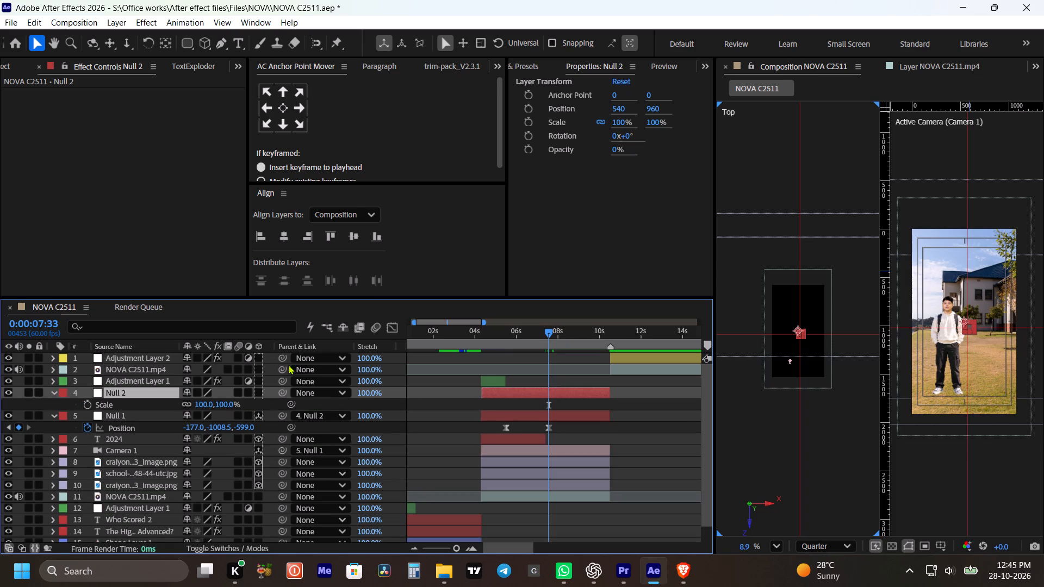
left_click(89, 404)
left_click_drag(553, 330, 583, 341)
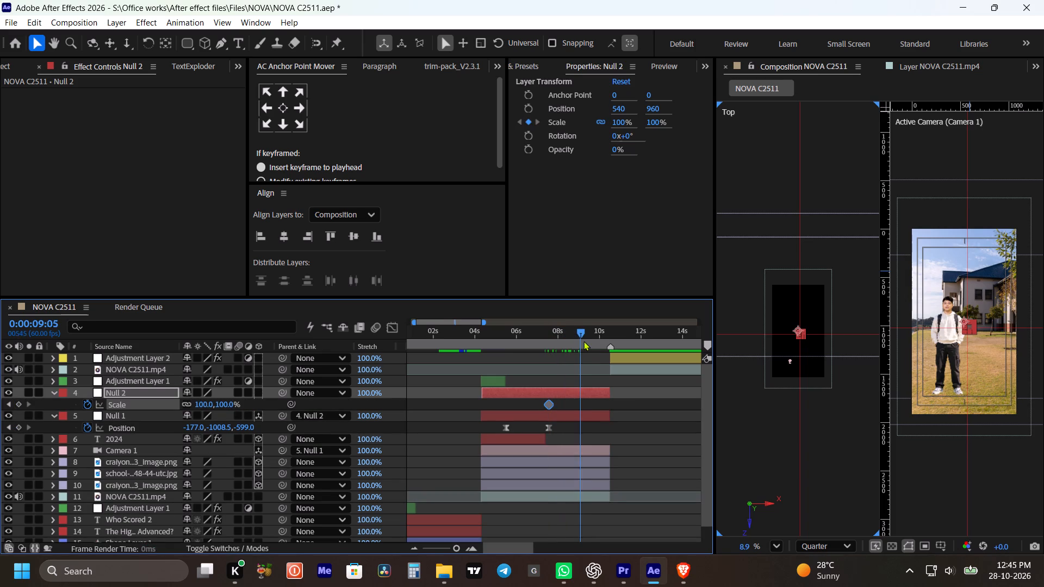
left_click_drag(583, 341, 579, 344)
left_click_drag(549, 405, 539, 407)
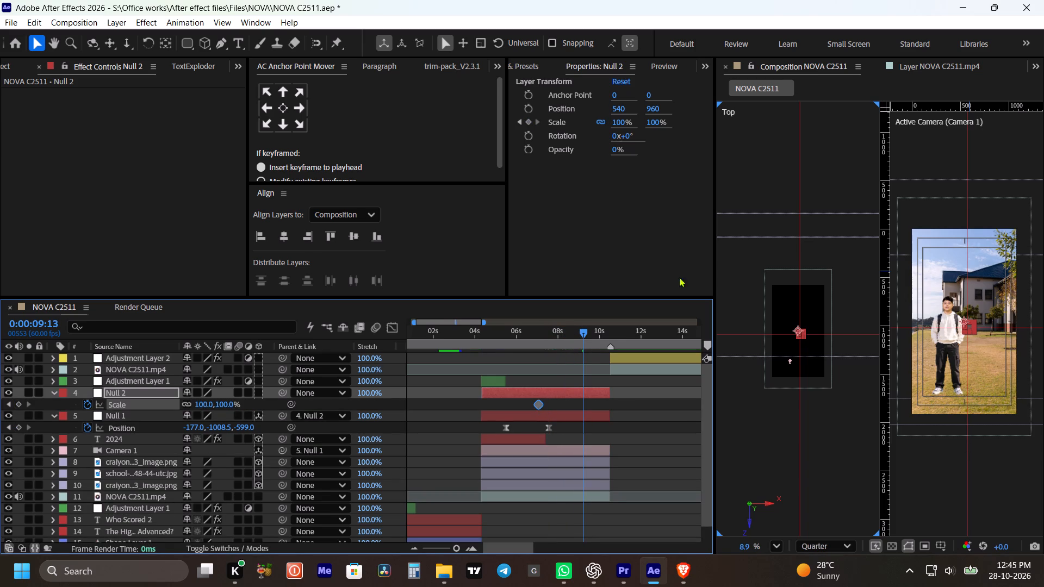
left_click_drag(656, 121, 676, 122)
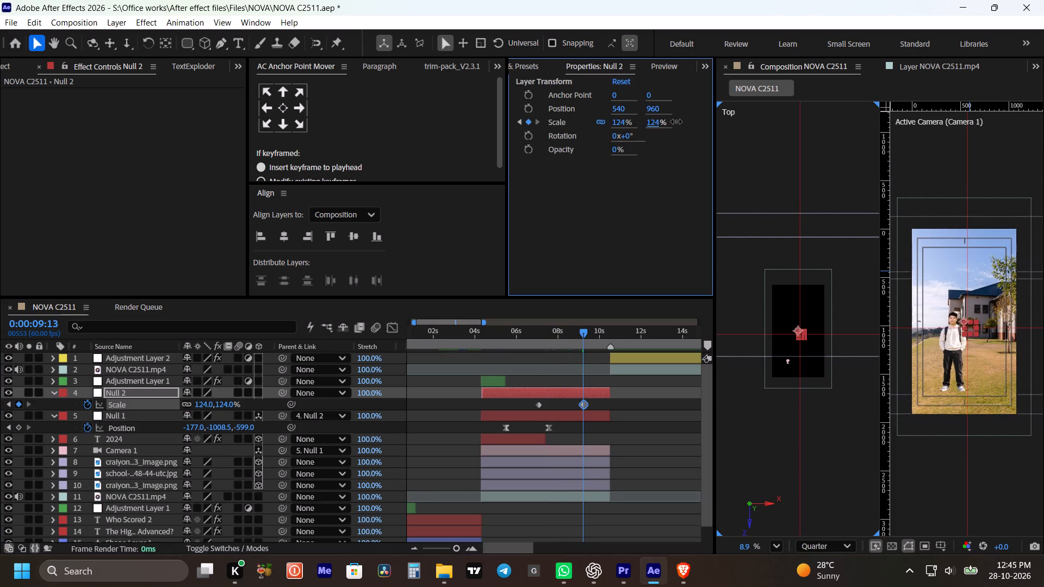
left_click_drag(676, 122, 649, 125)
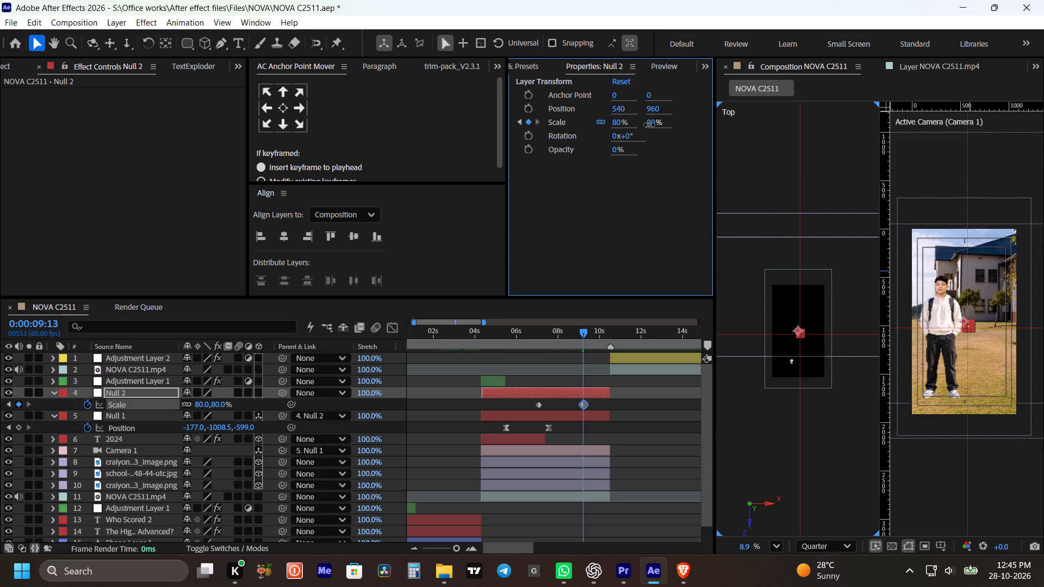
left_click_drag(649, 125, 652, 127)
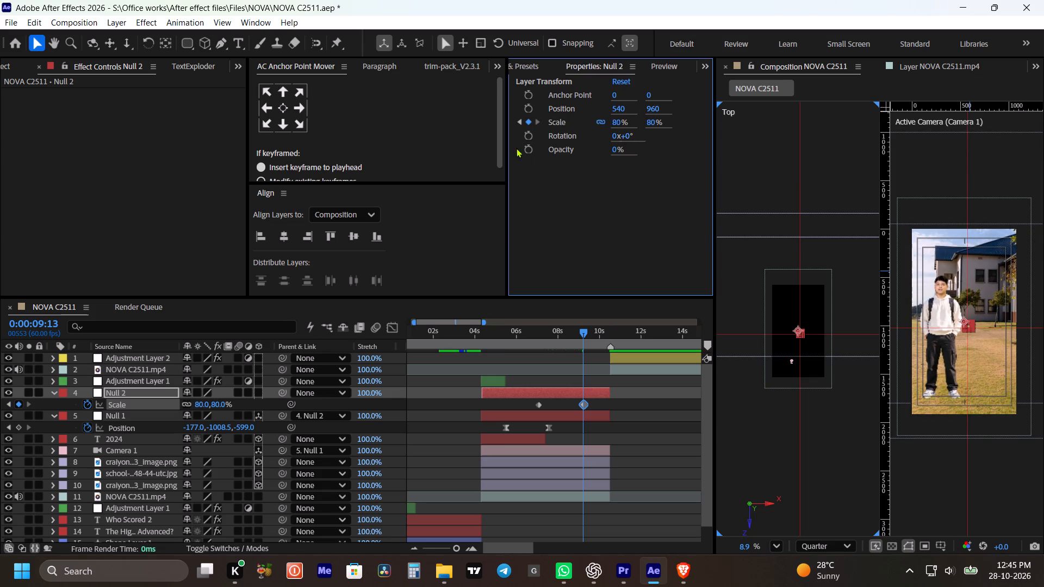
Animate Null 2's Position from 540, 960 at 0:00:07:04 to 606, 643 at 0:00:09:13, and preview the move.
left_click(528, 107)
left_click(540, 330, "shift")
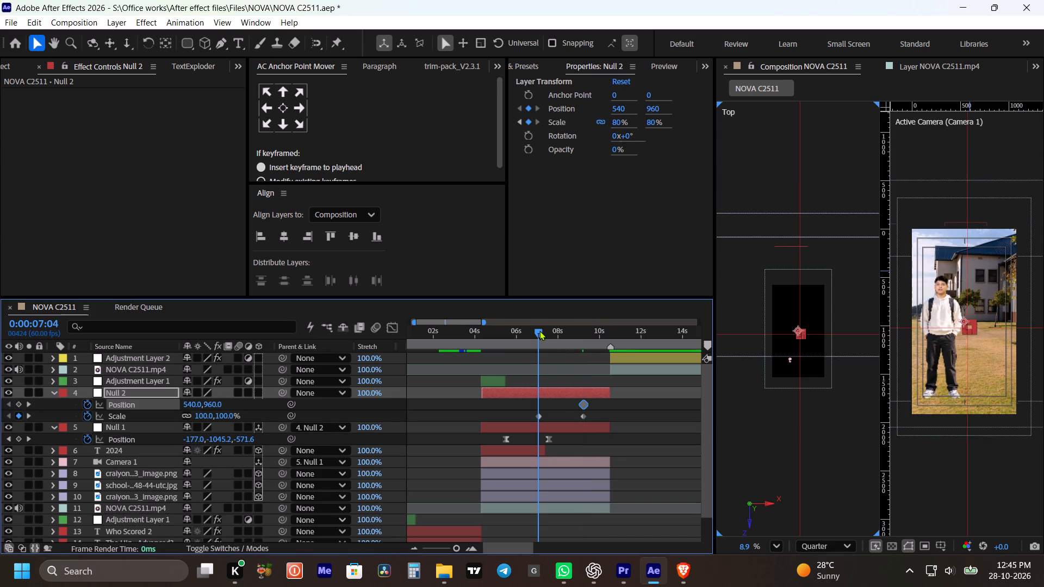
left_click(17, 404)
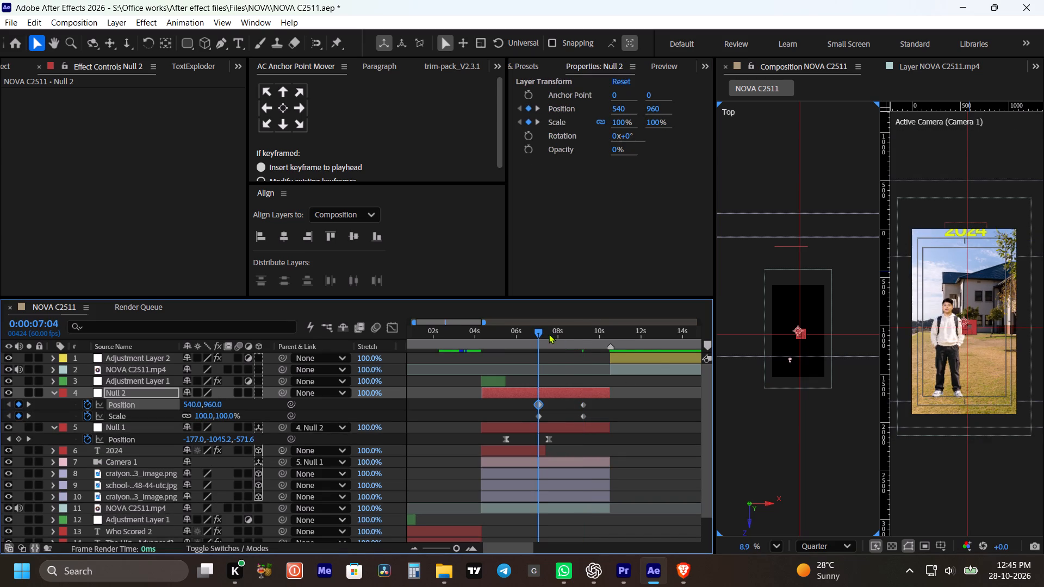
left_click_drag(548, 334, 579, 343, "shift")
left_click_drag(652, 105, 699, 122)
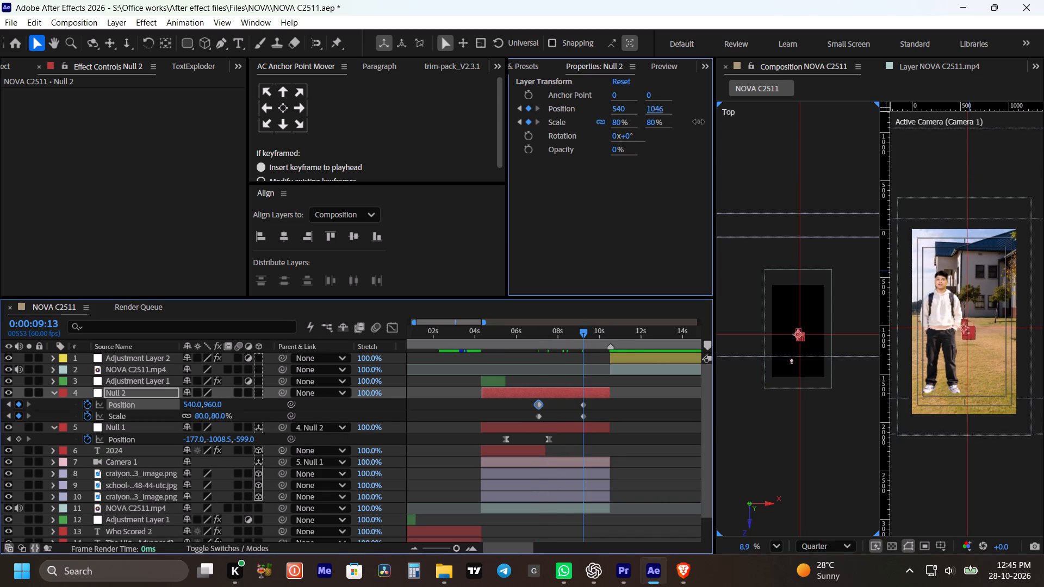
left_click_drag(699, 122, 410, 135)
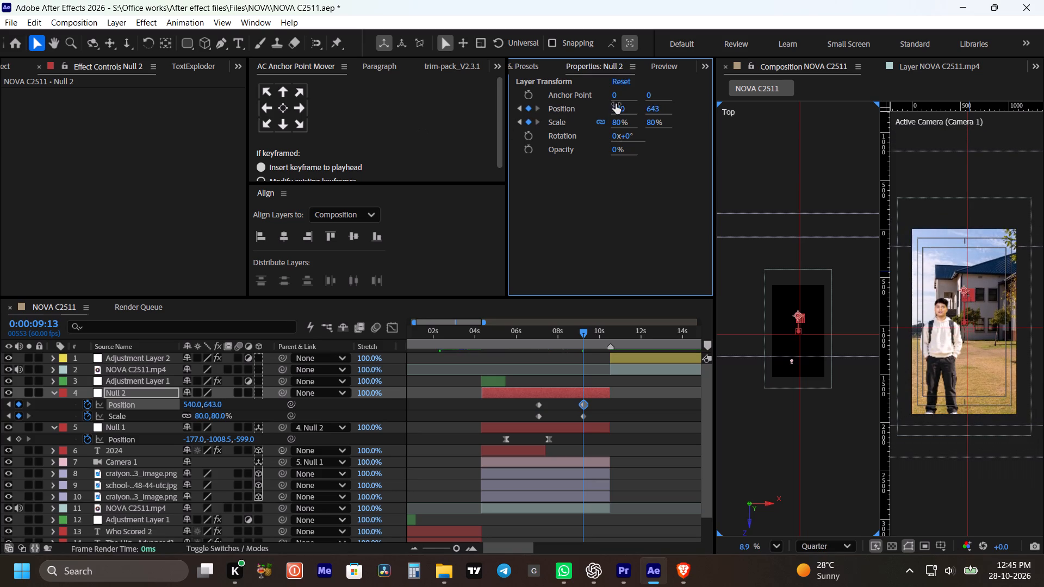
left_click_drag(620, 109, 670, 124)
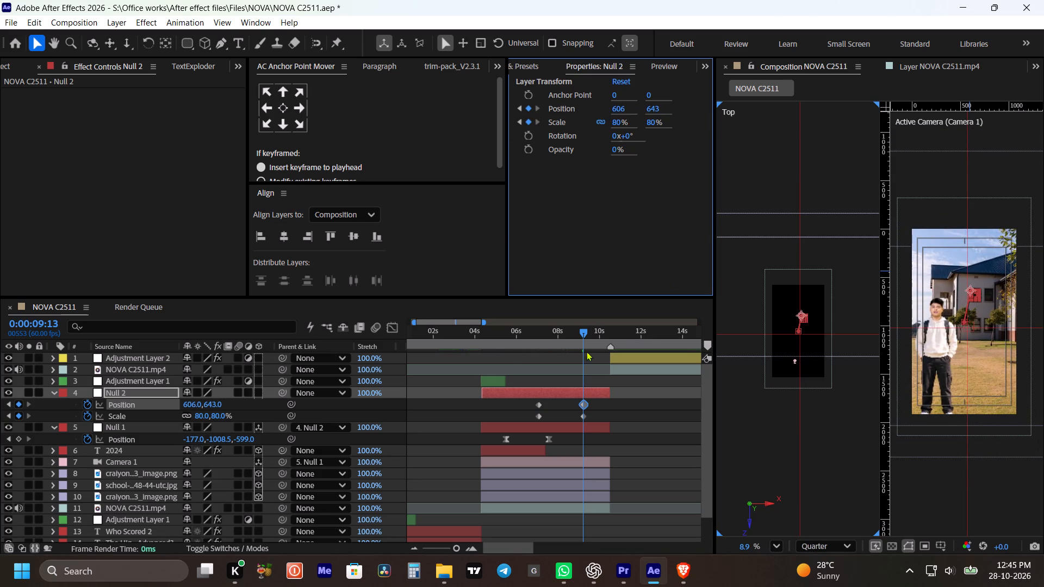
left_click(526, 338)
key("space")
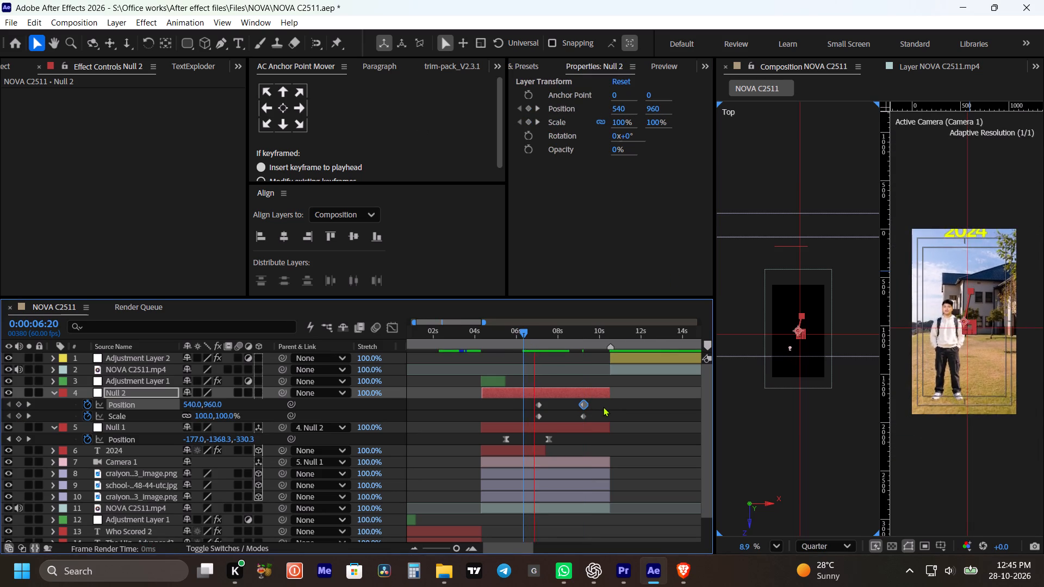
key("space")
Easy Ease Null 2's Position and Scale keyframes and reshape their speed curves for an early peak with a long slowdown.
left_click_drag(602, 404, 524, 423)
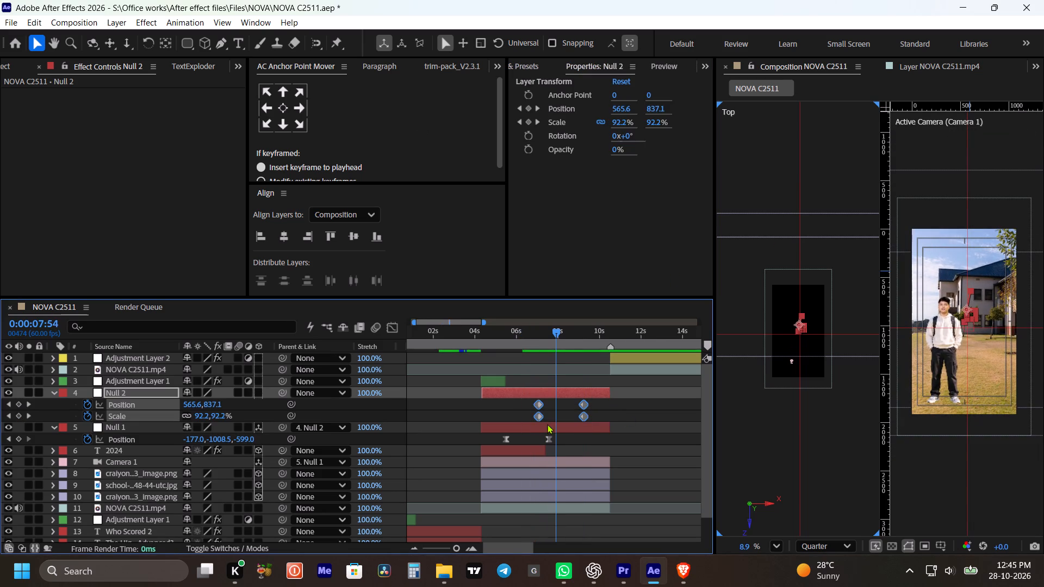
key("F9")
left_click(391, 328)
scroll(492, 399, "up", 2, "alt")
key("space")
left_click_drag(596, 427, 417, 456)
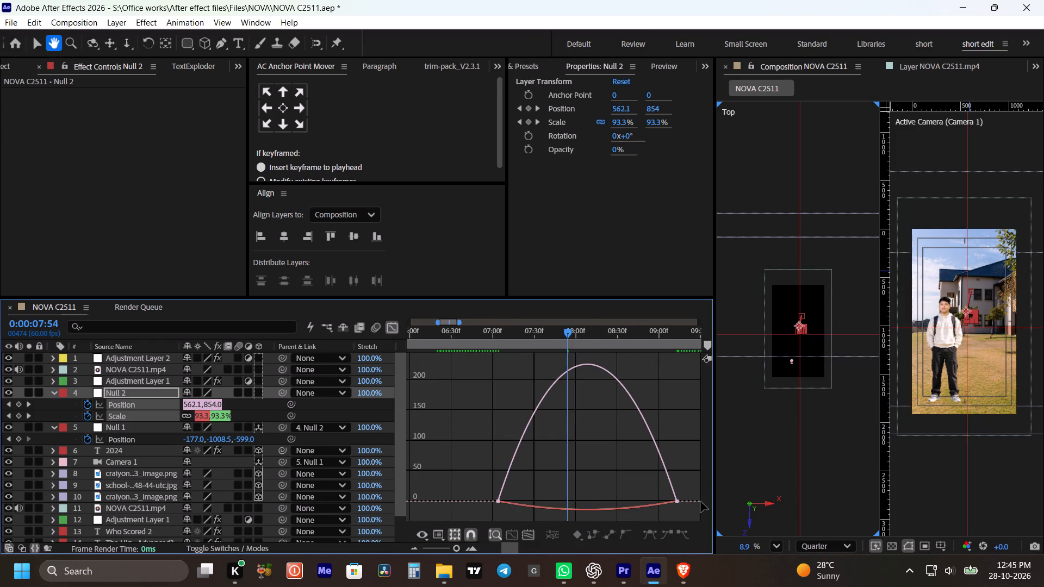
left_click_drag(699, 473, 645, 526)
left_click_drag(646, 500, 610, 498)
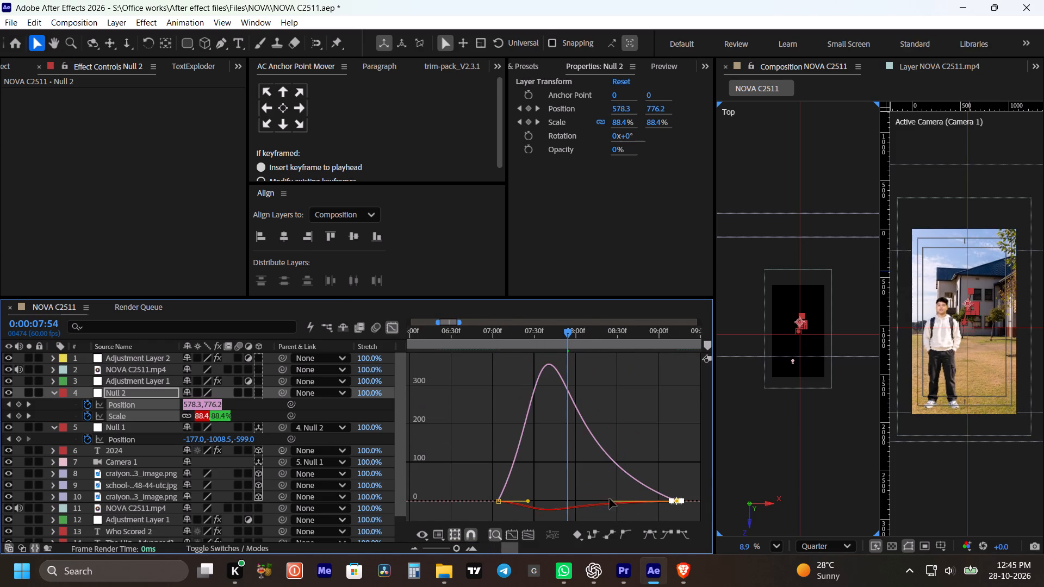
left_click_drag(389, 328, 381, 330)
scroll(457, 387, "down", 2, "alt")
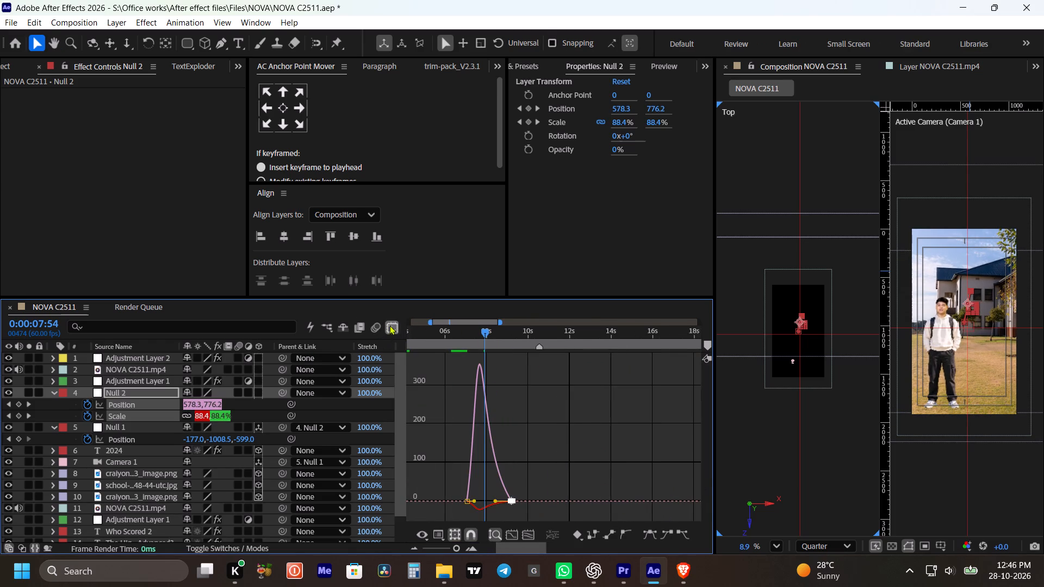
left_click(389, 325)
Preview the eased Null 1 and Null 2 camera moves from about 0:00:05:00.
scroll(507, 409, "down", 1)
key("space")
left_click_drag(525, 429, 576, 442)
left_click_drag(486, 335, 476, 333)
key("space")
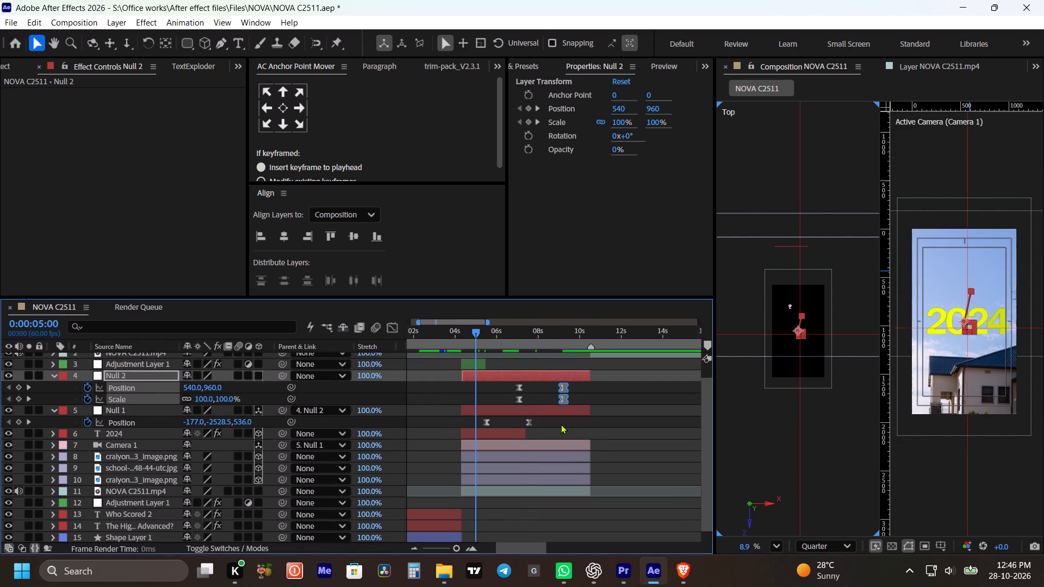
left_click(604, 392)
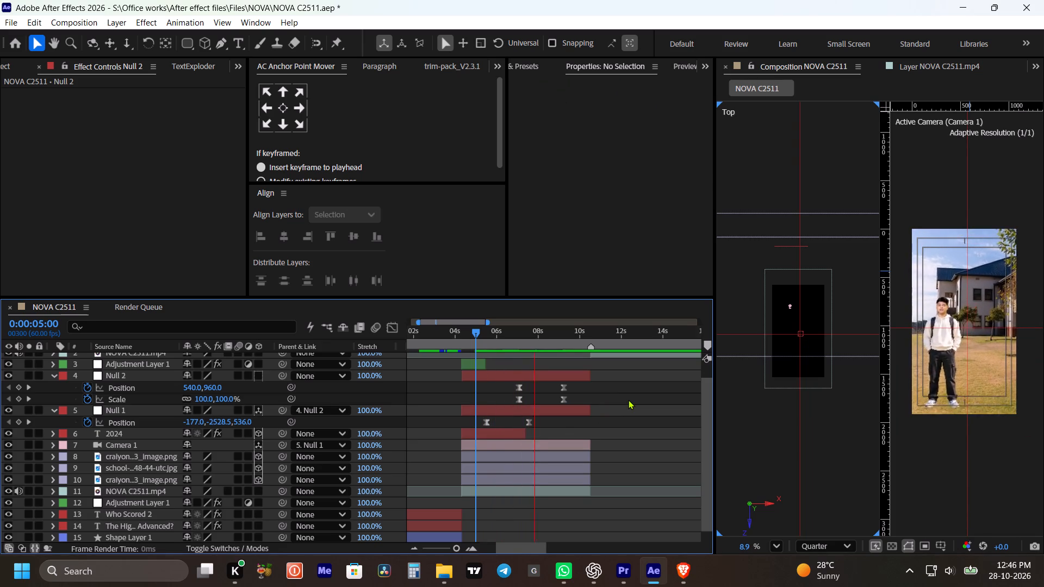
key("space")
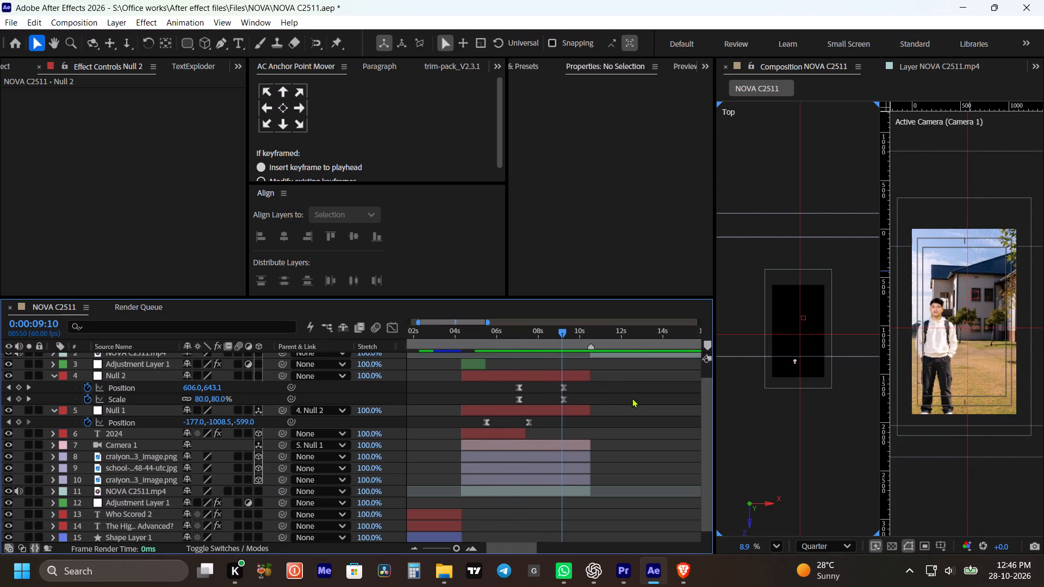
left_click_drag(497, 332, 477, 334)
key("space")
key("space")
key("space")
key("space")
key("space")
key("space")
key("space")
key("space")
key("space")
key("space")
left_click_drag(619, 392, 626, 391)
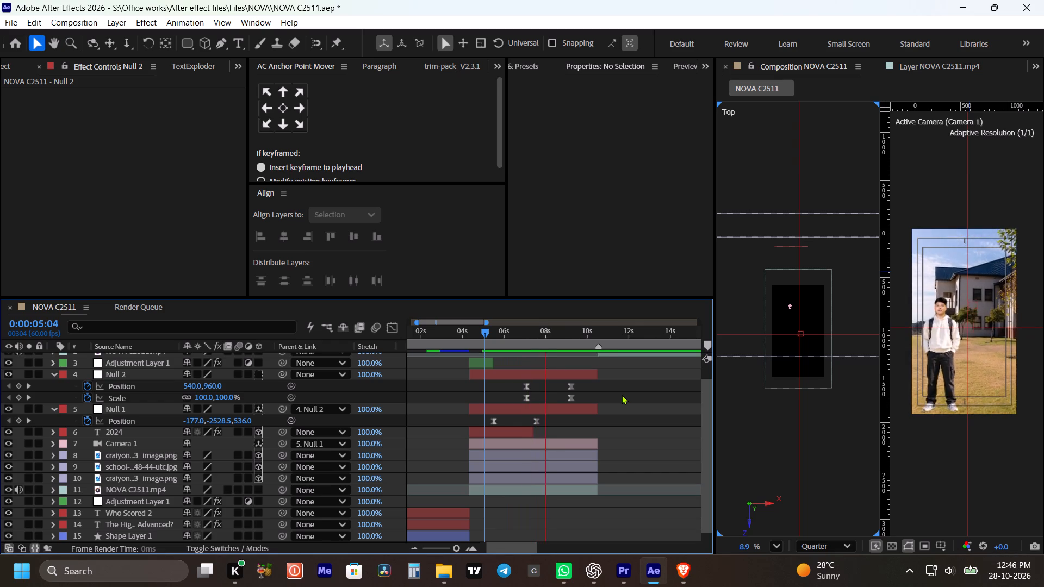
key("space")
Collapse the open keyframe properties, save the project, and play the scene to 0:00:06:20.
left_click(627, 392)
key("ctrl+s")
left_click(626, 394)
key("m")
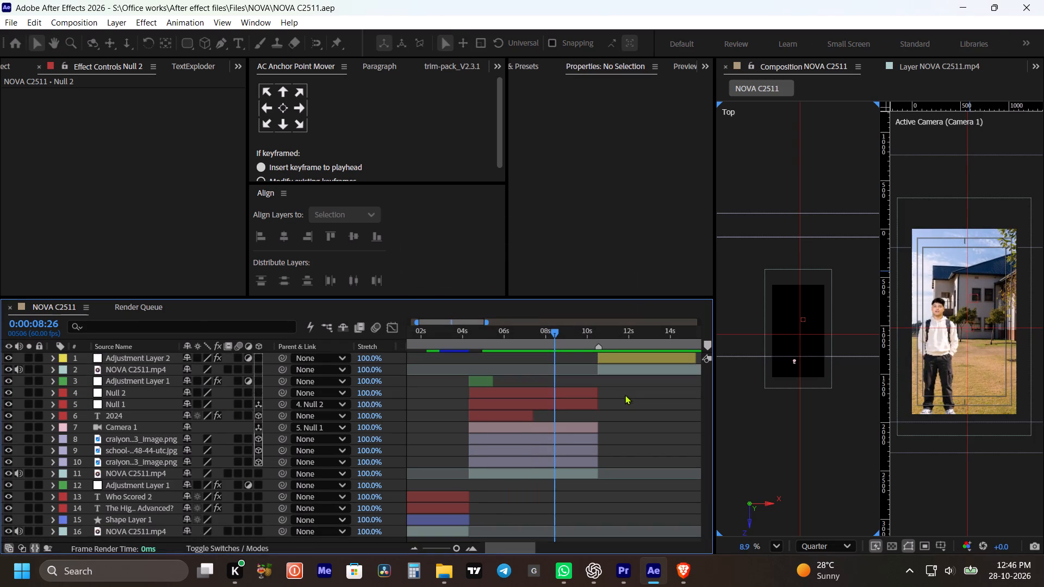
scroll(630, 403, "up", 3)
left_click(626, 402)
key("ctrl+s")
left_click_drag(504, 333, 489, 333)
key("space")
key("space")
left_click(634, 416)
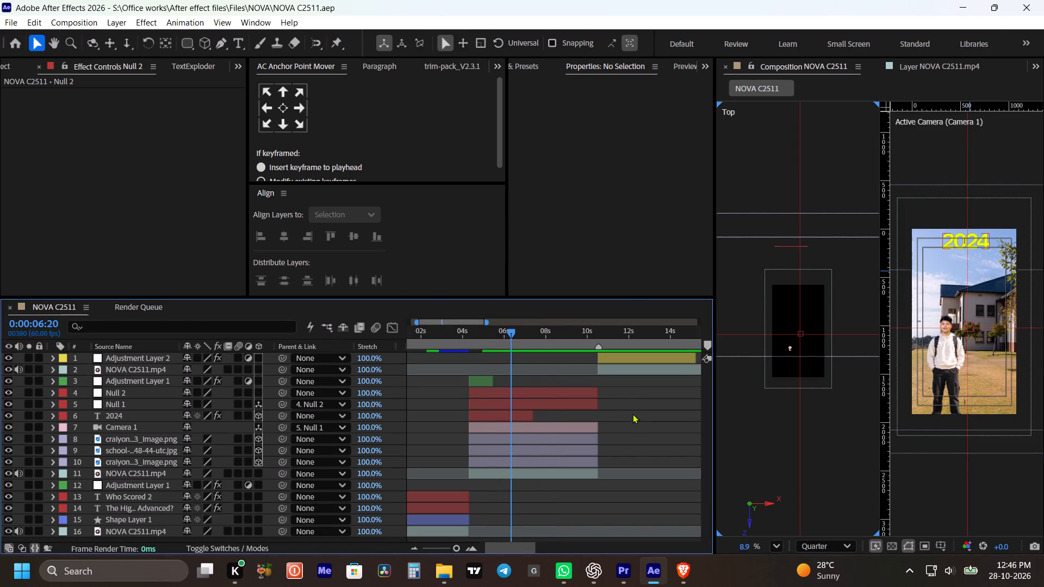
key("ctrl+s")
left_click(627, 411)
Draw a thin horizontal dark-grey rectangle without a stroke beside the student cutout's head in the camera view, on a new shape layer.
left_click(184, 51)
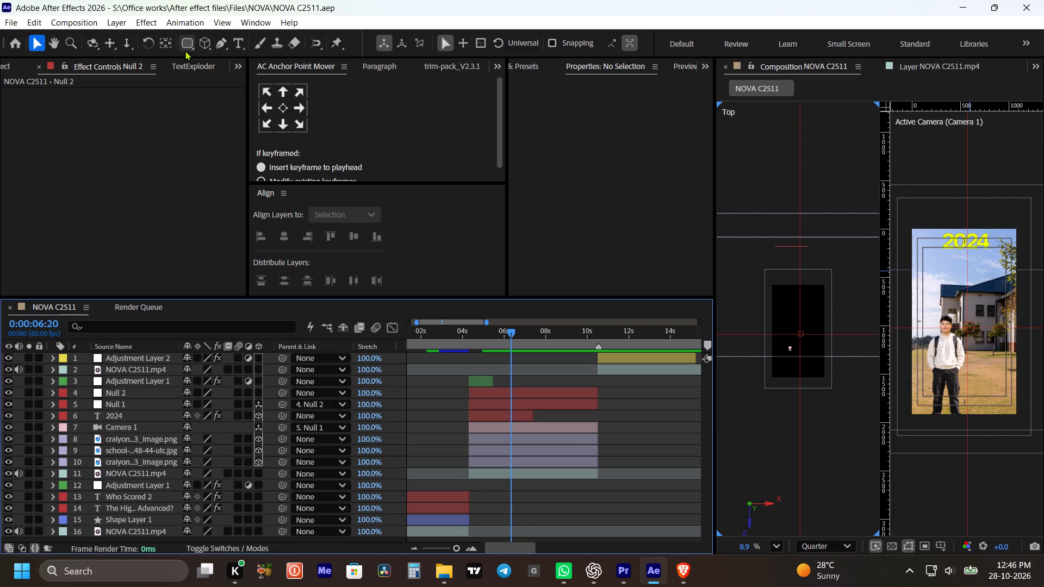
left_click(189, 44)
left_click_drag(190, 46, 239, 47)
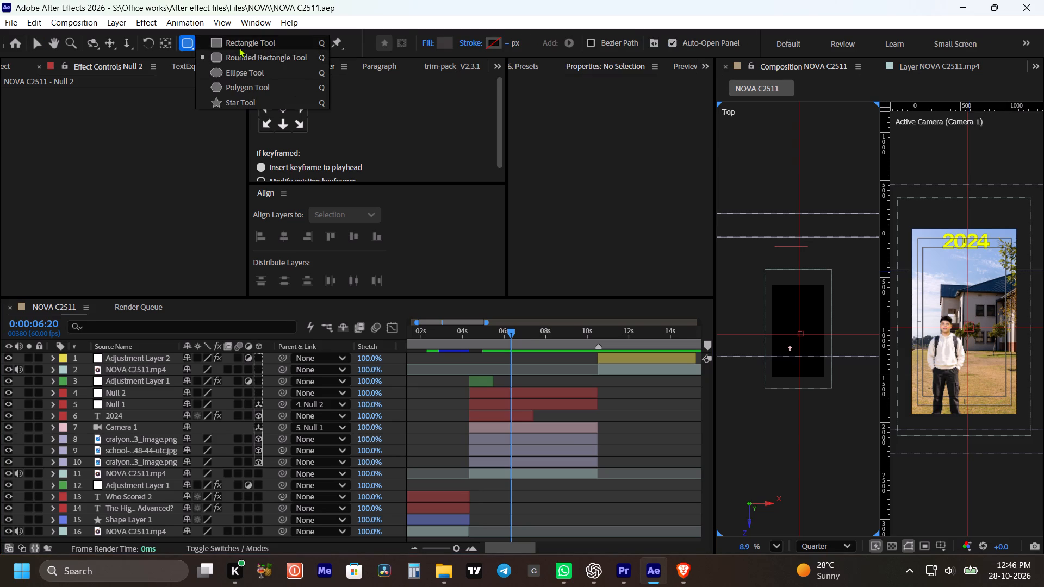
left_click_drag(239, 47, 239, 45)
left_click(643, 409)
scroll(910, 354, "up", 5)
key("space")
key("space")
key("space")
key("space")
key("space")
key("space")
key("space")
key("space")
key("space")
key("space")
key("space")
key("space")
key("space")
key("space")
key("space")
key("space")
key("space")
key("space")
key("space")
key("space")
left_click_drag(999, 354, 929, 355)
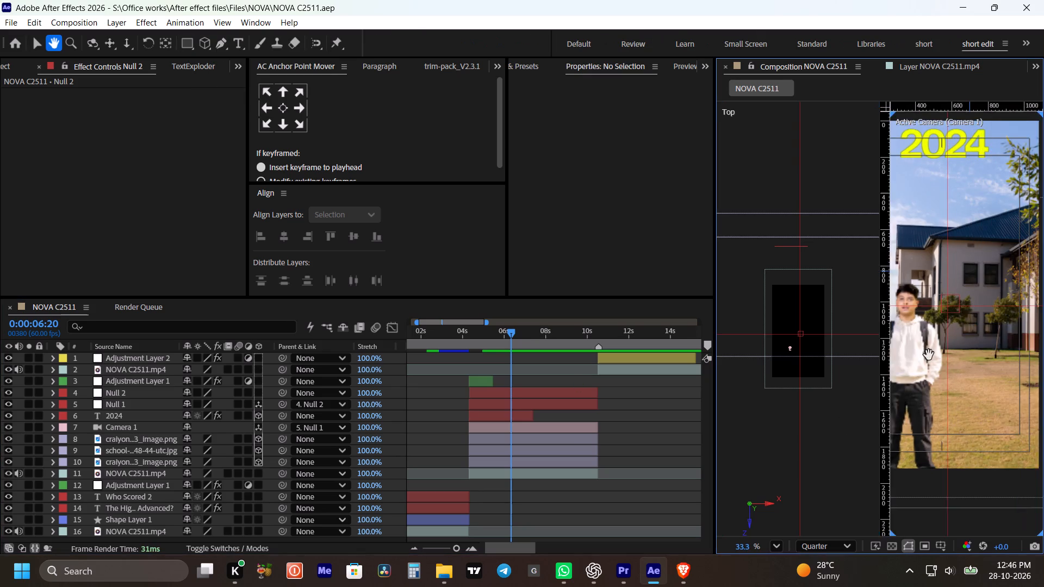
left_click_drag(929, 355, 961, 367)
key("grave")
scroll(770, 318, "up", 3)
key("space")
key("space")
left_click_drag(777, 361, 743, 357)
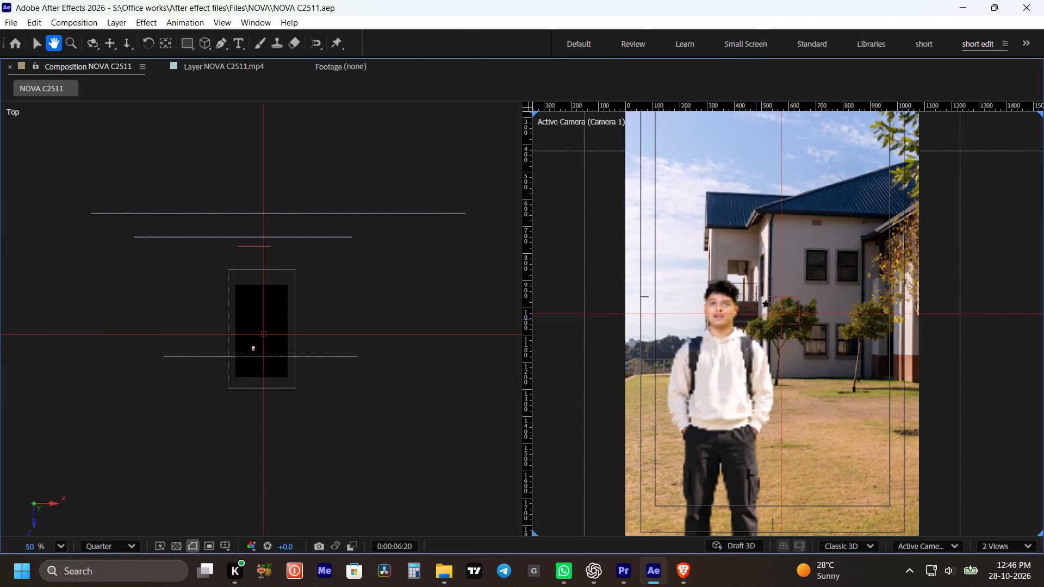
left_click_drag(747, 269, 897, 291)
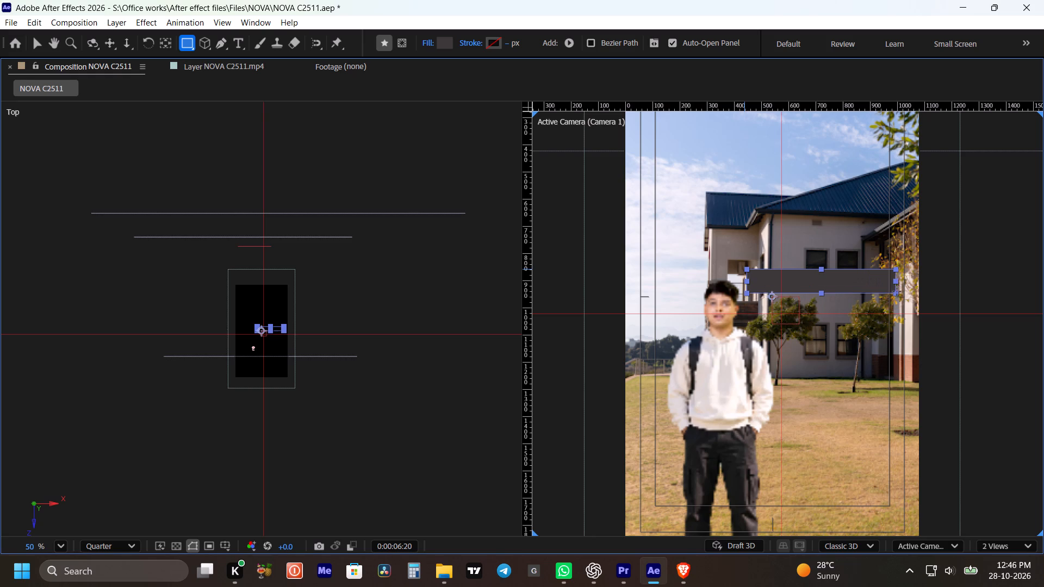
left_click_drag(897, 291, 888, 290)
key("v")
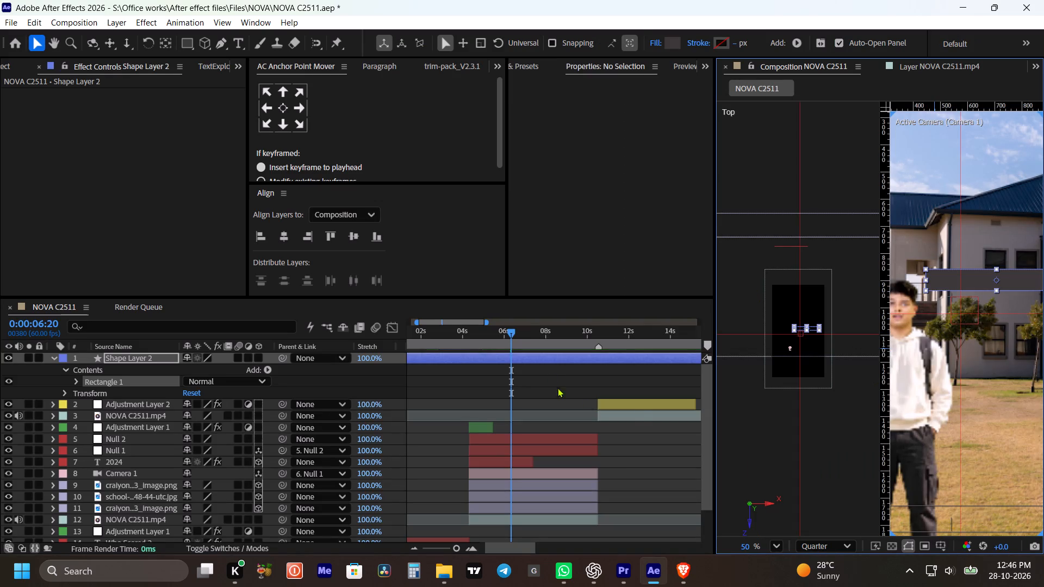
Start Shape Layer 2 at 0:00:06:20 and place it directly beneath the upper craiyon cutout layer, above the school image.
left_click(549, 374)
left_click(539, 358)
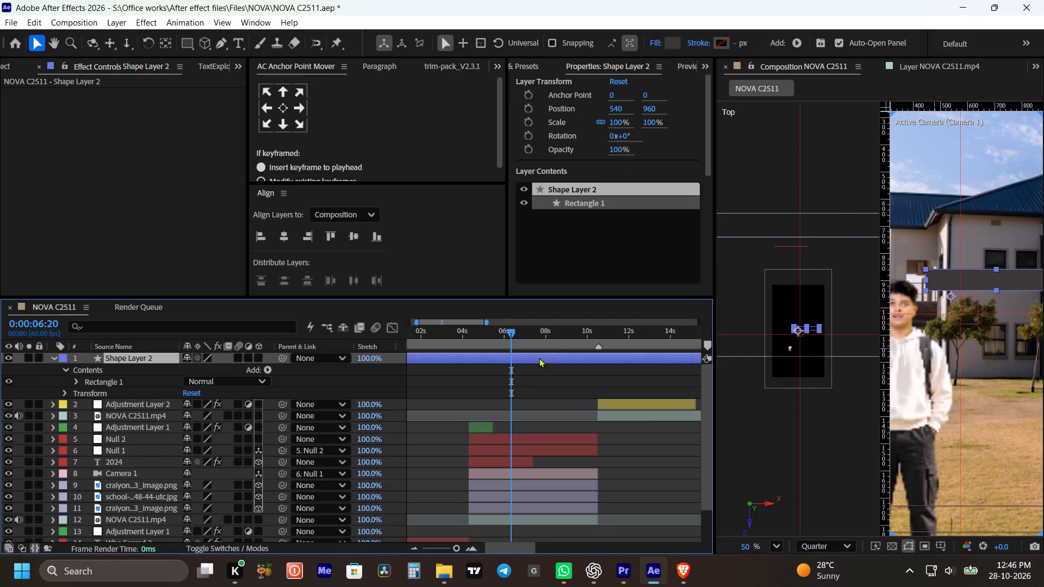
key("m")
key("bracketleft")
left_click(538, 359)
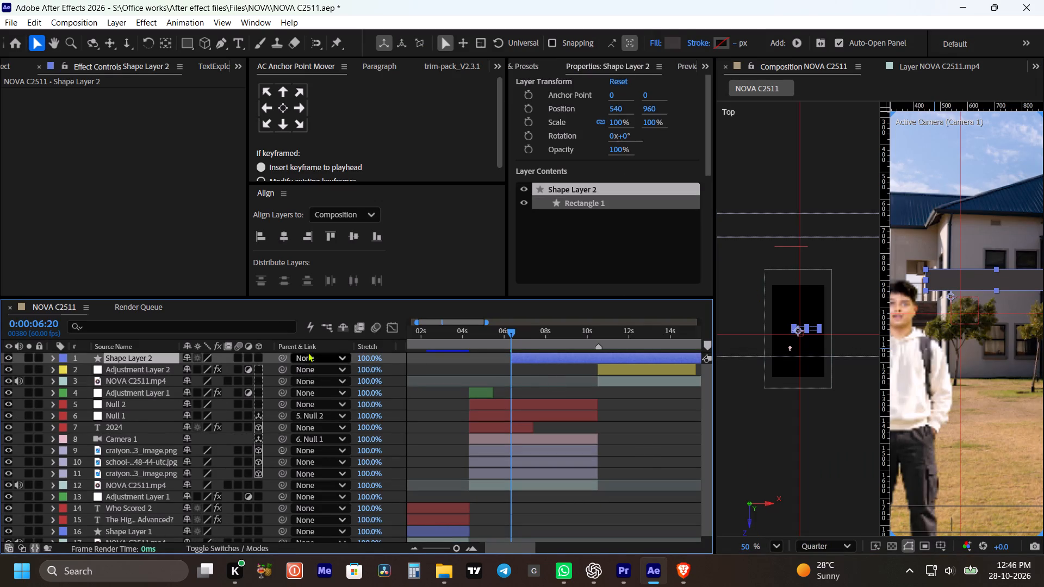
left_click_drag(153, 357, 154, 453)
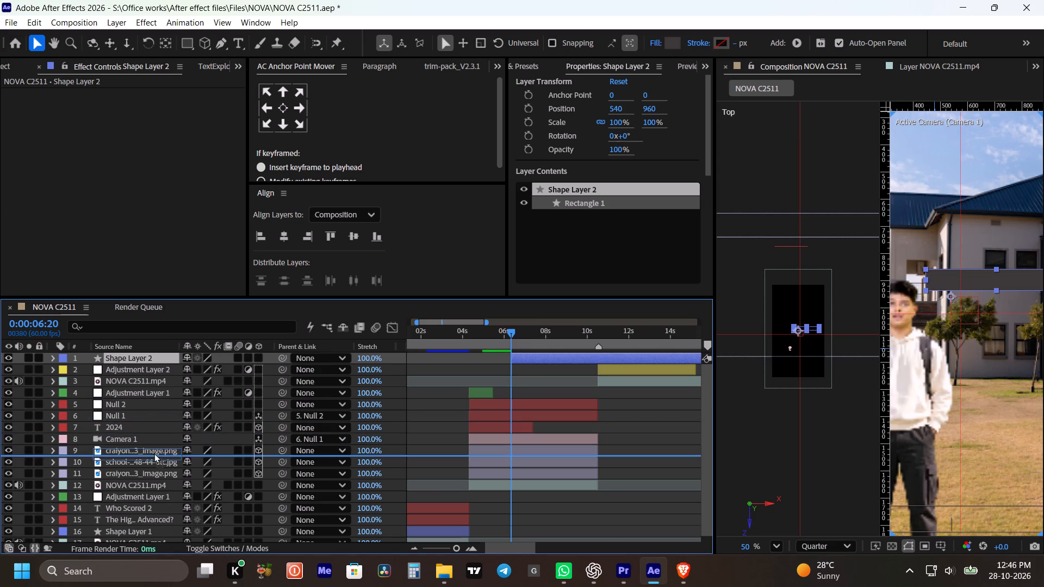
left_click_drag(154, 453, 151, 457)
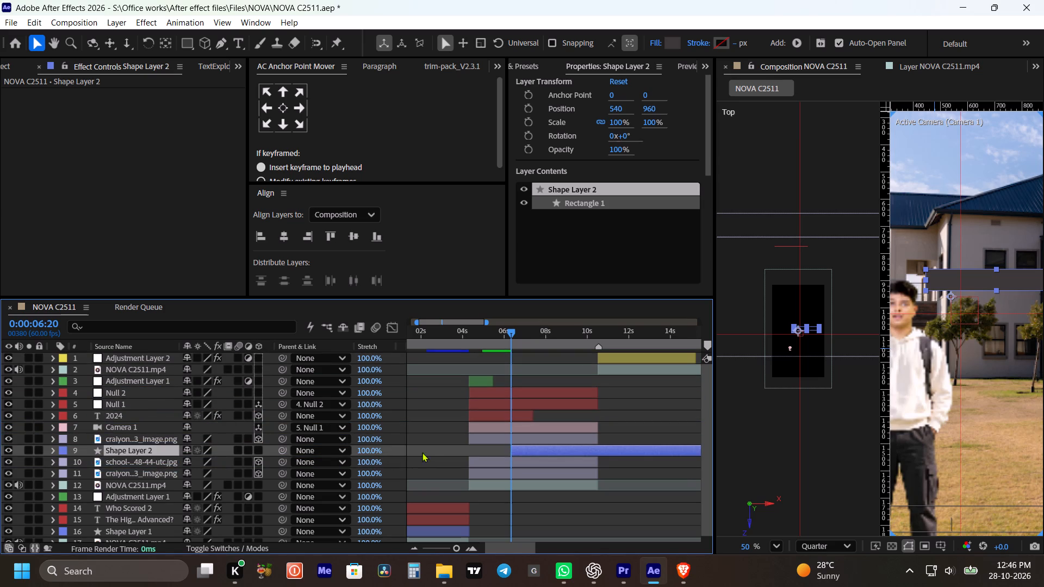
Set Shape Layer 2's Position to 460, 1104, centre its anchor point, and save the project.
left_click(633, 434)
left_click(617, 455)
scroll(987, 317, "down", 3)
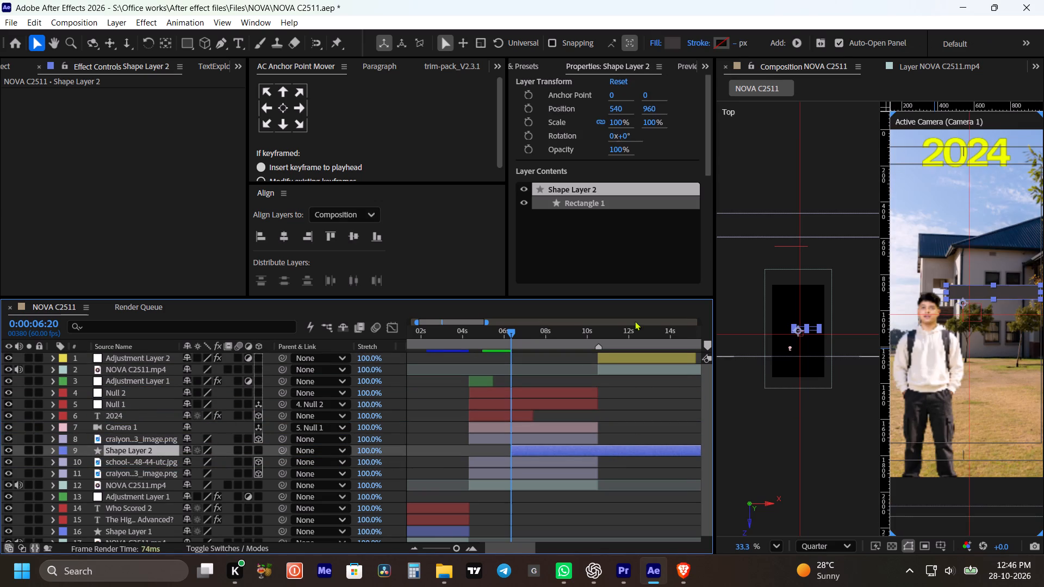
left_click_drag(653, 111, 720, 146)
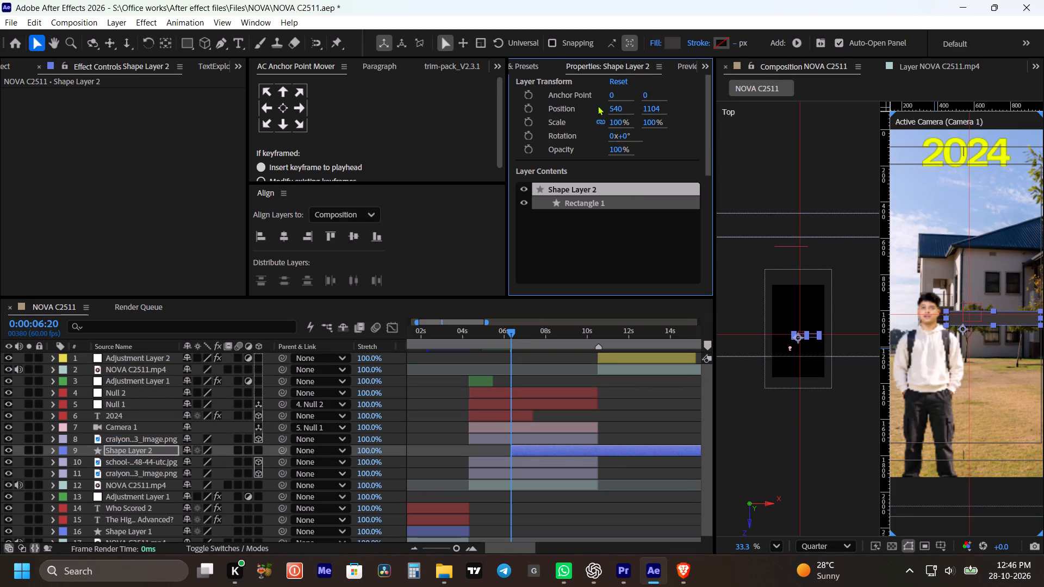
left_click_drag(616, 106, 569, 118)
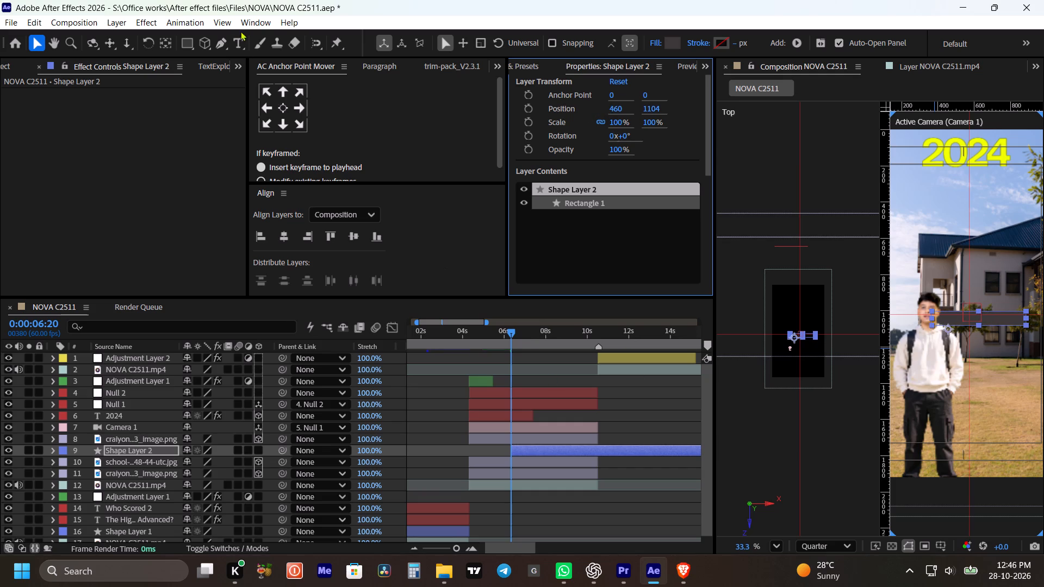
left_click(288, 108)
left_click(637, 420)
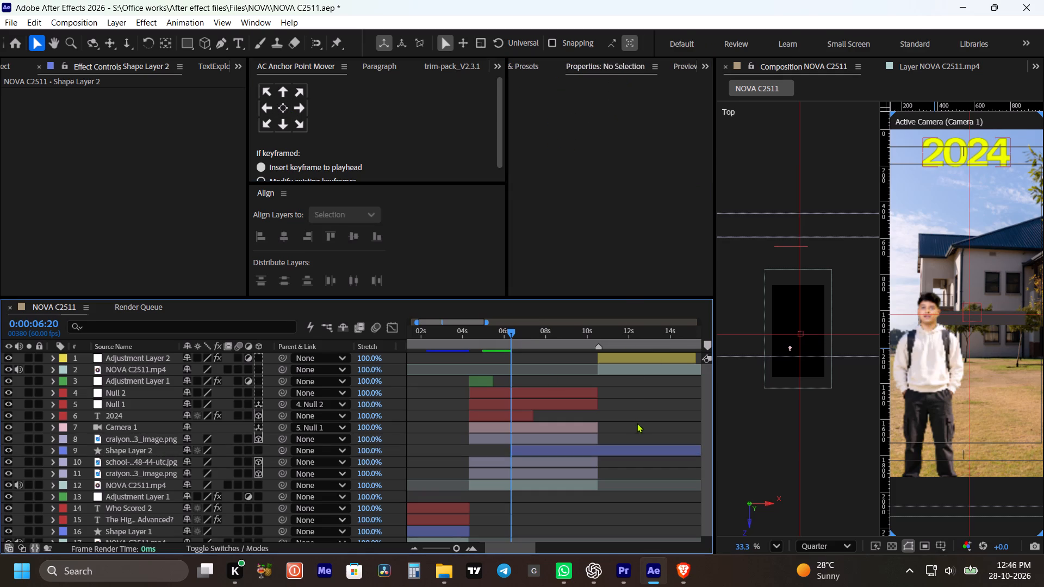
key("ctrl+s")
Switch to the browser and copy the 2024 AIR 1 topper's name from the JEE Advanced highest marks table.
left_click(691, 566)
left_click(387, 0)
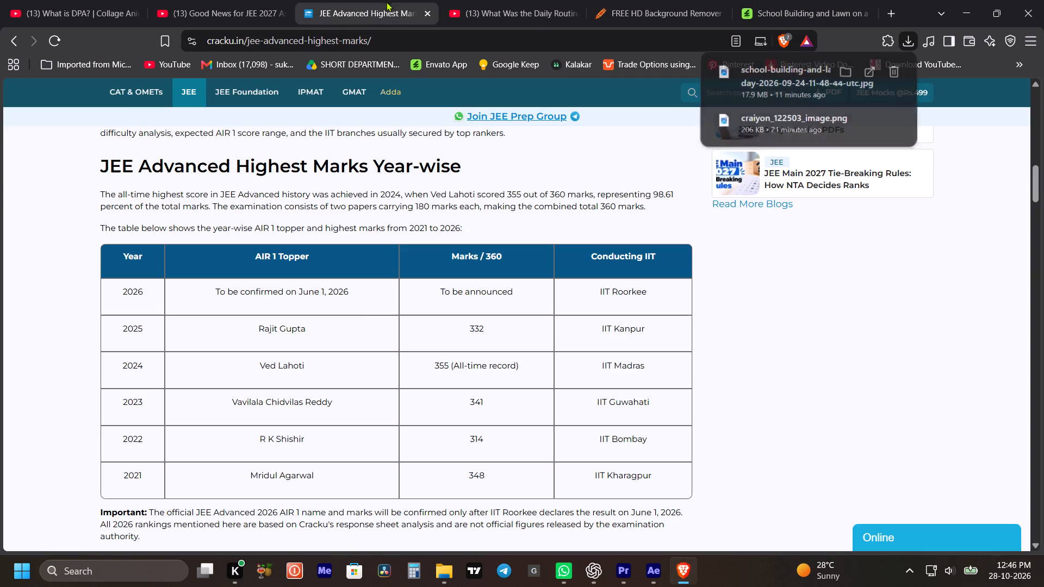
left_click_drag(253, 366, 332, 360)
key("ctrl+x")
key("ctrl+c")
key("ctrl+c")
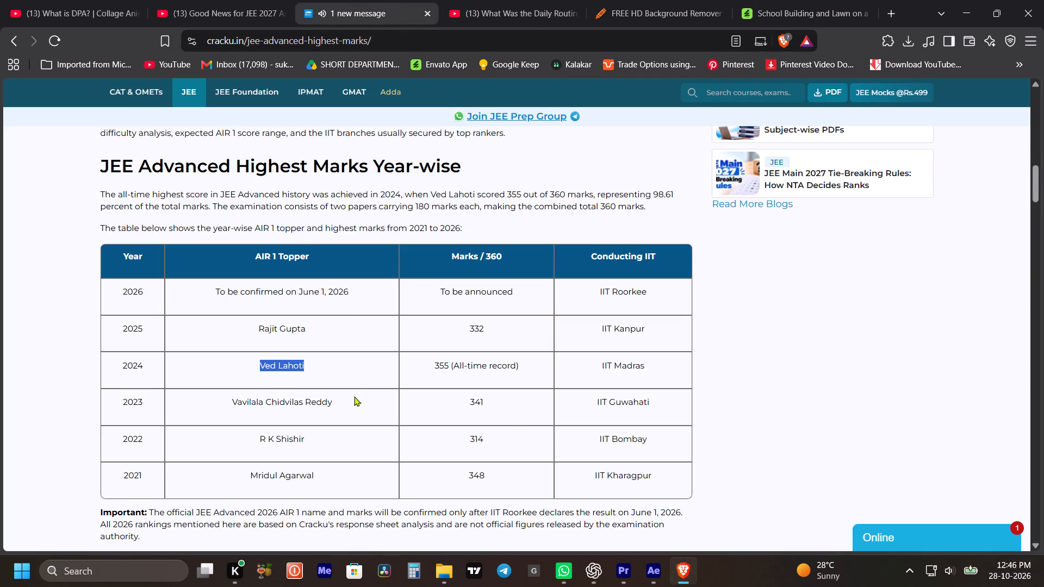
key("ctrl+x")
key("ctrl+x")
key("ctrl+c")
key("ctrl+c")
key("ctrl+c")
key("ctrl+c")
key("ctrl+c")
key("ctrl+c")
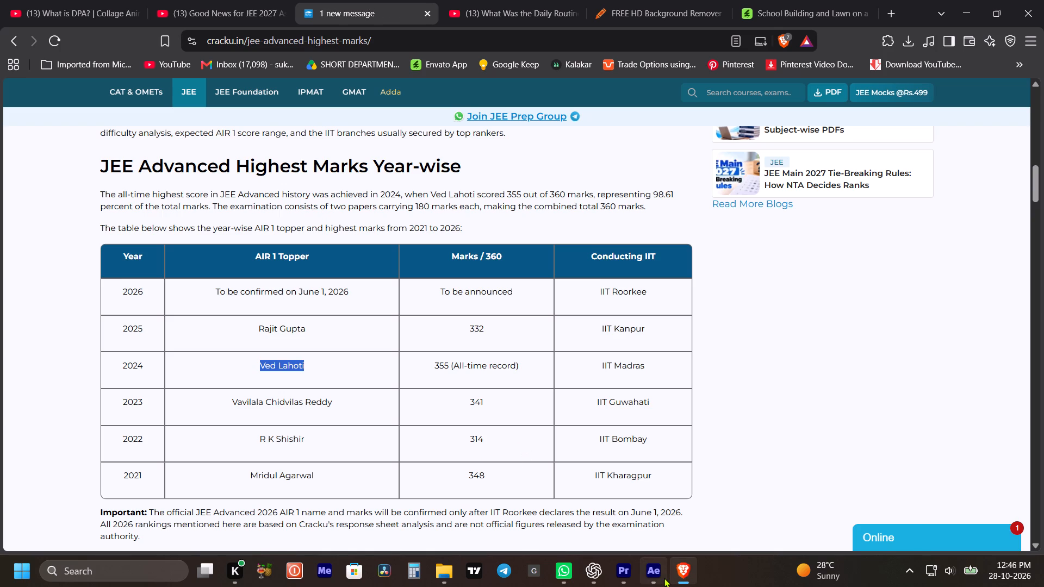
Back in After Effects, paste the topper's name as a text layer over the grey bar at 68 px and centre its anchor point.
left_click(664, 578)
left_click(680, 415)
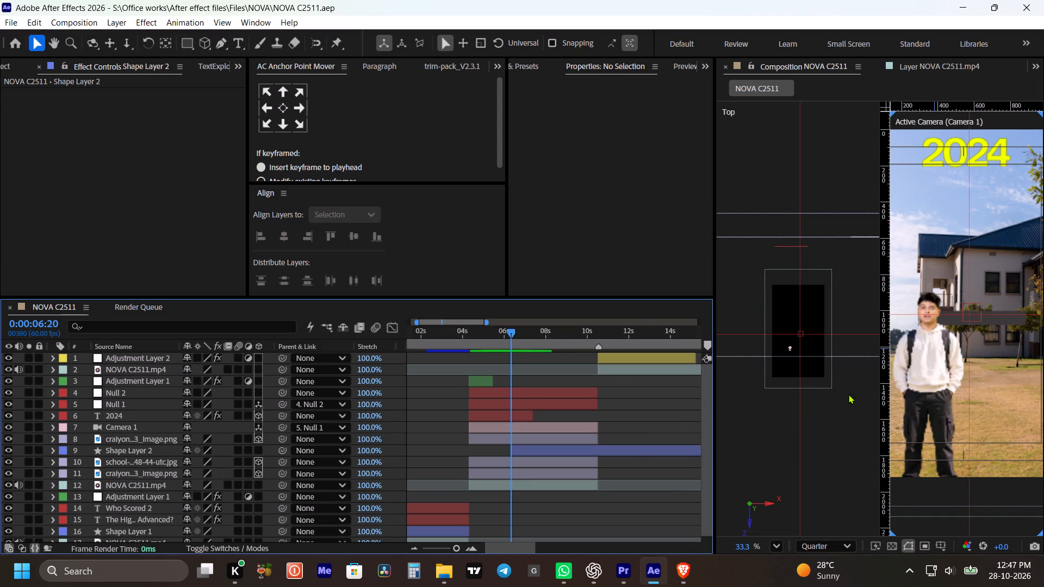
left_click(658, 398)
left_click(240, 37)
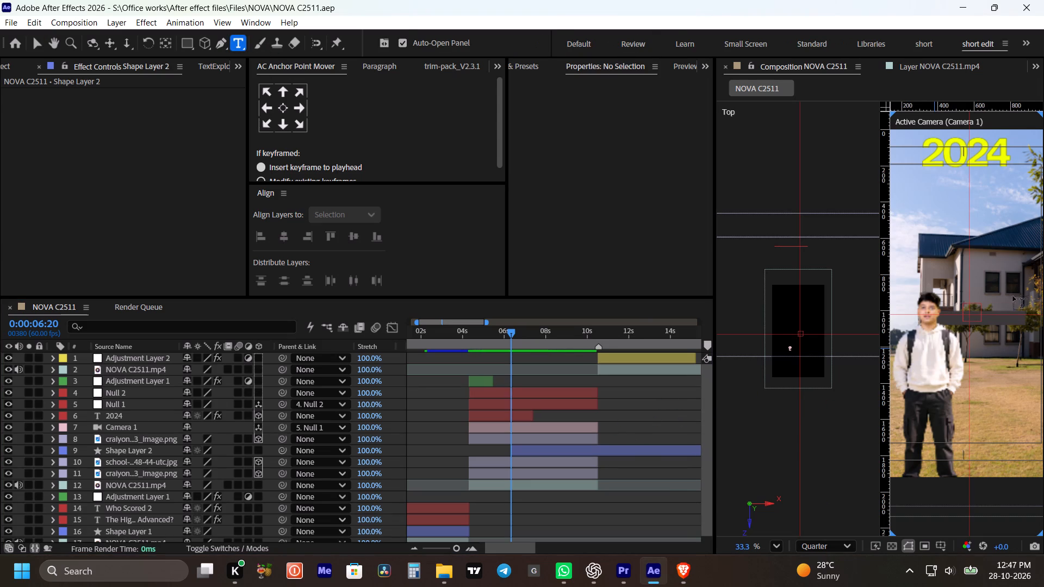
scroll(963, 301, "up", 1)
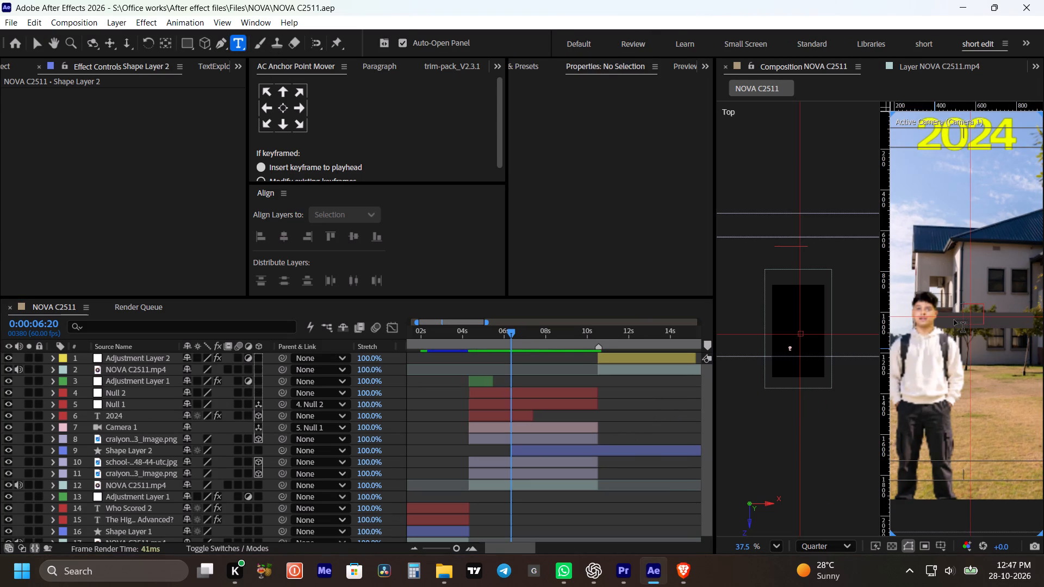
left_click(954, 320)
key("ctrl+v")
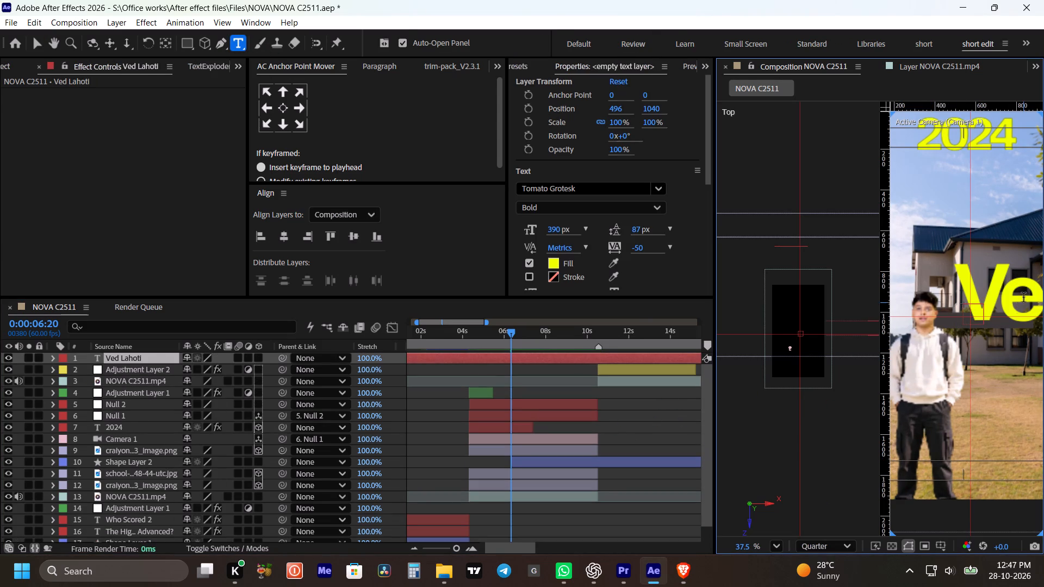
triple_click(1024, 293)
left_click_drag(557, 226, 549, 229)
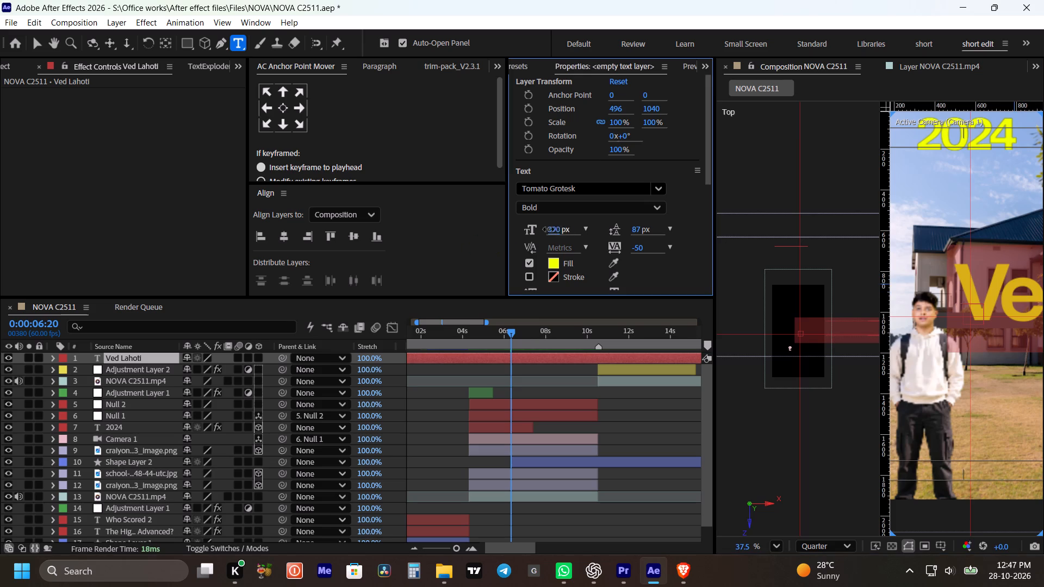
left_click_drag(549, 229, 372, 265)
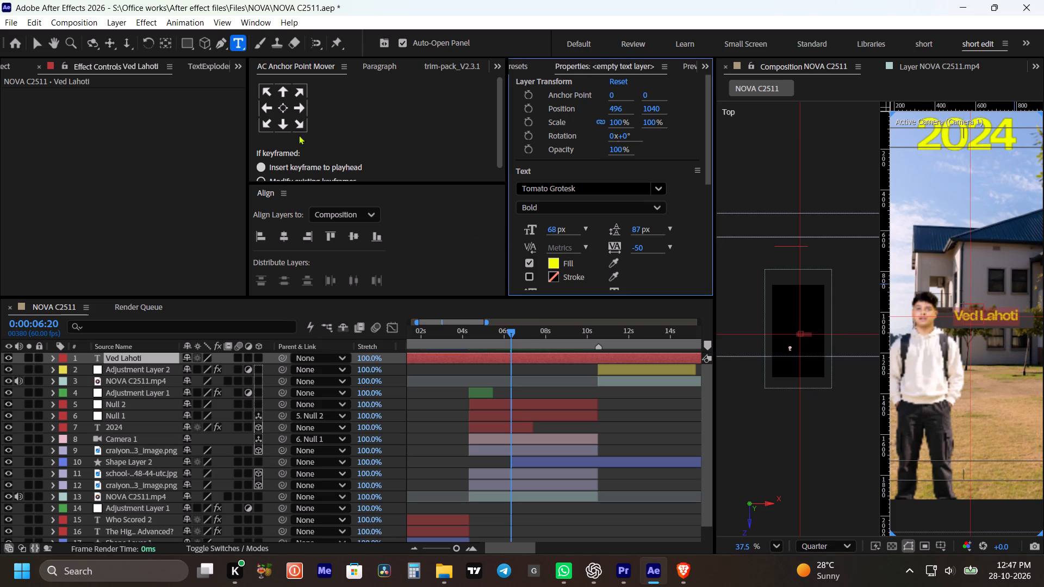
left_click(280, 103)
Change the name text's fill colour to white.
left_click(557, 267)
left_click_drag(326, 203, 319, 194)
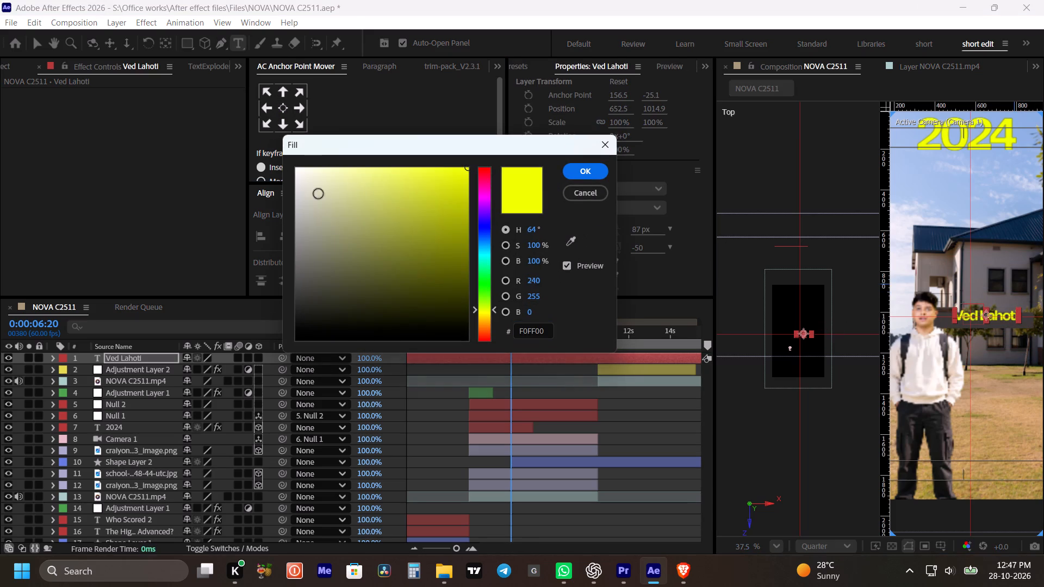
left_click_drag(319, 194, 252, 144)
left_click(582, 172)
key("v")
left_click(632, 402)
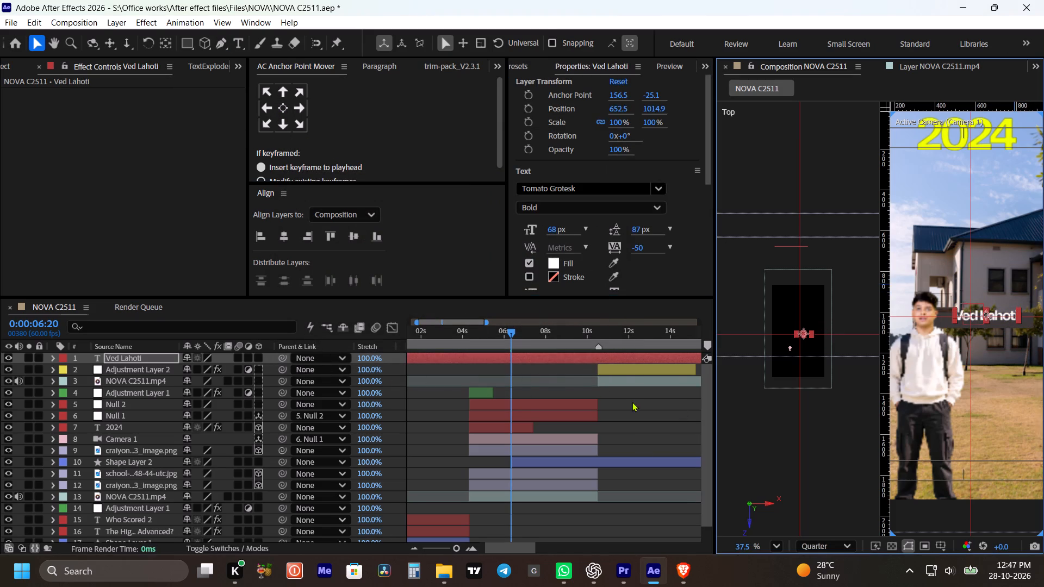
Place the name text layer directly above Shape Layer 2 and start it at 0:00:06:20.
left_click(530, 363)
left_click_drag(146, 361, 163, 458)
key("bracketleft")
Trim the name text and Shape Layer 2 to end at 0:00:10:31, and save the project.
left_click(601, 322, "shift")
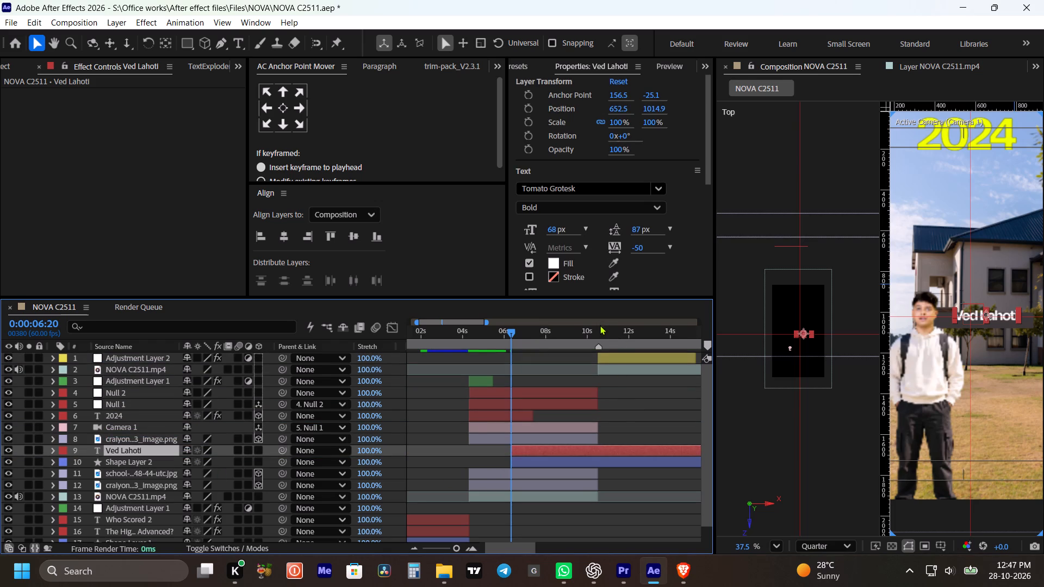
left_click(604, 329, "shift")
left_click(606, 465, "shift")
key("alt+bracketright")
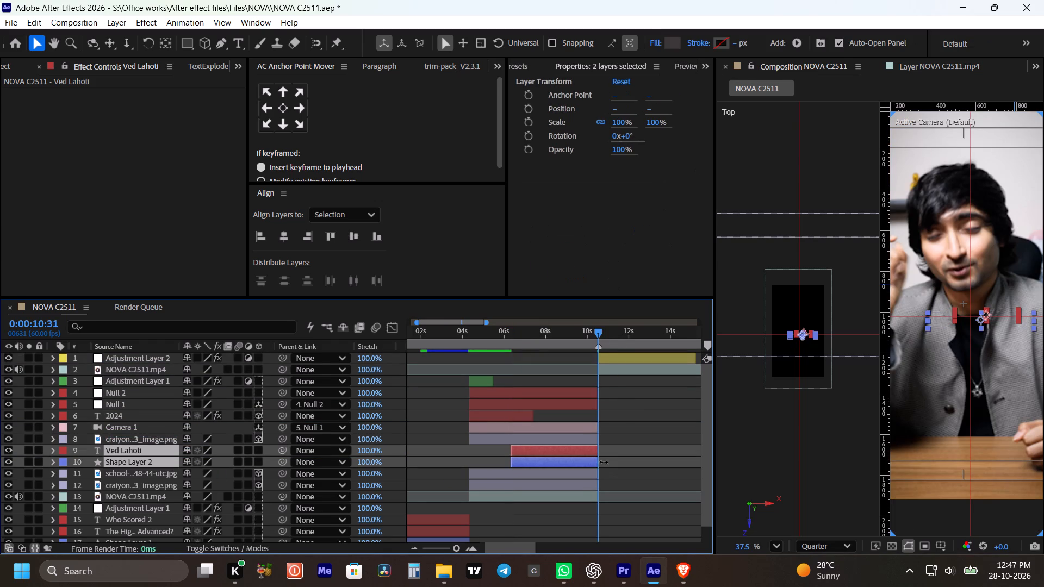
key("ctrl+s")
Move the playhead to 0:00:06:20 and set the composition preview resolution to Full.
key("ctrl+a")
left_click(520, 335, "shift")
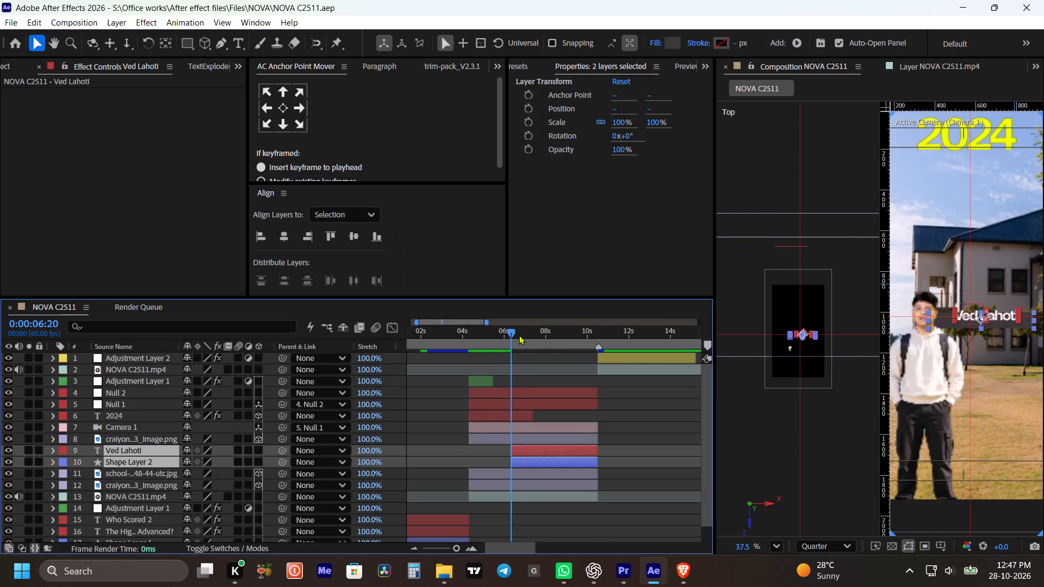
left_click(658, 404)
key("v")
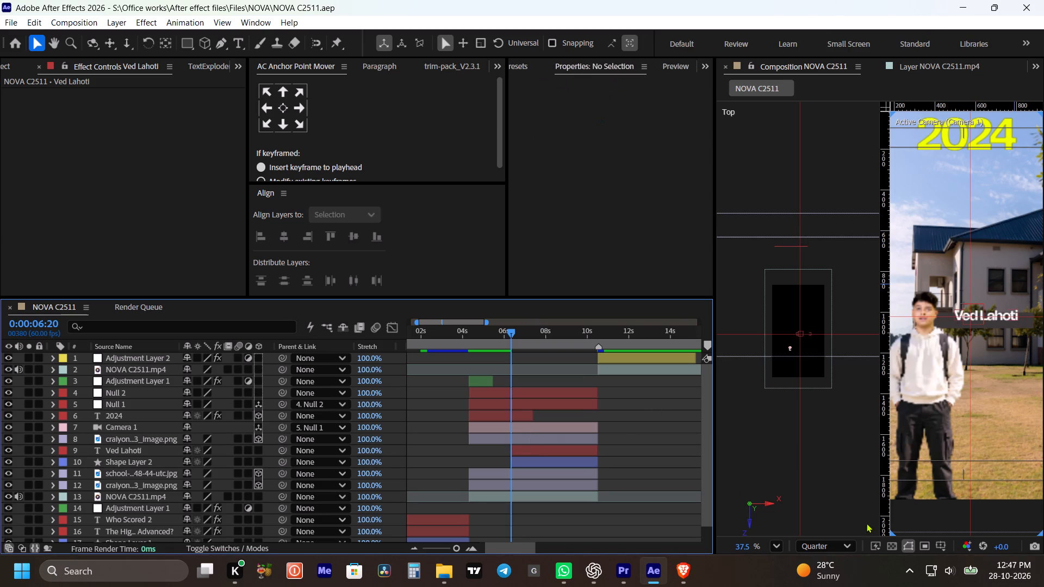
left_click(851, 544)
left_click(821, 459)
left_click(640, 416)
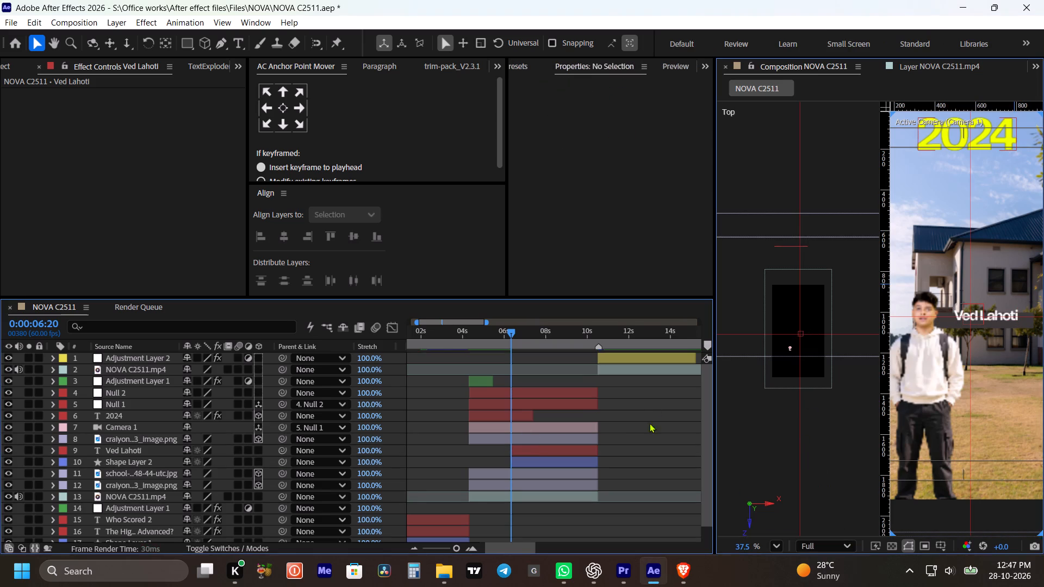
Lower the name text slightly on the grey bar by setting its Y position to 1036.9.
left_click(518, 450)
scroll(1004, 336, "up", 5)
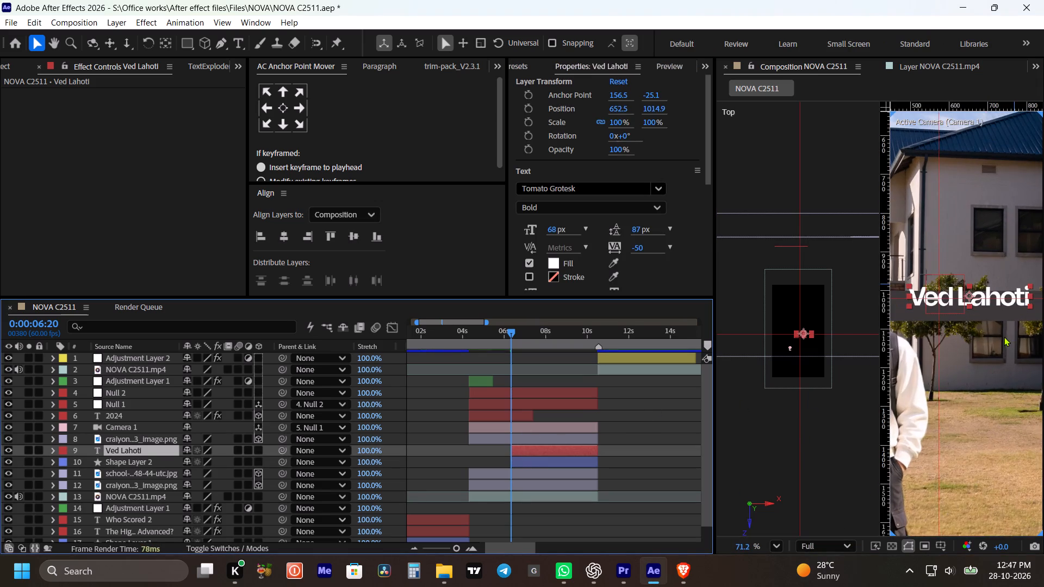
key("space")
key("space")
key("space")
left_click_drag(1002, 328, 1035, 352)
left_click_drag(658, 109, 685, 111)
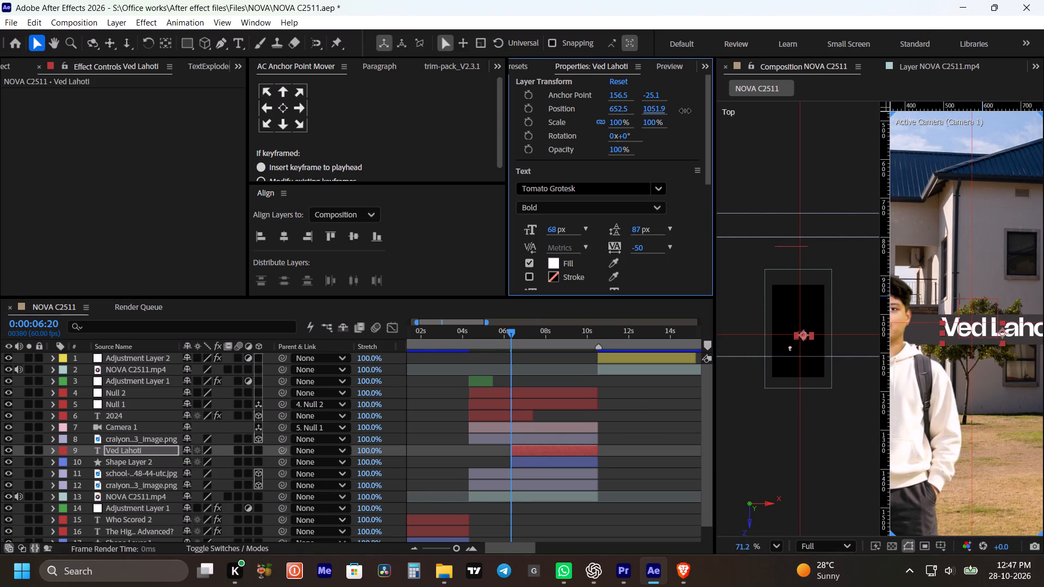
left_click_drag(685, 111, 677, 109)
left_click_drag(645, 433, 616, 436)
Apply a Drop Shadow effect with 100% opacity to the name text layer and save the project.
left_click(594, 447)
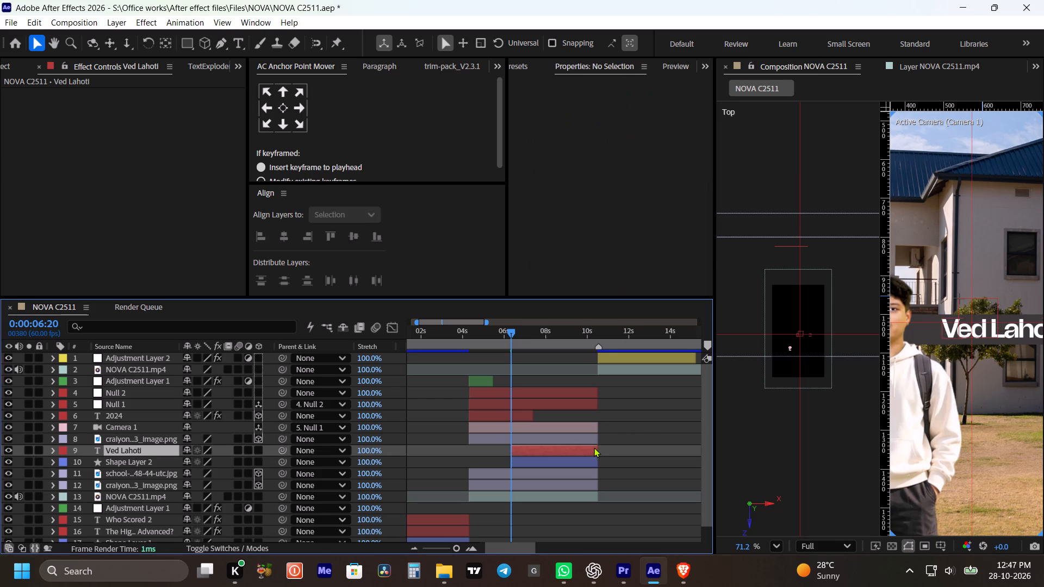
key("ctrl+space")
key("d")
key("r")
key("o")
key("p")
left_click(537, 427)
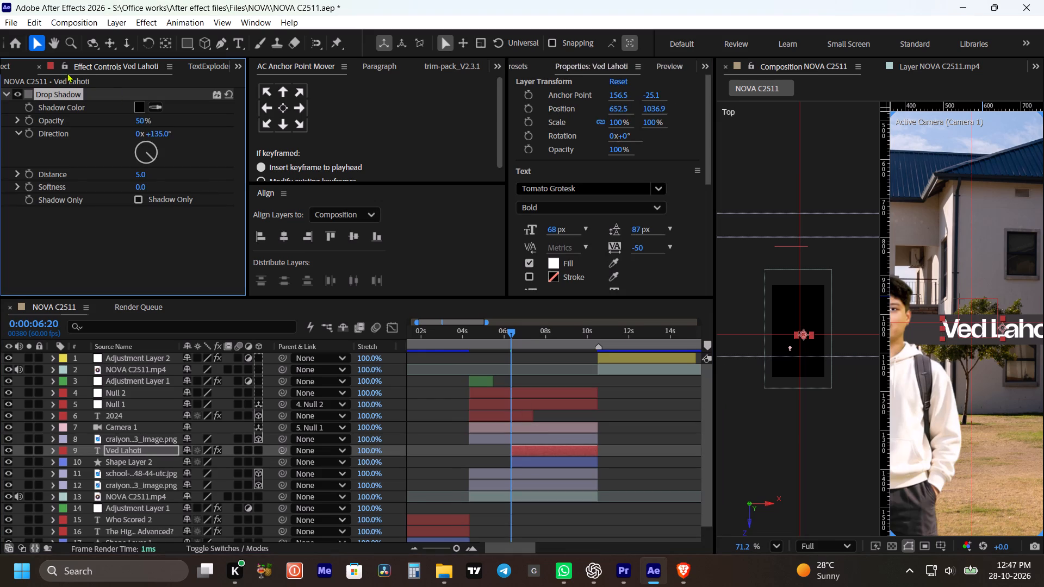
left_click_drag(141, 117, 293, 128)
key("ctrl+s")
left_click(671, 423)
Show the layer mode and matte columns in the timeline and parent the name text to Shape Layer 2.
scroll(1036, 337, "down", 4)
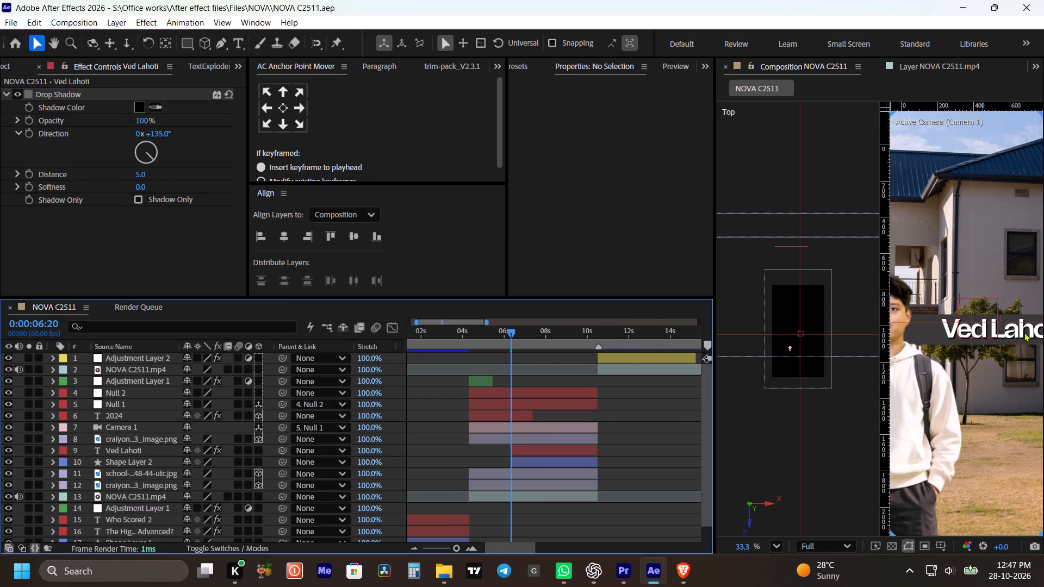
key("space")
key("space")
key("space")
key("space")
key("space")
key("space")
key("space")
key("space")
key("space")
key("space")
key("space")
key("space")
left_click_drag(1028, 362, 985, 345)
left_click_drag(655, 410, 642, 411)
left_click(573, 452)
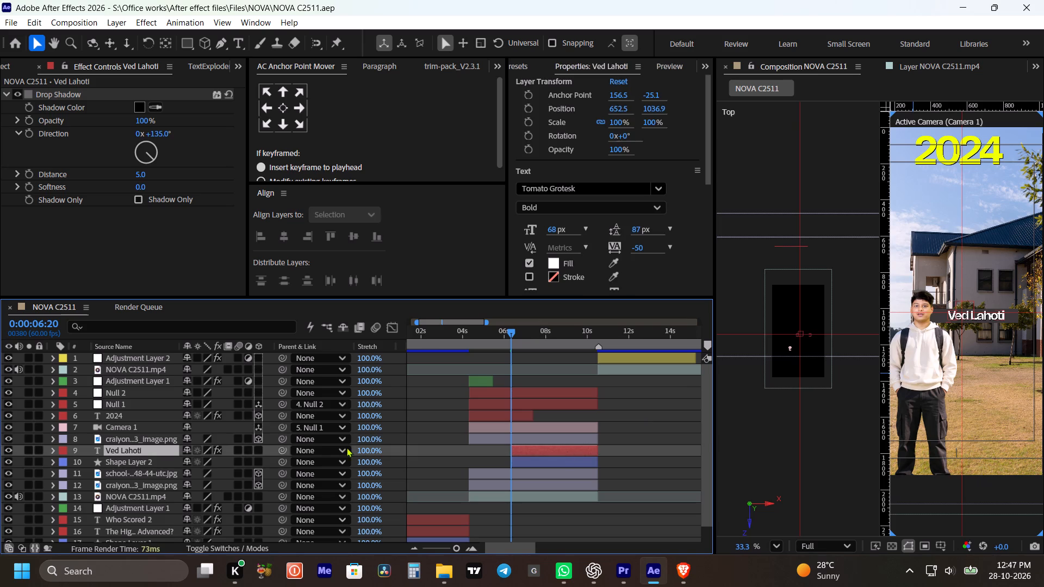
left_click(236, 547)
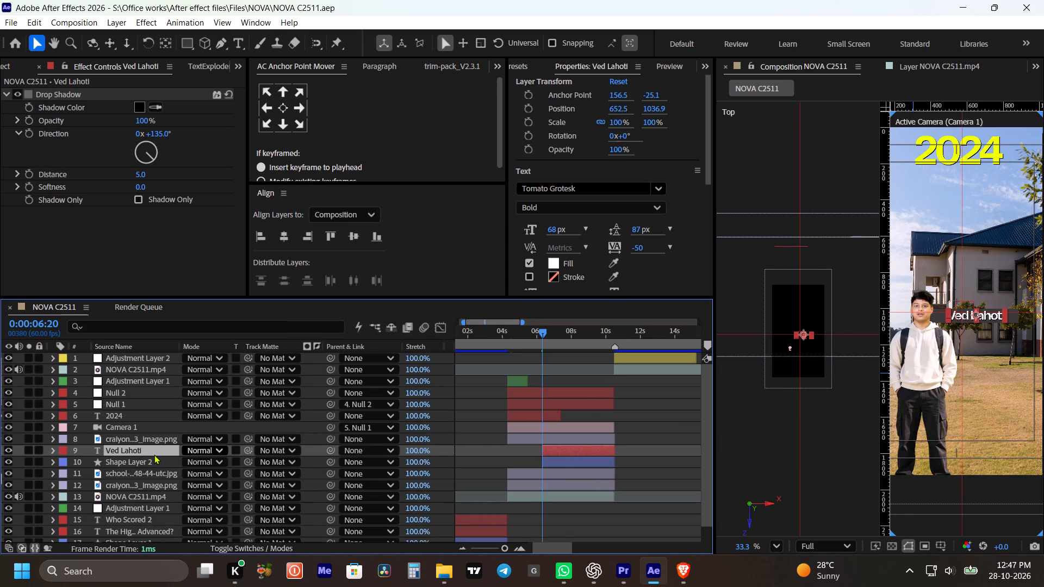
left_click(153, 454)
left_click_drag(328, 449, 125, 463)
left_click(650, 429)
left_click(557, 452)
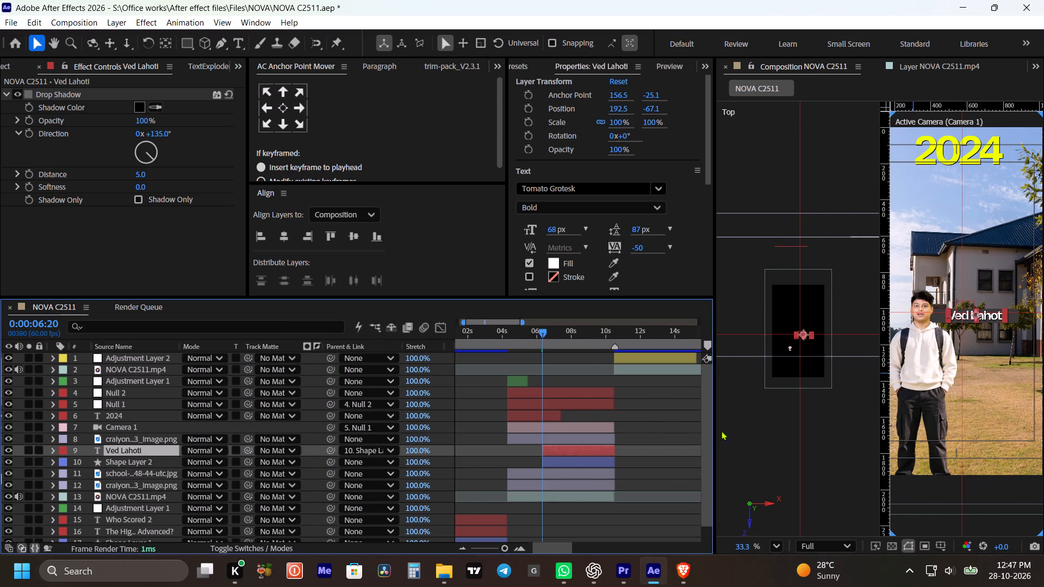
left_click(645, 421)
key("v")
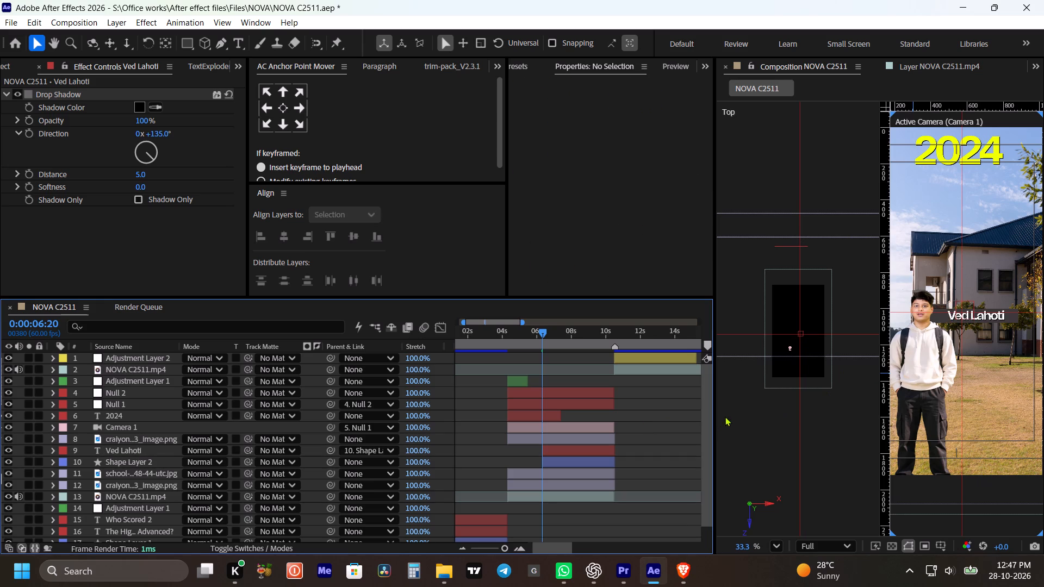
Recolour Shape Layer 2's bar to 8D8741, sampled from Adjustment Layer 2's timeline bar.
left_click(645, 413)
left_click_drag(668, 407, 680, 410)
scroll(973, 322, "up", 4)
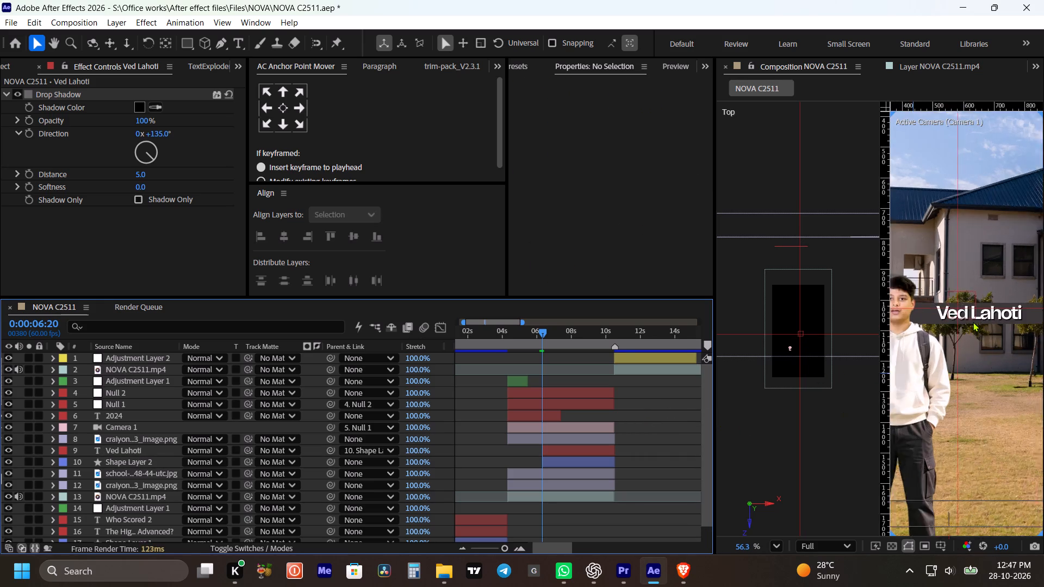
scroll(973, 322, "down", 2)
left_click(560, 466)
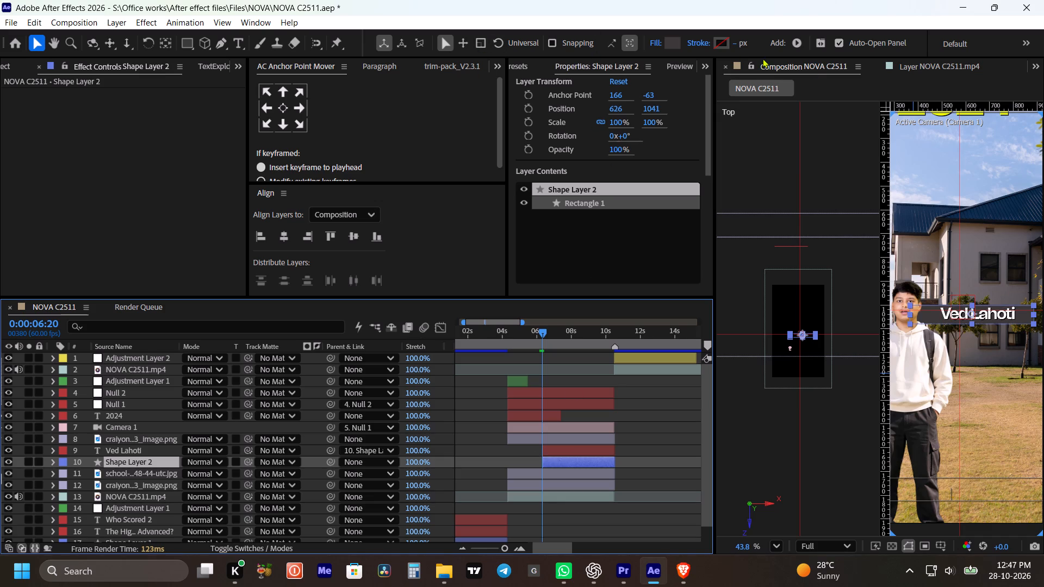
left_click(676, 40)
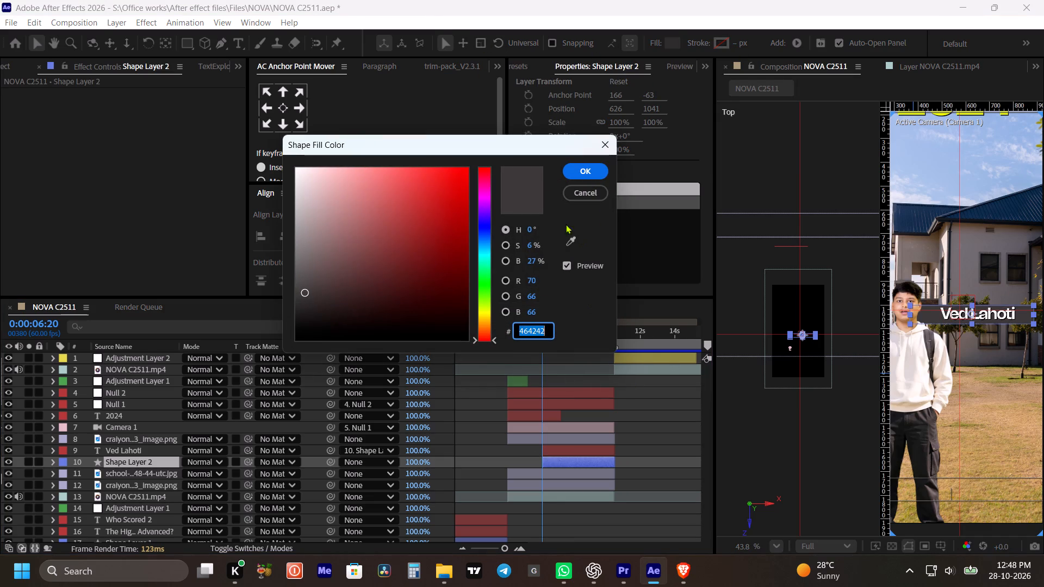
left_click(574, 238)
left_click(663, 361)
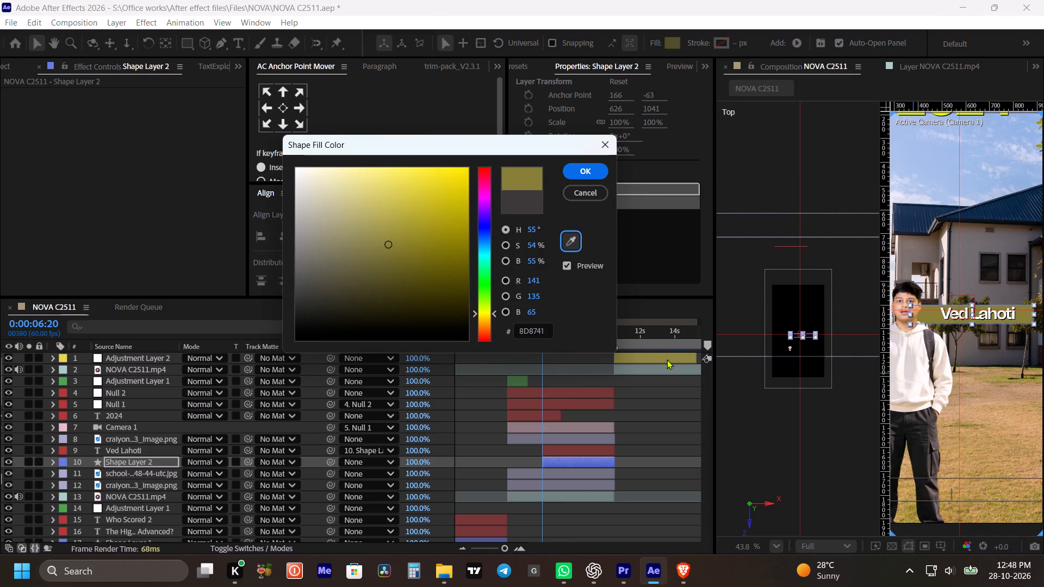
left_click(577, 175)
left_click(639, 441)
Copy the Who Scored 2 title's fill colour, F5FF00, and apply it to Shape Layer 2's bar.
scroll(639, 427, "down", 1, "alt")
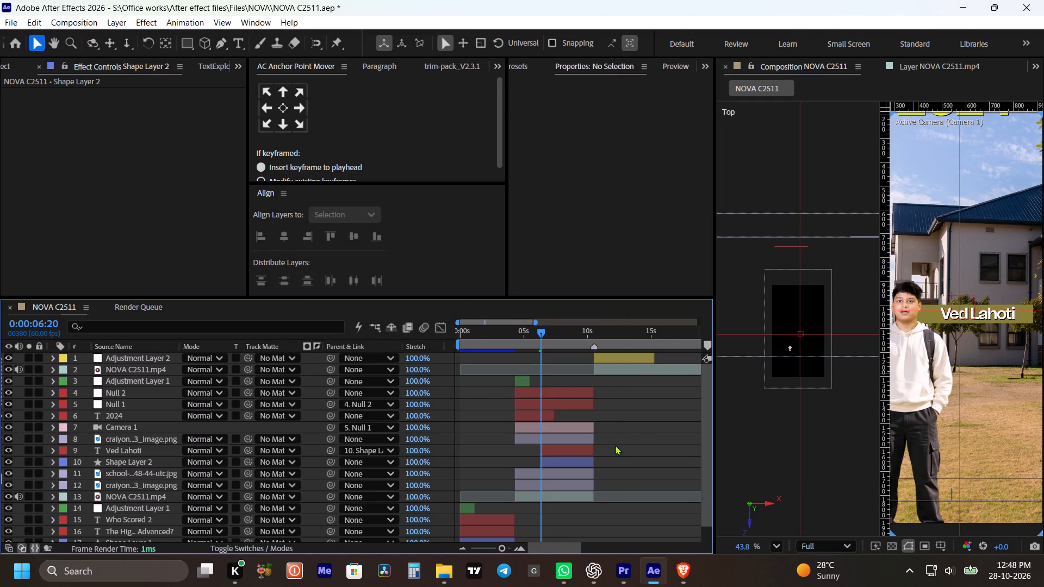
key("space")
left_click_drag(616, 445, 645, 388)
left_click(487, 514)
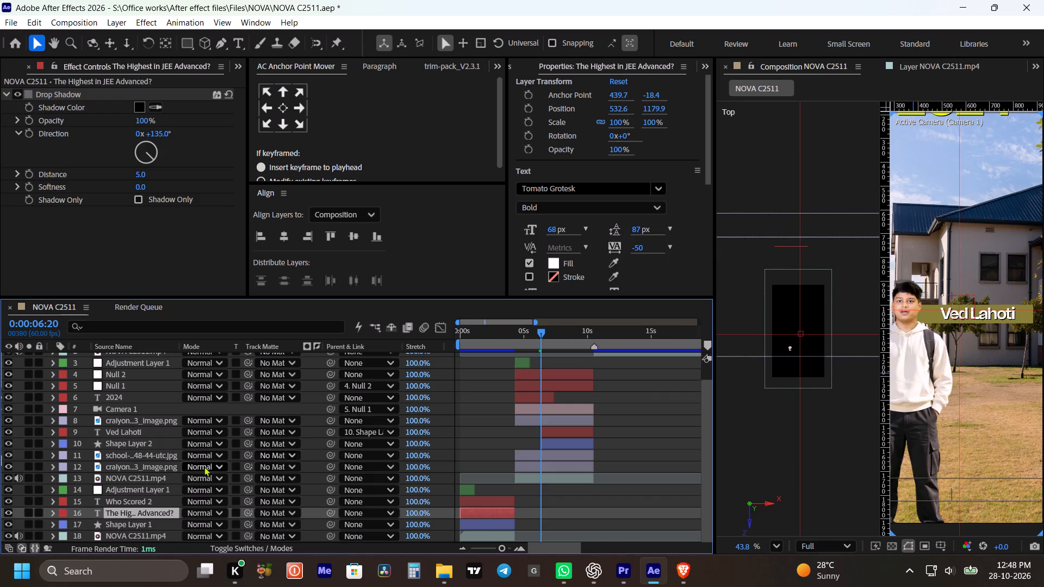
left_click(151, 503)
left_click(555, 264)
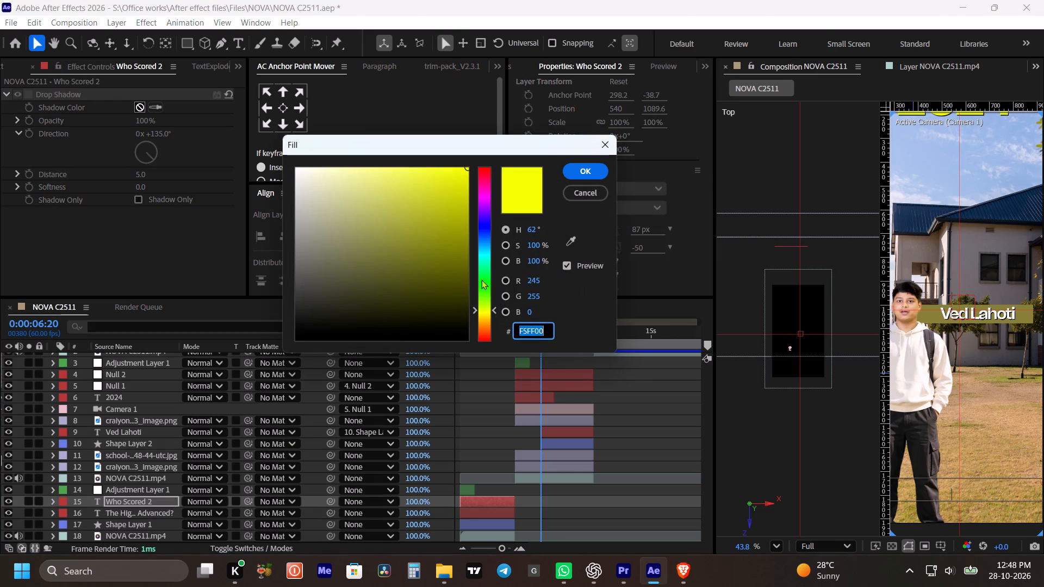
key("ctrl+c")
key("ctrl+c")
left_click(579, 193)
left_click(623, 459)
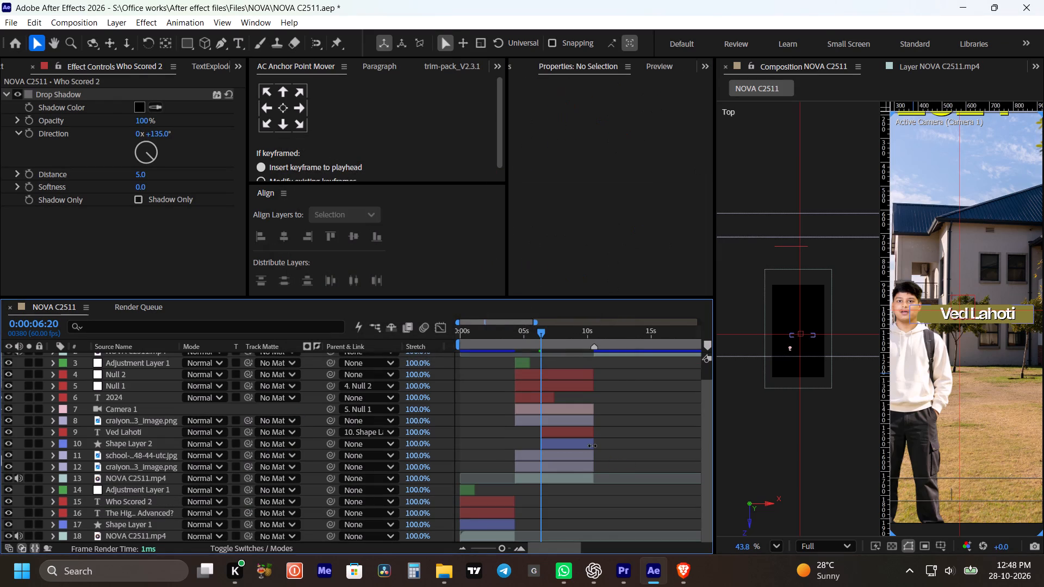
left_click(592, 446)
left_click(671, 43)
key("ctrl+v")
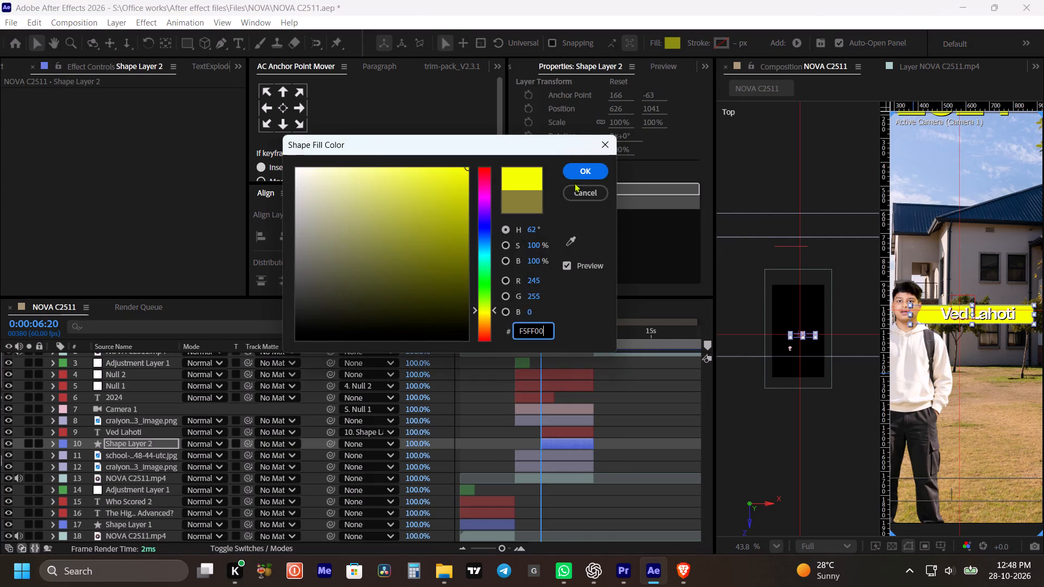
left_click(581, 174)
left_click(620, 403)
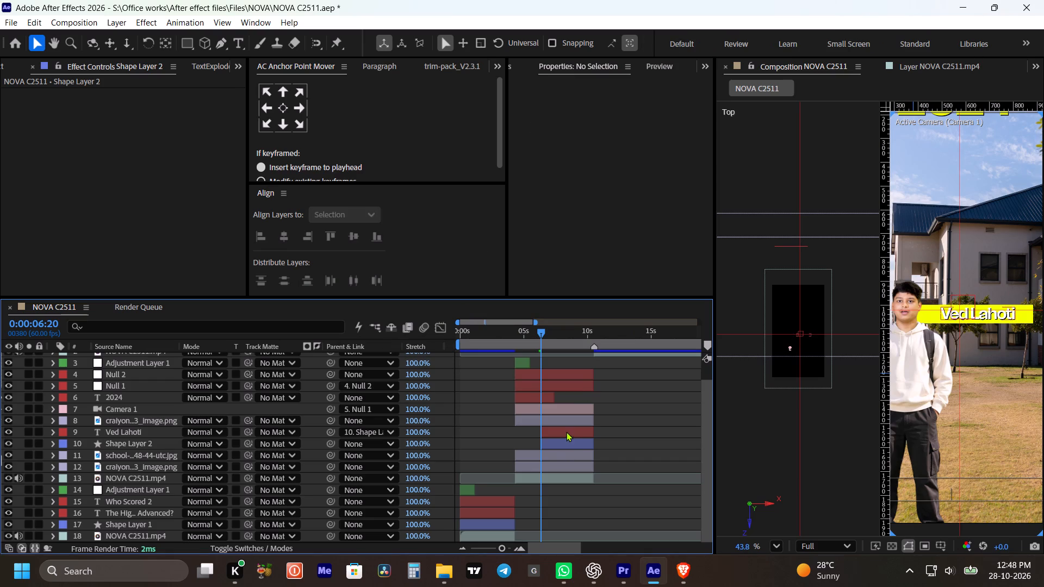
Change the name text's fill to black and turn off its Drop Shadow effect.
left_click(566, 432)
left_click(555, 261)
left_click_drag(371, 214, 282, 343)
left_click(583, 171)
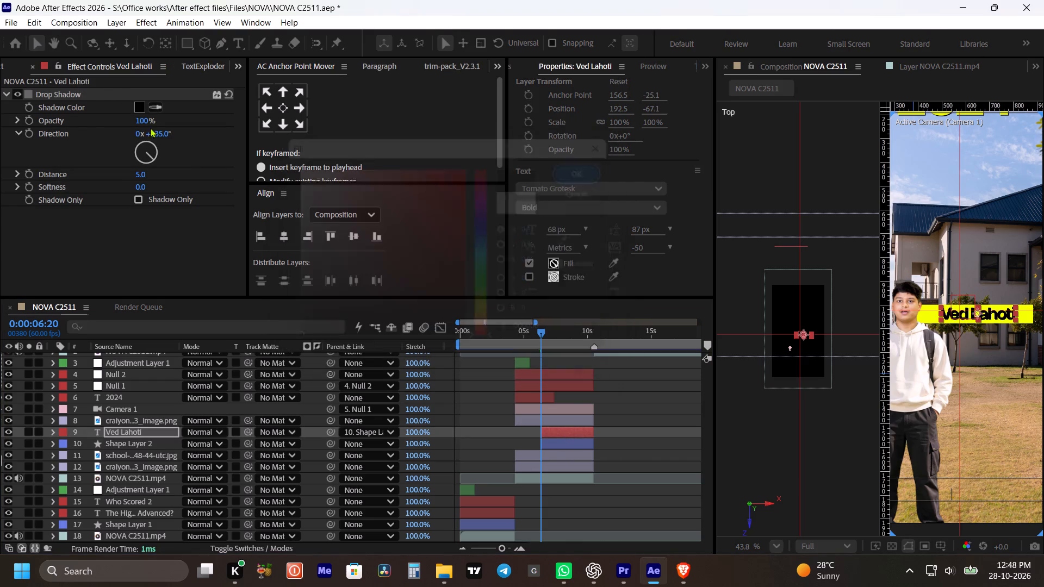
left_click(19, 92)
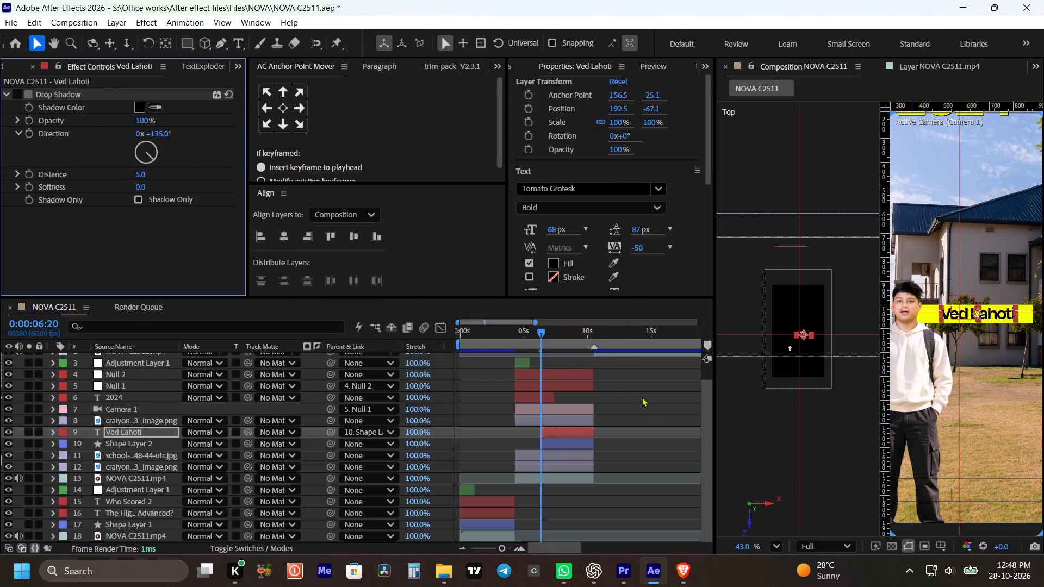
left_click(642, 397)
Examine the name label beside the student cutout at closer and wider zoom levels in the composition view.
scroll(1006, 320, "down", 5)
scroll(1006, 320, "up", 3)
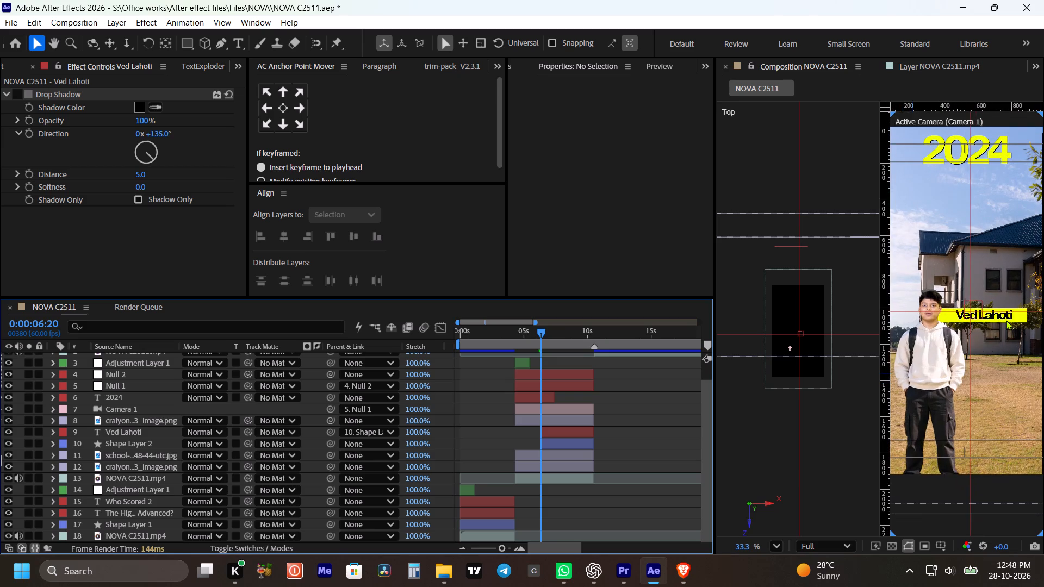
key("v")
scroll(1010, 315, "up", 3)
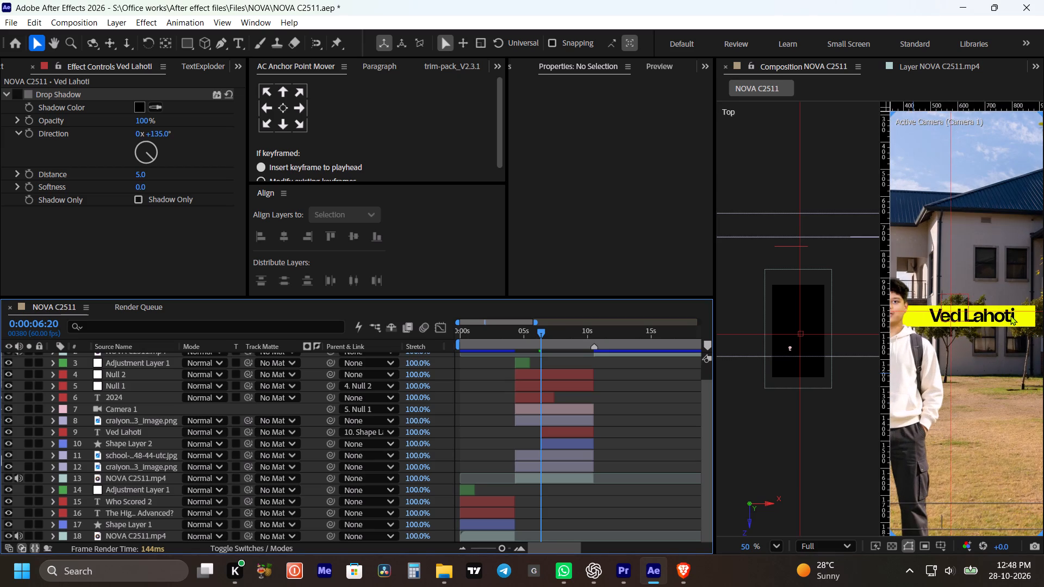
scroll(1010, 315, "down", 2)
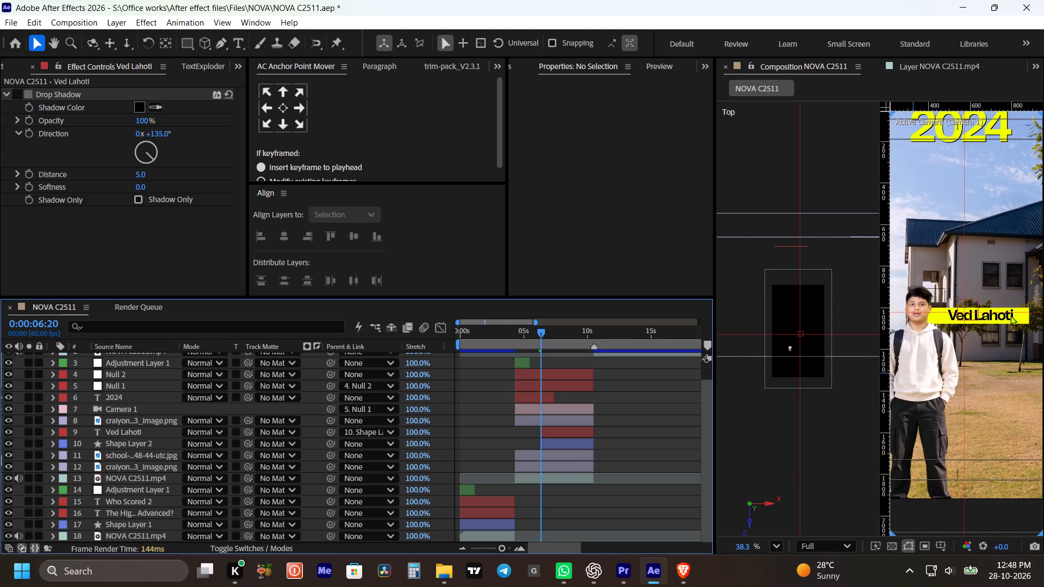
scroll(1010, 315, "down", 1)
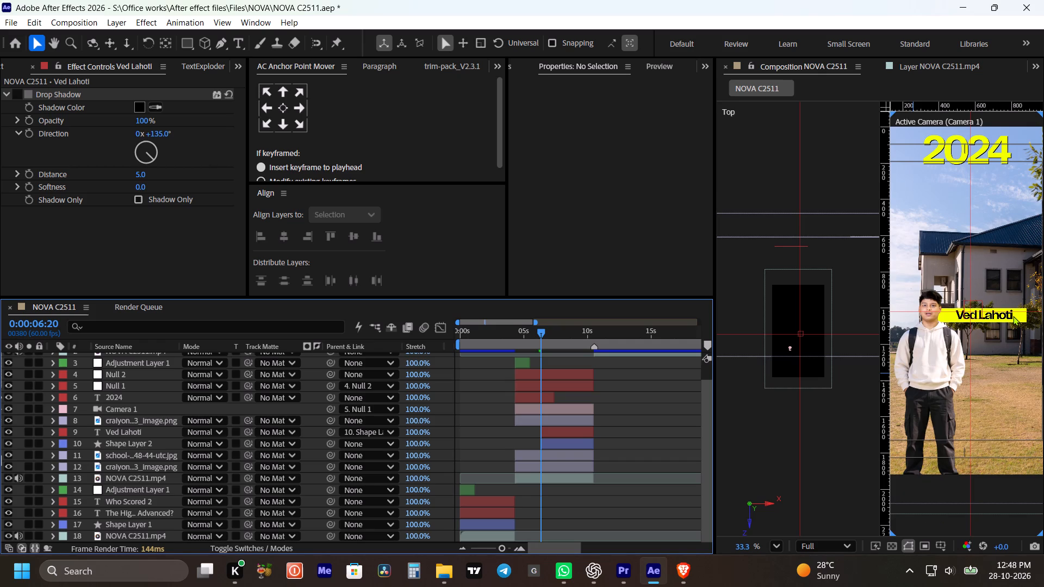
scroll(1013, 316, "up", 3)
scroll(1013, 316, "down", 2)
scroll(1013, 316, "up", 1)
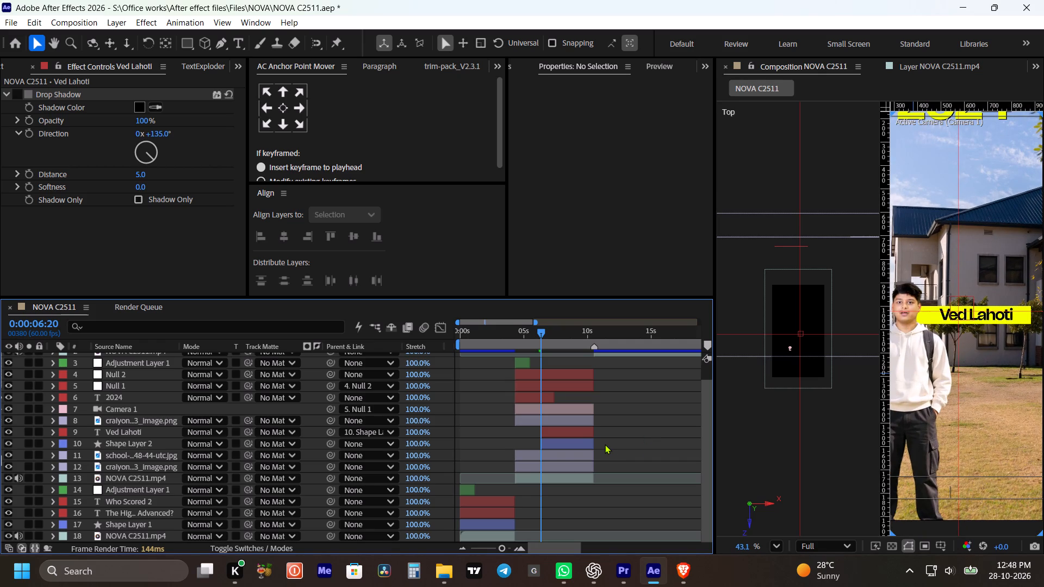
scroll(949, 373, "down", 2)
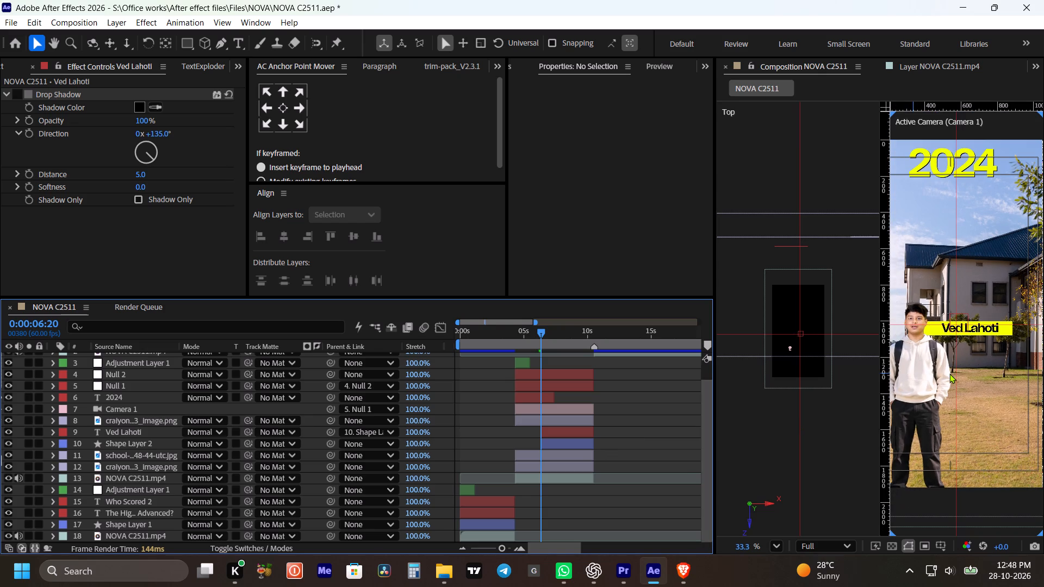
scroll(964, 365, "down", 1)
key("space")
key("space")
key("space")
key("space")
key("space")
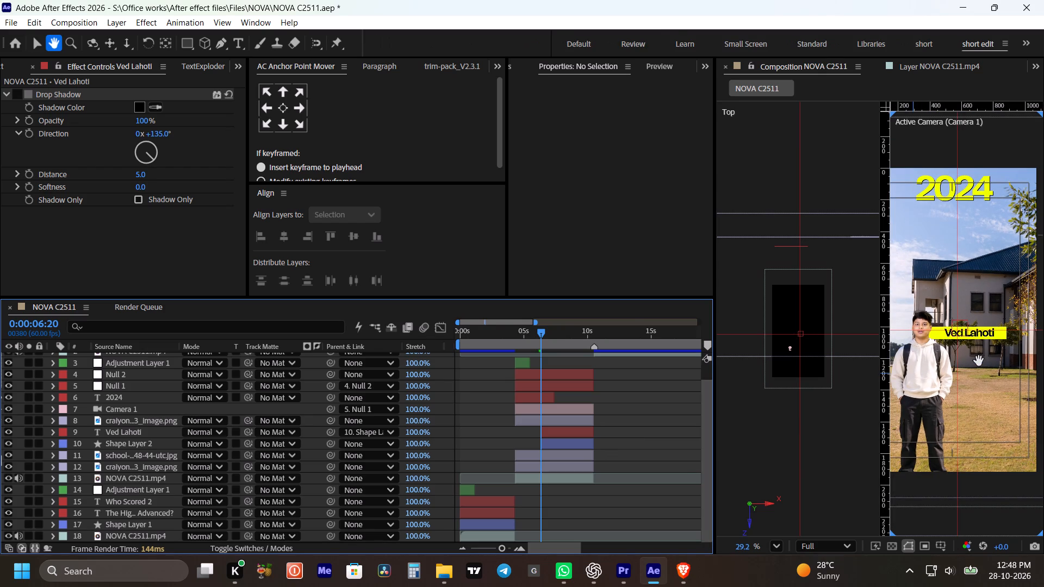
left_click_drag(979, 361, 993, 360)
Play back the composition from 0:00:02:50 to review the intro and the name label scene.
left_click(496, 340)
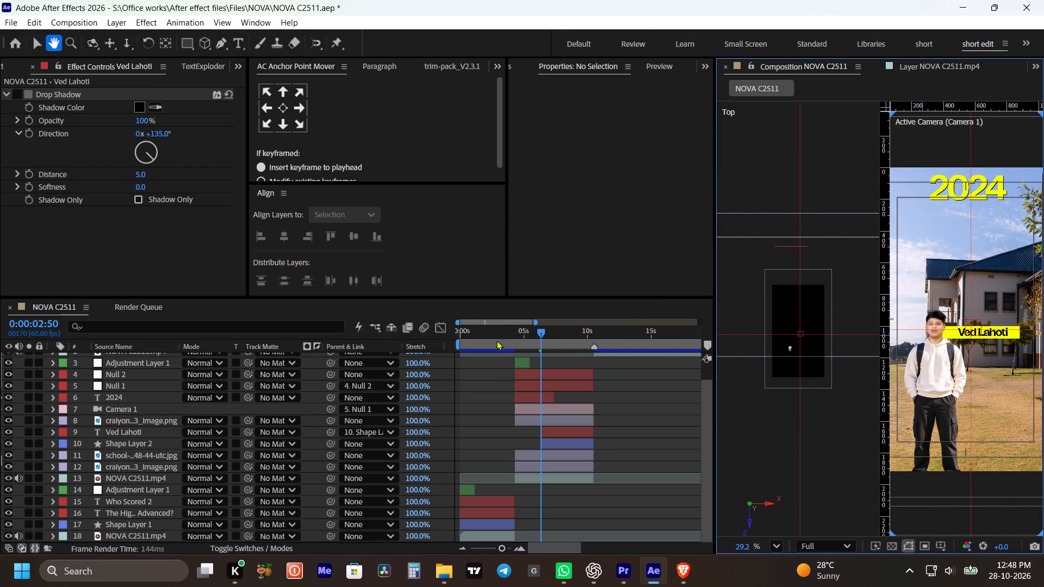
key("space")
left_click(637, 396)
left_click(641, 393)
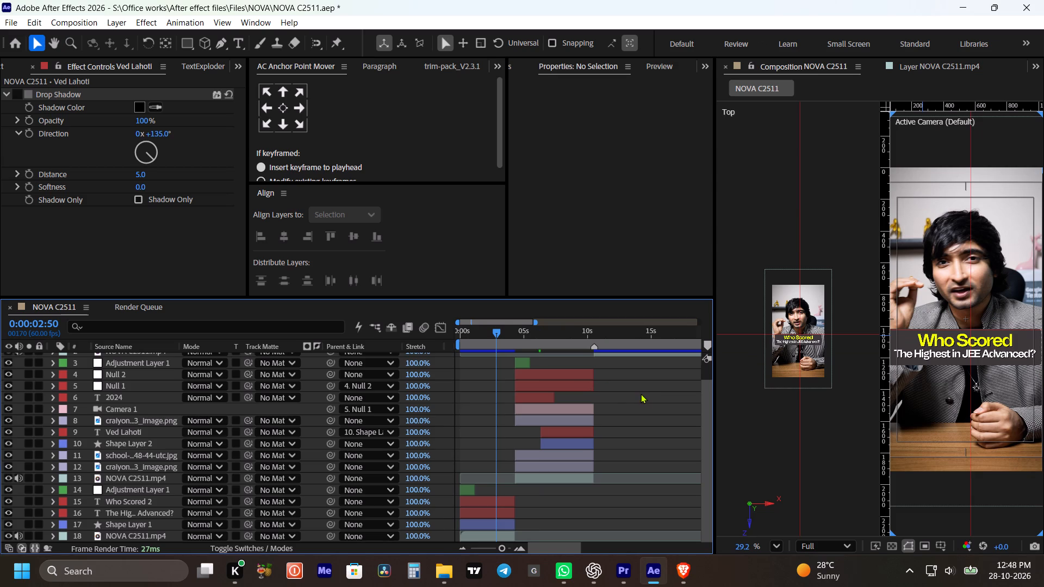
key("space")
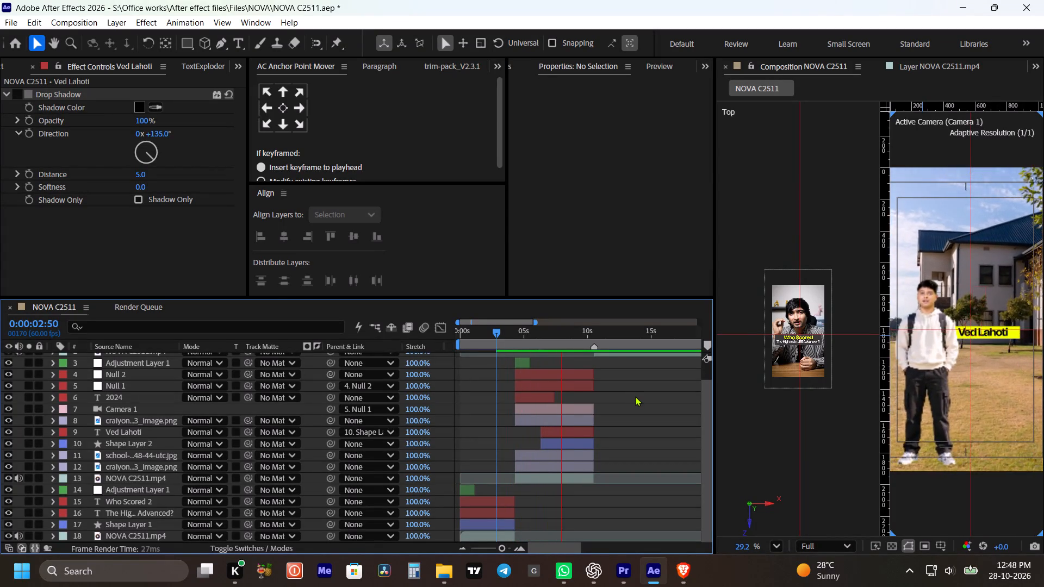
Stop the playback and save the project.
key("space")
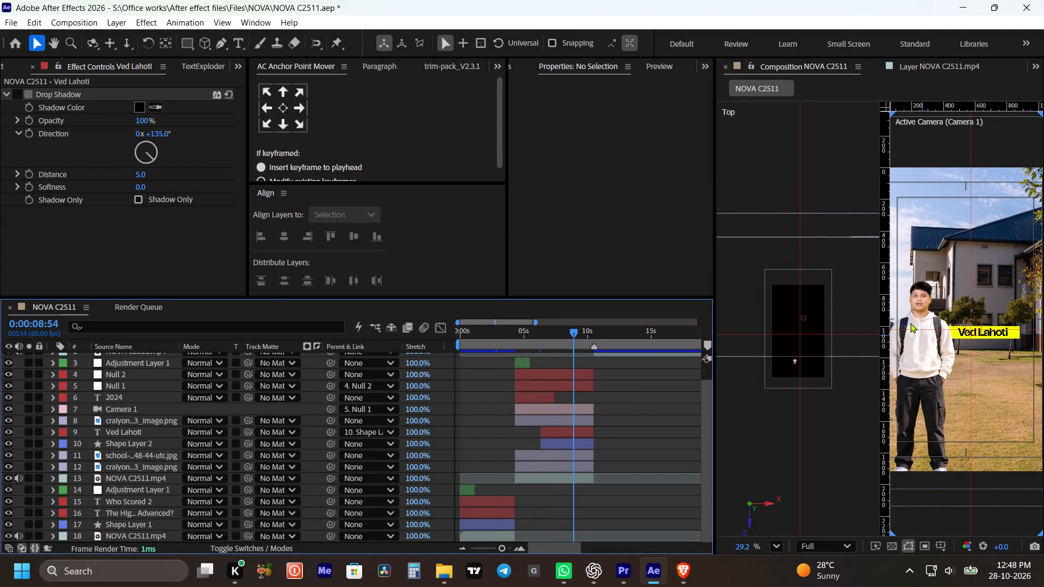
left_click(656, 425)
key("ctrl+s")
left_click(659, 423)
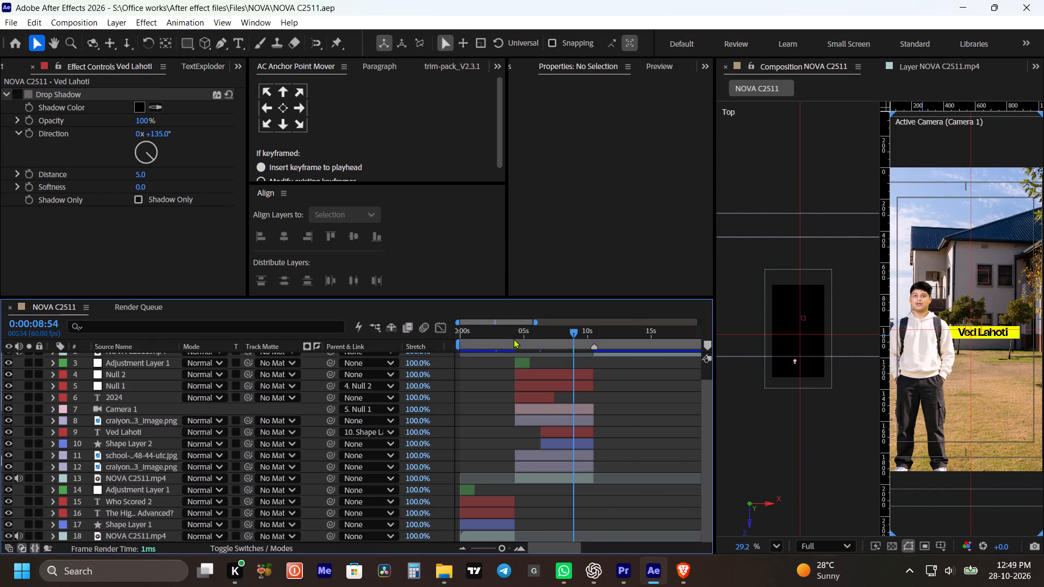
Play back the opening of the 2024 scene, from just before it starts up to 0:00:06:00.
left_click(513, 339)
key("space")
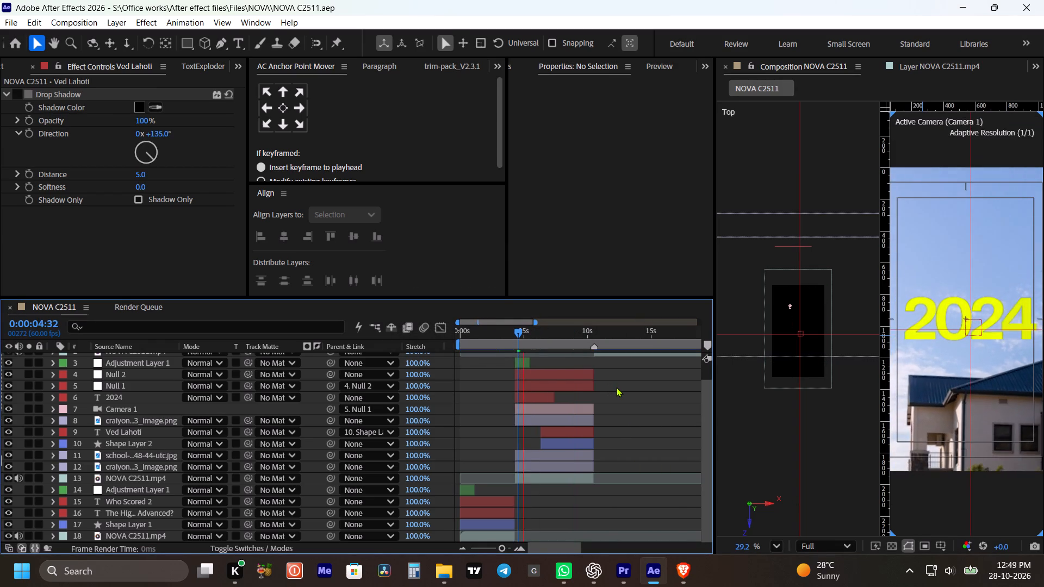
key("space")
Shift the name text and Shape Layer 2 earlier so both start together with the camera scene's layers.
left_click(558, 432)
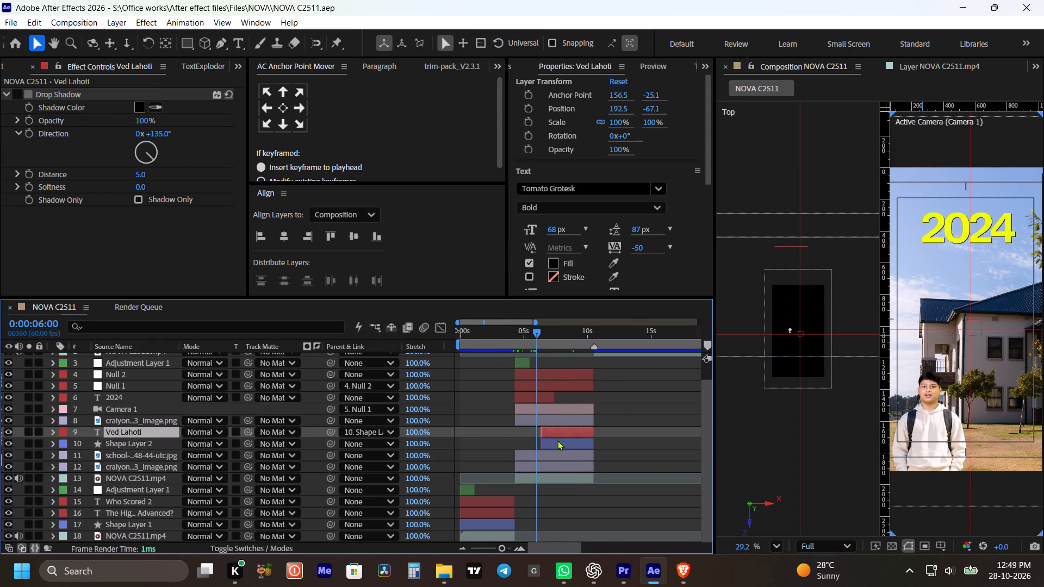
left_click(557, 440, "shift")
left_click_drag(560, 437, 548, 436)
left_click_drag(585, 430, 601, 436, "shift")
left_click(619, 404)
Make the name text and Shape Layer 2 3D layers.
left_click(542, 438)
left_click(546, 432)
left_click(545, 439, "shift")
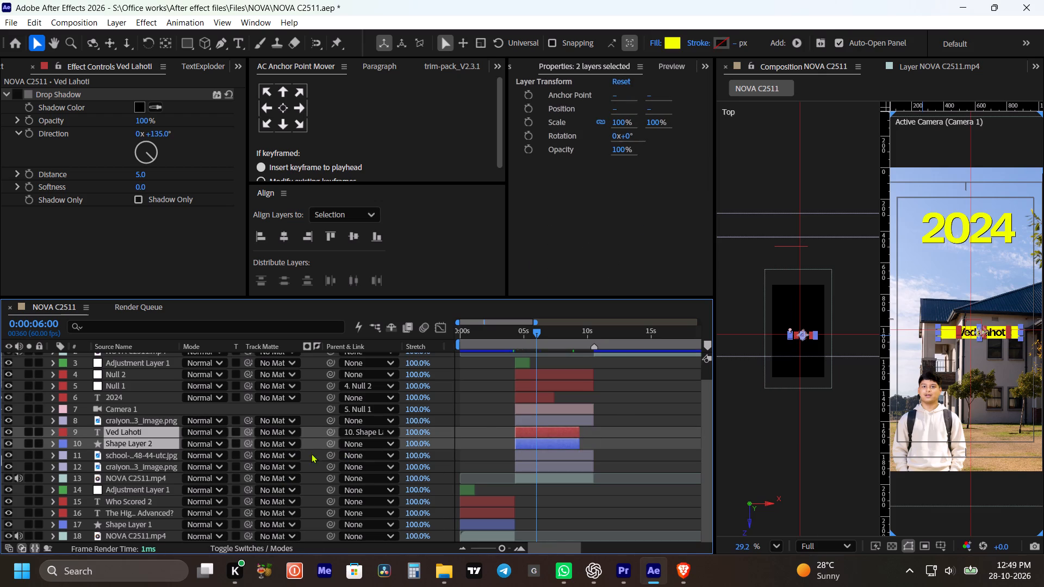
left_click(260, 548)
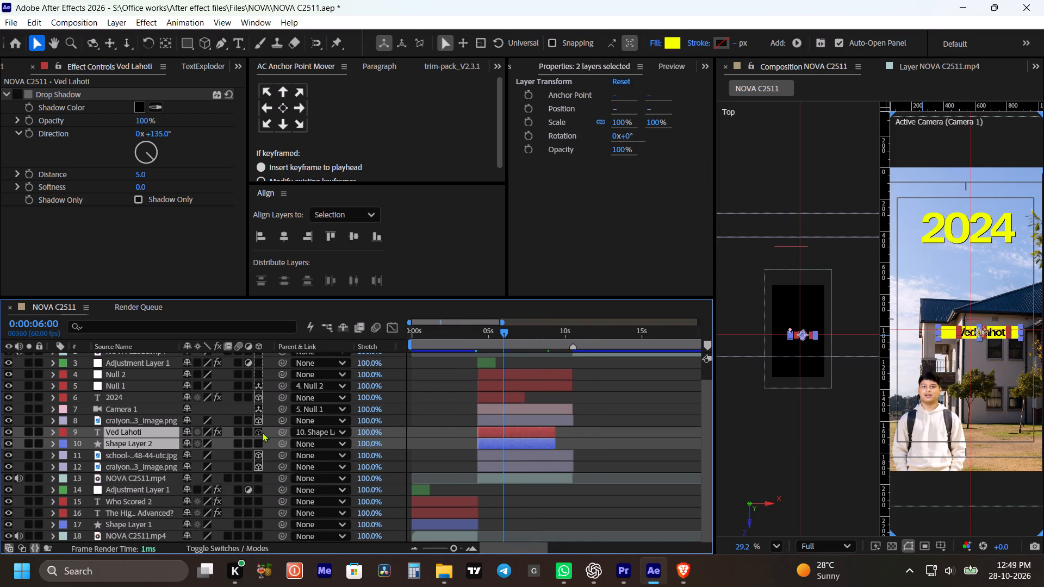
left_click_drag(261, 432, 261, 442)
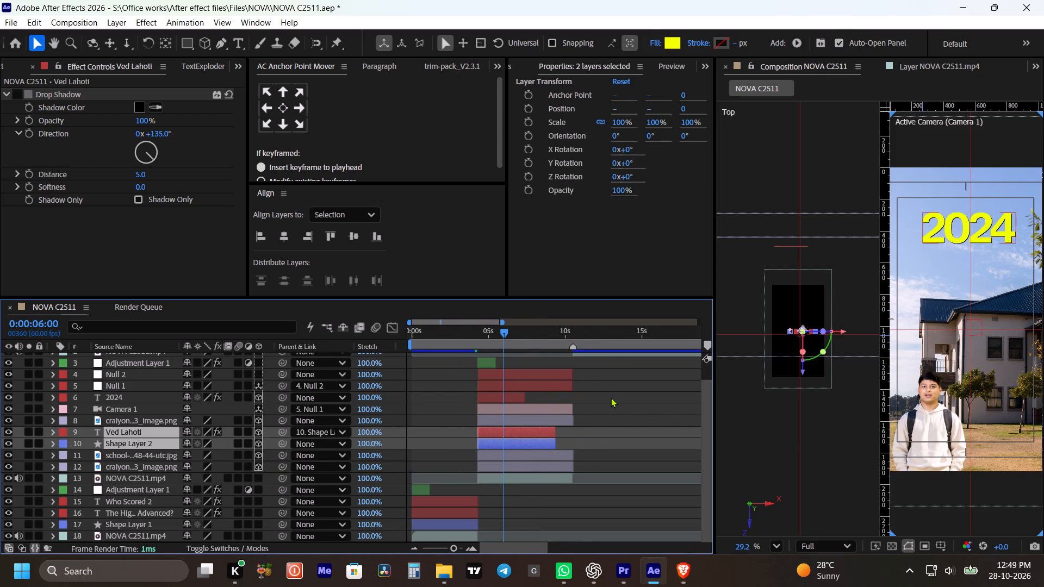
left_click(609, 393)
left_click(626, 374)
Extend the name text and Shape Layer 2 to the end of the camera scene.
left_click(510, 433)
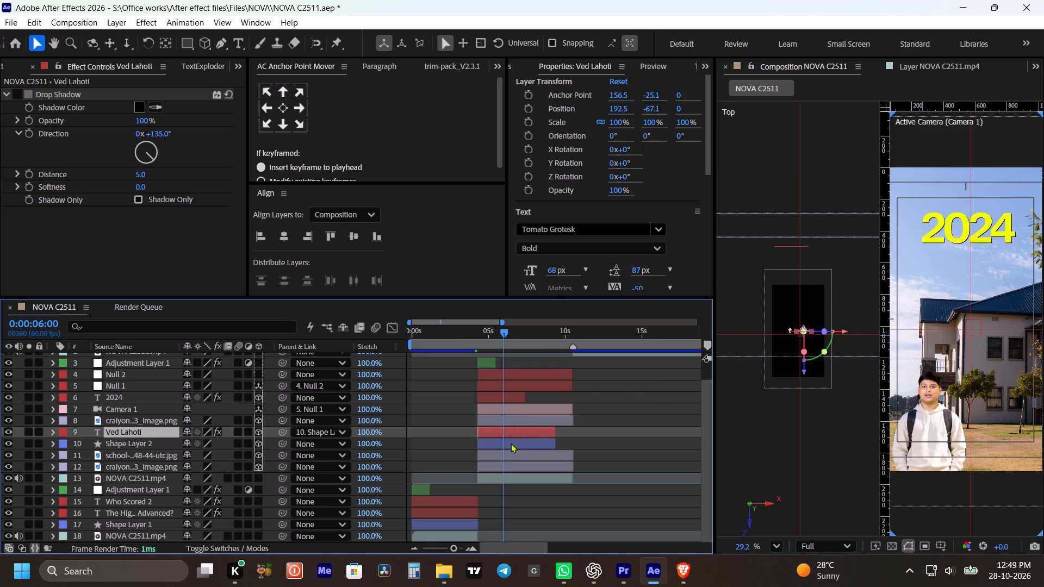
left_click(511, 443, "shift")
left_click_drag(557, 430, 571, 434)
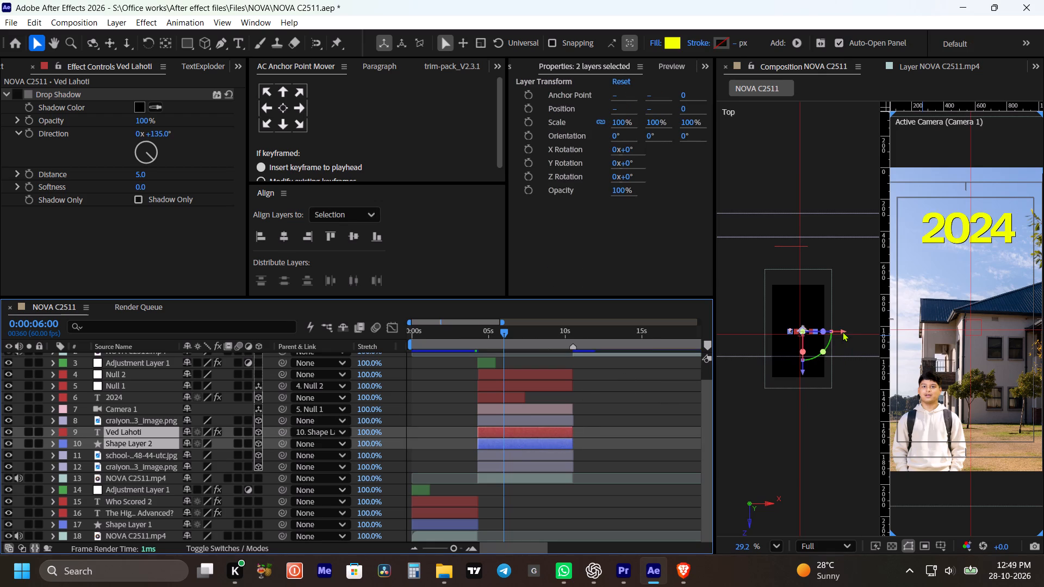
Move the name text in the Top view to a position of about X 12.7, Z -550.6.
left_click_drag(844, 329, 962, 333)
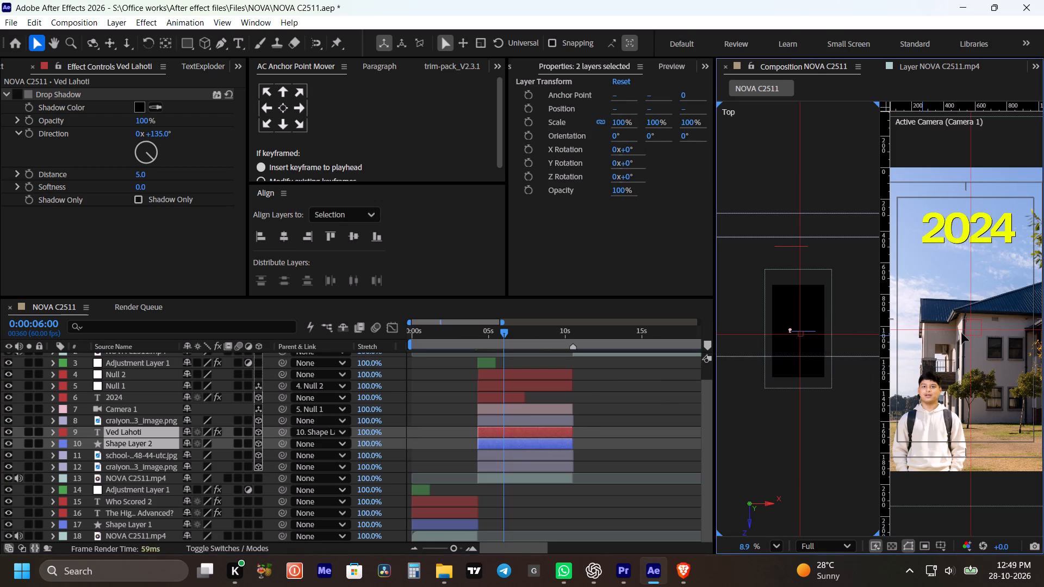
left_click_drag(962, 333, 835, 356)
Push Shape Layer 2 back in depth to Z 1594 and raise it to about Y -579.3, within the camera frame.
scroll(962, 329, "down", 9)
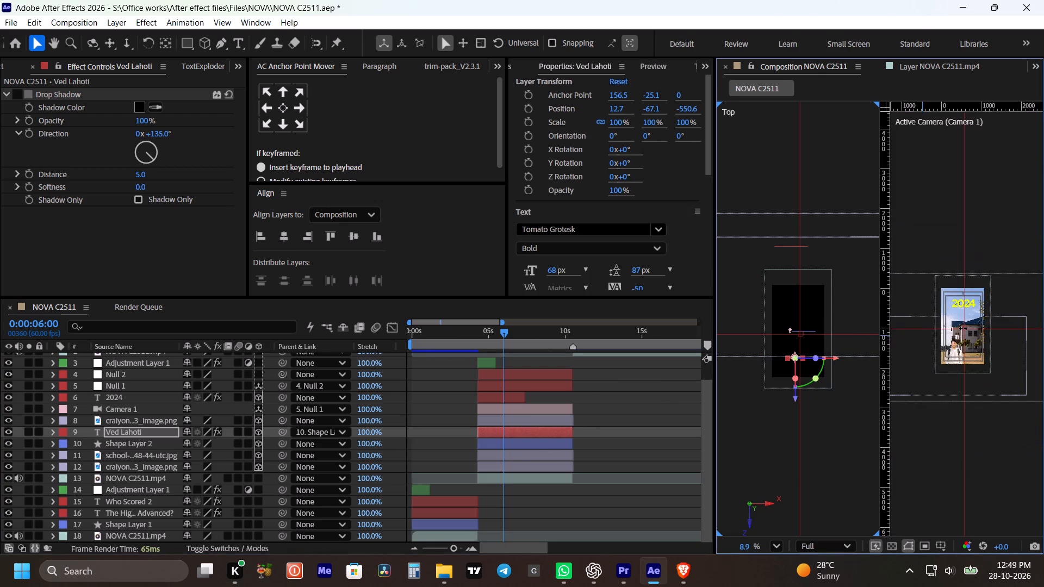
scroll(963, 328, "down", 10)
scroll(965, 330, "up", 7)
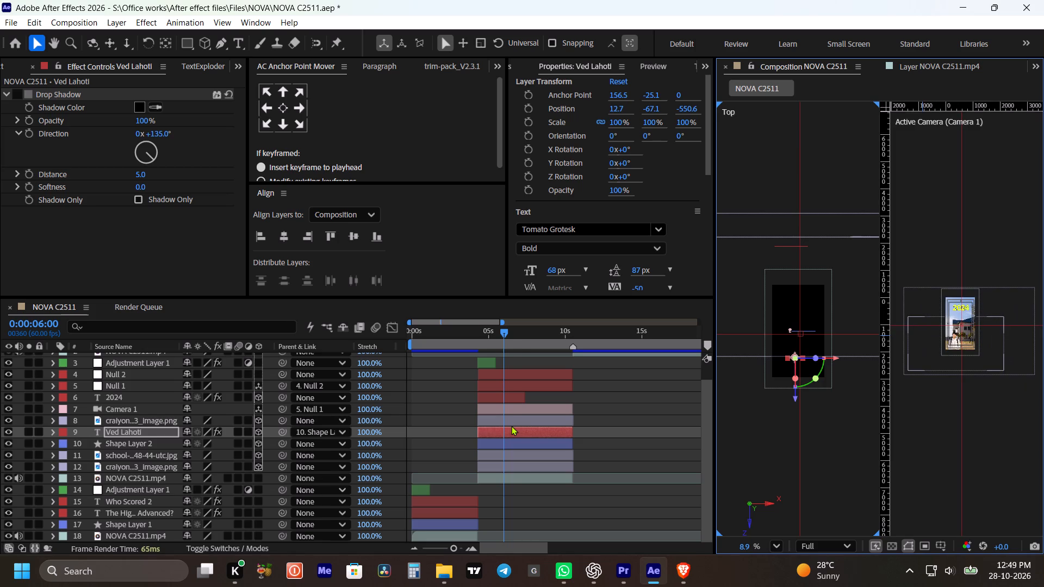
left_click(135, 444)
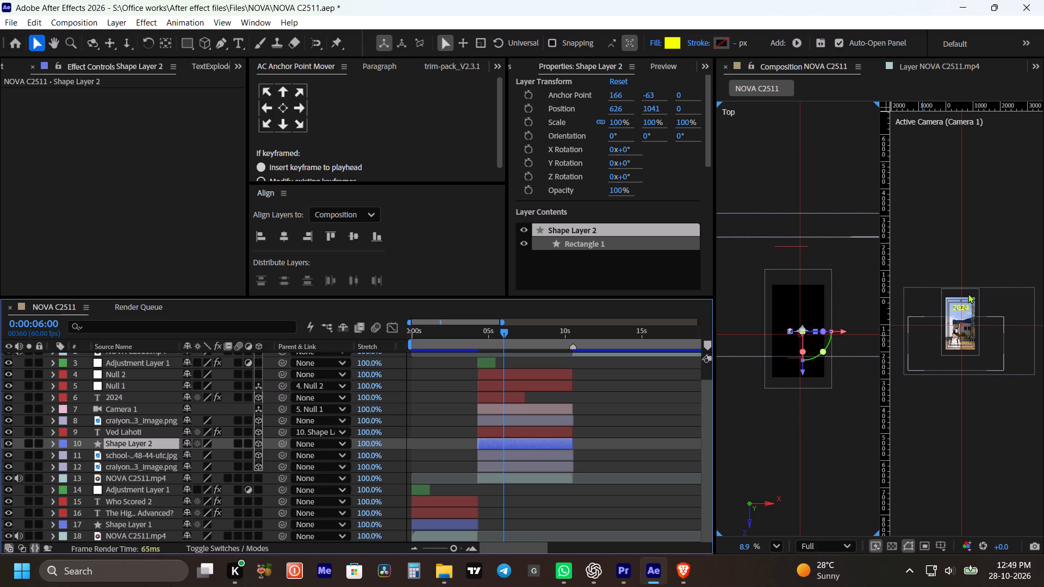
scroll(968, 292, "up", 8)
key("space")
key("space")
key("space")
key("space")
key("space")
key("space")
key("space")
key("space")
key("space")
key("space")
key("space")
key("space")
key("space")
key("space")
key("space")
key("space")
key("space")
key("space")
key("space")
key("space")
left_click_drag(954, 258, 974, 240)
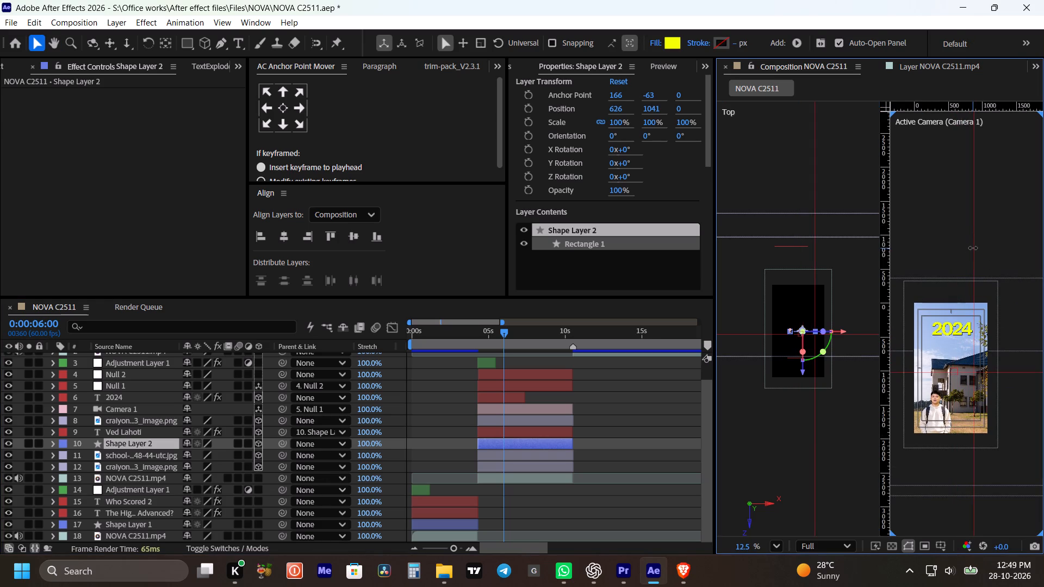
key("ctrl+z")
key("space")
key("space")
key("space")
key("space")
key("space")
key("space")
key("space")
key("space")
key("space")
key("space")
left_click_drag(973, 245, 979, 215)
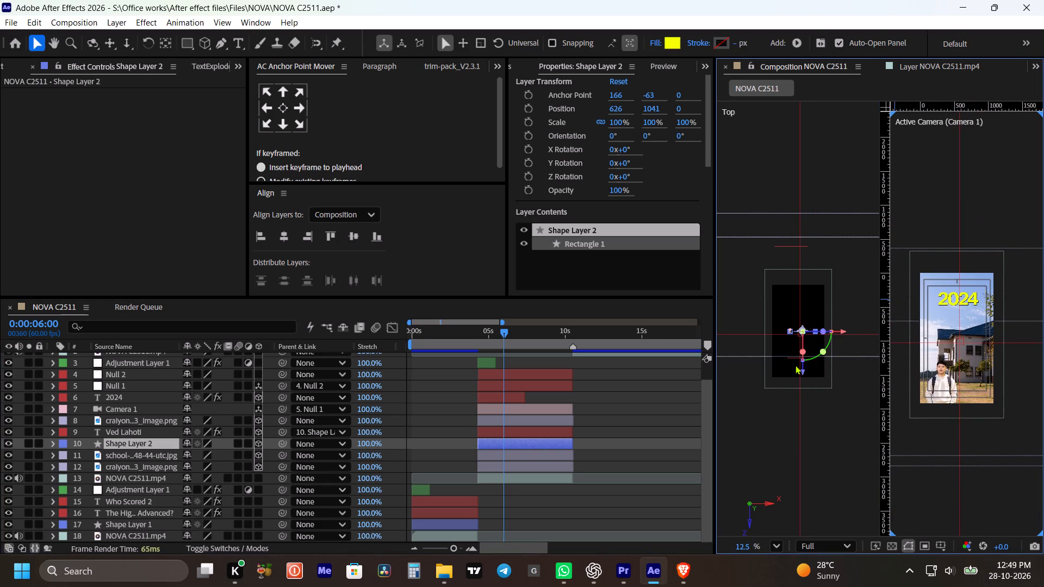
left_click_drag(805, 374, 801, 294)
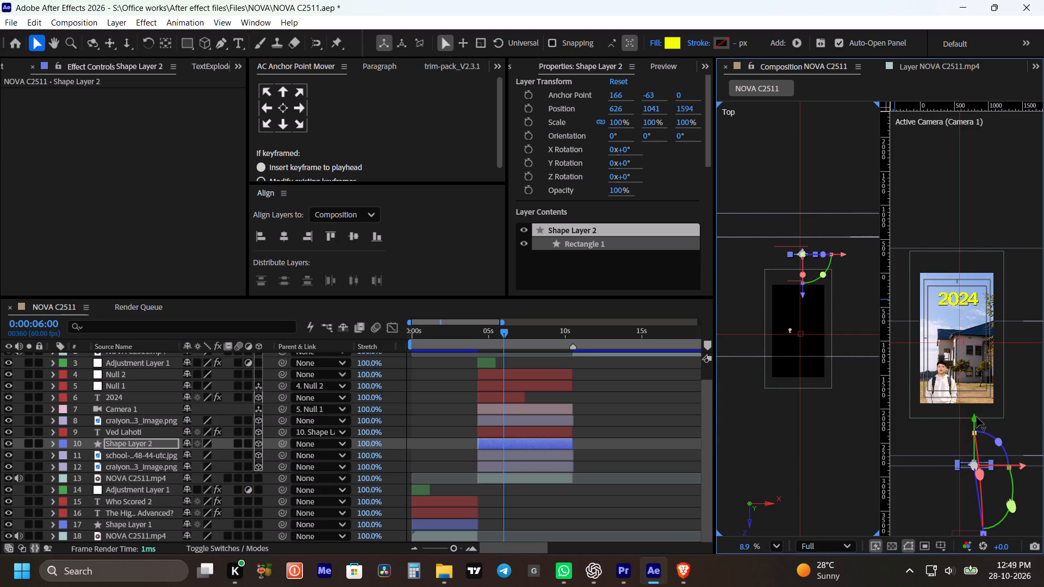
left_click_drag(977, 417, 977, 311)
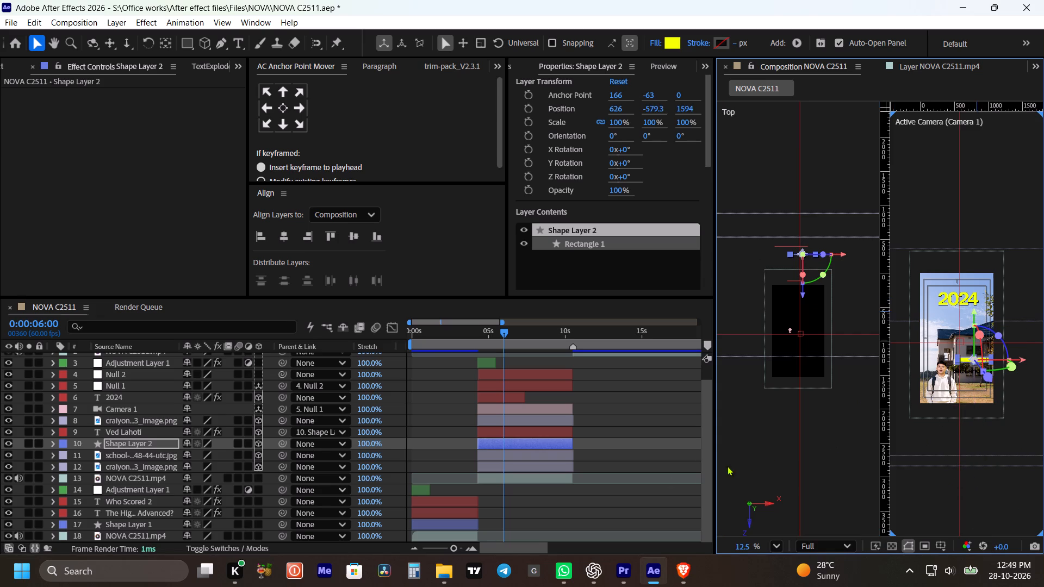
Move Shape Layer 2's yellow bar toward the student cutout, to about X 394.2 and Y -399.7.
left_click(597, 405)
left_click(557, 433)
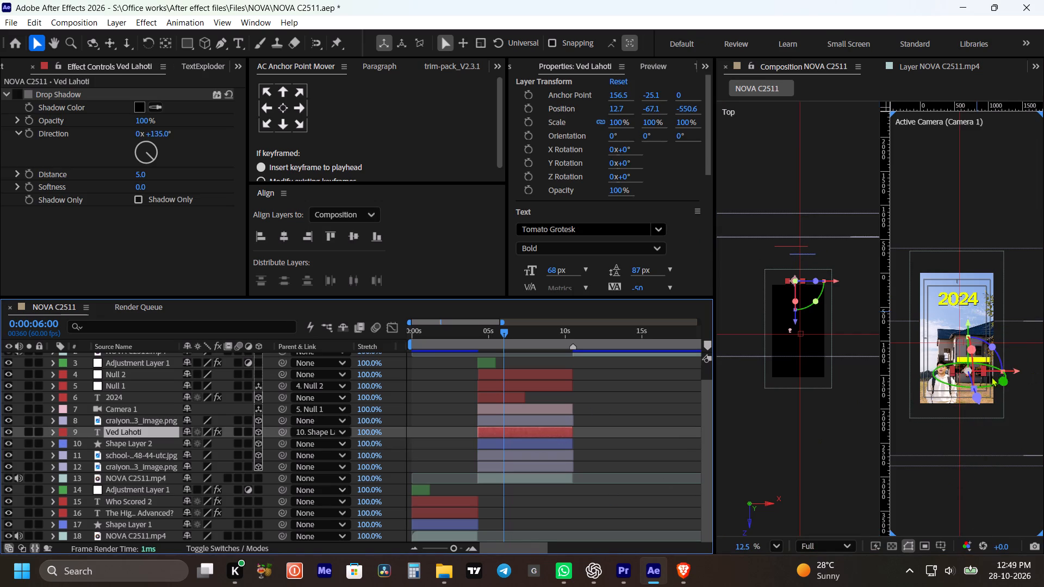
scroll(991, 377, "up", 5)
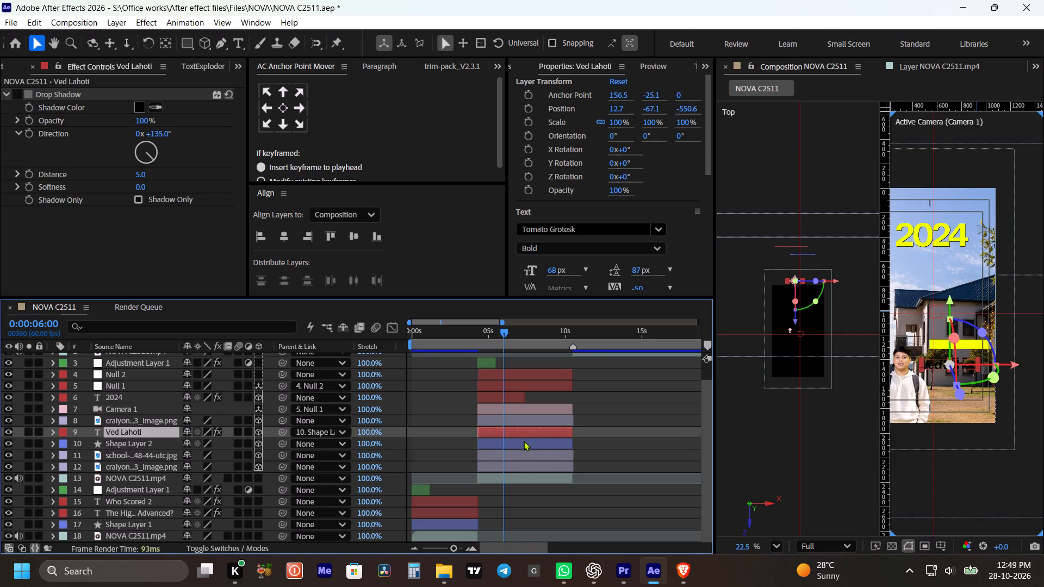
left_click(594, 411)
left_click(531, 445)
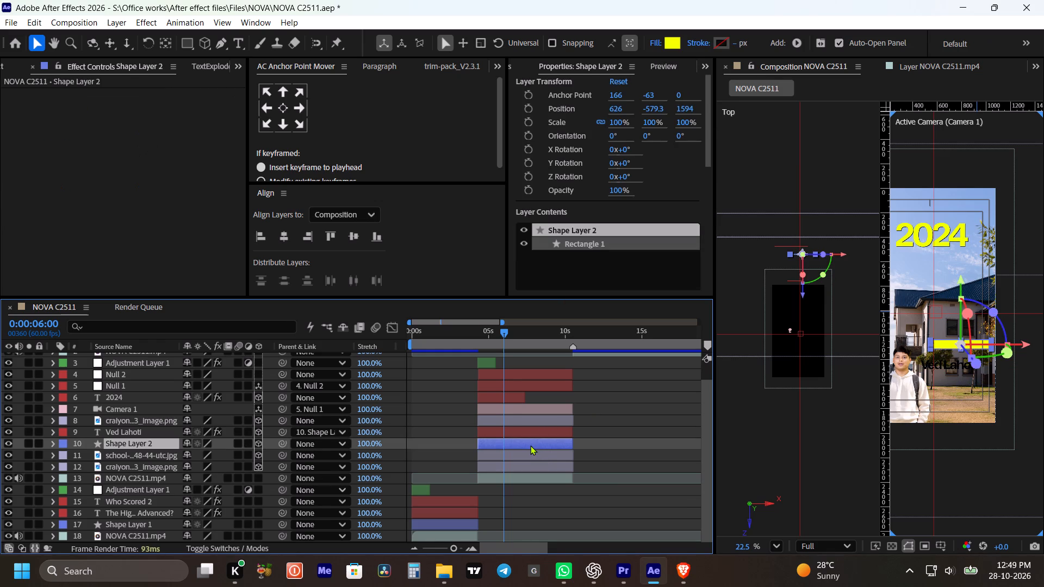
left_click_drag(962, 284, 966, 300)
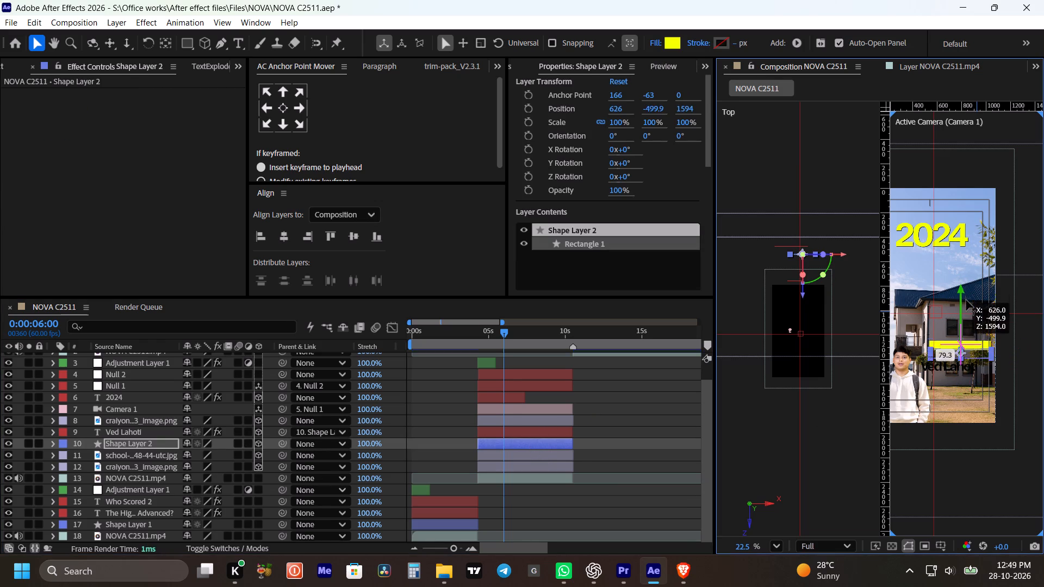
left_click_drag(966, 300, 967, 307)
left_click_drag(1025, 365, 1015, 365)
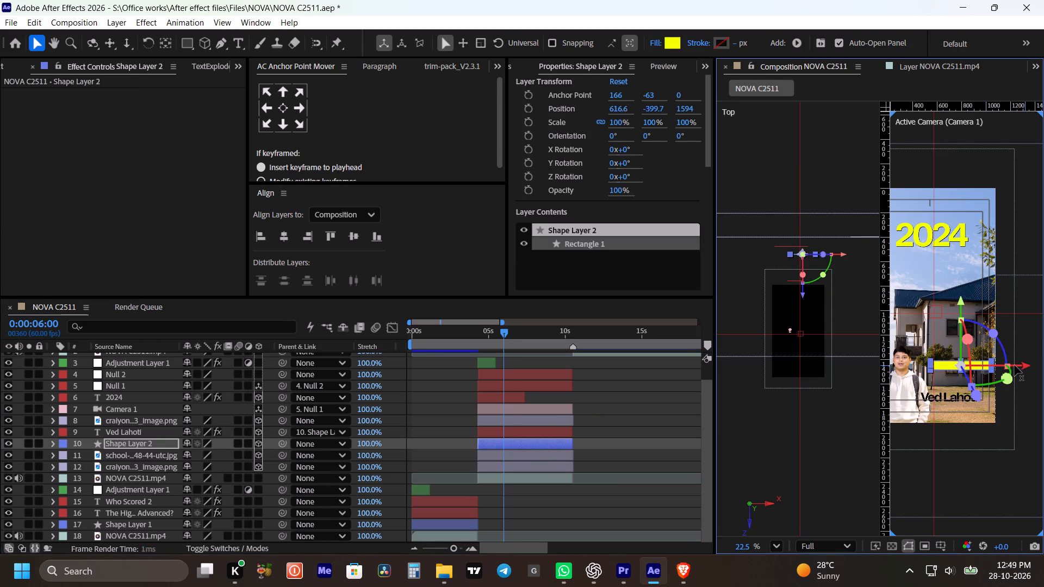
left_click_drag(1015, 365, 996, 365)
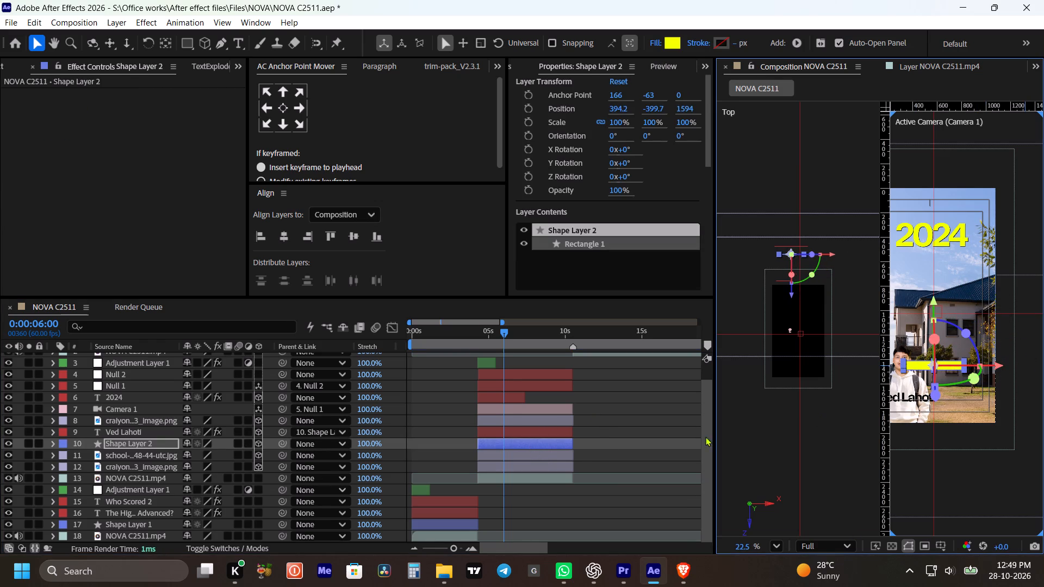
Push Shape Layer 2 further back to a Z position of 2027 and lower it slightly.
left_click(613, 407)
left_click(496, 447)
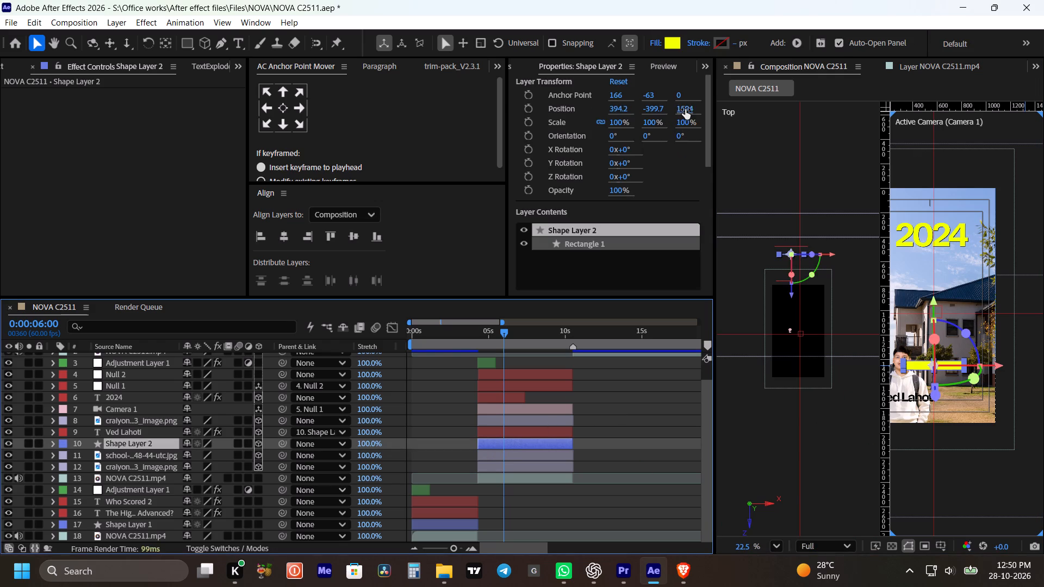
left_click_drag(685, 109, 673, 126)
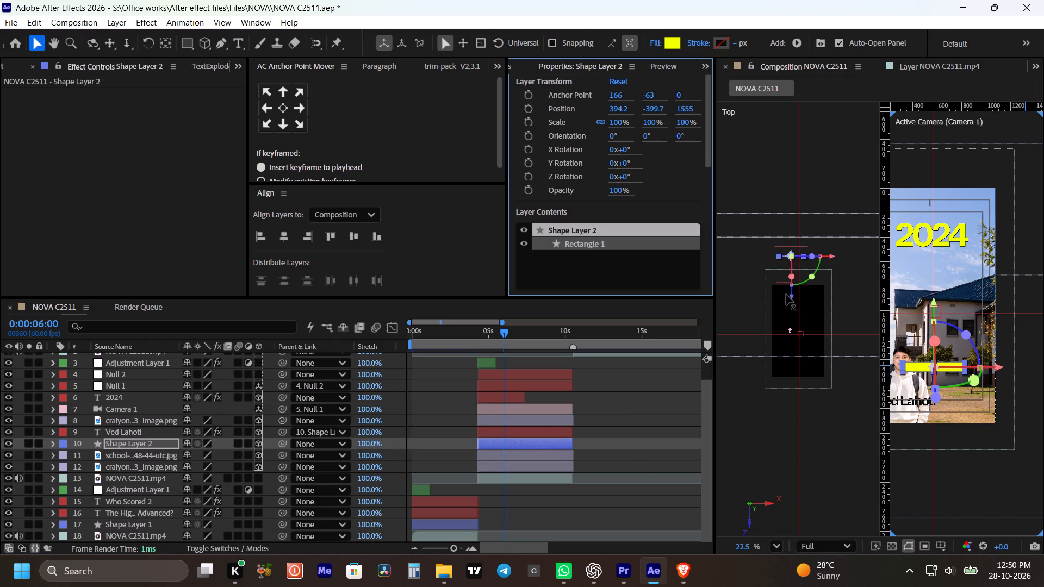
left_click_drag(792, 296, 792, 285)
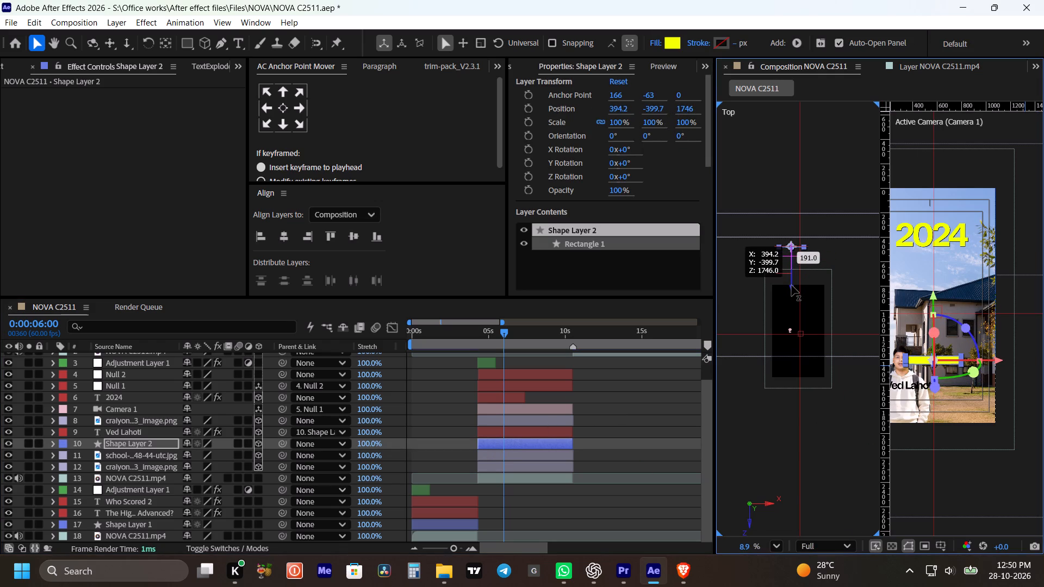
left_click_drag(792, 285, 794, 288)
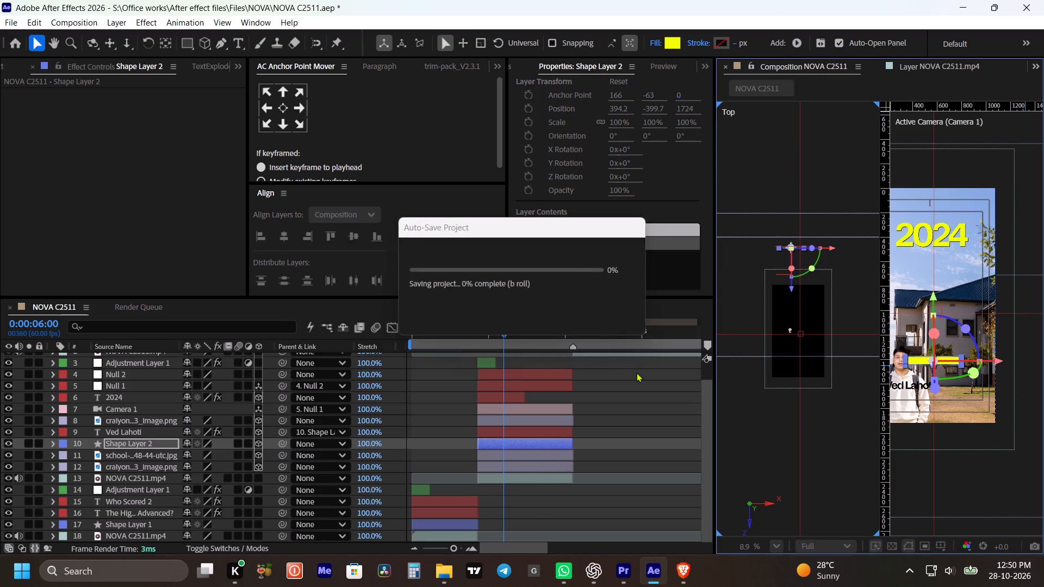
left_click(636, 372)
left_click(594, 428)
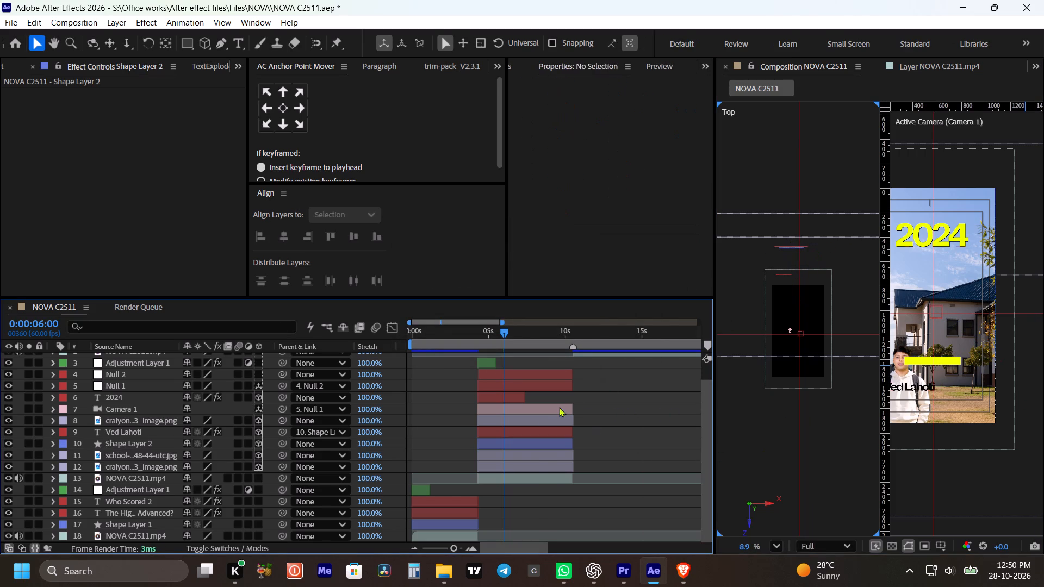
left_click(528, 444)
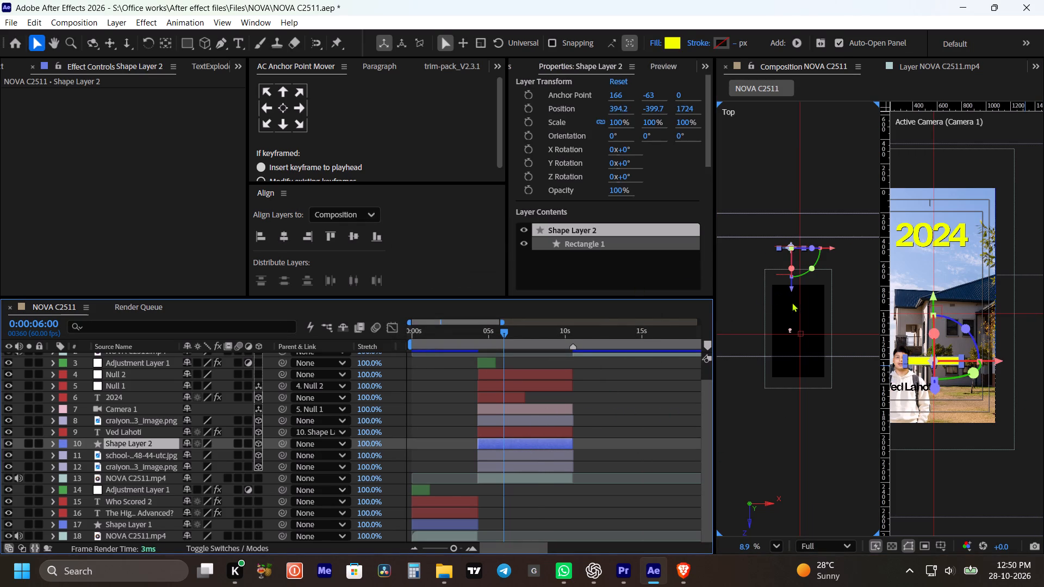
left_click_drag(791, 291, 786, 274)
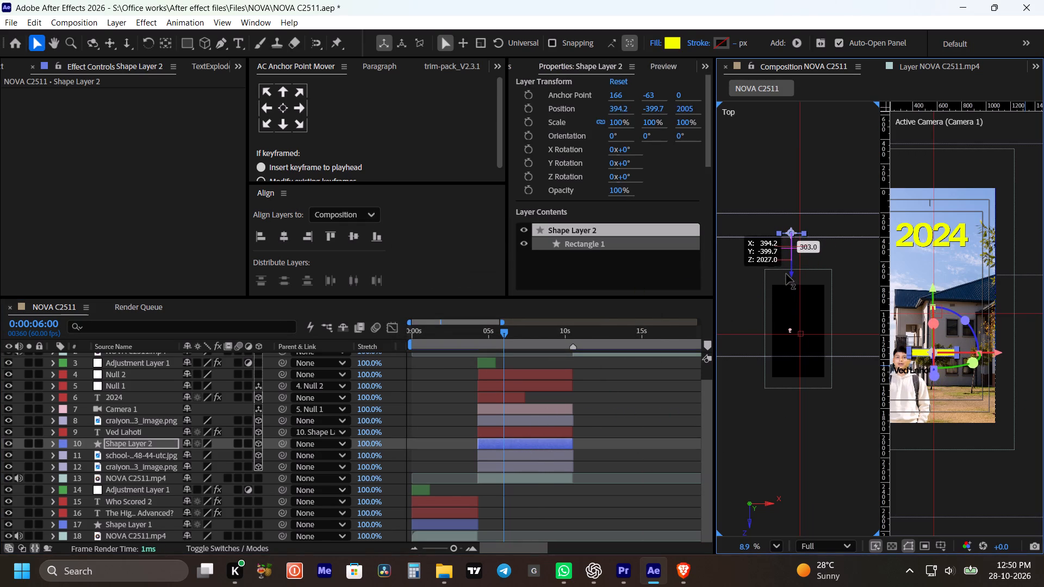
left_click_drag(786, 274, 785, 275)
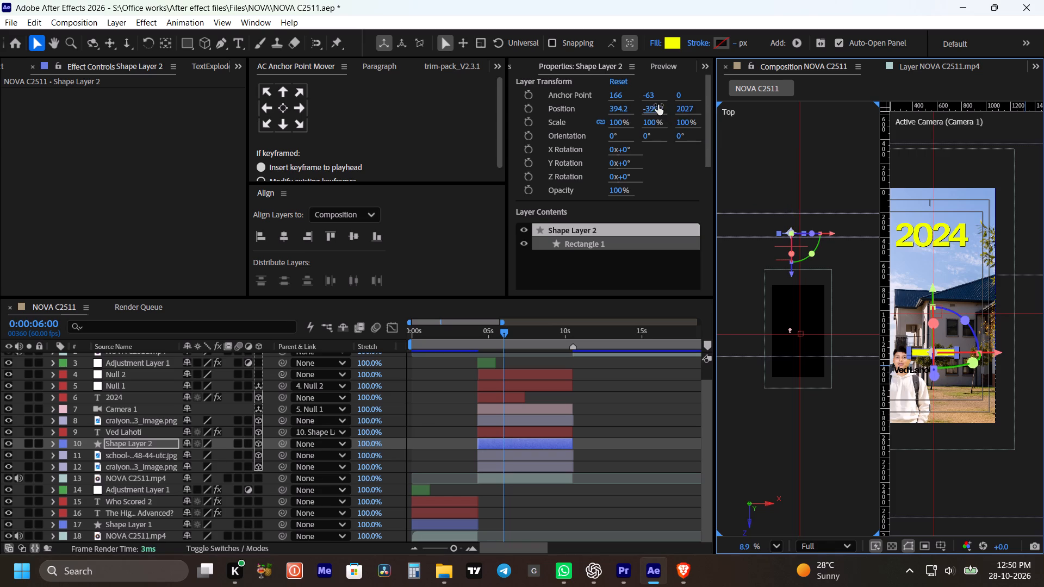
left_click_drag(658, 105, 722, 129)
left_click(618, 382)
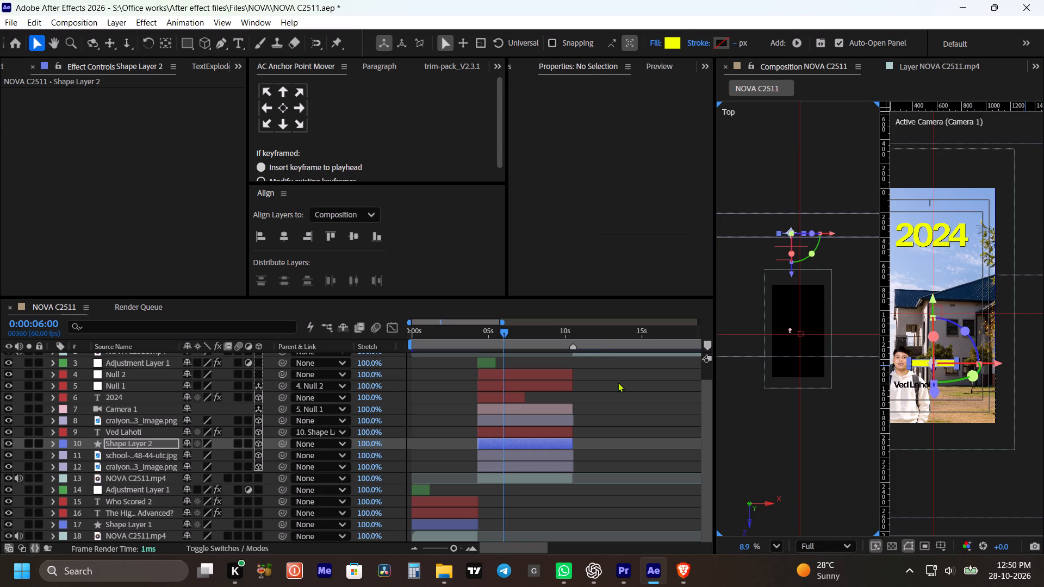
Examine the name text and yellow bar beside the student cutout up close in the camera view.
scroll(899, 379, "up", 7)
key("space")
key("space")
key("space")
key("space")
key("space")
key("space")
key("space")
key("space")
key("space")
key("space")
key("space")
key("space")
key("space")
key("space")
left_click_drag(924, 355, 954, 359)
Identify the school background, student cutout and yellow bar layers by selecting them and toggling the images' visibility.
left_click(533, 457)
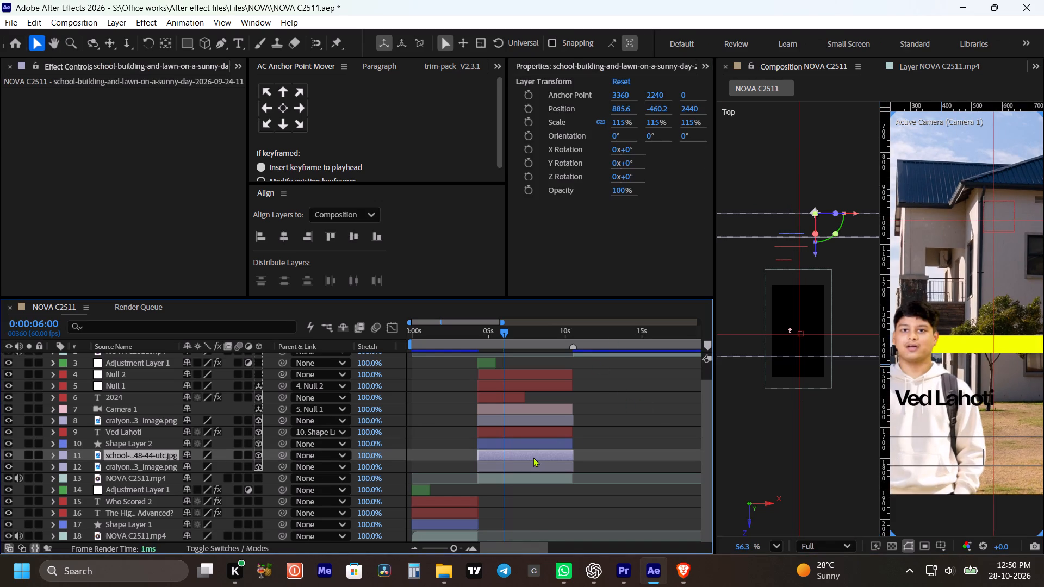
left_click(11, 453)
left_click(11, 453)
left_click(140, 464)
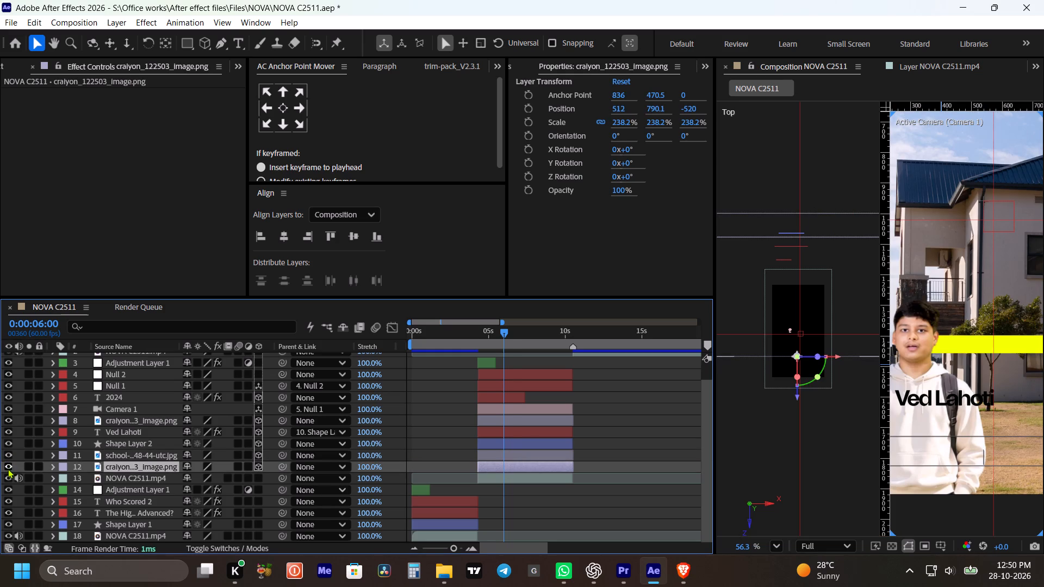
left_click(8, 465)
left_click(8, 465)
left_click(522, 420)
left_click(7, 420)
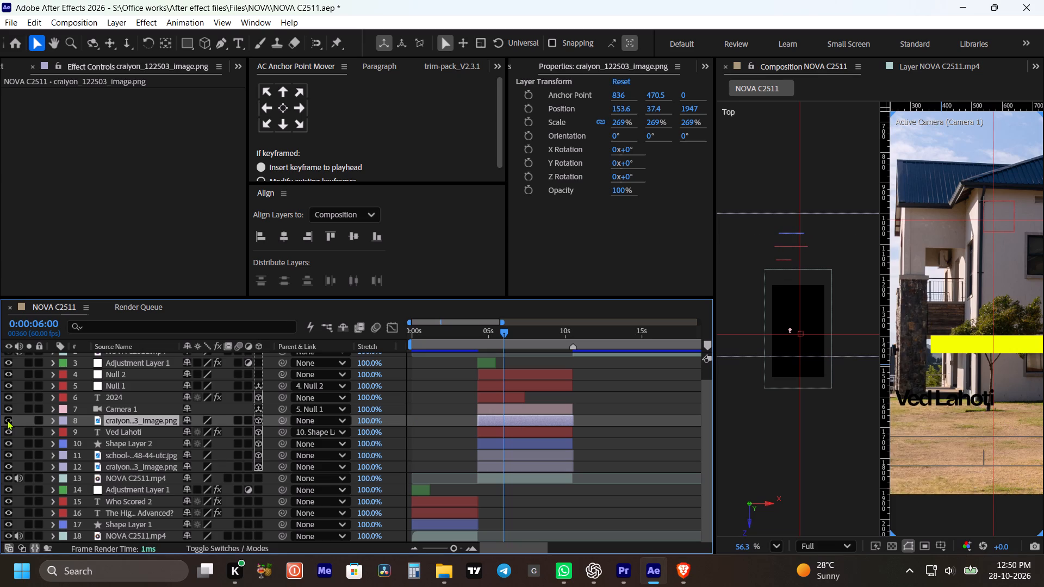
left_click(7, 420)
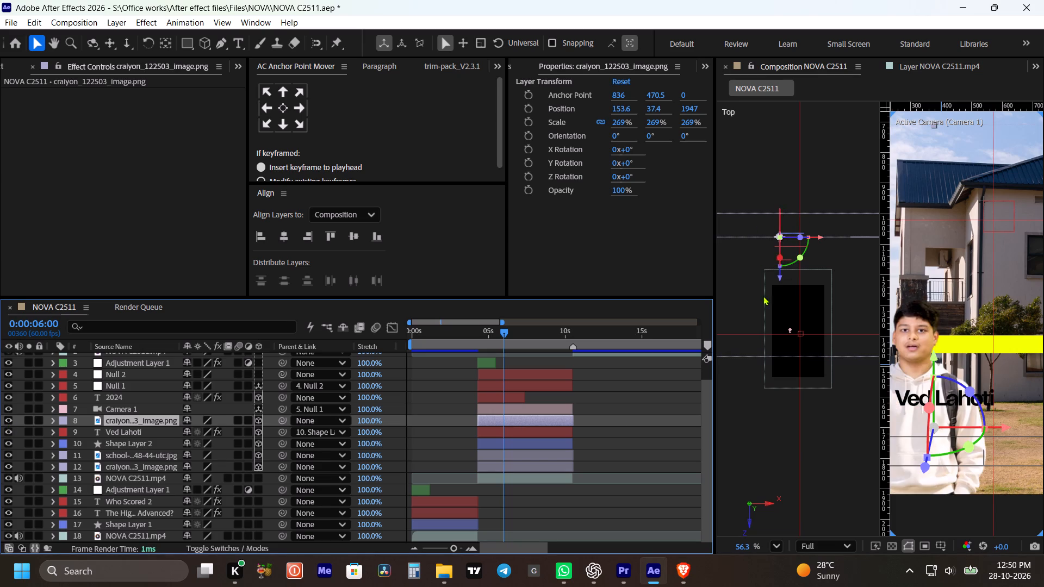
left_click(524, 442)
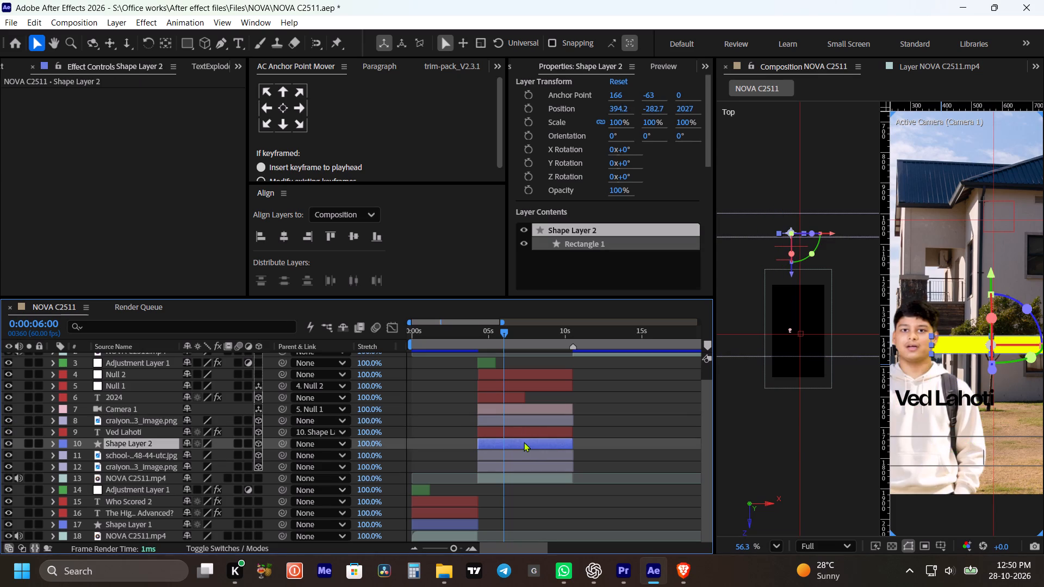
left_click(607, 420)
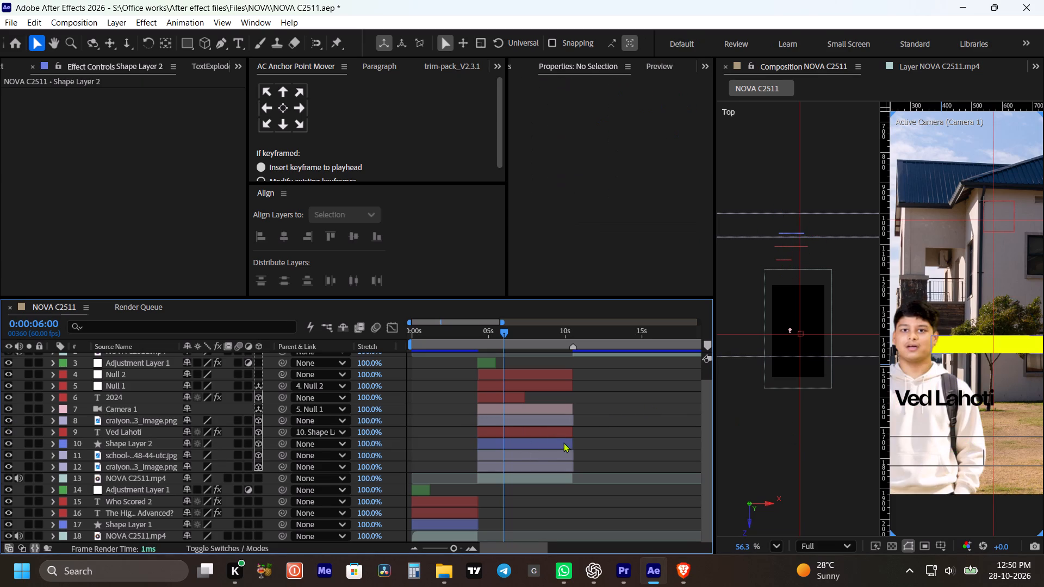
Push the name text back in depth to a Z position of about -37.9, near the yellow bar.
scroll(1002, 329, "down", 4)
key("space")
key("space")
key("space")
key("space")
key("space")
key("space")
key("space")
key("space")
key("space")
left_click_drag(1035, 340, 1028, 340)
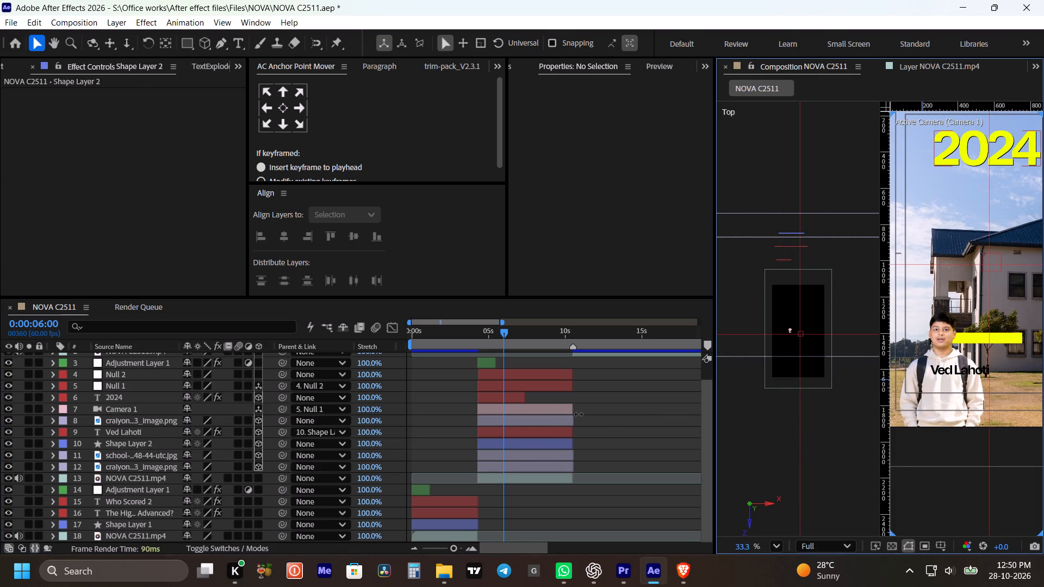
left_click_drag(602, 405, 596, 409)
left_click(540, 430)
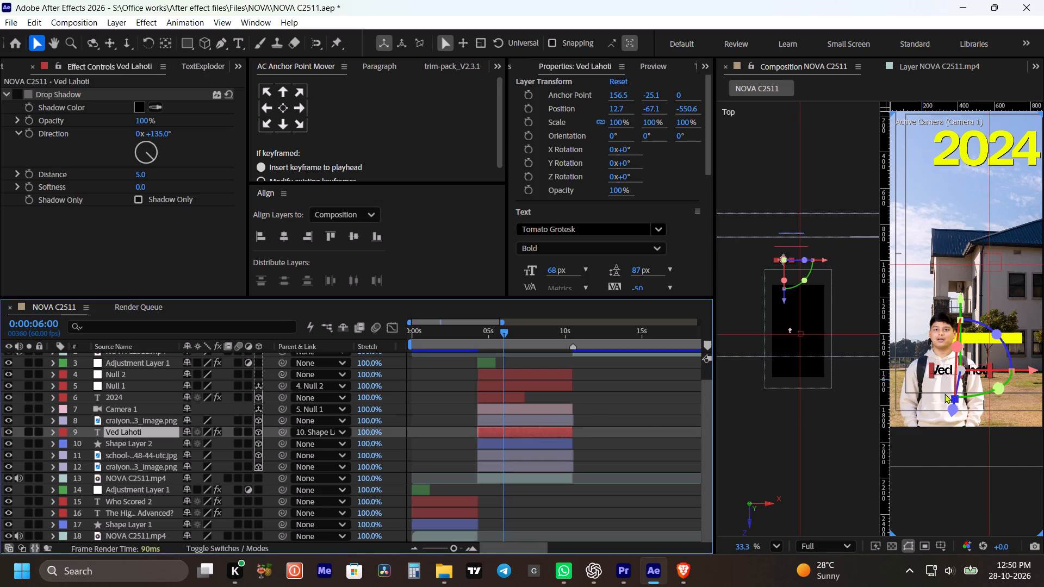
left_click_drag(954, 409, 970, 373)
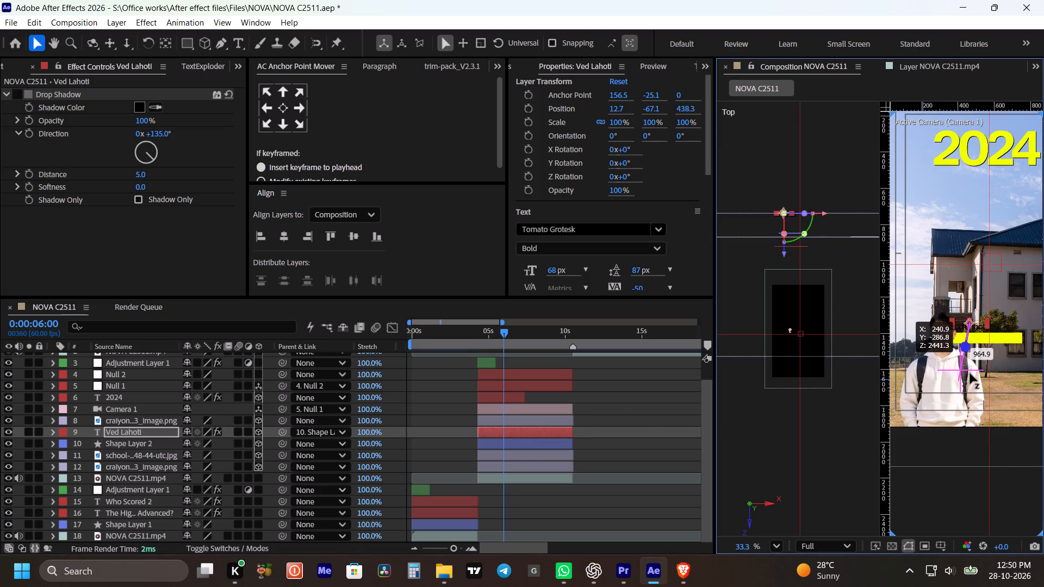
left_click_drag(970, 373, 965, 398)
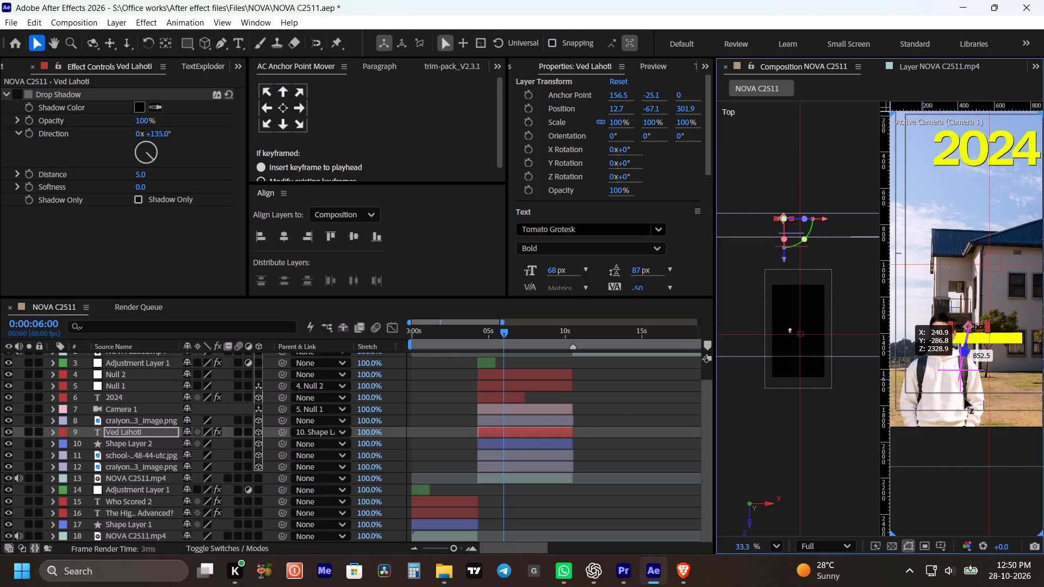
left_click_drag(965, 398, 966, 402)
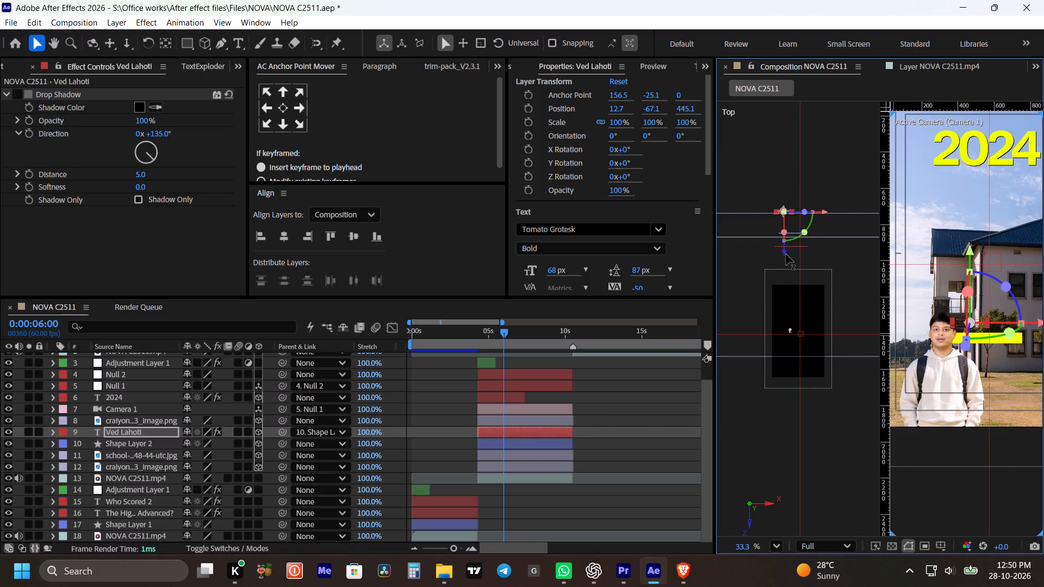
left_click_drag(786, 254, 791, 279)
Shift the name text sideways onto the yellow bar, to an X position of 181.7, and centre its anchor point.
left_click_drag(828, 235, 840, 235)
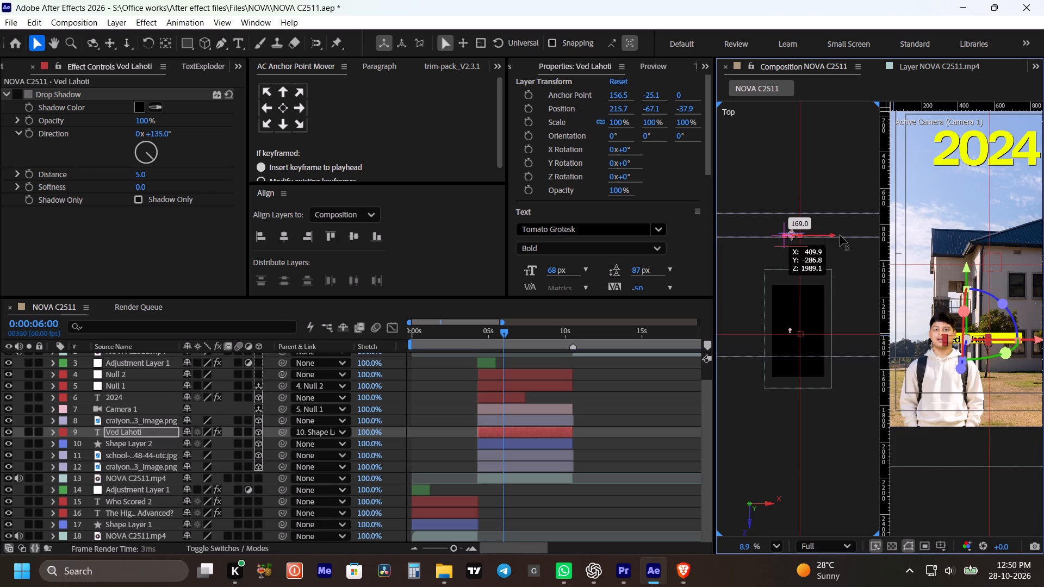
left_click_drag(840, 235, 837, 235)
left_click(284, 110)
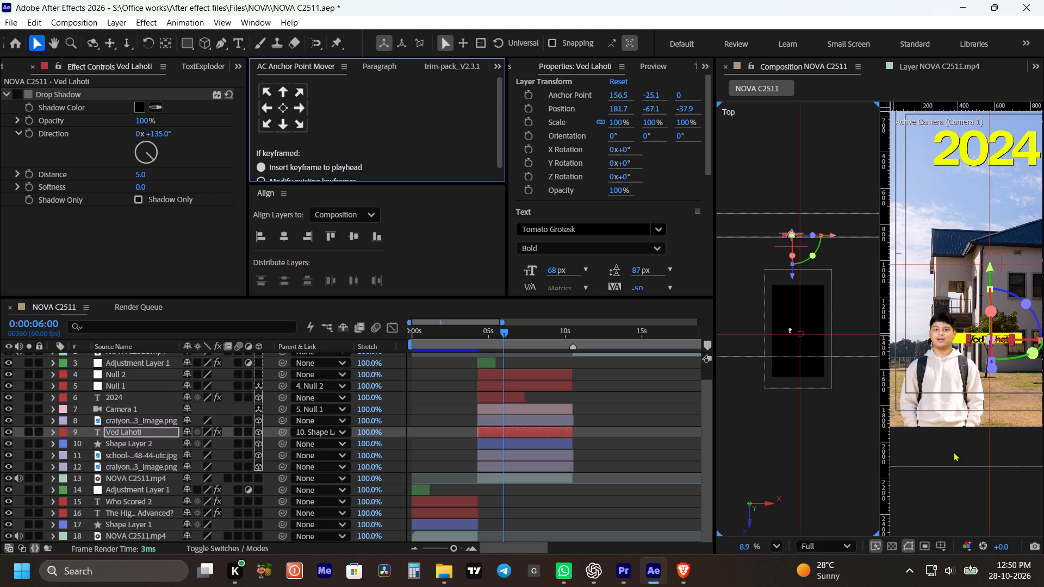
Centre the name text on the yellow bar by raising it to Y -77.6 and moving it to X 155.5.
left_click(990, 271)
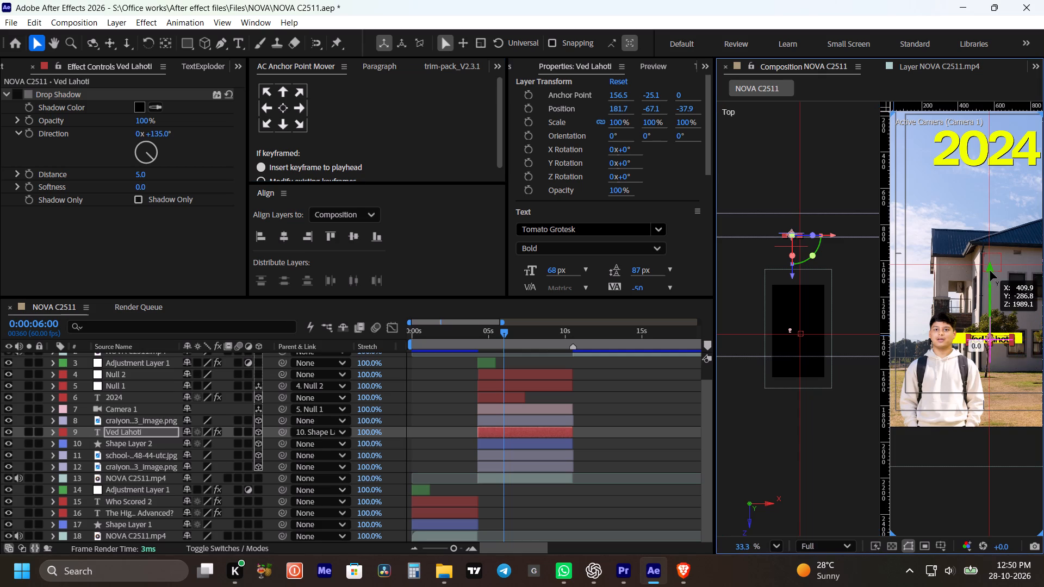
key("v")
scroll(983, 374, "up", 5)
key("space")
key("space")
key("space")
left_click_drag(1028, 336, 1014, 333)
key("grave")
scroll(694, 340, "up", 2)
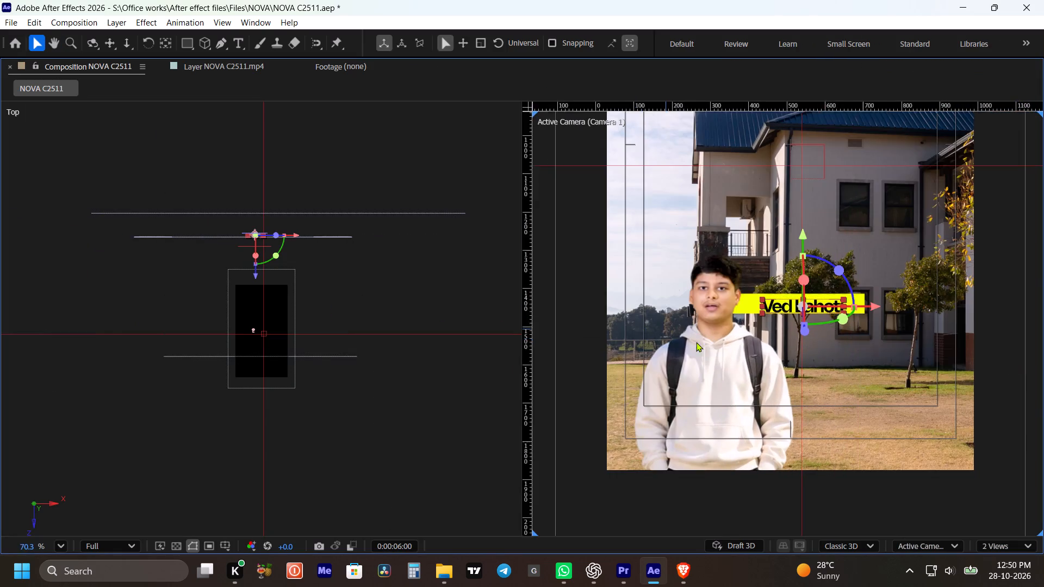
scroll(696, 342, "up", 3)
key("space")
key("space")
key("space")
key("space")
key("space")
left_click_drag(823, 315, 763, 359)
left_click_drag(824, 248, 823, 248)
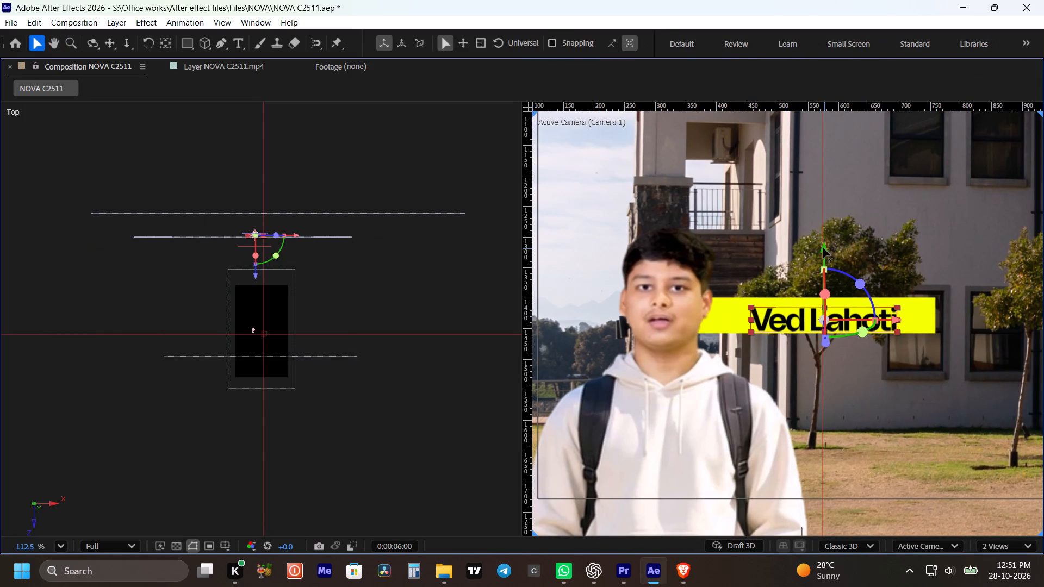
left_click_drag(823, 248, 823, 242)
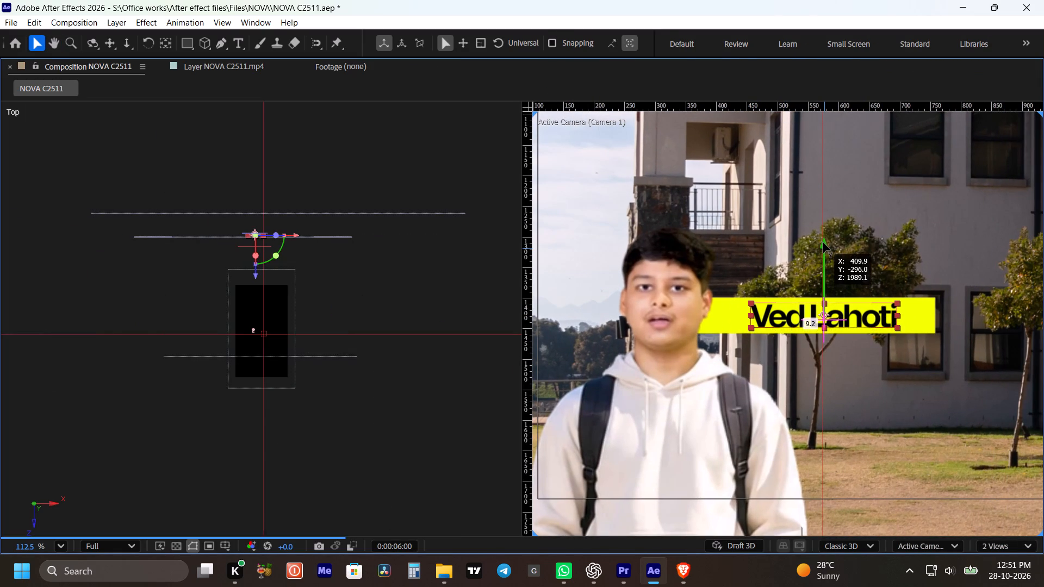
left_click_drag(823, 242, 824, 242)
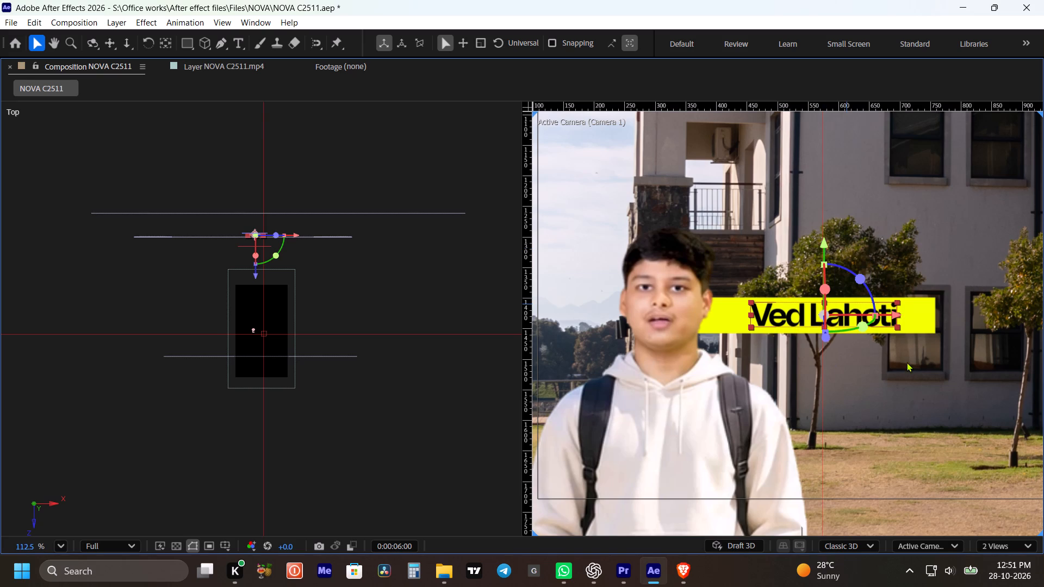
left_click_drag(897, 318, 884, 318)
key("grave")
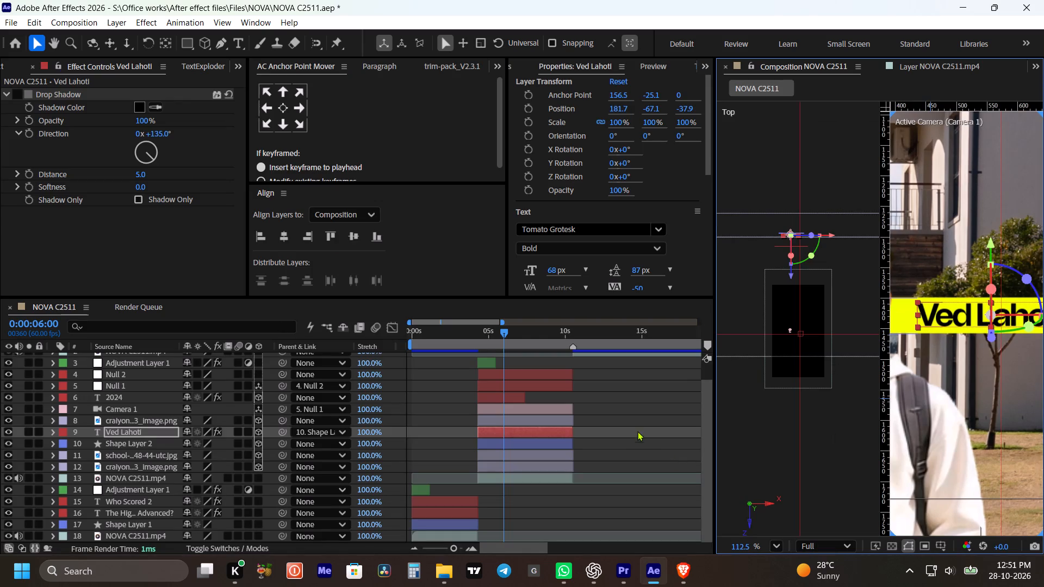
Examine how the black-on-yellow name label sits beside the student cutout in the camera view.
left_click(644, 377)
scroll(1008, 328, "down", 3)
key("space")
key("space")
left_click_drag(995, 378, 981, 338)
scroll(986, 341, "down", 2)
key("space")
key("space")
left_click_drag(996, 338, 1016, 344)
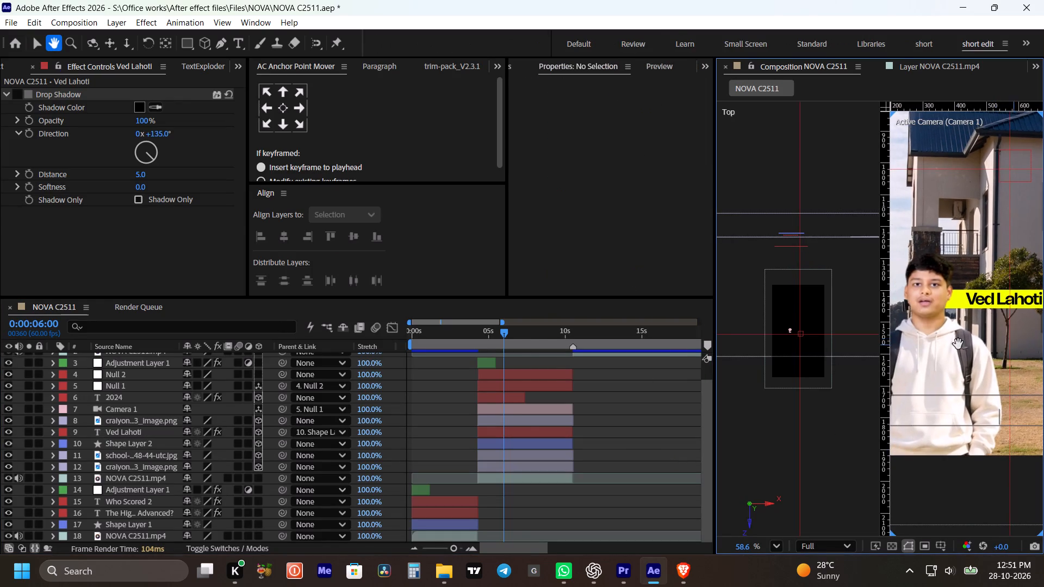
left_click(523, 420)
left_click(520, 427)
left_click(600, 400)
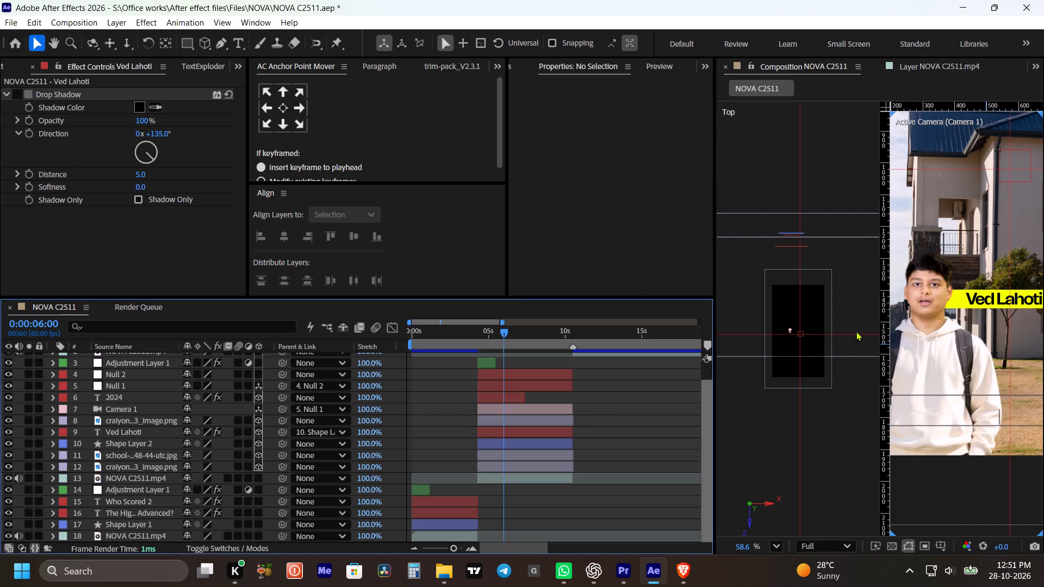
scroll(959, 288, "down", 3)
key("space")
key("space")
key("space")
left_click_drag(969, 330, 950, 323)
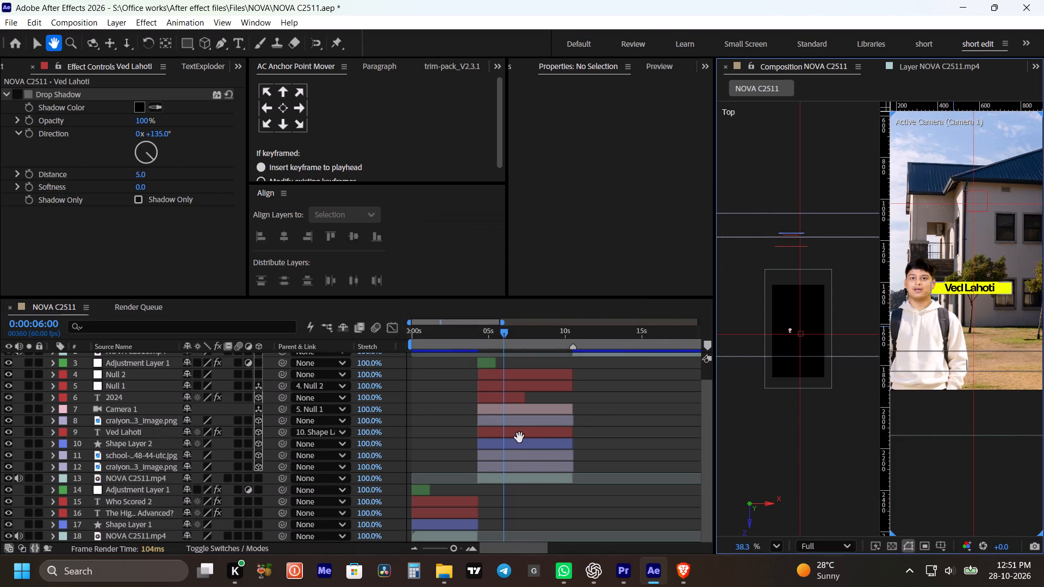
key("v")
Scrub between 0:00:04:20 and 0:00:05:51 to check when the name label enters the camera frame.
left_click_drag(503, 336, 484, 342, "shift")
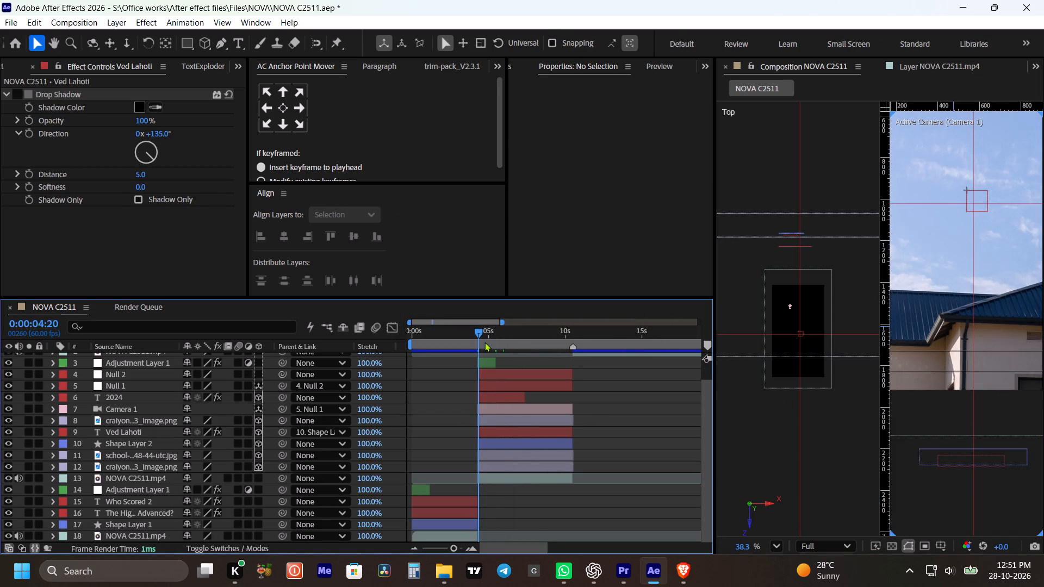
left_click_drag(484, 342, 502, 346, "shift")
scroll(961, 270, "down", 3)
key("space")
key("space")
key("space")
key("space")
key("space")
key("space")
key("space")
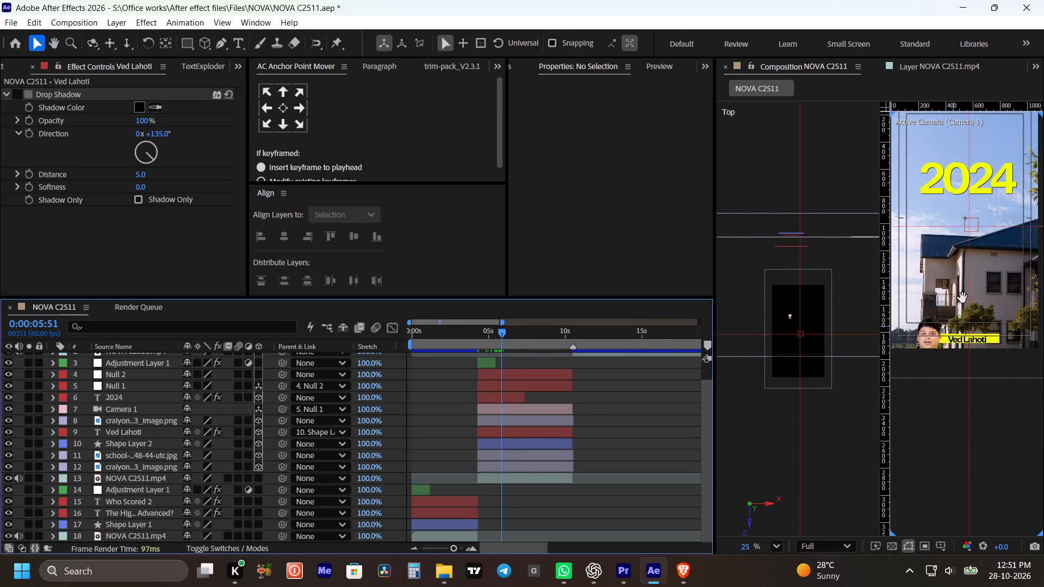
left_click_drag(950, 264, 961, 270)
Add a Scale keyframe at 100% to Shape Layer 2 at 0:00:05:43 and unlink its scale proportions.
left_click(494, 433)
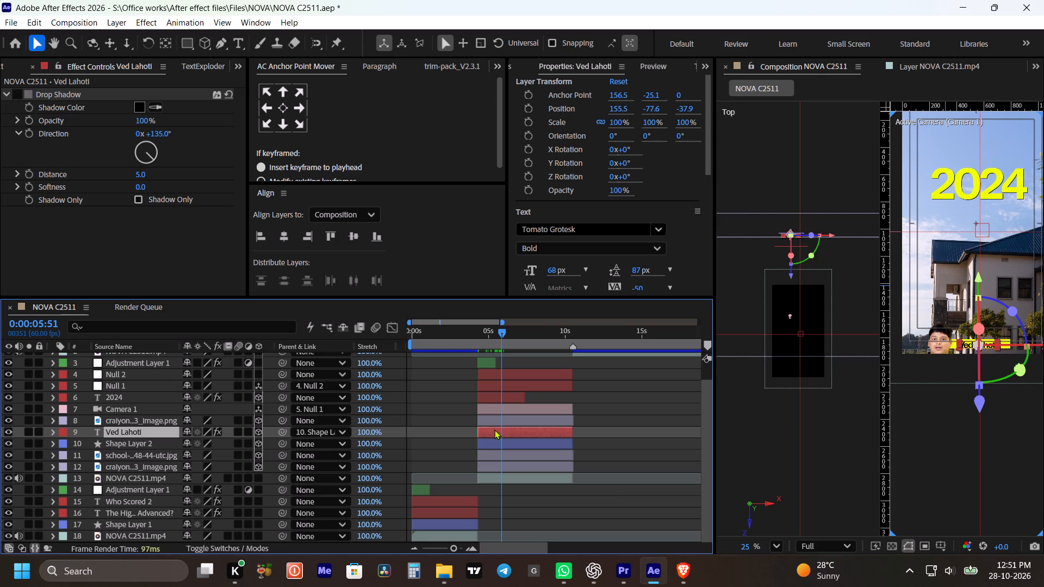
left_click(148, 442)
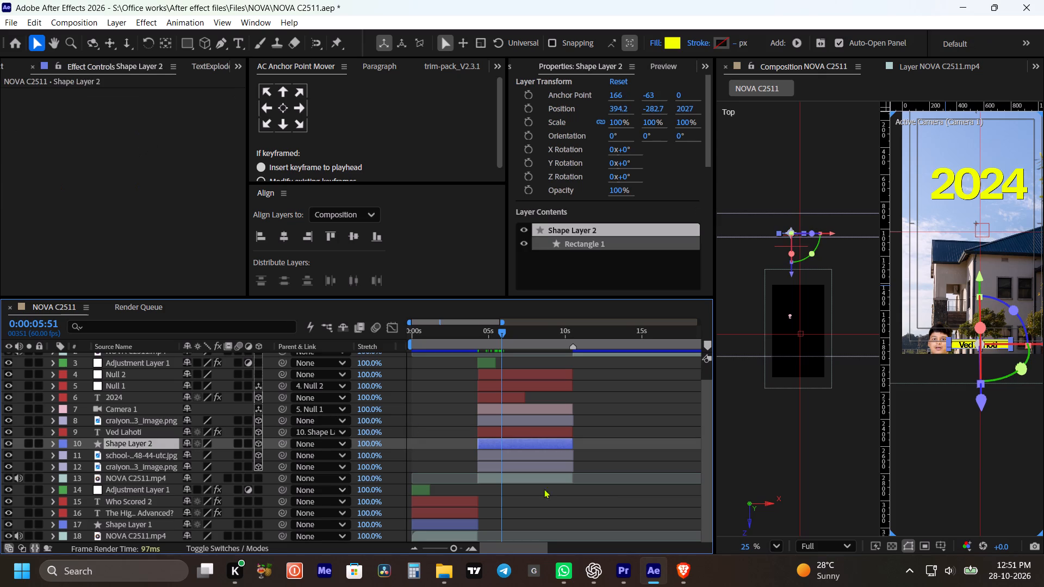
scroll(892, 234, "down", 2)
key("space")
key("space")
key("space")
key("space")
key("space")
key("space")
key("space")
key("space")
key("space")
key("space")
key("space")
key("space")
key("space")
key("space")
key("space")
key("space")
key("space")
left_click_drag(946, 211, 952, 276)
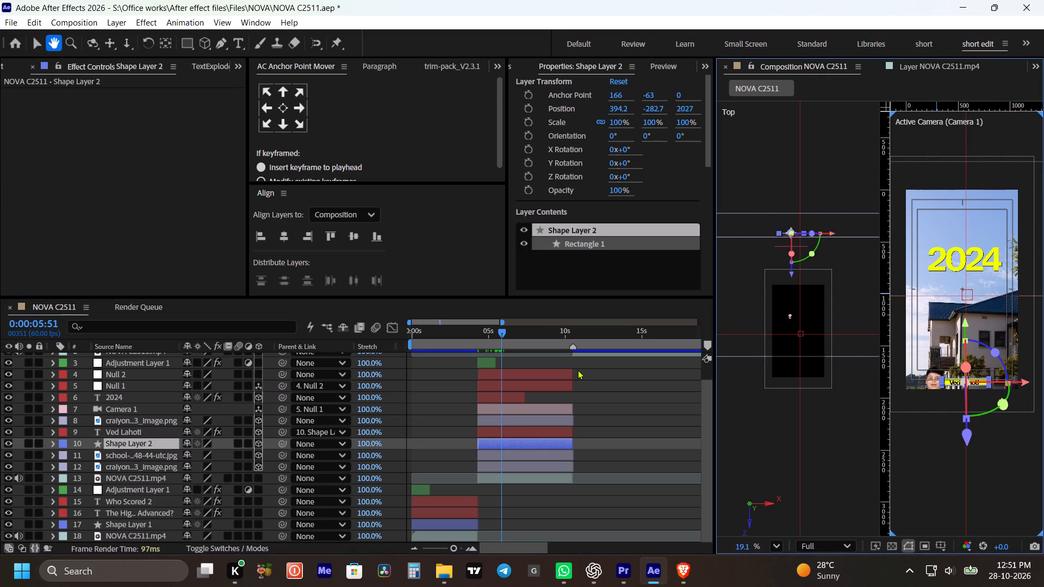
left_click(500, 443)
left_click(503, 332)
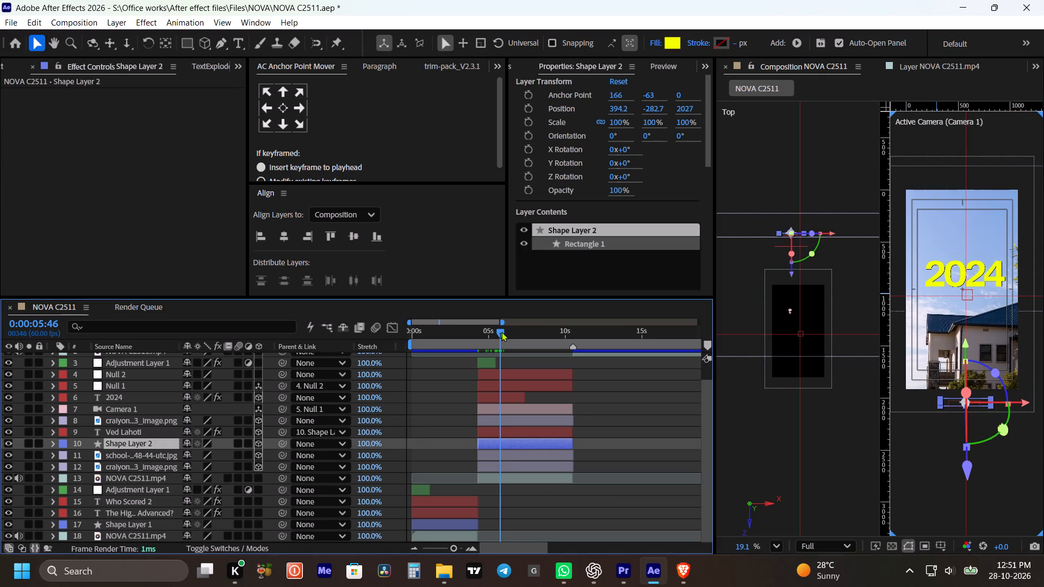
left_click(496, 441)
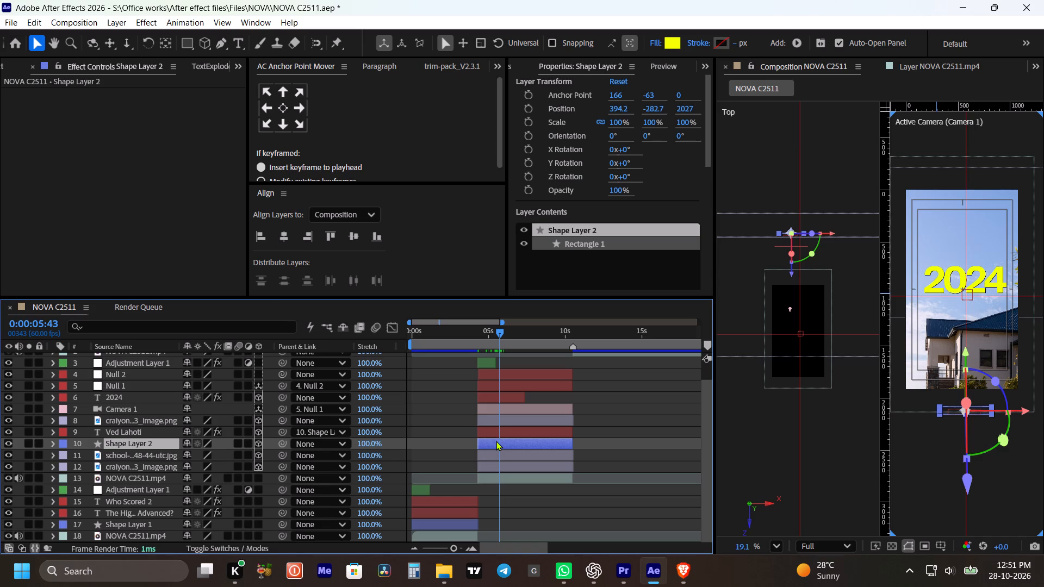
key("s")
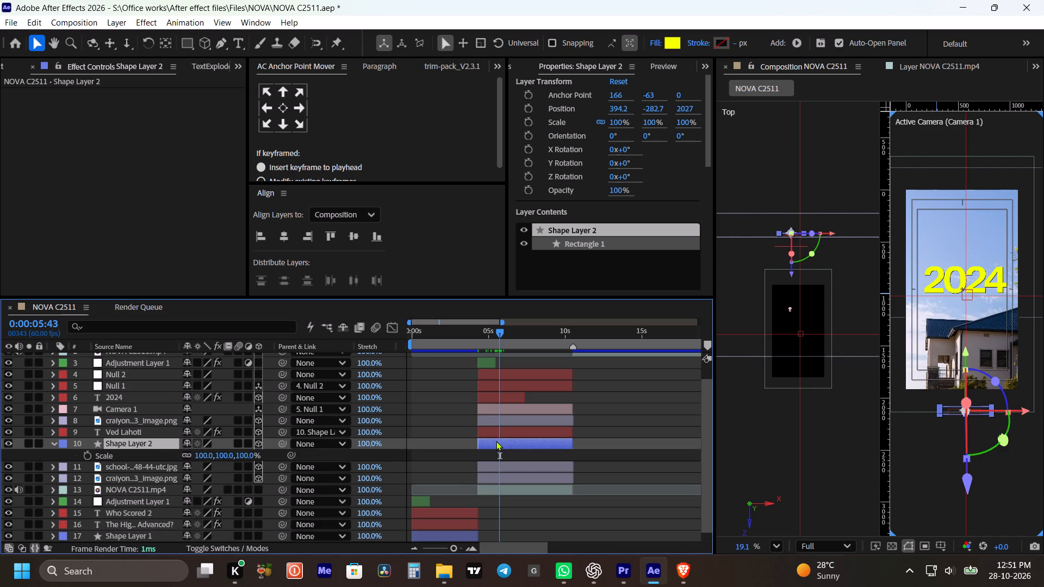
left_click(86, 452)
left_click(183, 454)
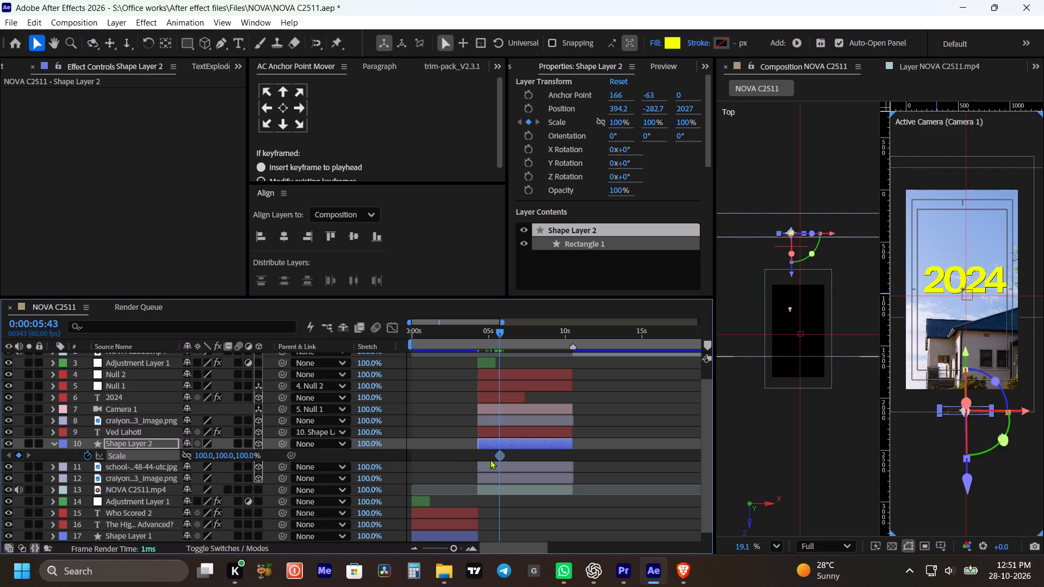
Move Shape Layer 2's 100% Scale keyframe forward in time to about 7.5 seconds.
left_click_drag(501, 454, 521, 454)
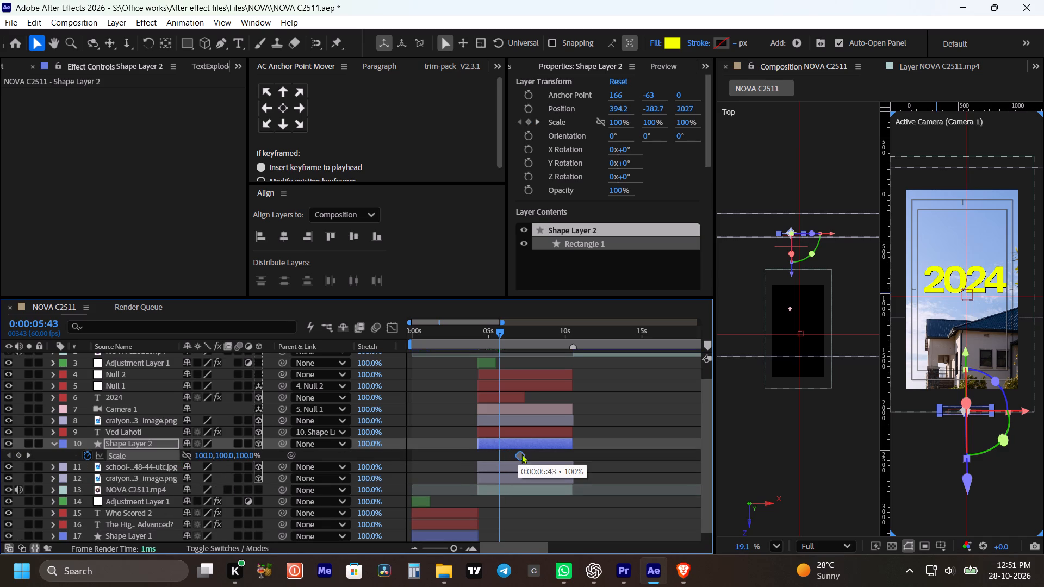
left_click_drag(521, 454, 527, 456)
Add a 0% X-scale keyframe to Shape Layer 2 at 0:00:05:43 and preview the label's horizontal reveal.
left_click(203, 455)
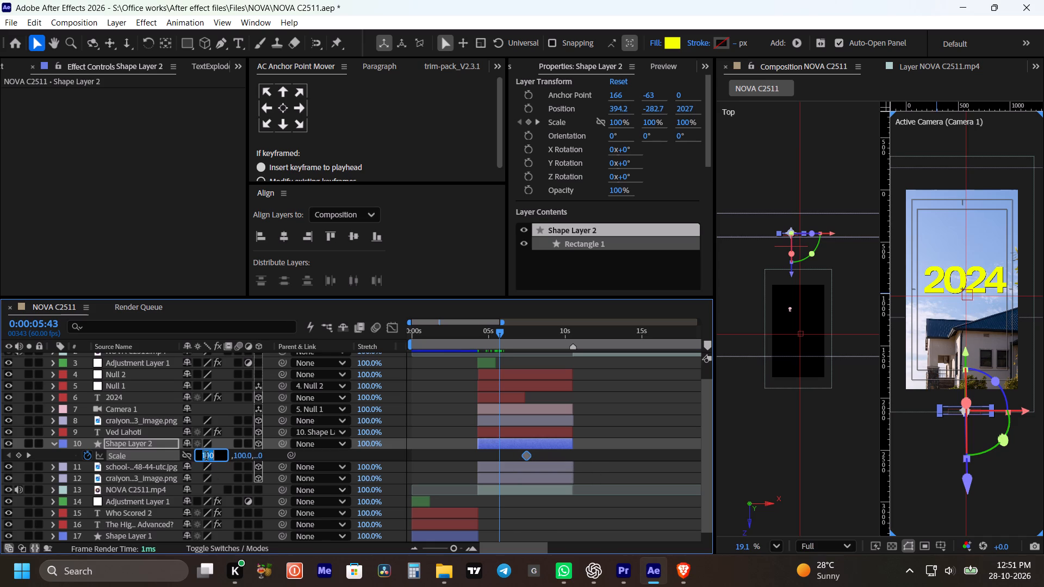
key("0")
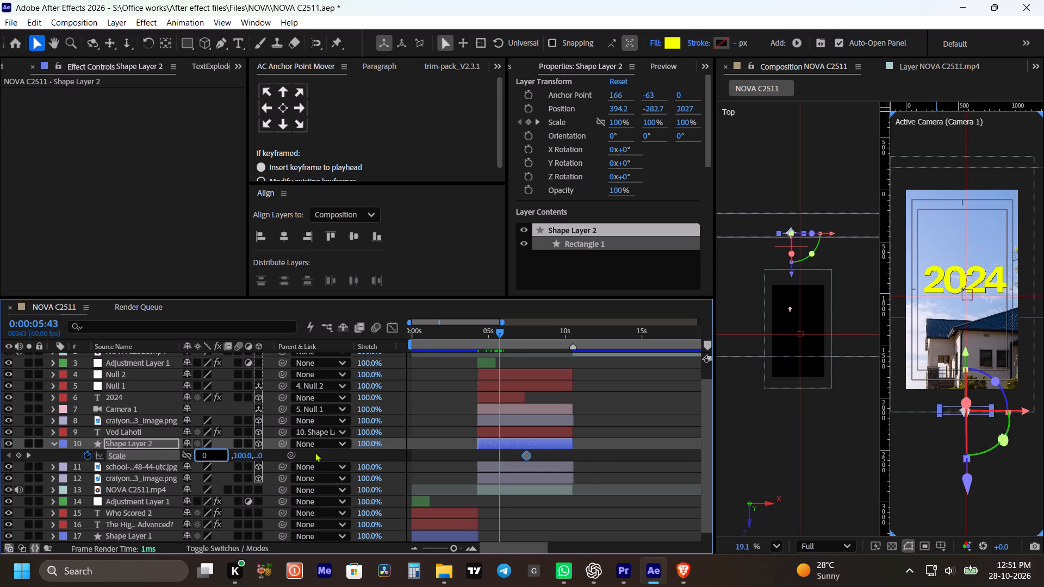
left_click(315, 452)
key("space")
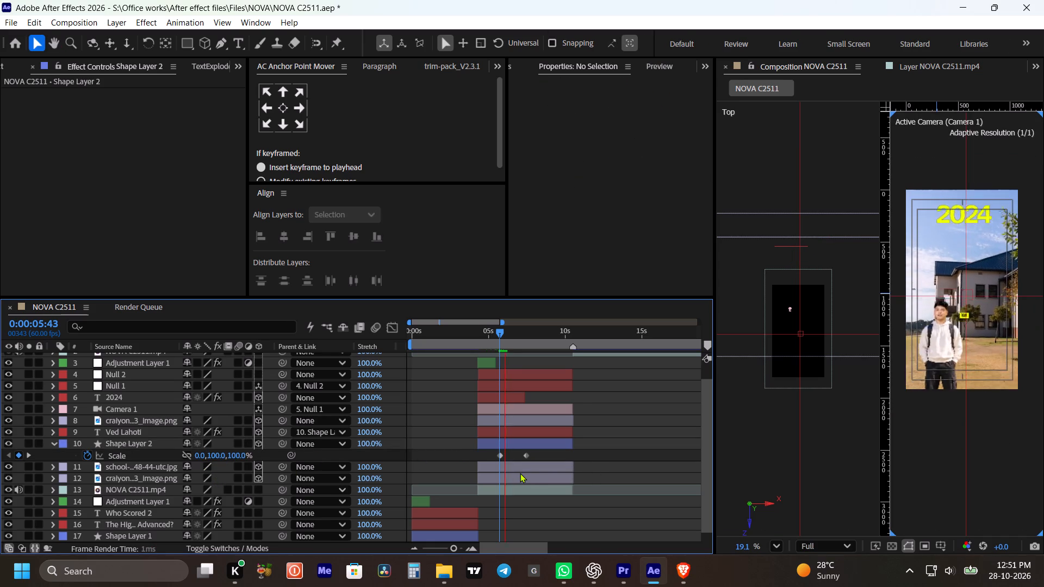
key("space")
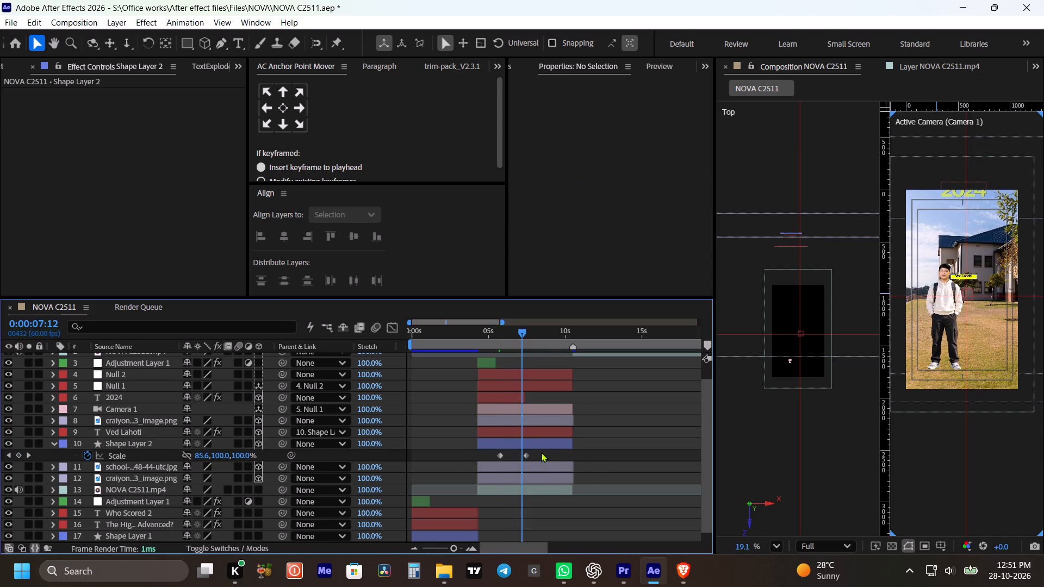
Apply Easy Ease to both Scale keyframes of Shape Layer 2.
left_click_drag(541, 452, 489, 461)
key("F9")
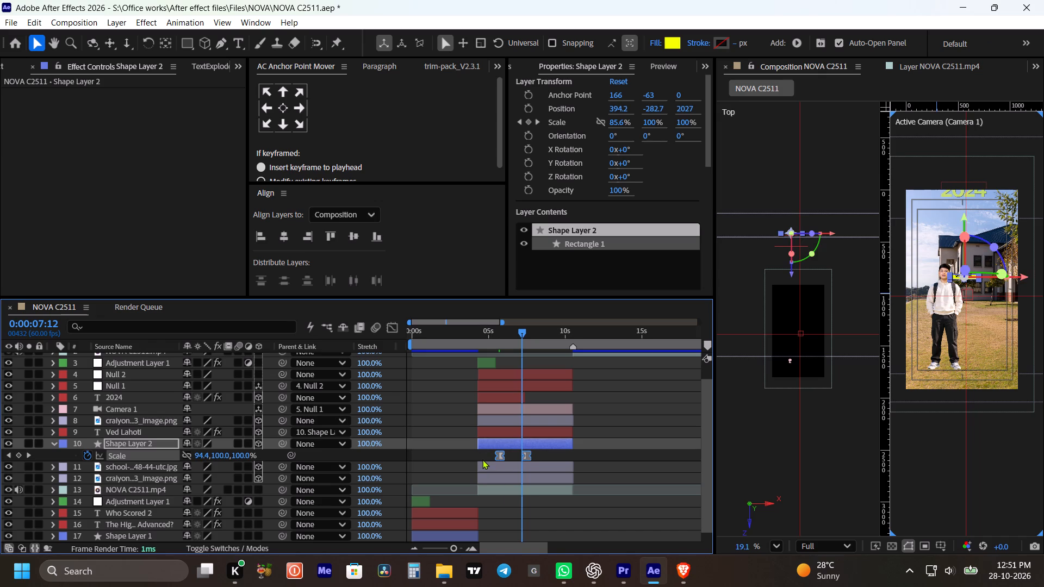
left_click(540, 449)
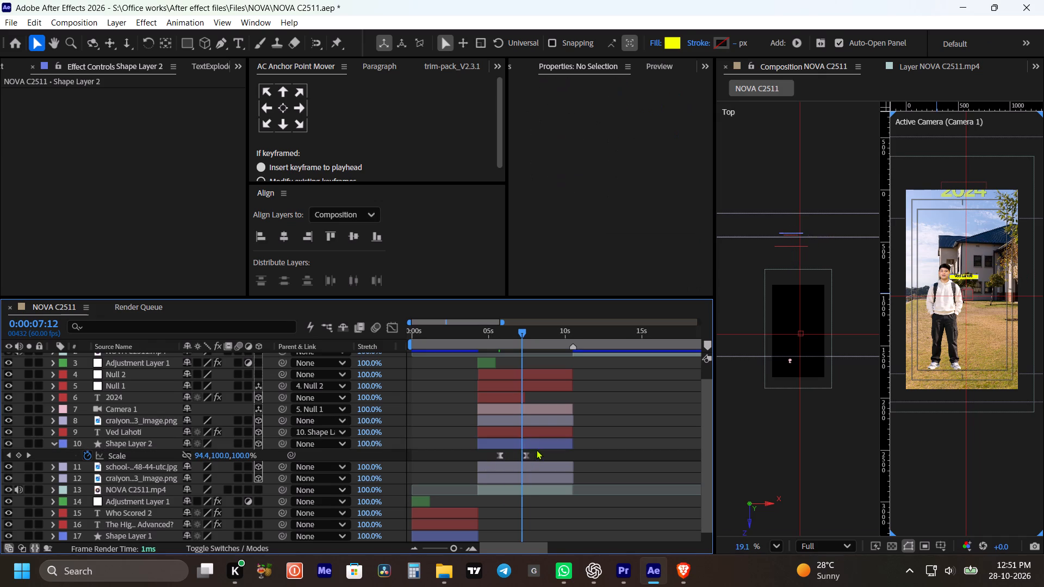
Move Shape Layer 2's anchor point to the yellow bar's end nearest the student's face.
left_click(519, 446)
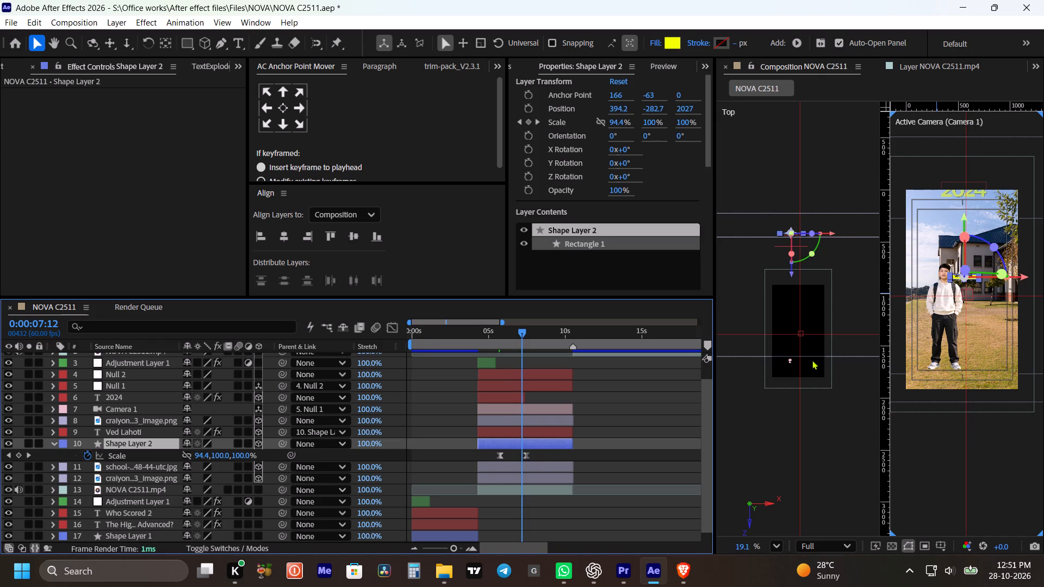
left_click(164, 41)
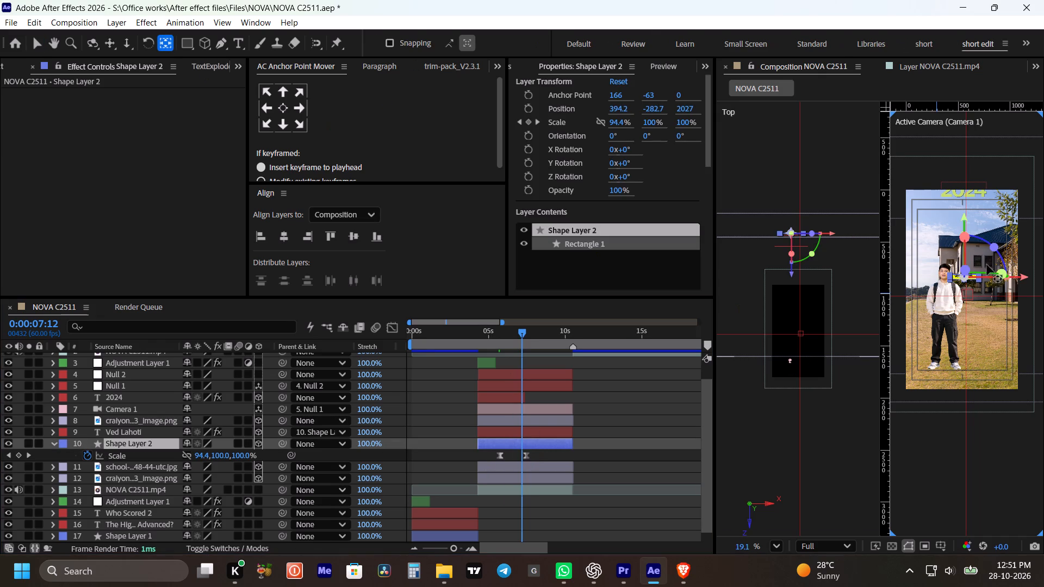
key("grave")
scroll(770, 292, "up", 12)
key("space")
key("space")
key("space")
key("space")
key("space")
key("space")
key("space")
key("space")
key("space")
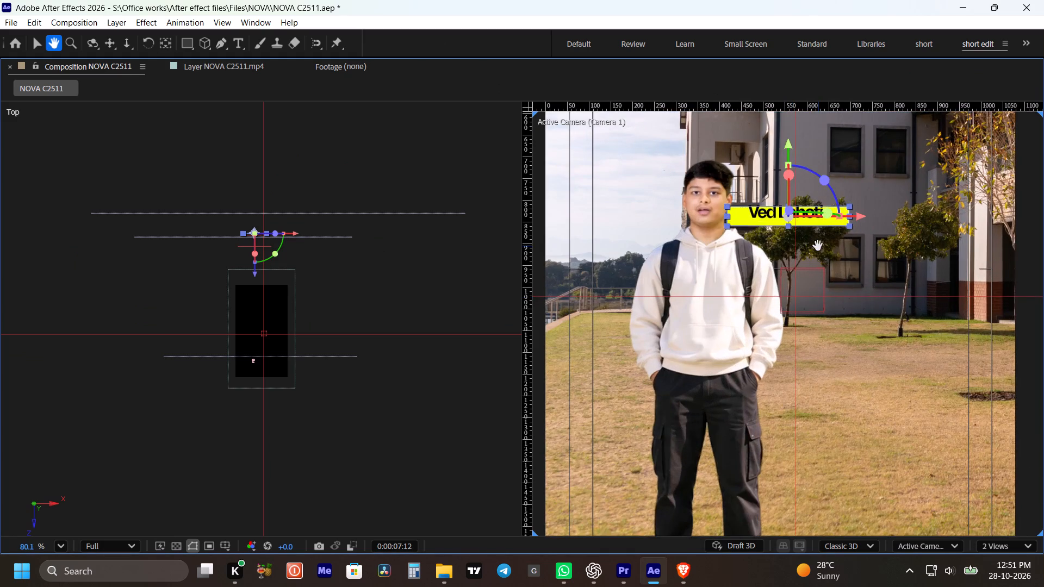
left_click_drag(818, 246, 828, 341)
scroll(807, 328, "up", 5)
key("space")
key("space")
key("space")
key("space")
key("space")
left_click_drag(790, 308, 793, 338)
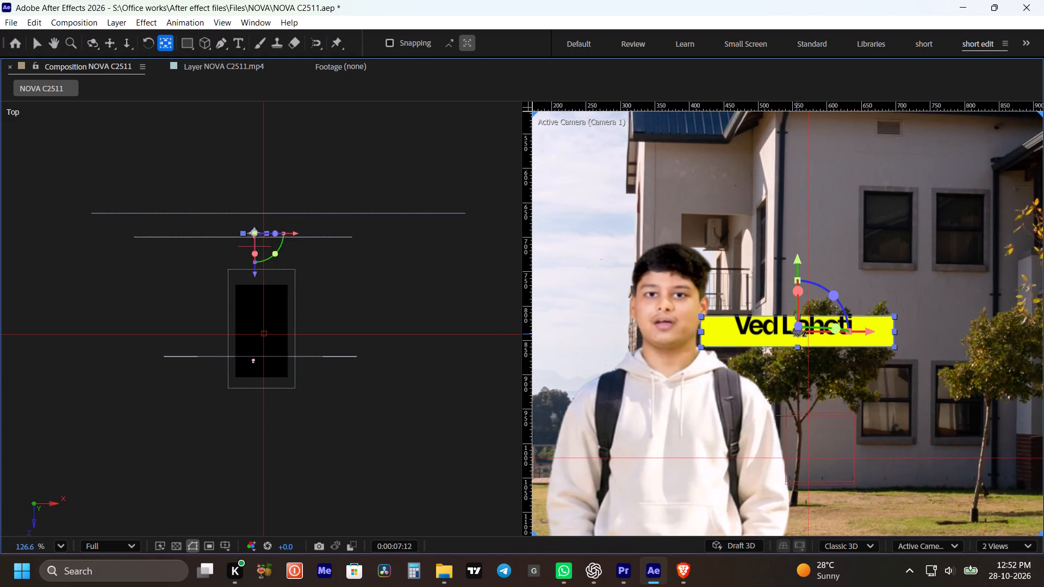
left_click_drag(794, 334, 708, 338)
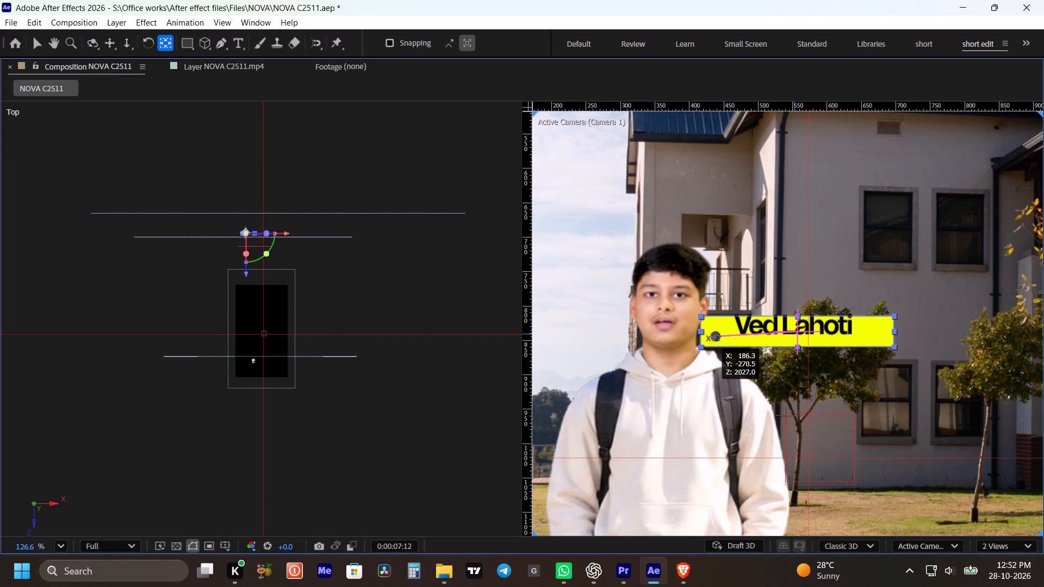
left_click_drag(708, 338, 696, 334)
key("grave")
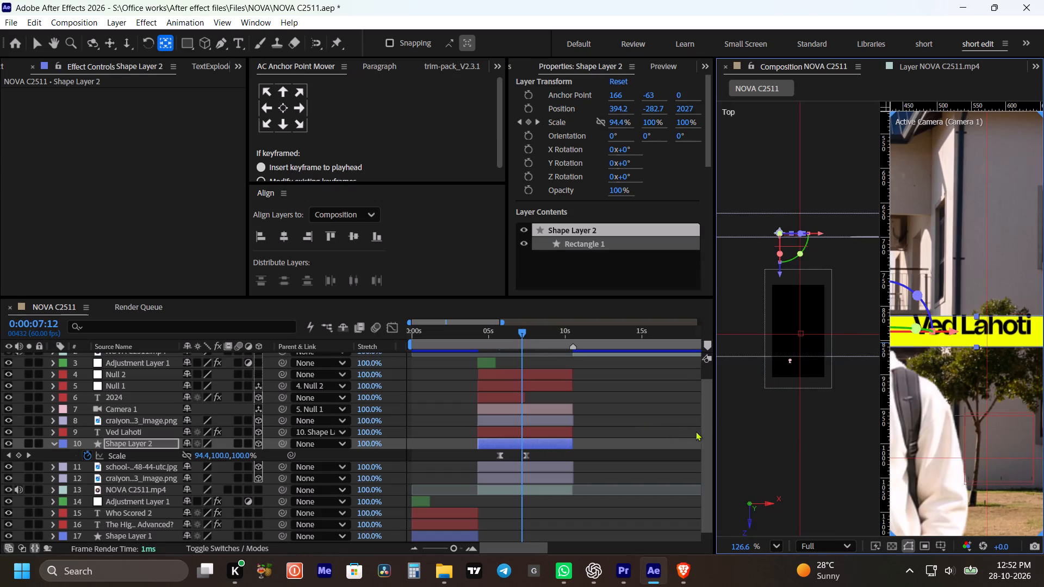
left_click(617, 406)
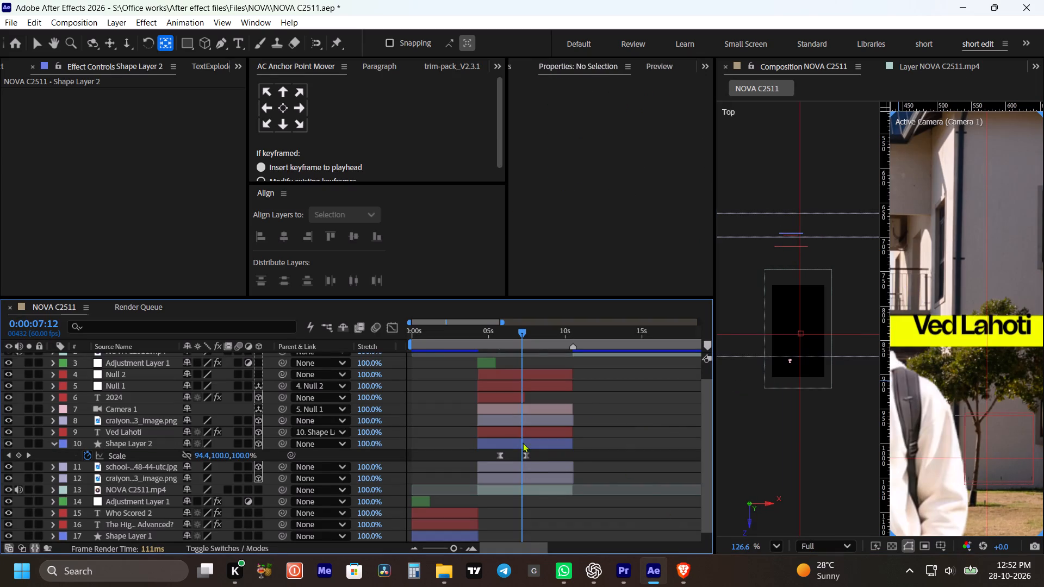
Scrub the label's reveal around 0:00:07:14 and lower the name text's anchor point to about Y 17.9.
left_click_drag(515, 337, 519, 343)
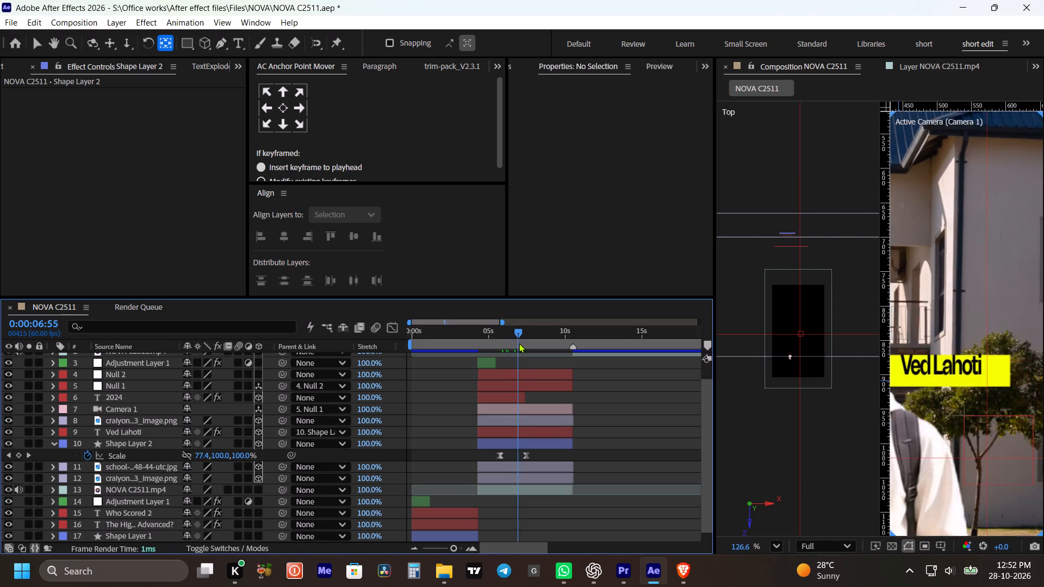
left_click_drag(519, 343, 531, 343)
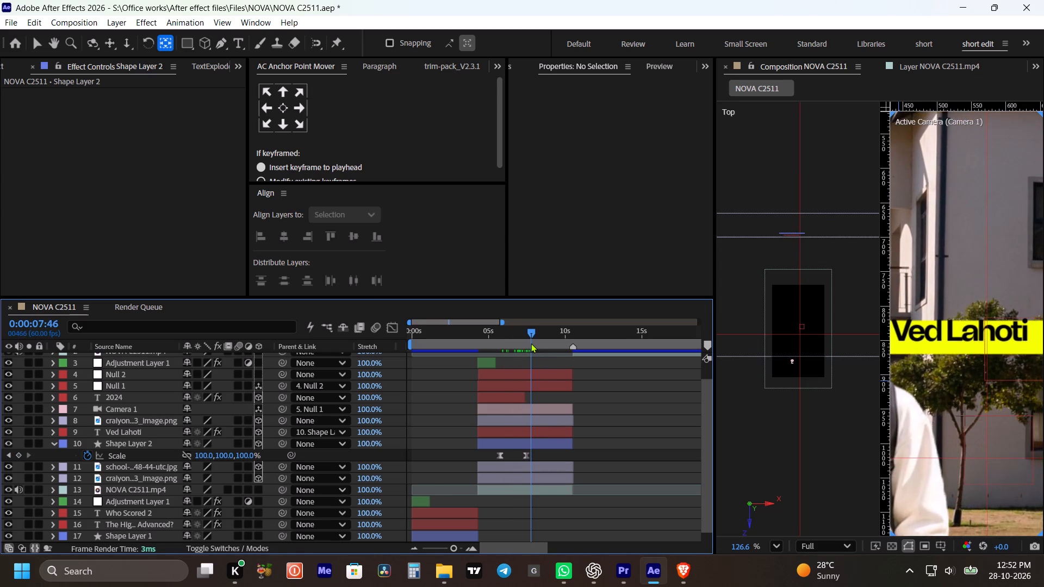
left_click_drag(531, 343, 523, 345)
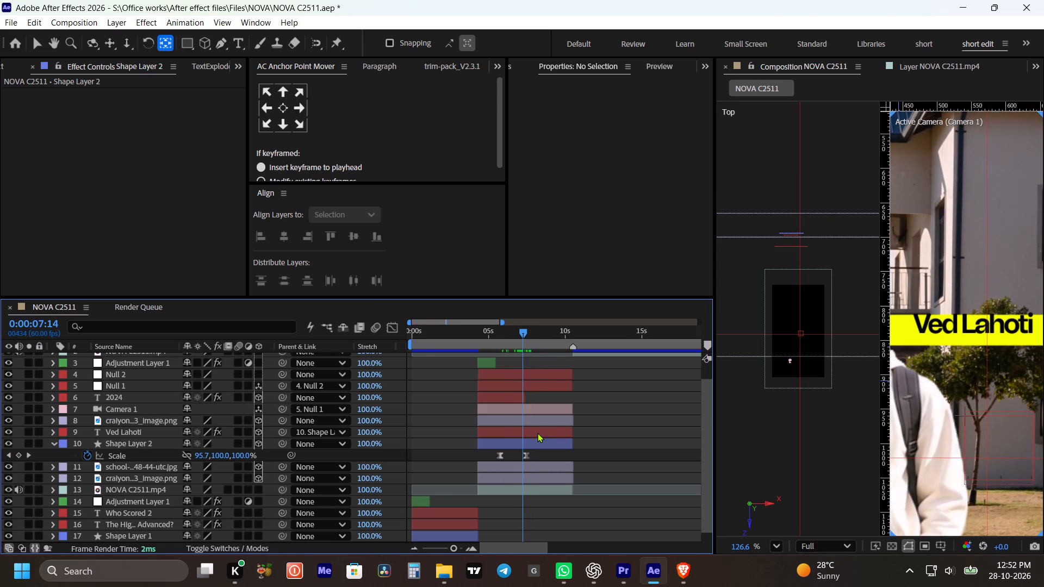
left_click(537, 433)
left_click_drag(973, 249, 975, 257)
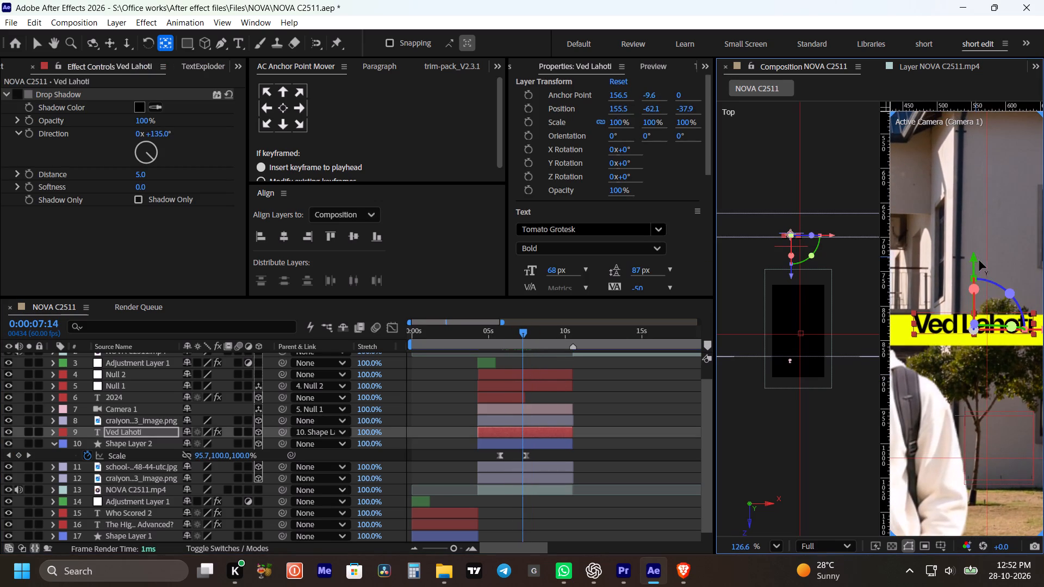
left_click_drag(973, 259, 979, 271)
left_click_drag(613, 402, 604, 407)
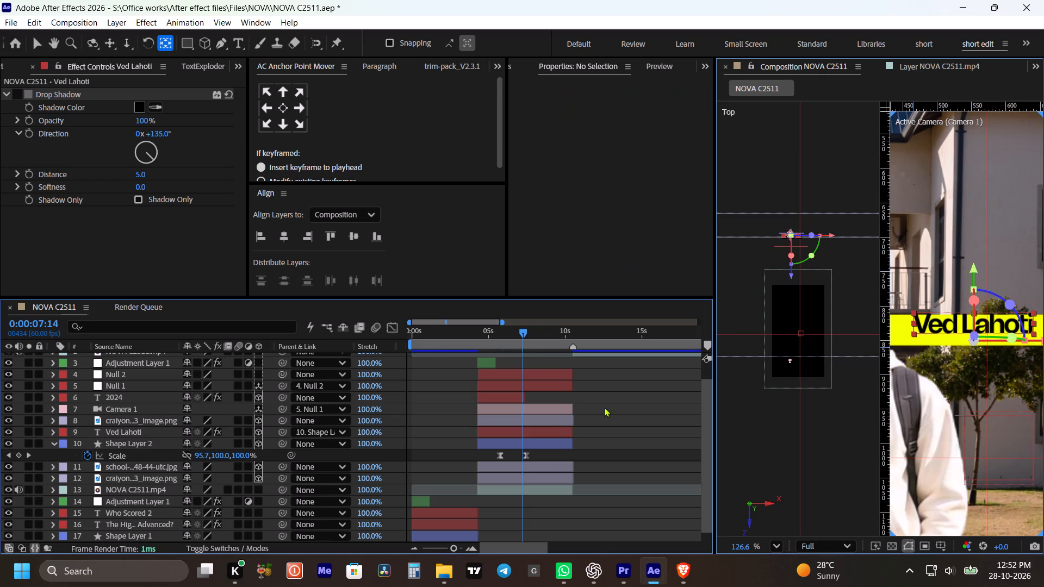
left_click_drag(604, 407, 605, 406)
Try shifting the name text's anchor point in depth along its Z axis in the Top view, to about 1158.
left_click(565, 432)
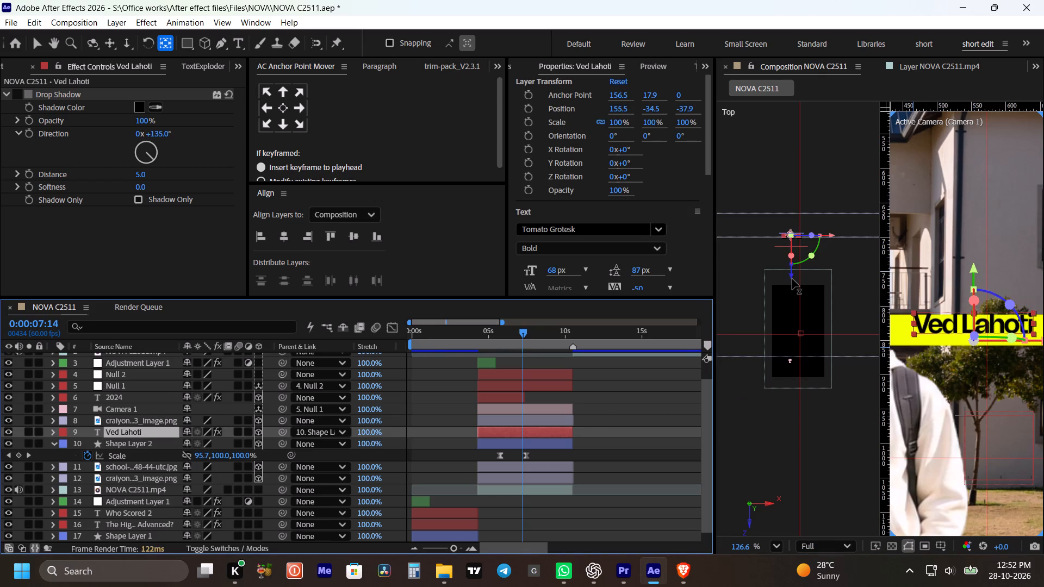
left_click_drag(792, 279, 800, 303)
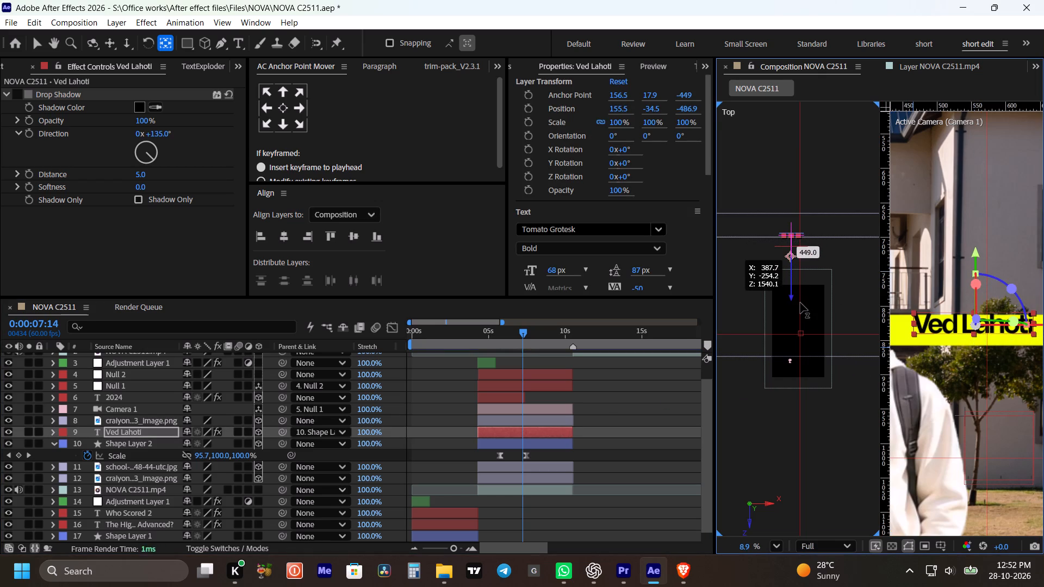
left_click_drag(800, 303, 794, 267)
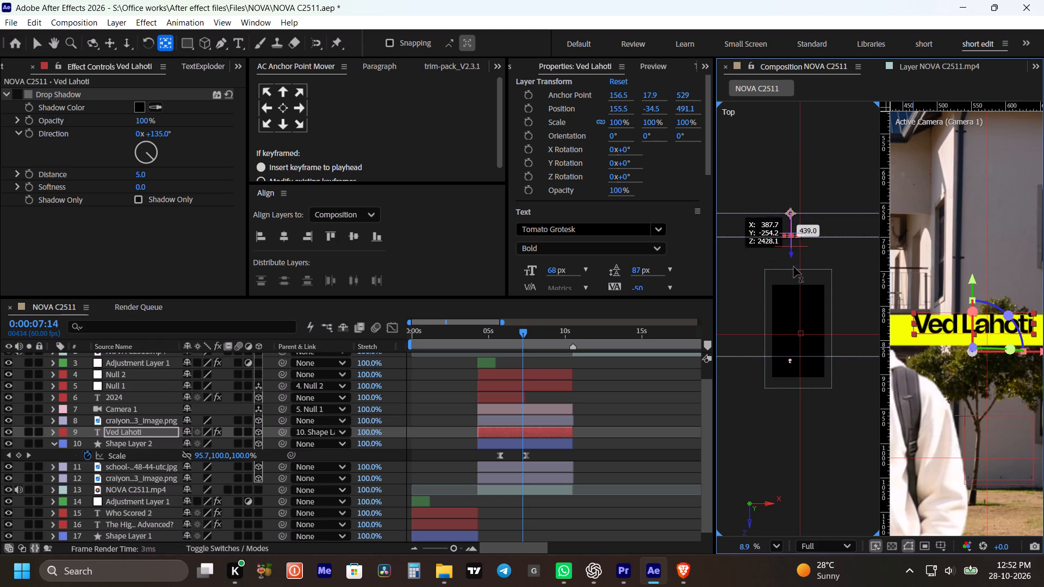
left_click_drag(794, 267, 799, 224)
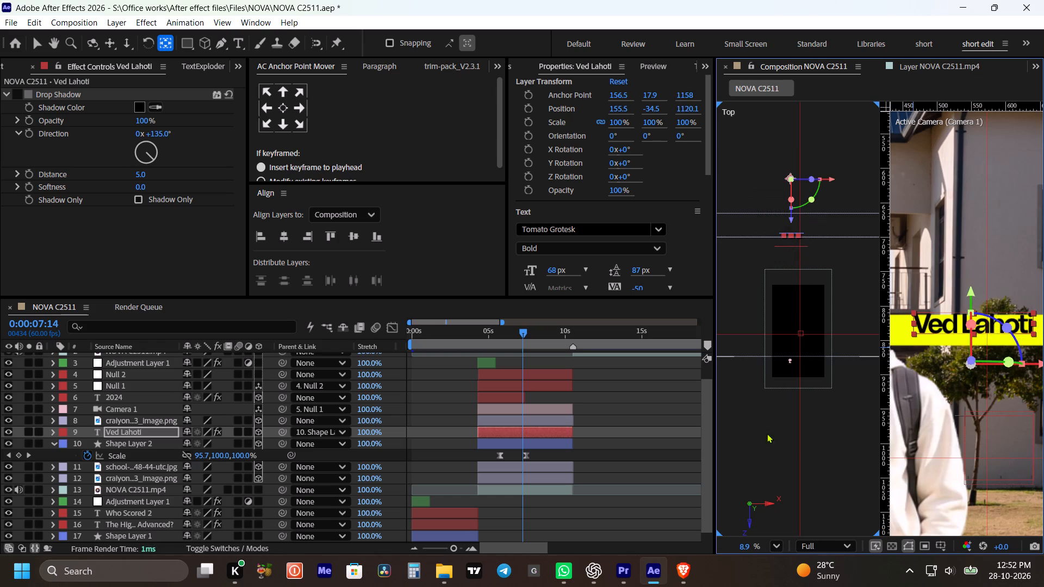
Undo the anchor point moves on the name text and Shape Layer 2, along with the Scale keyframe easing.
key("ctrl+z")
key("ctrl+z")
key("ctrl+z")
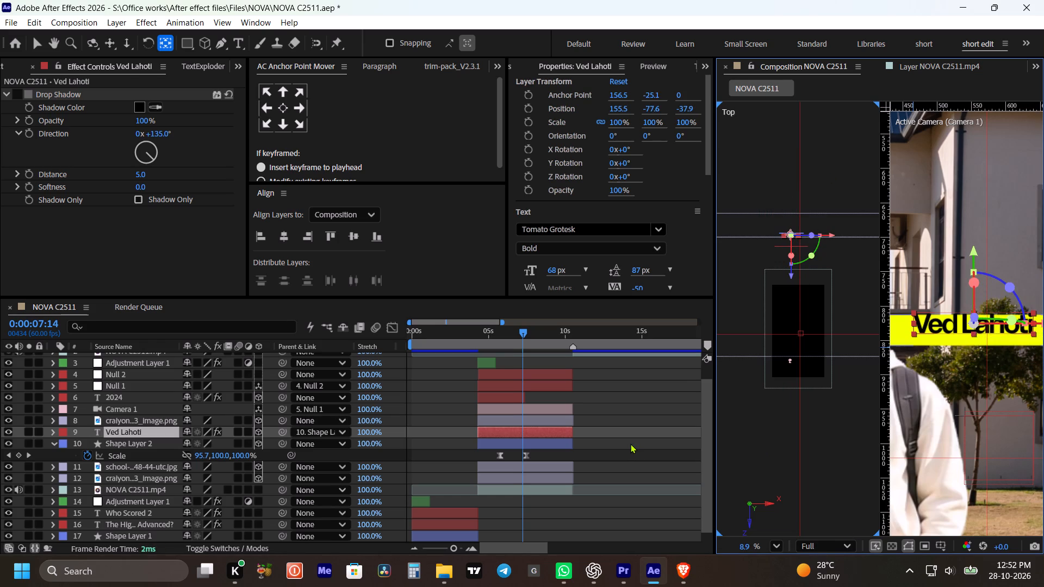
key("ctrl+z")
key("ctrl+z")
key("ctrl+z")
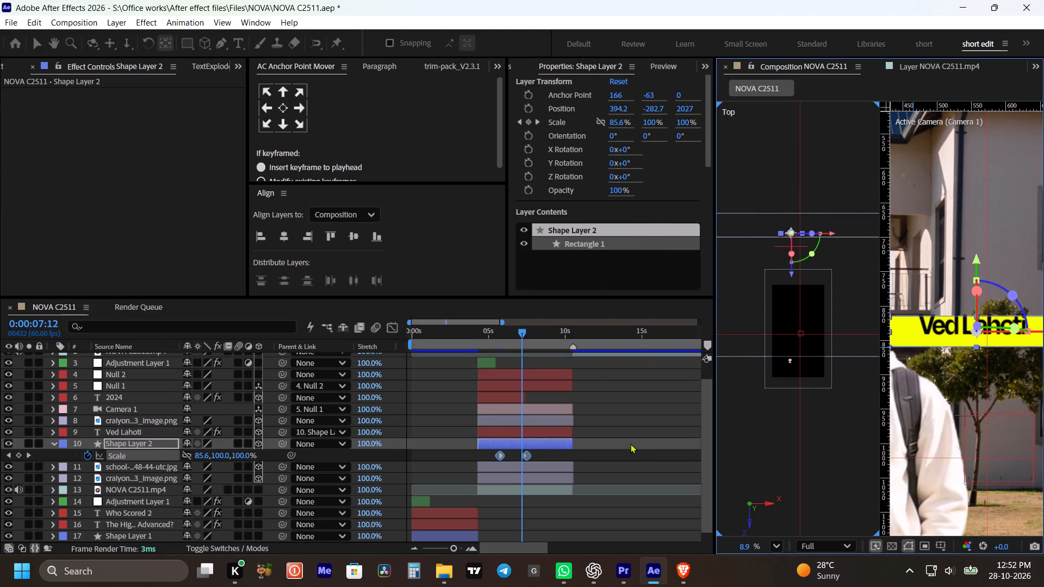
Move the name text layer down slightly, to about Y -67, so it sits vertically centred on the yellow bar.
left_click(545, 445)
left_click(645, 398)
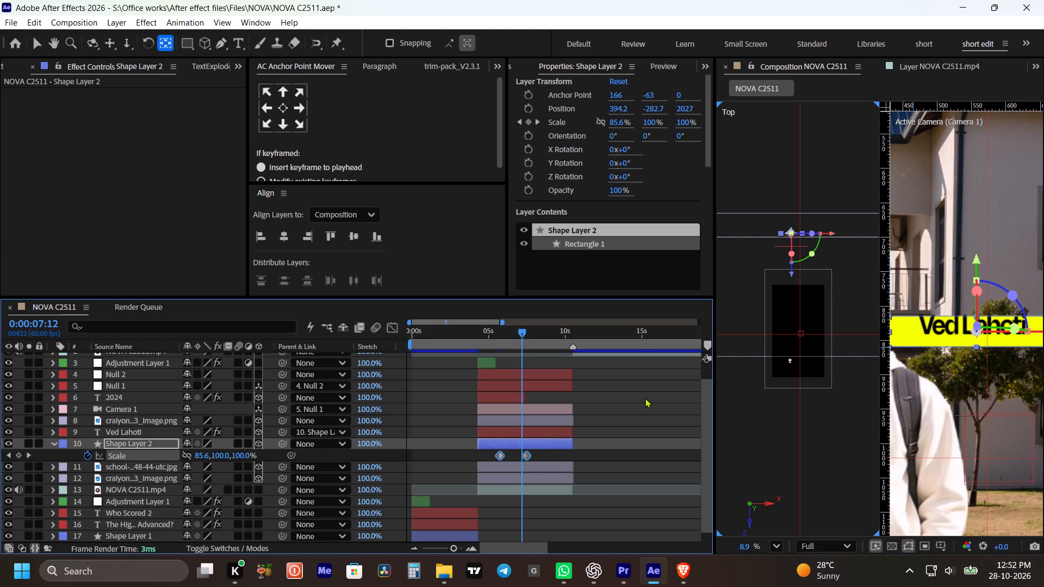
key("v")
scroll(956, 344, "down", 2)
key("space")
key("space")
key("space")
key("space")
key("space")
left_click_drag(959, 342, 986, 366)
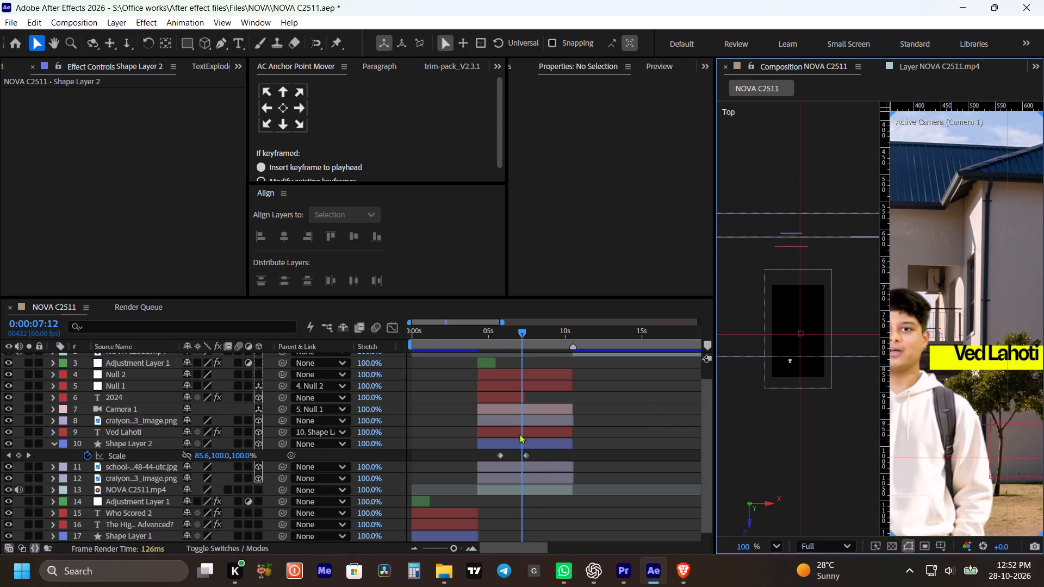
left_click(520, 434)
left_click(997, 283)
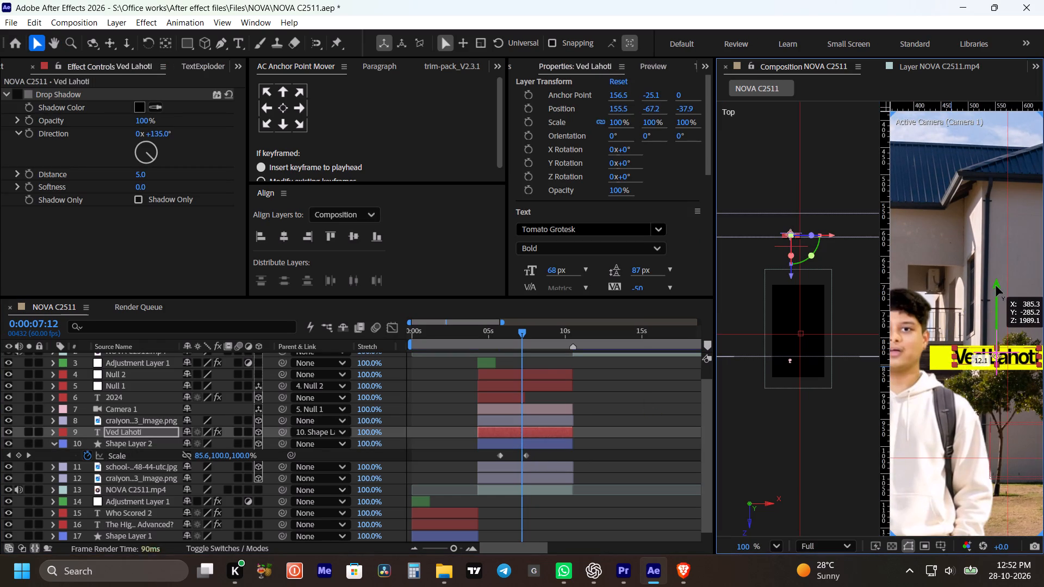
left_click(633, 397)
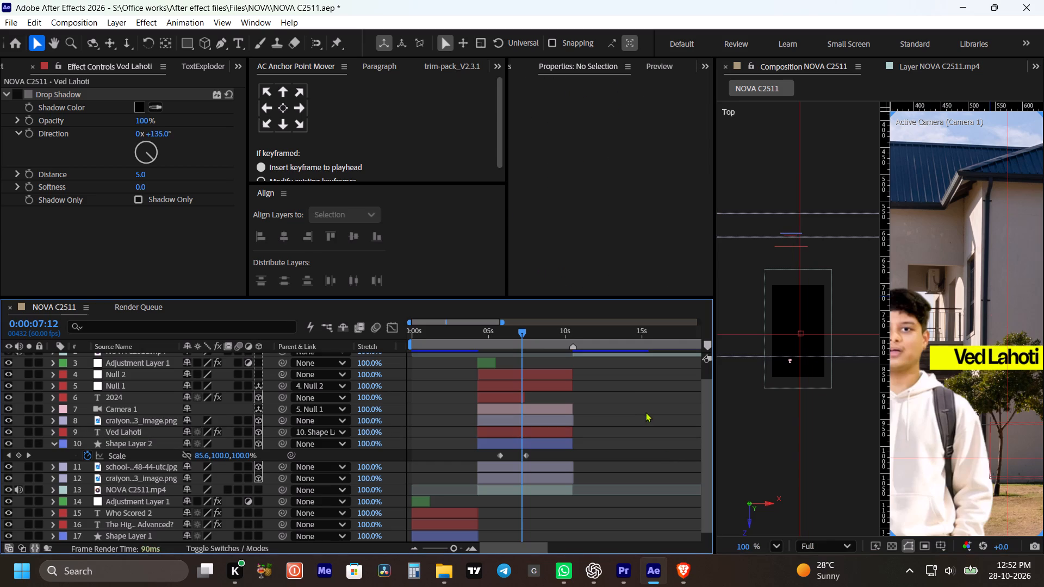
left_click(641, 397)
scroll(1001, 359, "down", 4)
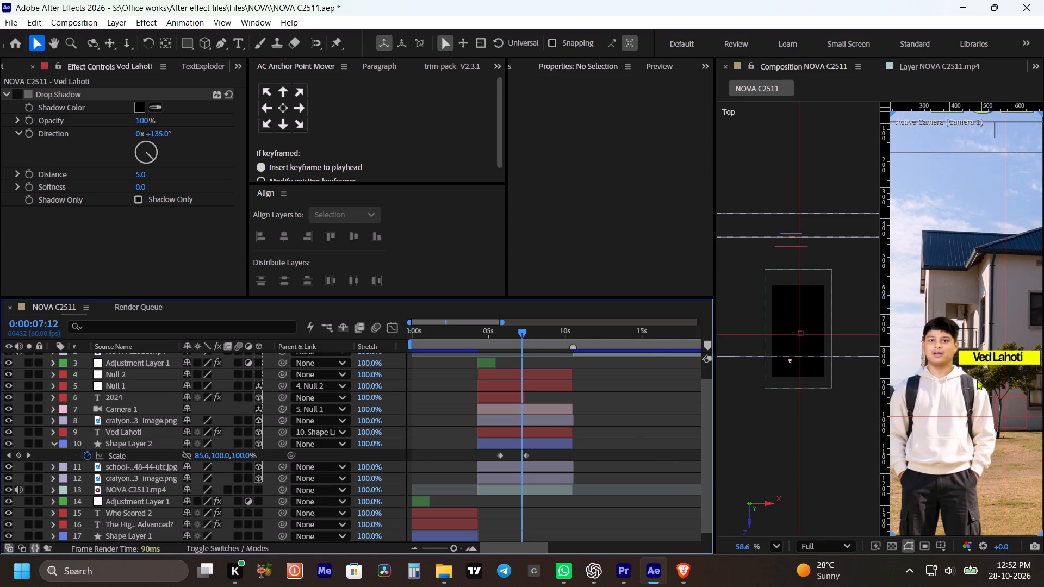
left_click(636, 414)
Delete both Scale keyframes from Shape Layer 2, leaving its scale at 100% with the playhead at 0:00:07:43.
left_click_drag(521, 338, 531, 340)
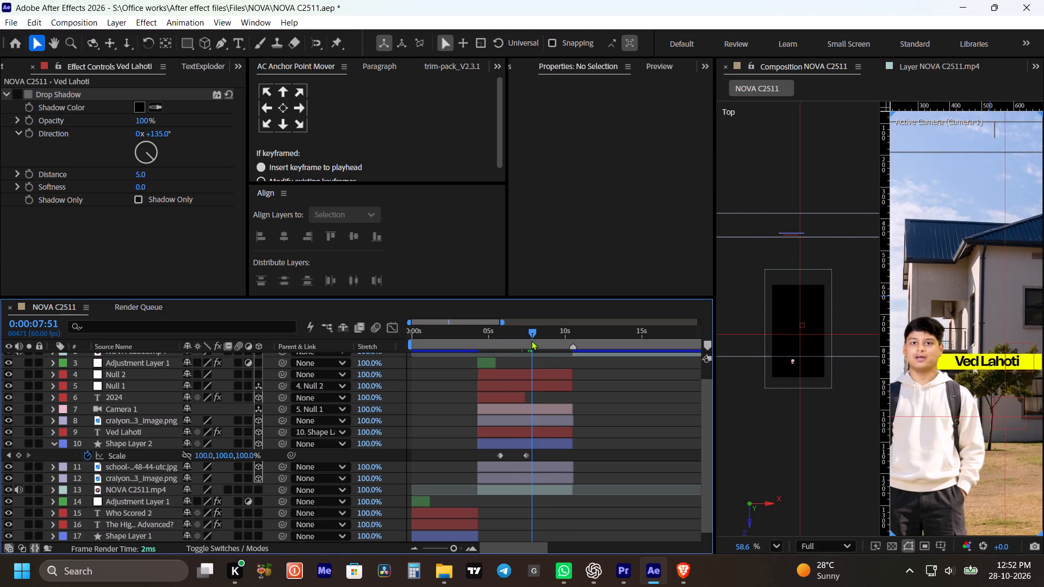
left_click_drag(531, 340, 530, 341)
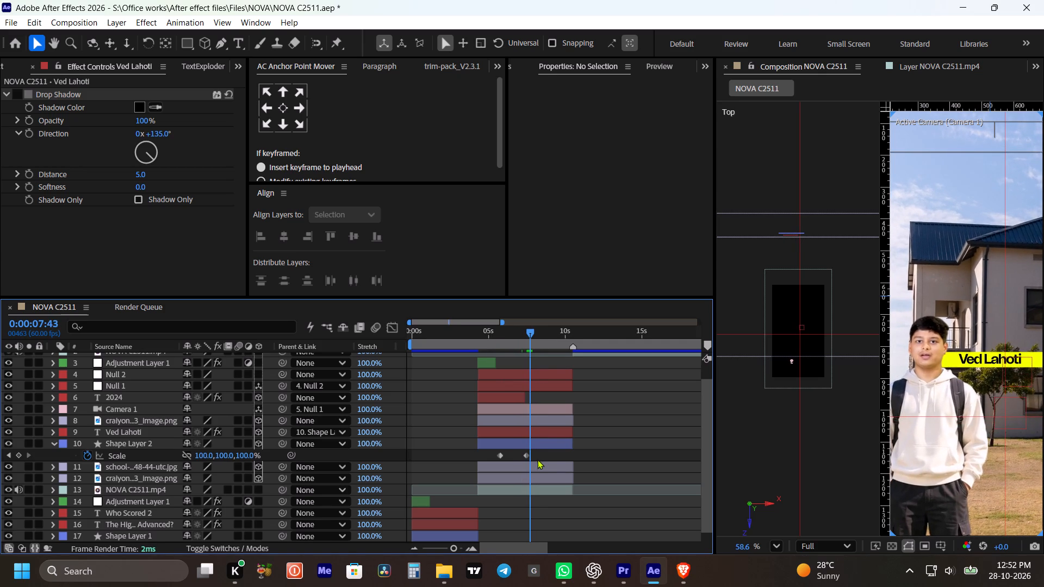
left_click_drag(539, 458, 480, 460)
key("Delete")
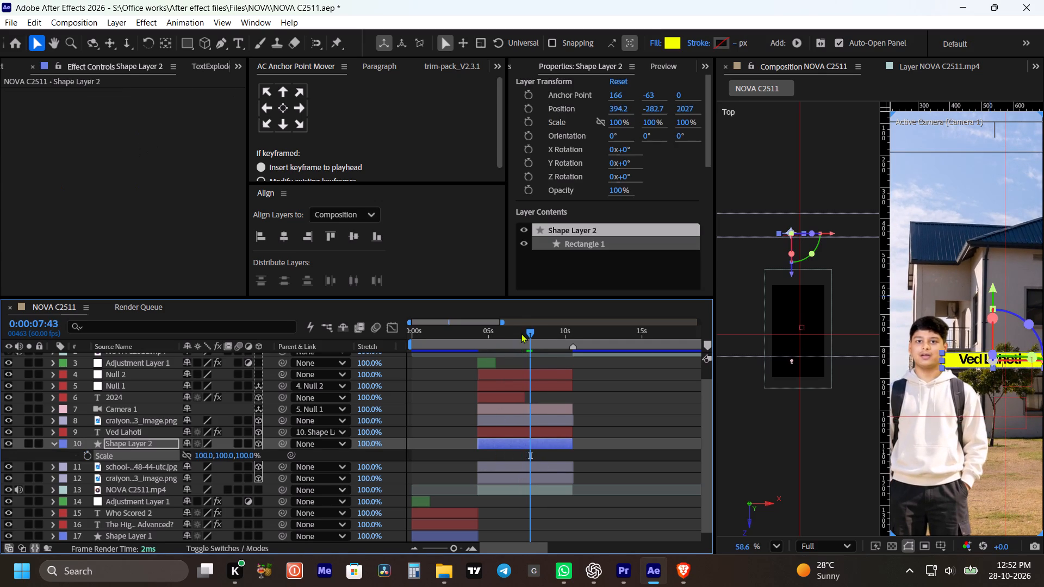
Play back the 3D camera scene from around its start at 0:00:04:26 to review the camera move, the 2024 title and the name label.
left_click_drag(521, 333, 487, 333)
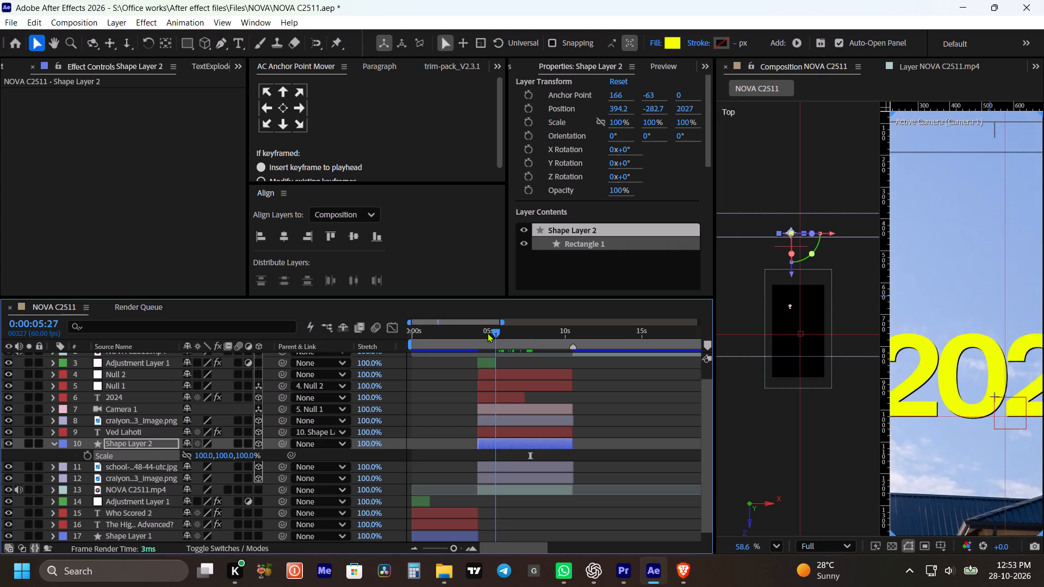
left_click_drag(487, 333, 480, 333)
left_click(599, 408)
scroll(1006, 286, "down", 9)
key("space")
key("space")
key("space")
key("space")
key("space")
key("space")
key("space")
key("space")
key("space")
key("space")
key("space")
key("space")
key("space")
key("space")
key("space")
key("space")
key("space")
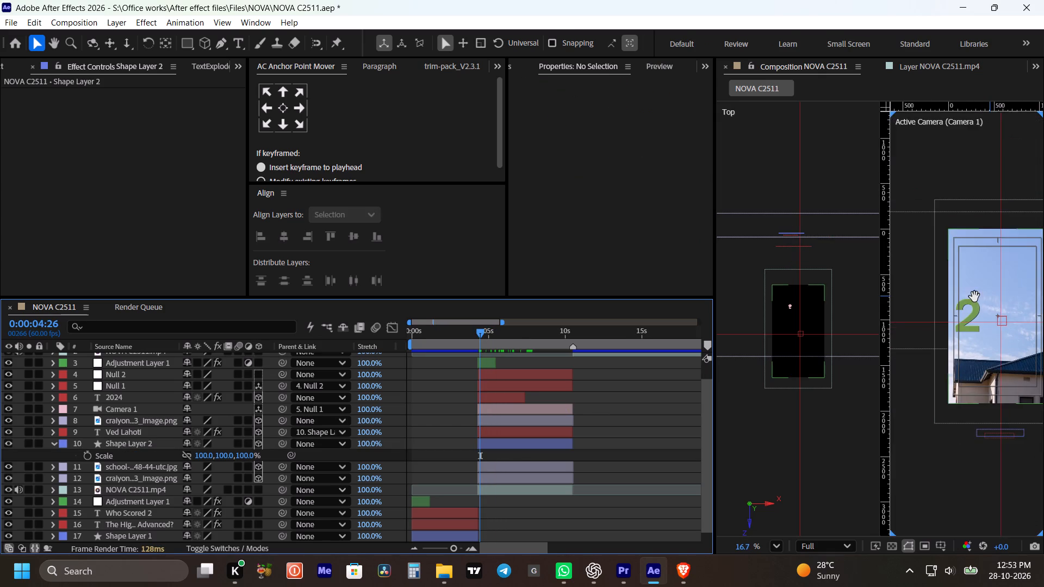
left_click_drag(977, 297, 949, 287)
key("space")
left_click(638, 423)
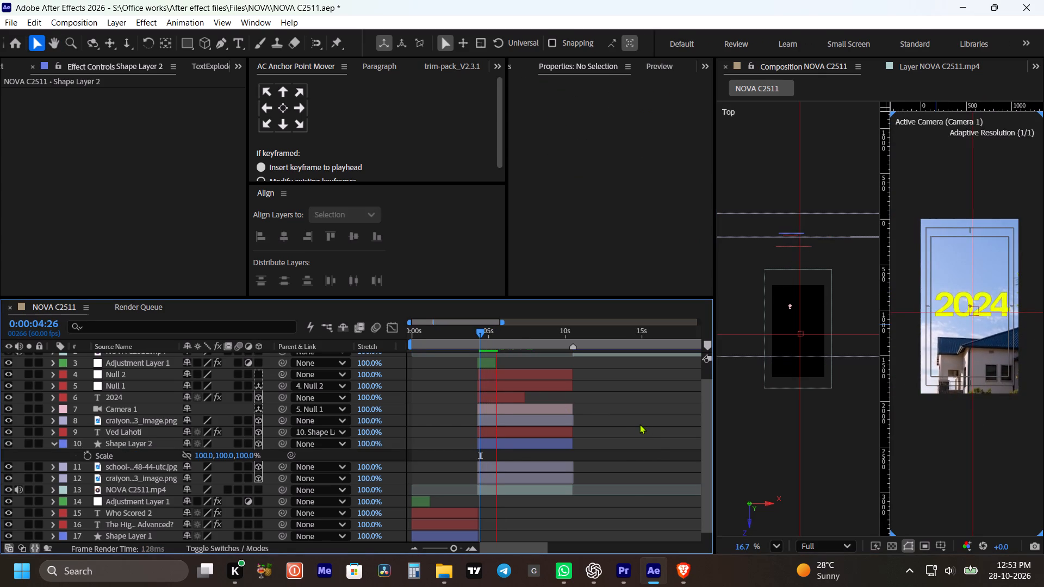
key("space")
scroll(946, 326, "up", 4)
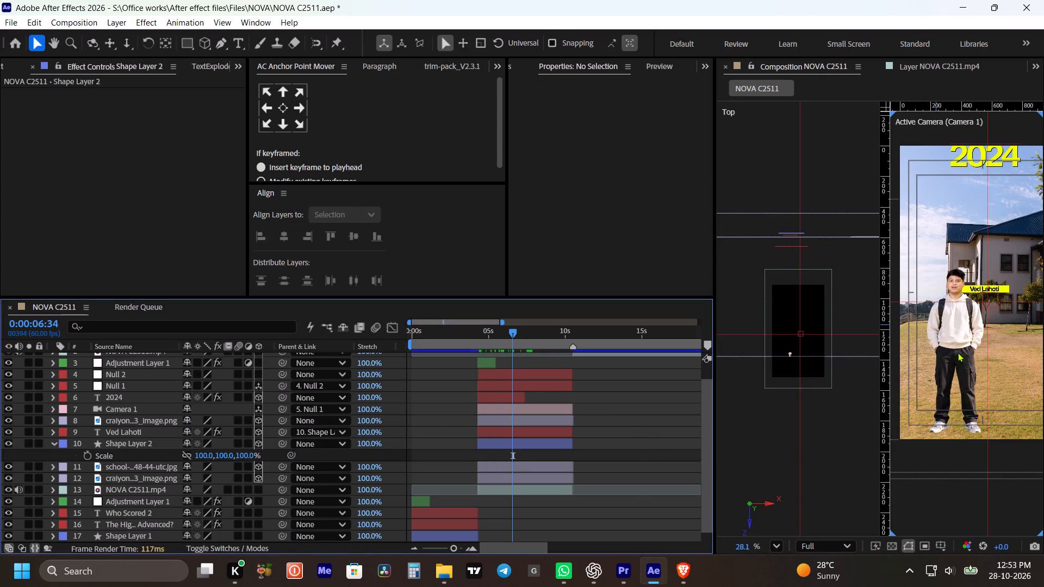
left_click(474, 339)
key("space")
left_click(672, 404)
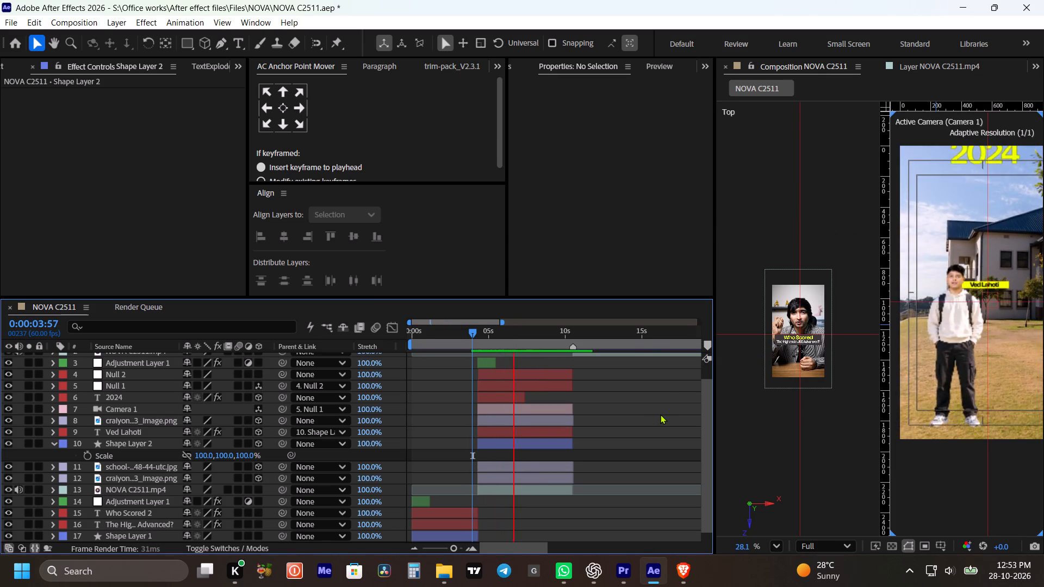
key("space")
key("space")
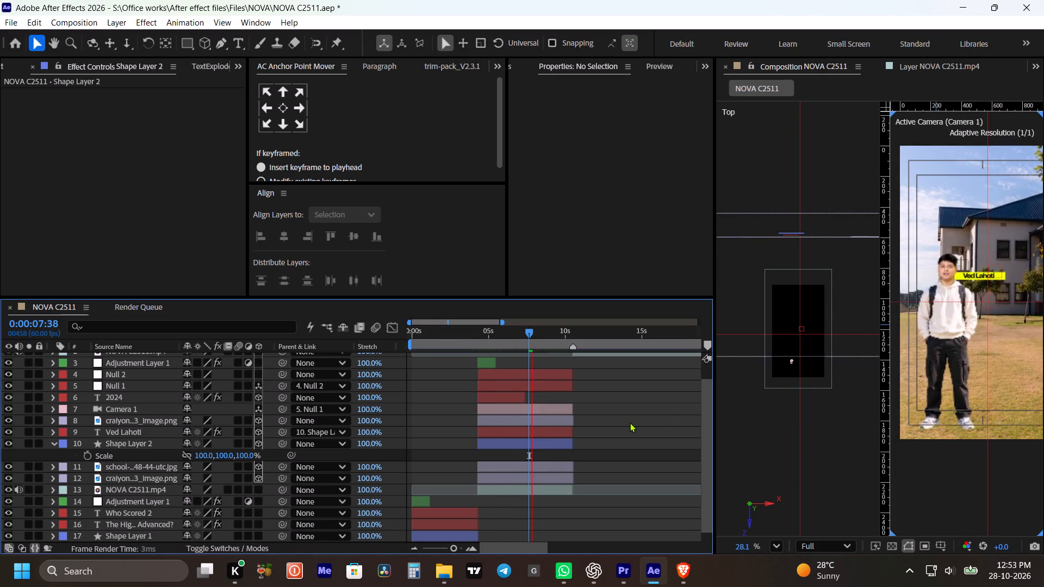
key("space")
key("space")
key("space")
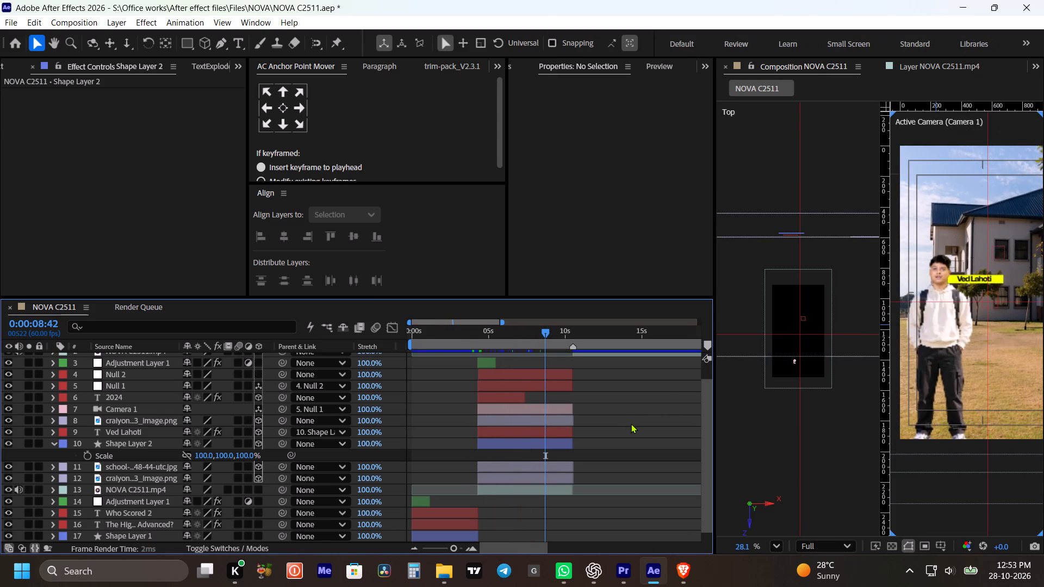
Examine the name label beside the student up close and in the full frame around 0:00:08:58.
left_click(620, 404)
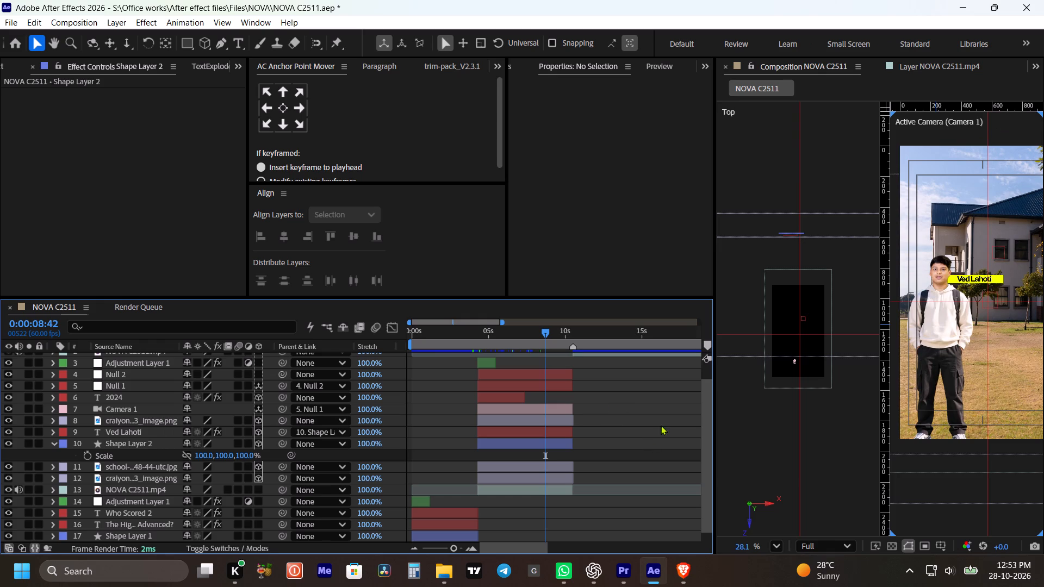
scroll(975, 296, "up", 6)
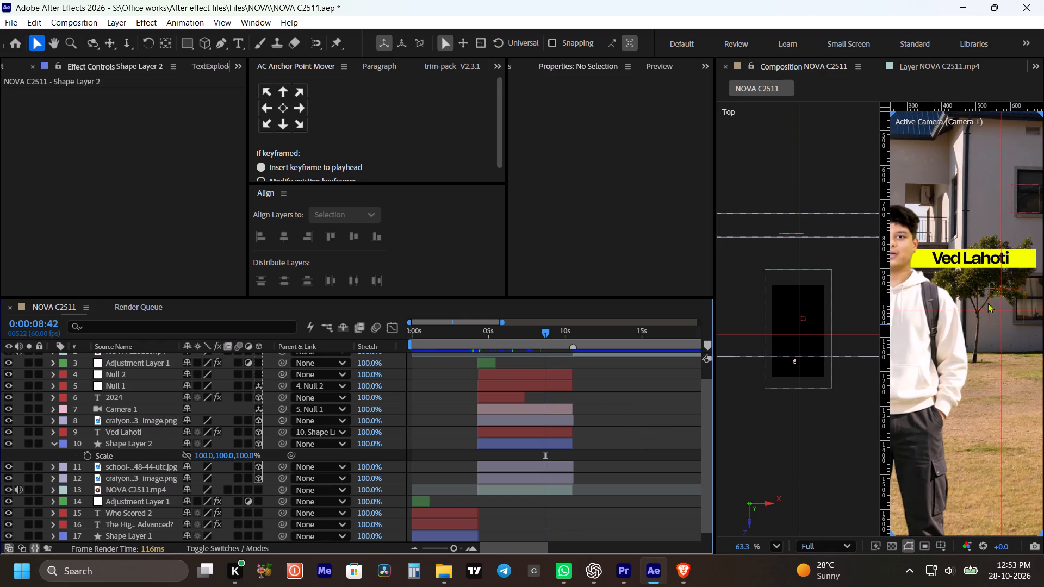
key("space")
key("space")
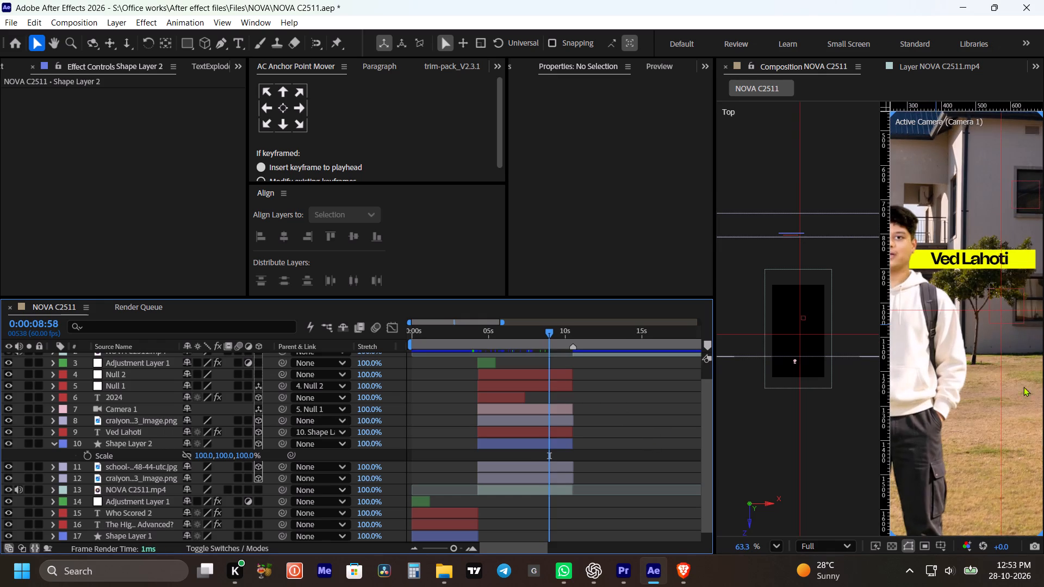
scroll(990, 303, "down", 1)
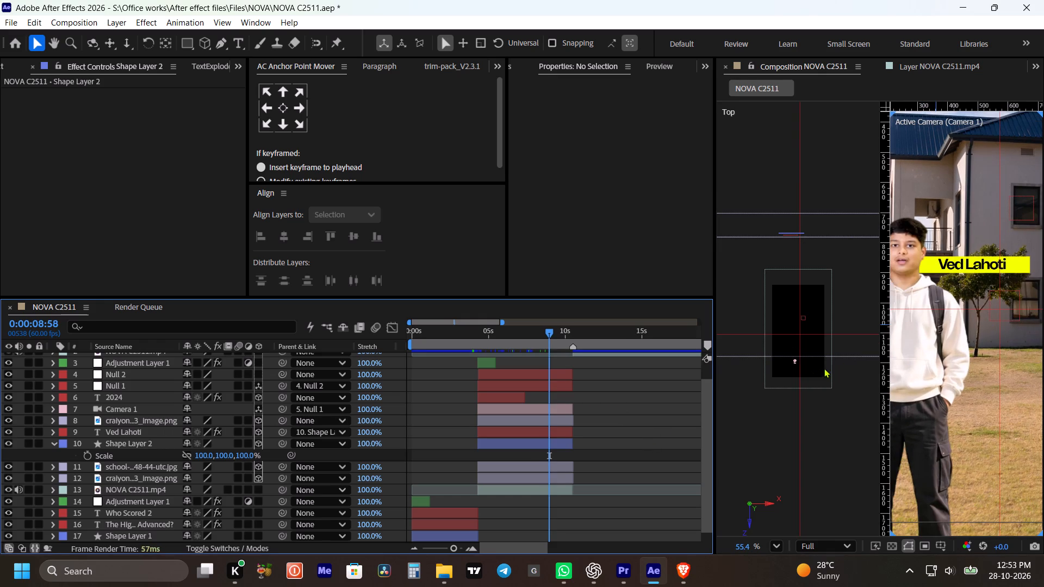
scroll(1004, 327, "down", 7)
key("space")
key("space")
key("space")
key("space")
key("space")
key("space")
key("space")
key("space")
key("space")
key("space")
key("space")
key("space")
key("space")
key("space")
key("space")
key("space")
key("space")
key("space")
key("space")
key("space")
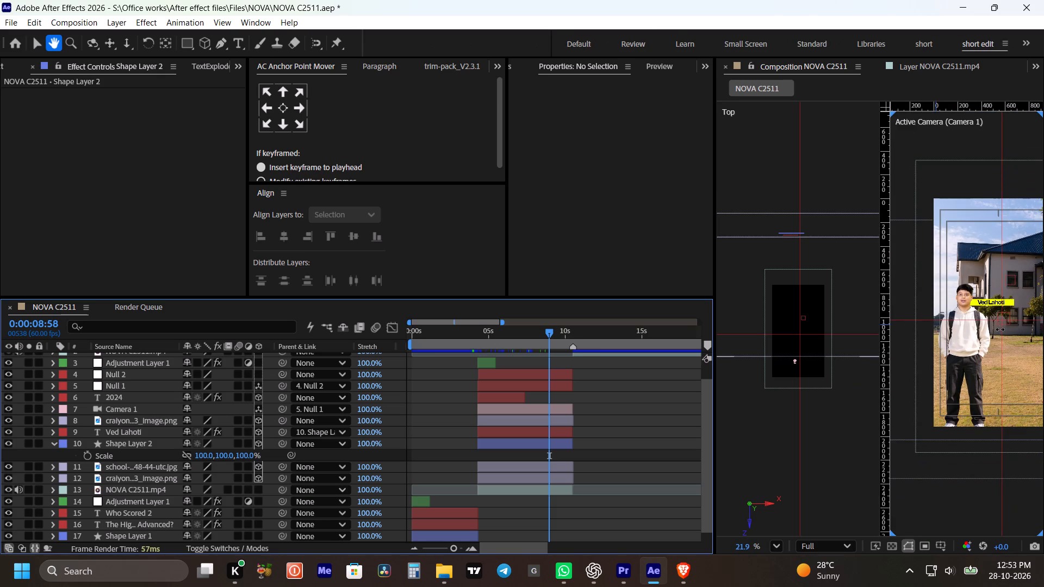
left_click_drag(999, 331, 976, 332)
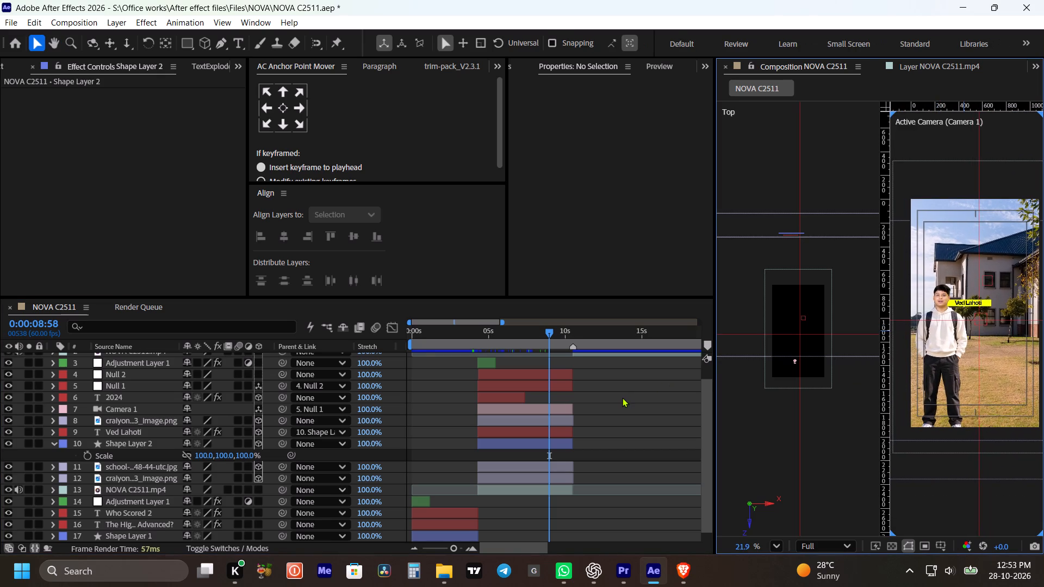
left_click(622, 397)
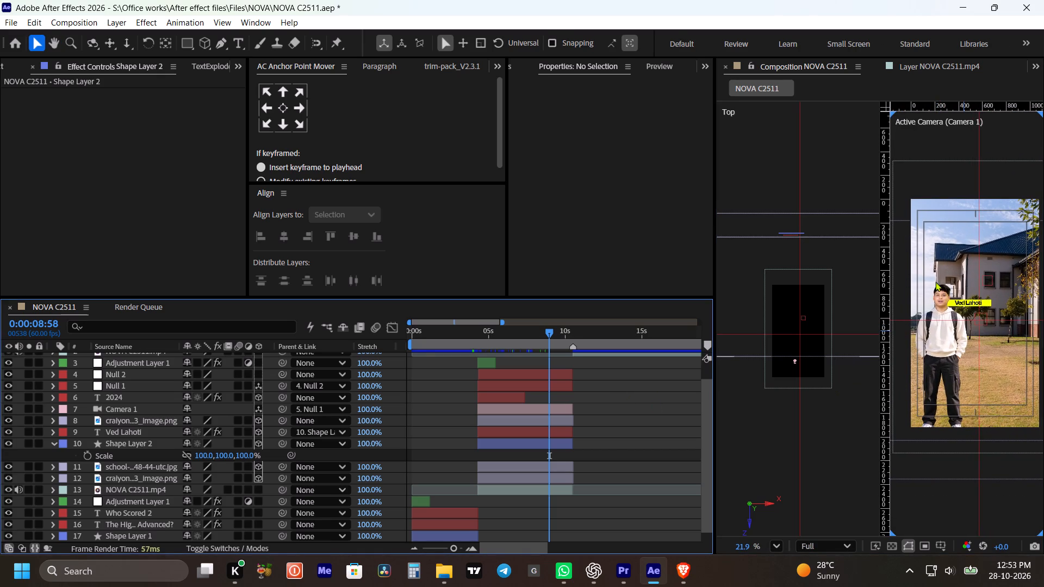
Apply the Bottom To Up Blurred user preset to the name text layer at 0:00:06:02 and preview it.
scroll(946, 283, "up", 8)
scroll(965, 309, "down", 3)
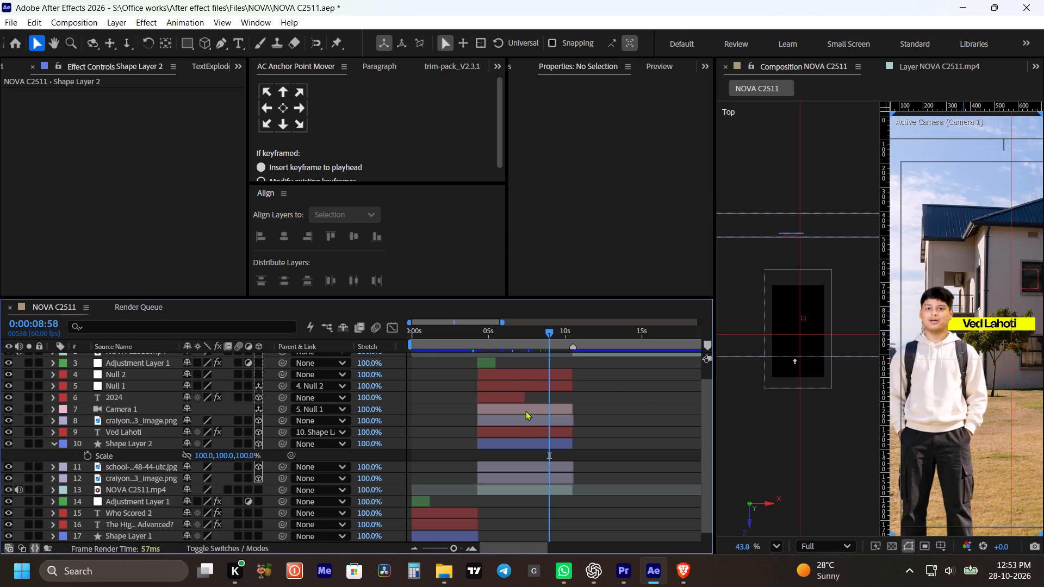
left_click(516, 432)
left_click_drag(520, 333, 512, 336)
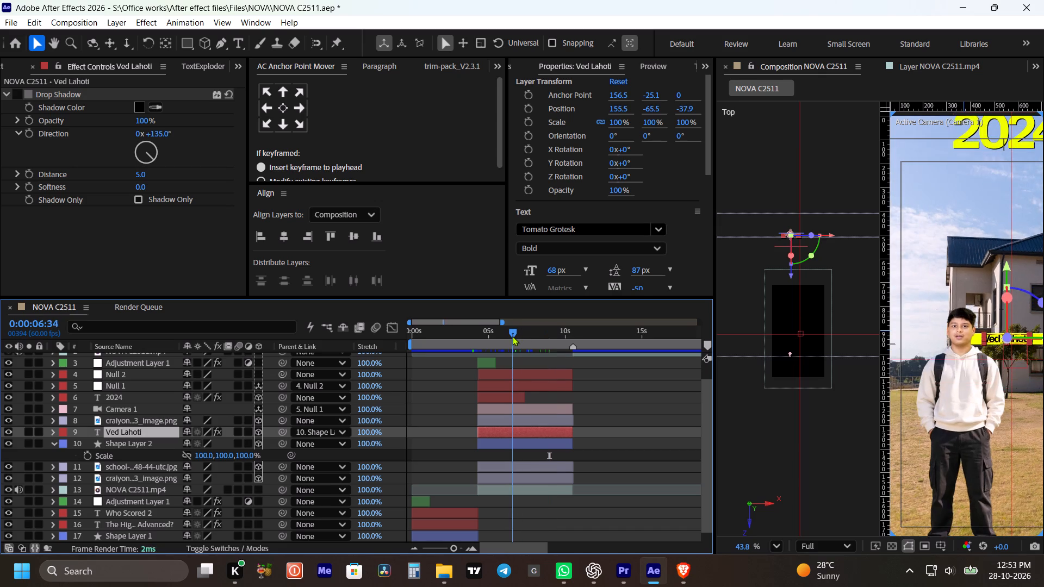
left_click_drag(512, 336, 504, 336)
left_click(499, 432)
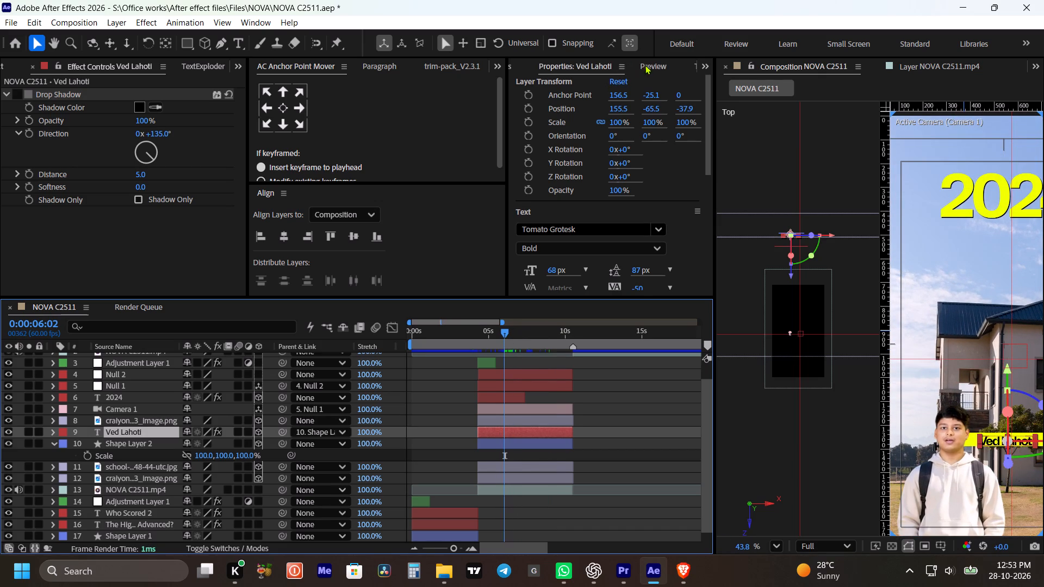
scroll(564, 66, "up", 2)
left_click_drag(578, 84, 533, 95)
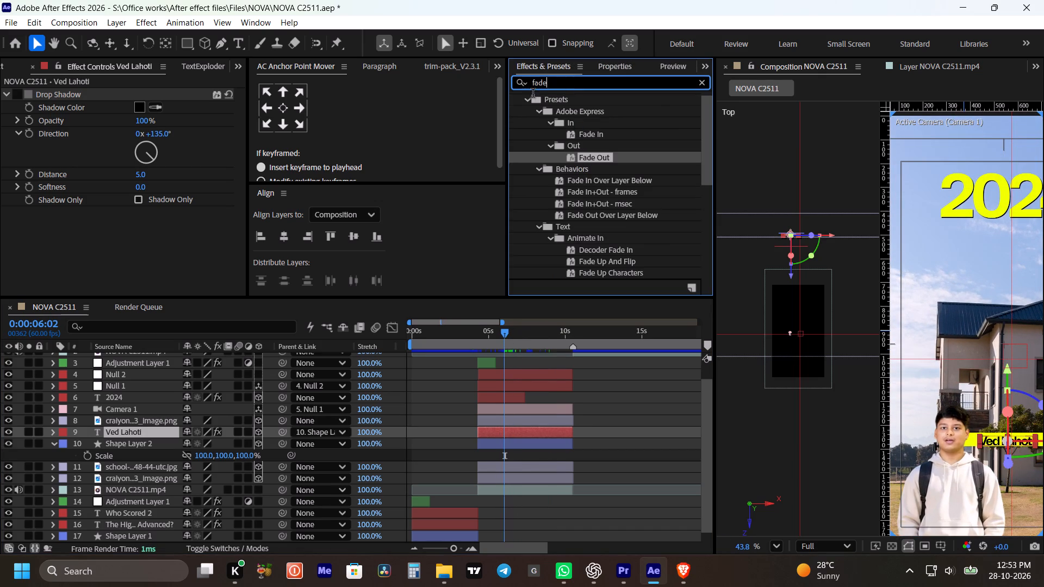
left_click_drag(533, 95, 520, 94)
key("BackSpace")
left_click(513, 97)
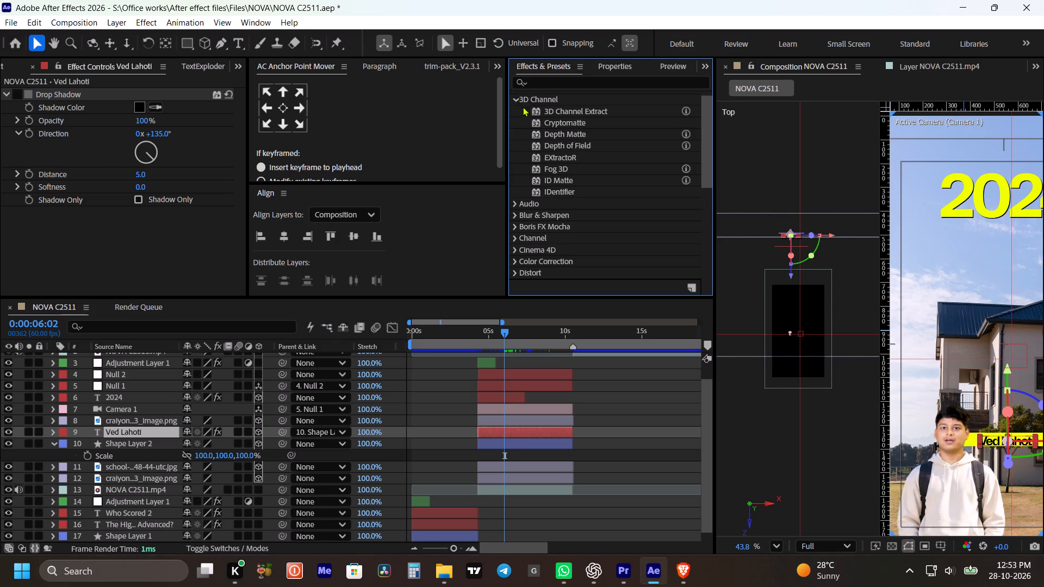
left_click(517, 100)
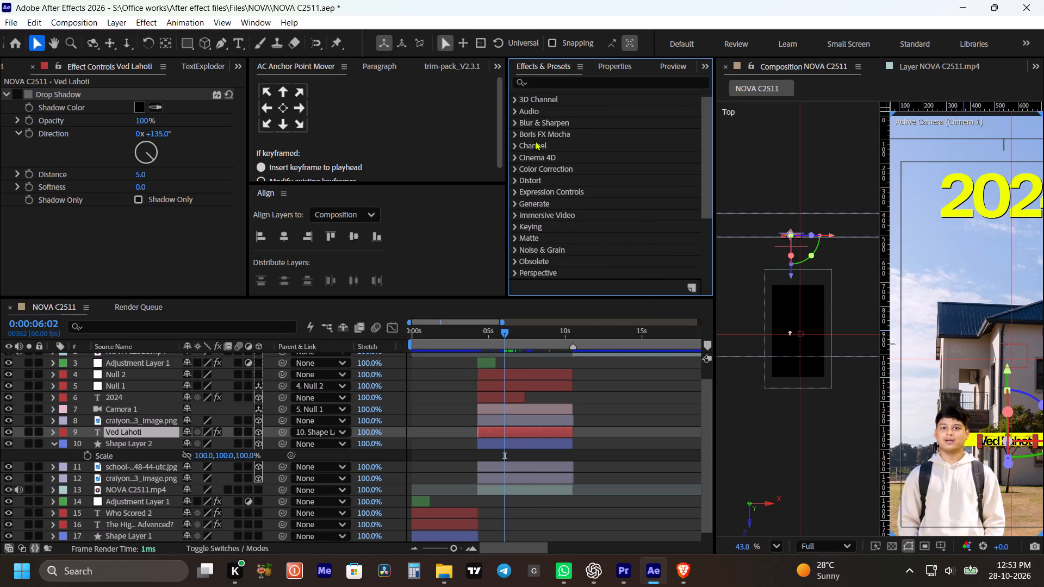
scroll(559, 172, "up", 4)
scroll(511, 103, "up", 1)
left_click(513, 97)
left_click(524, 122)
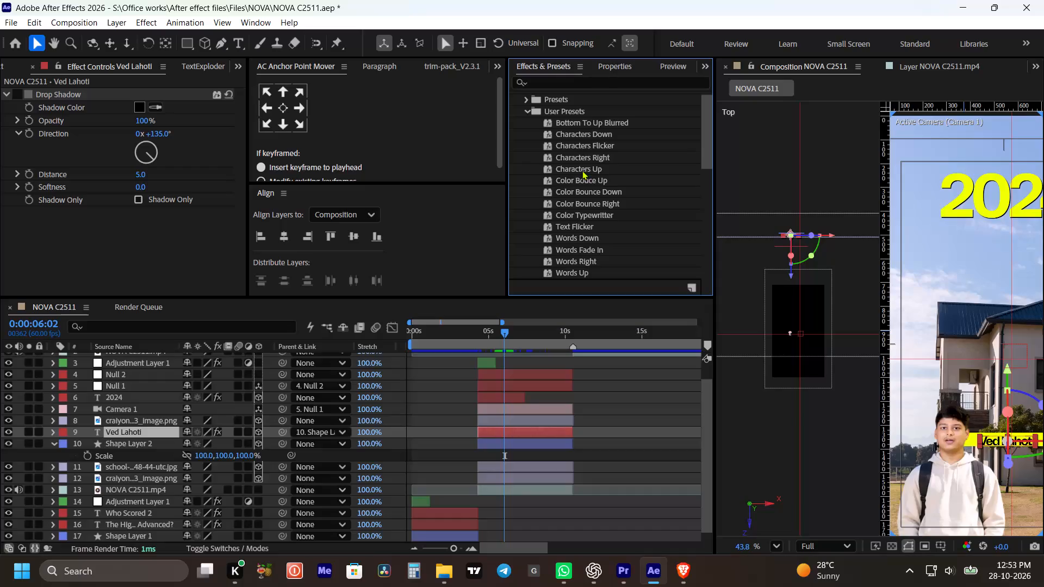
left_click_drag(571, 122, 512, 426)
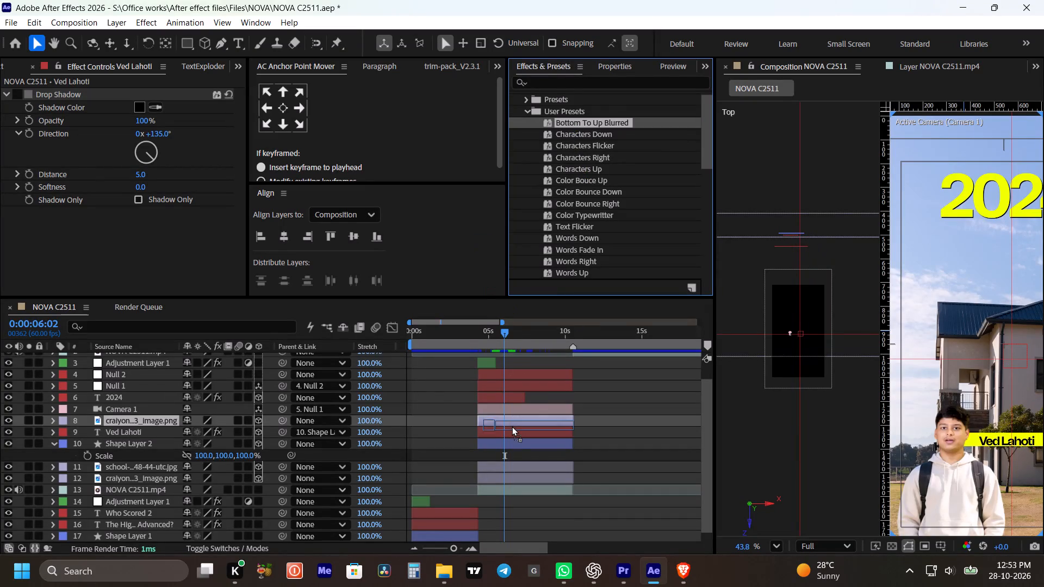
left_click_drag(512, 426, 512, 429)
key("space")
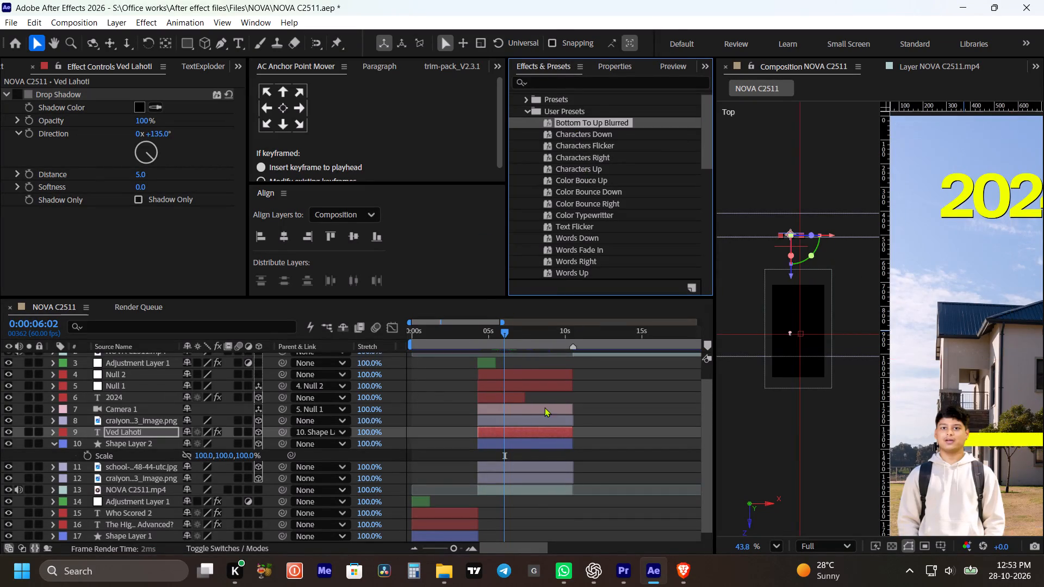
key("space")
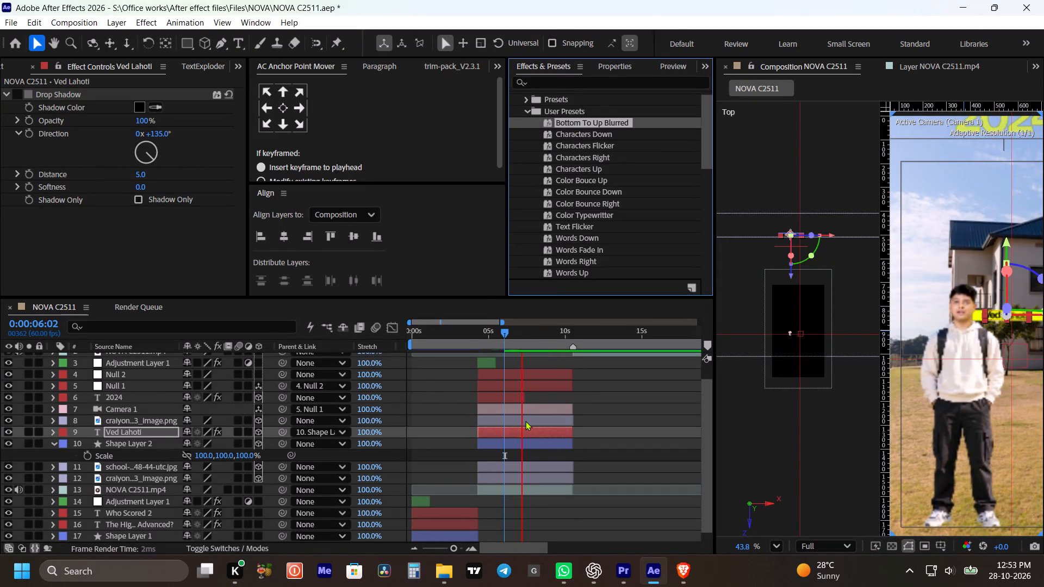
Move the name text's two Range Selector Offset keyframes earlier, to about 5.6 s and 6.6 s, shortening the reveal.
left_click(530, 434)
key("u")
left_click_drag(545, 450, 486, 471)
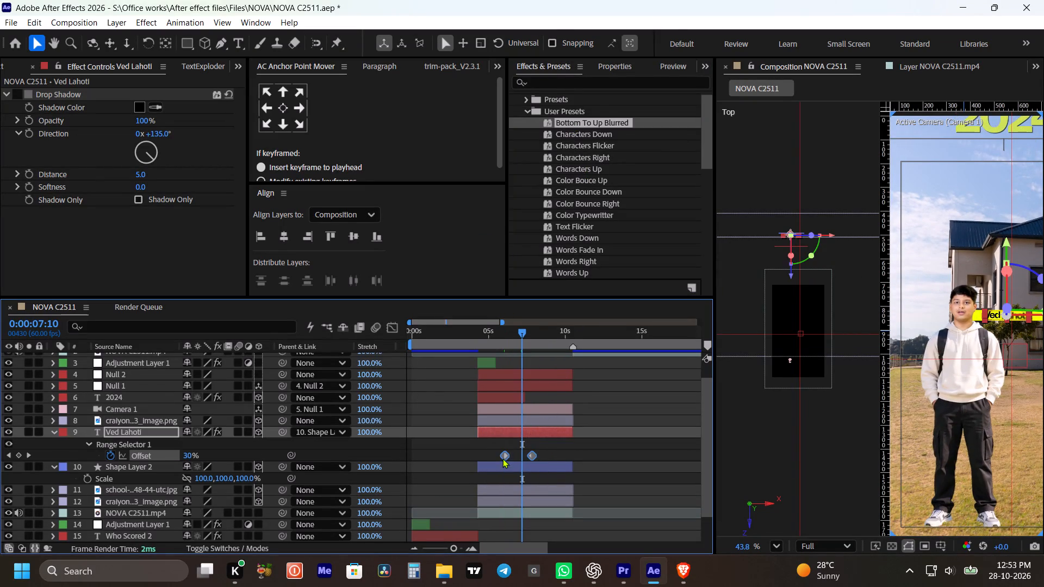
left_click_drag(504, 455, 498, 454)
left_click_drag(554, 442, 542, 444)
left_click_drag(525, 452, 514, 453)
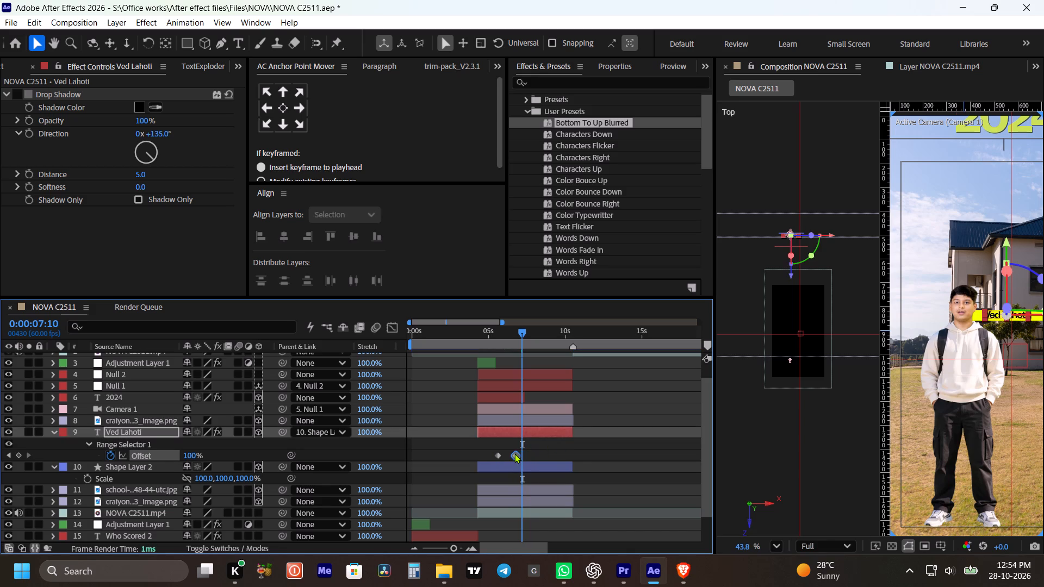
left_click_drag(514, 453, 514, 453)
Play back from 0:00:04:10 through about 0:00:08:50 to review the retimed name reveal within the full frame.
left_click(476, 335)
key("space")
left_click(595, 451)
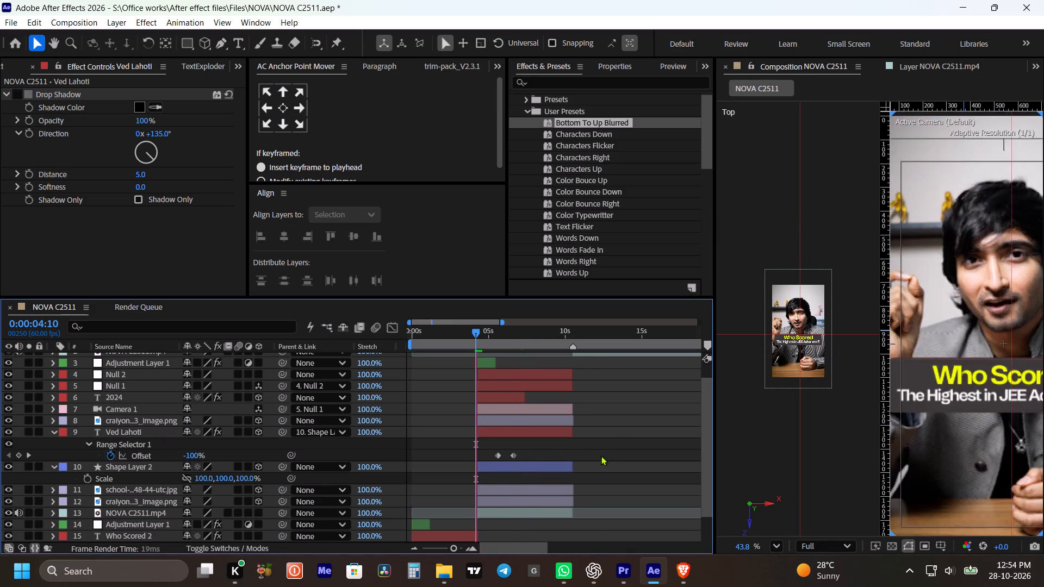
key("space")
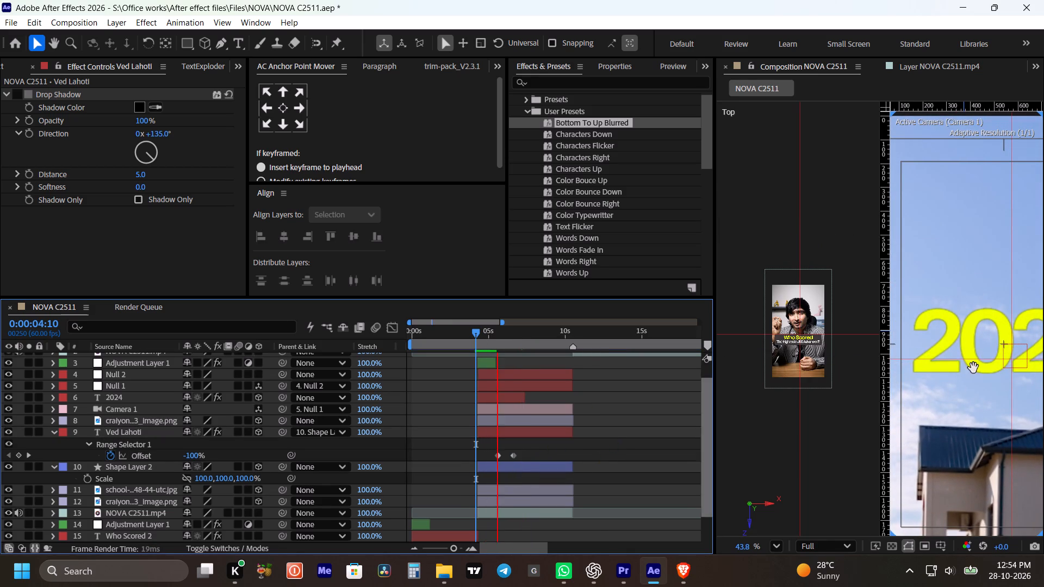
scroll(958, 291, "down", 4)
key("space")
key("space")
key("space")
key("space")
key("space")
key("space")
key("space")
key("space")
key("space")
key("space")
key("space")
key("space")
key("space")
key("space")
left_click_drag(972, 283, 955, 278)
key("space")
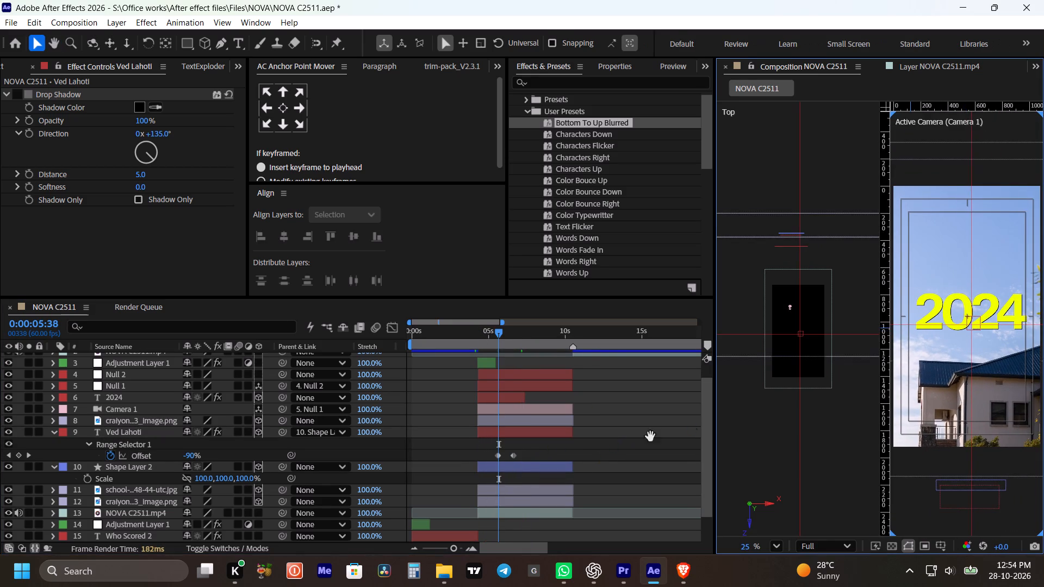
left_click(634, 446)
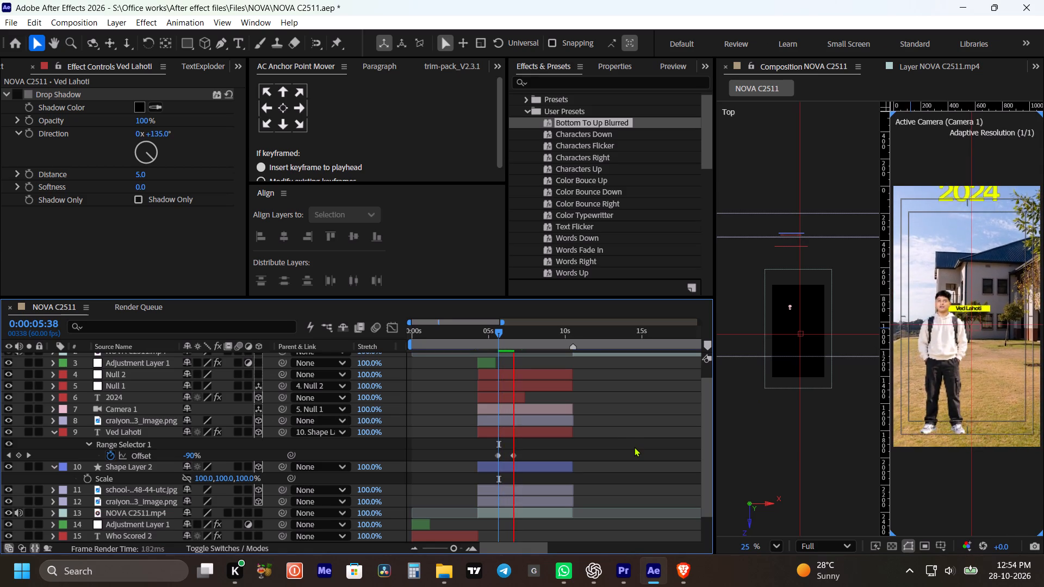
key("space")
left_click(604, 445)
key("space")
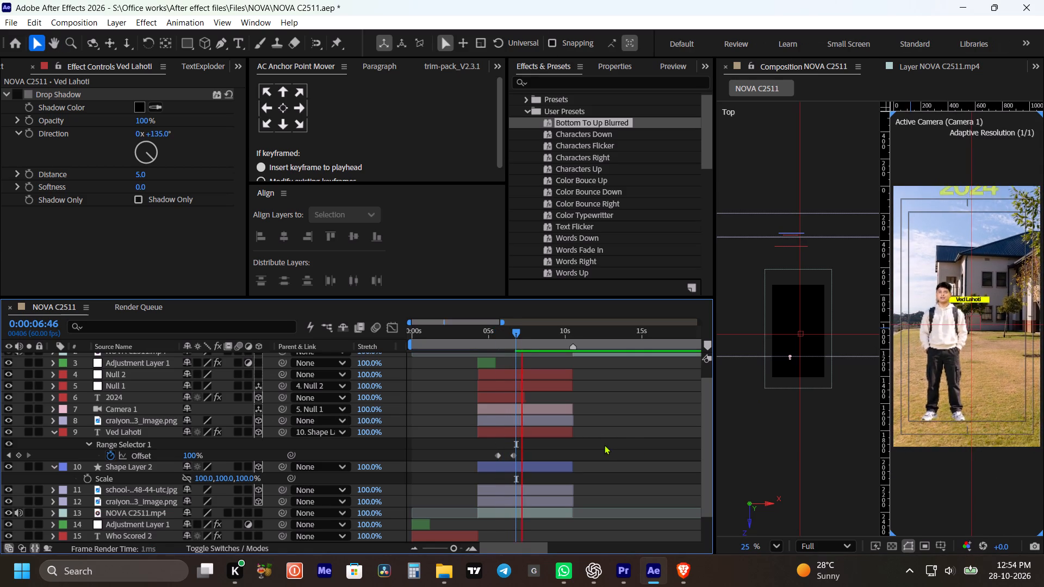
key("space")
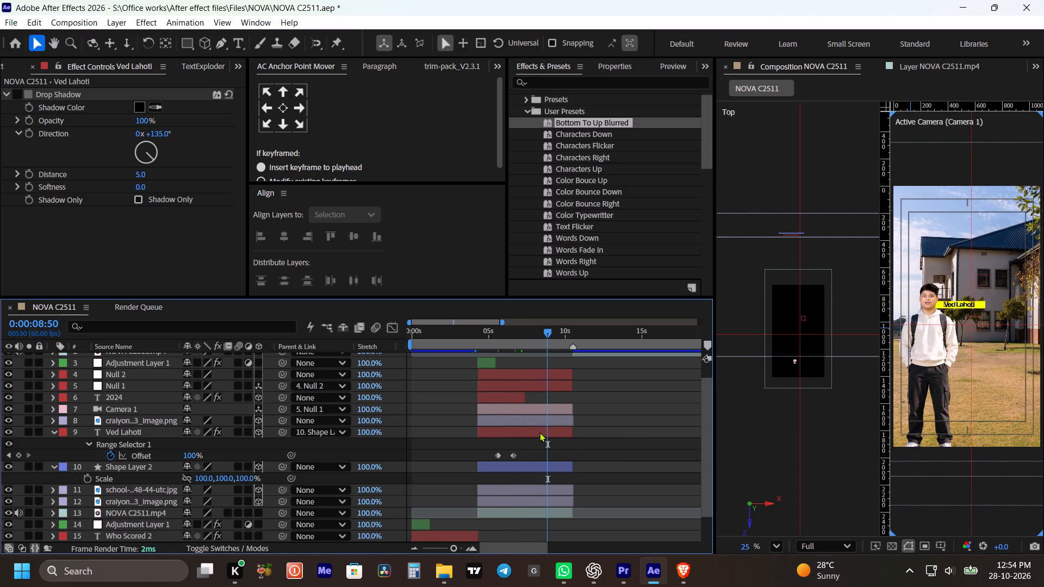
Reveal the keyframes of the camera scene layers and set Null 2's Scale keyframe at 0:00:09:13 to 70%.
left_click(544, 435)
left_click(537, 375, "shift")
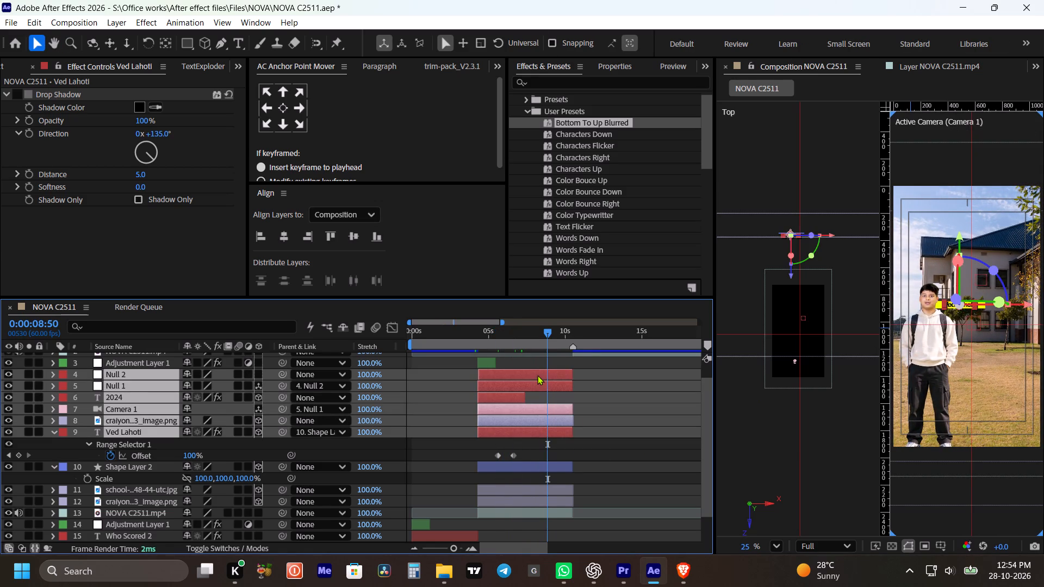
key("u")
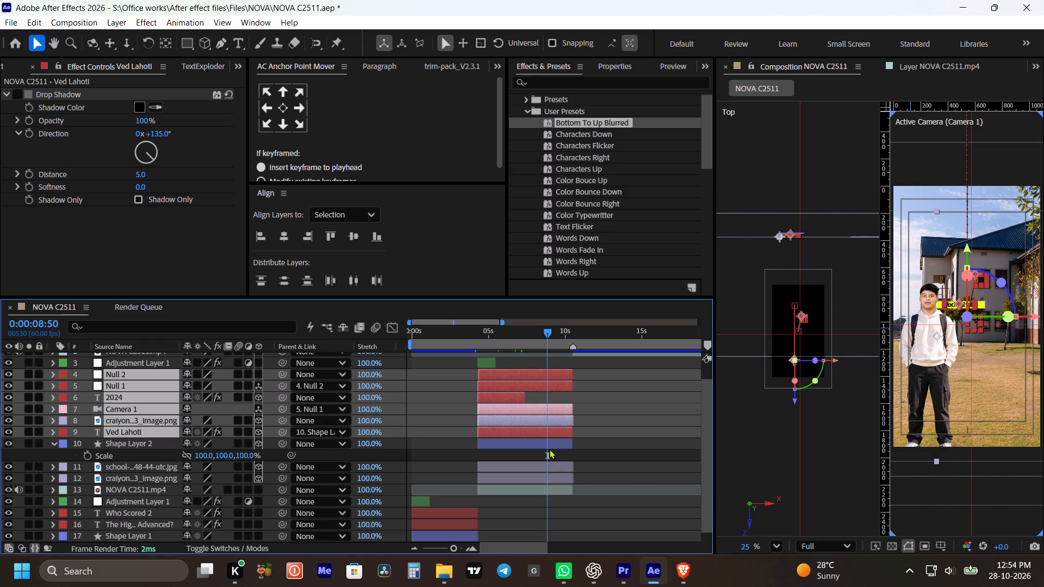
key("u")
left_click(567, 389)
left_click_drag(546, 336, 552, 337, "shift")
left_click(558, 373)
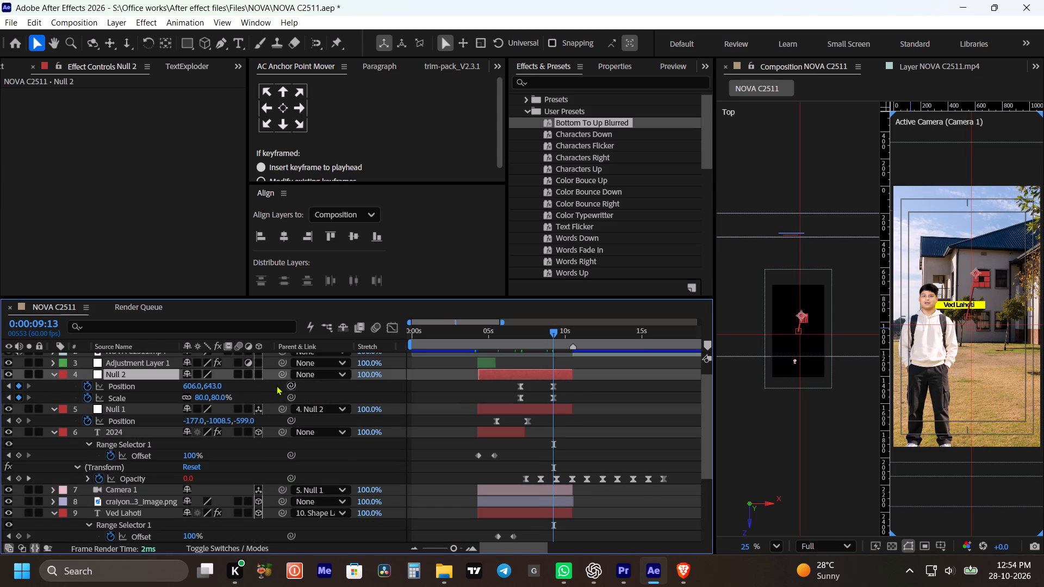
left_click_drag(216, 396, 221, 397)
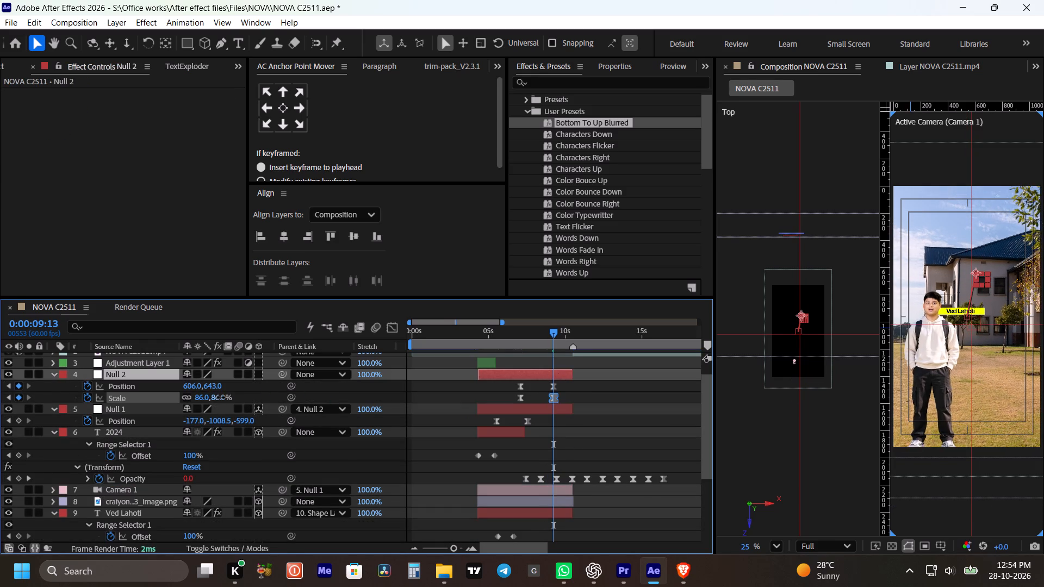
left_click_drag(221, 397, 210, 398)
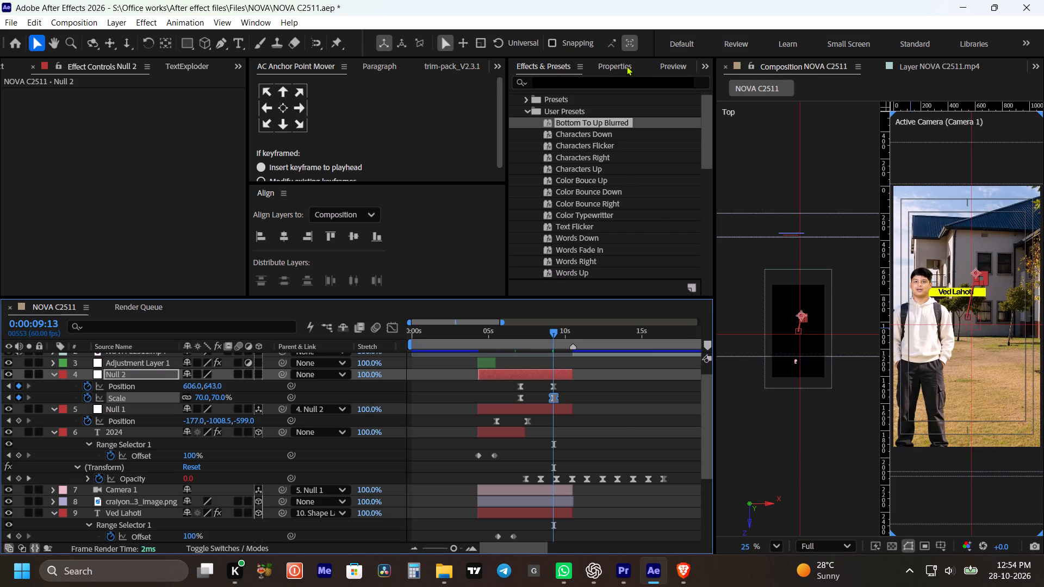
Set Null 2's Y position at 0:00:09:13 to 715 and save the project.
left_click(620, 61)
left_click_drag(654, 107, 681, 110)
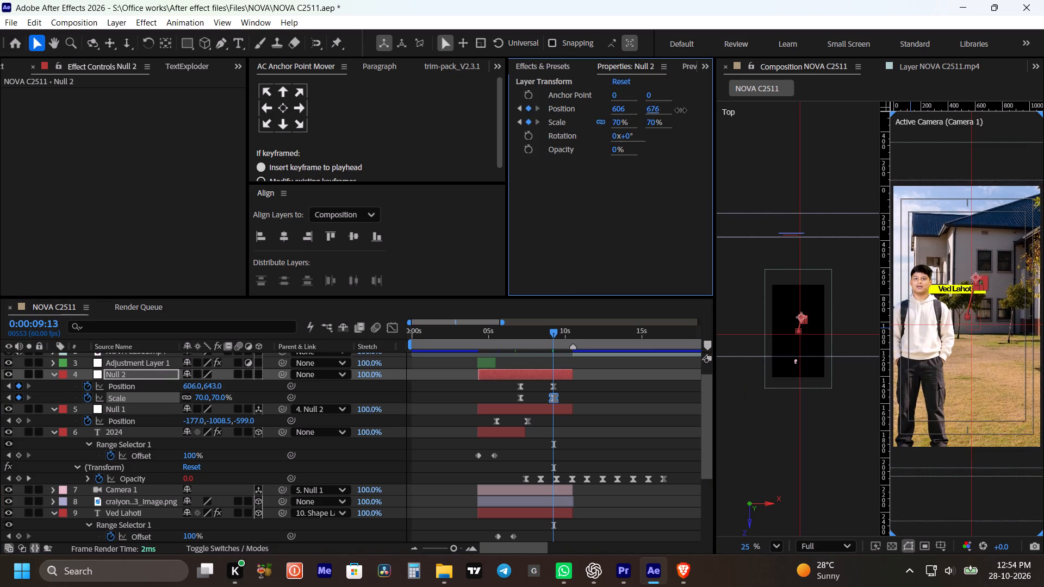
left_click_drag(681, 110, 698, 115)
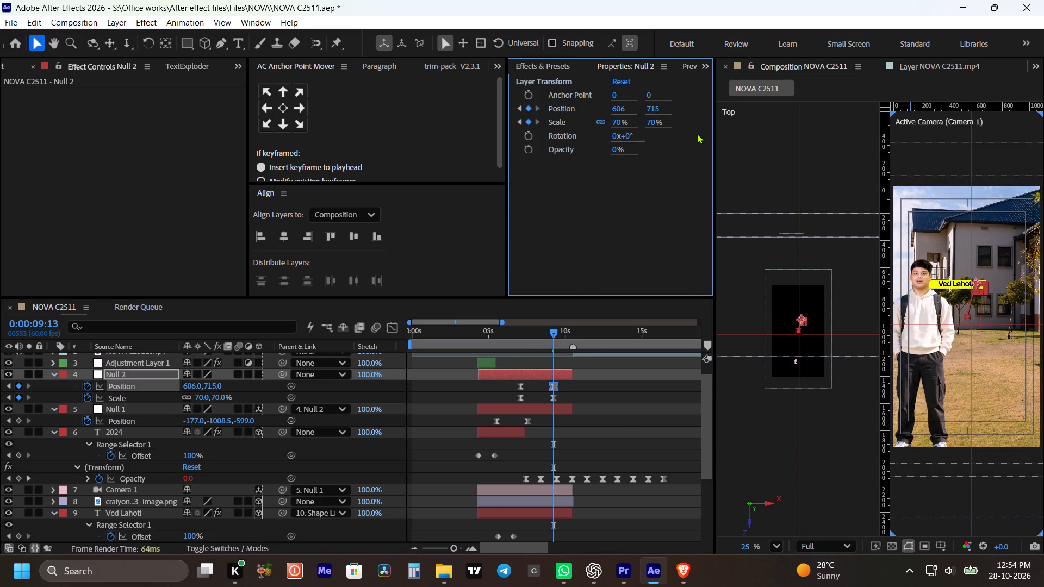
left_click(595, 388)
key("ctrl+s")
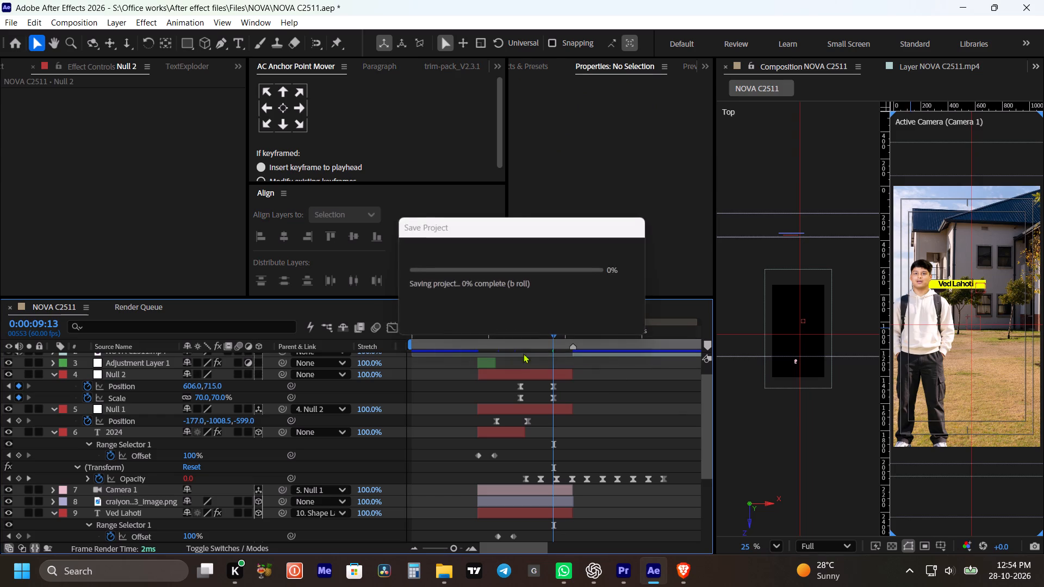
Play back the tighter camera move from 0:00:06:36 to about 0:00:08:48 and save the project.
left_click(513, 337)
key("space")
left_click(588, 390)
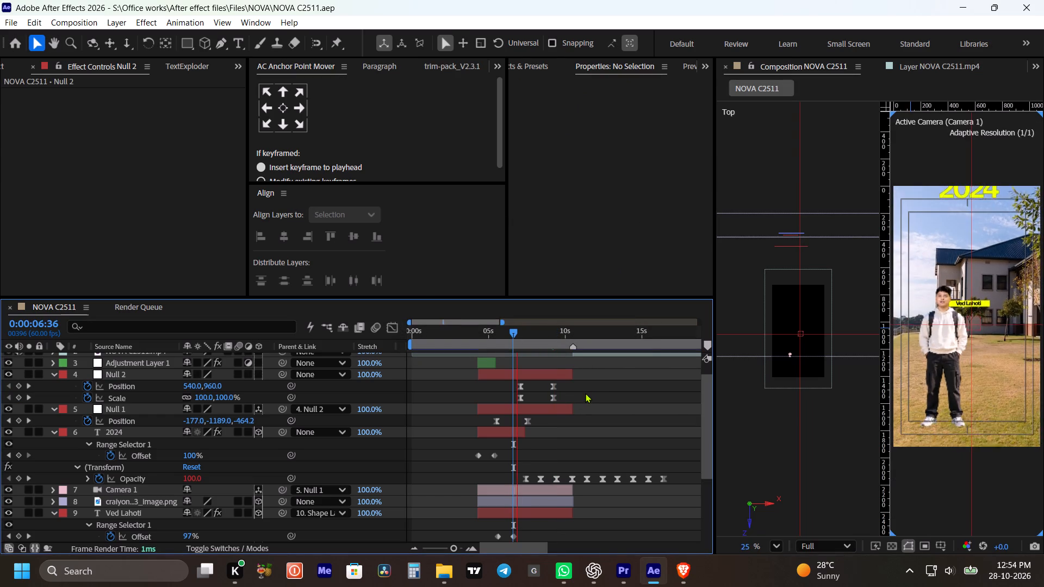
key("space")
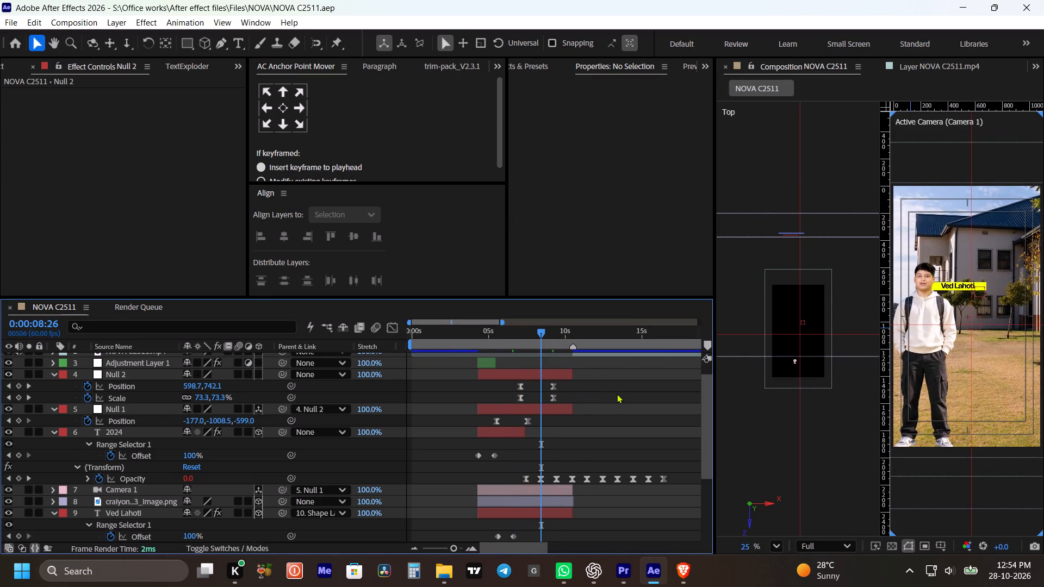
left_click(596, 393)
key("space")
key("space")
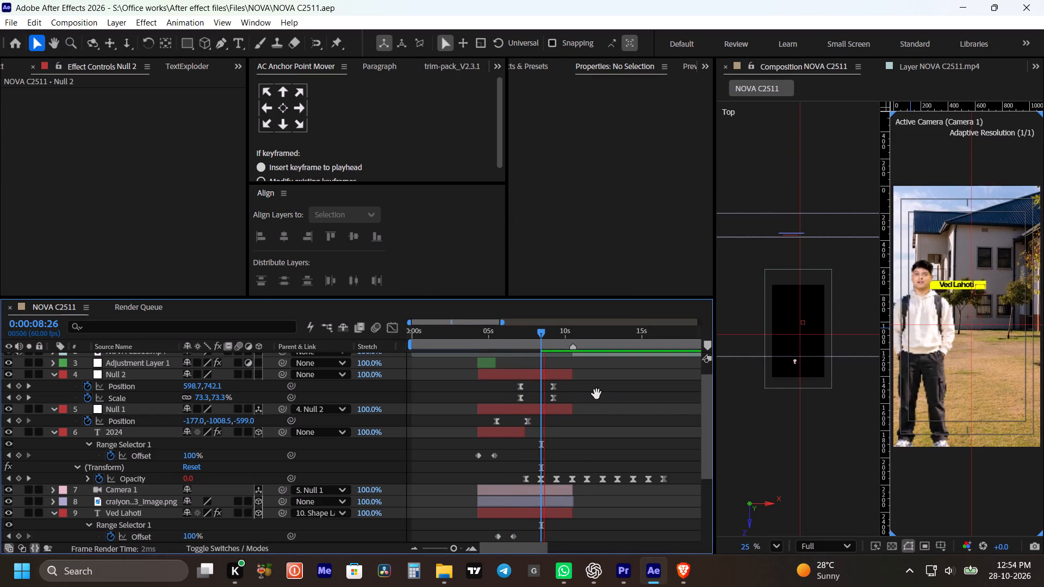
left_click(598, 394)
key("ctrl+s")
key("ctrl+s")
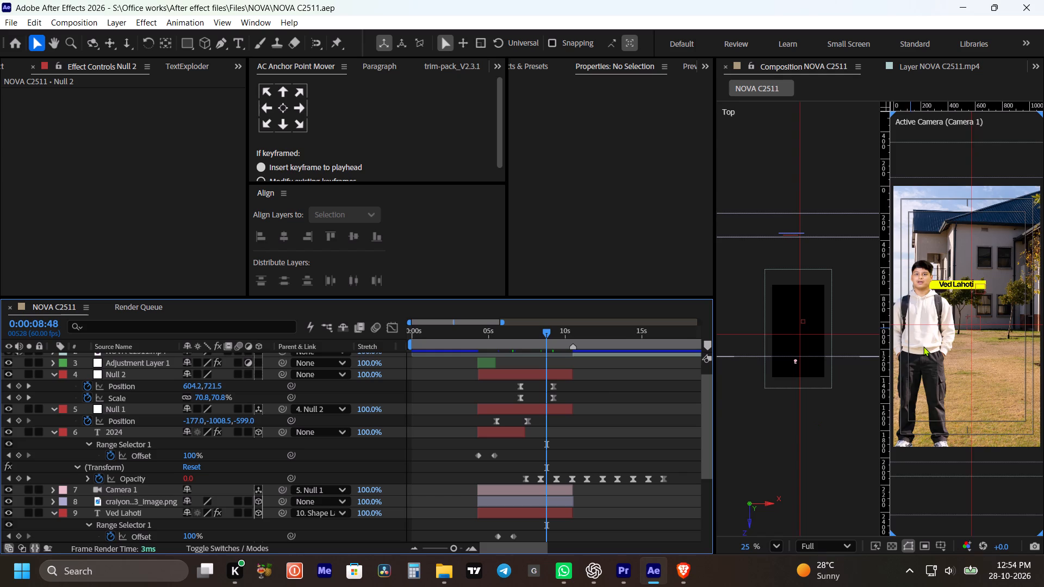
Collapse the revealed keyframe properties of the camera scene layers and save the project.
key("v")
scroll(956, 295, "up", 5)
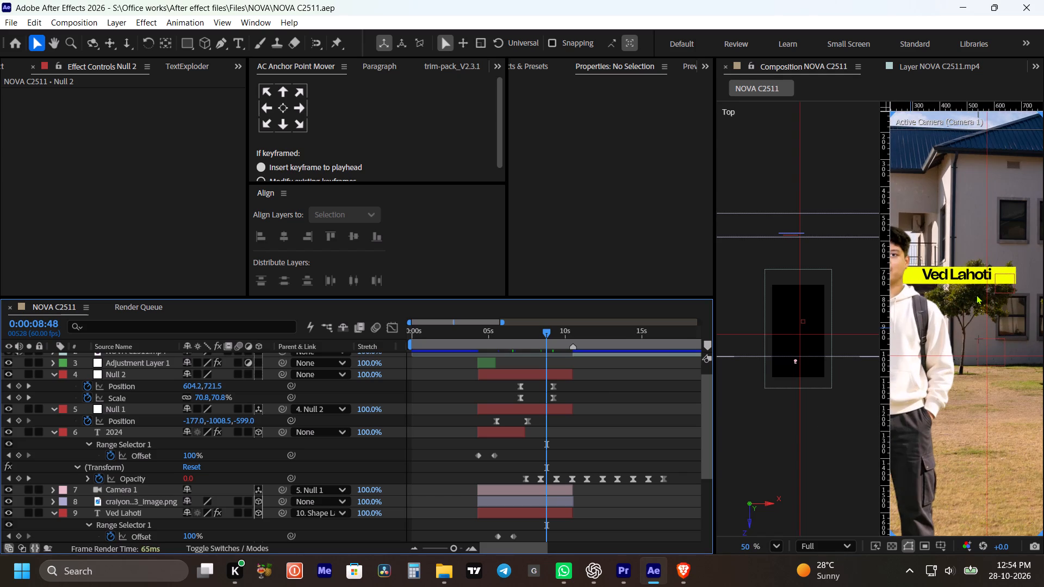
left_click(622, 394)
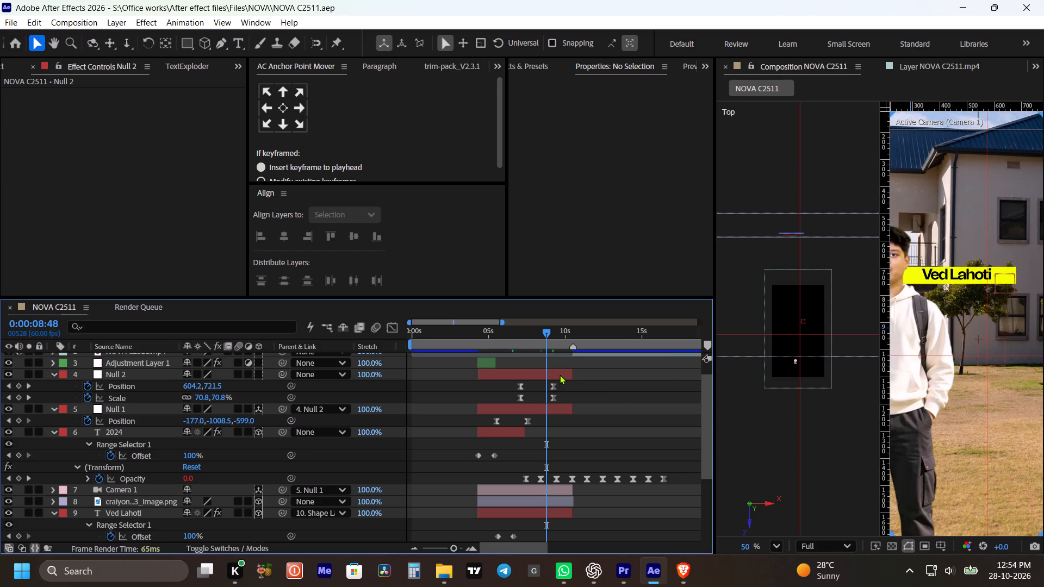
left_click(560, 374)
key("m")
left_click(576, 408)
key("m")
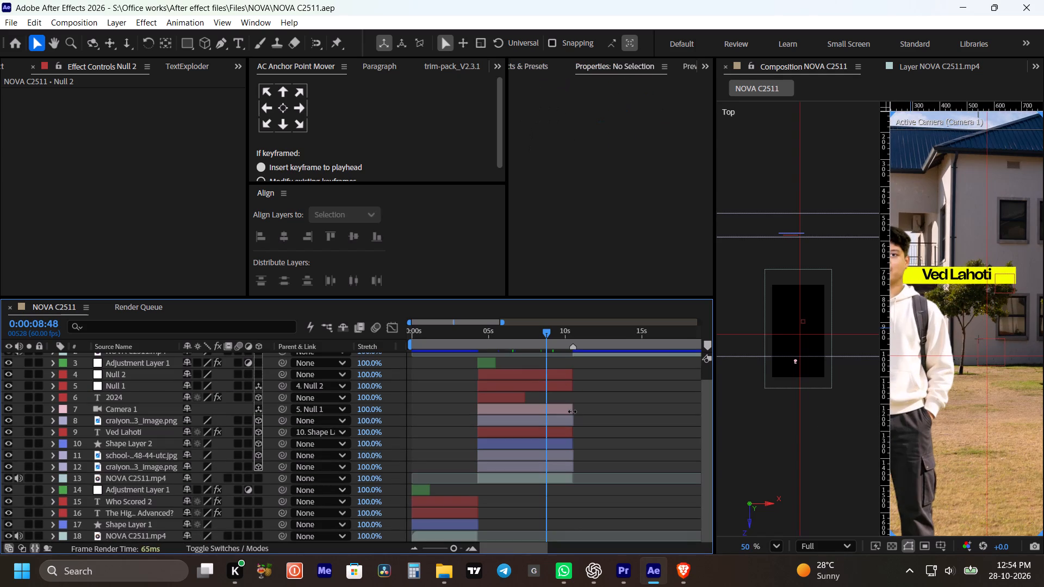
left_click(588, 401)
key("ctrl+s")
Add a text layer reading "Marsk" below the name label and move it directly above Null 2 in the layer stack.
left_click(616, 434)
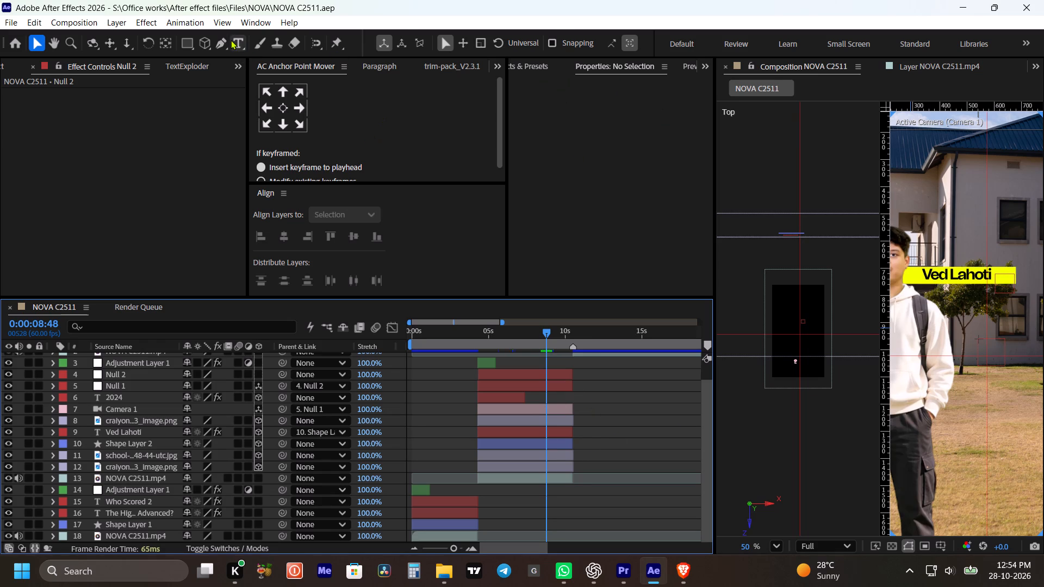
left_click(231, 40)
left_click(936, 294)
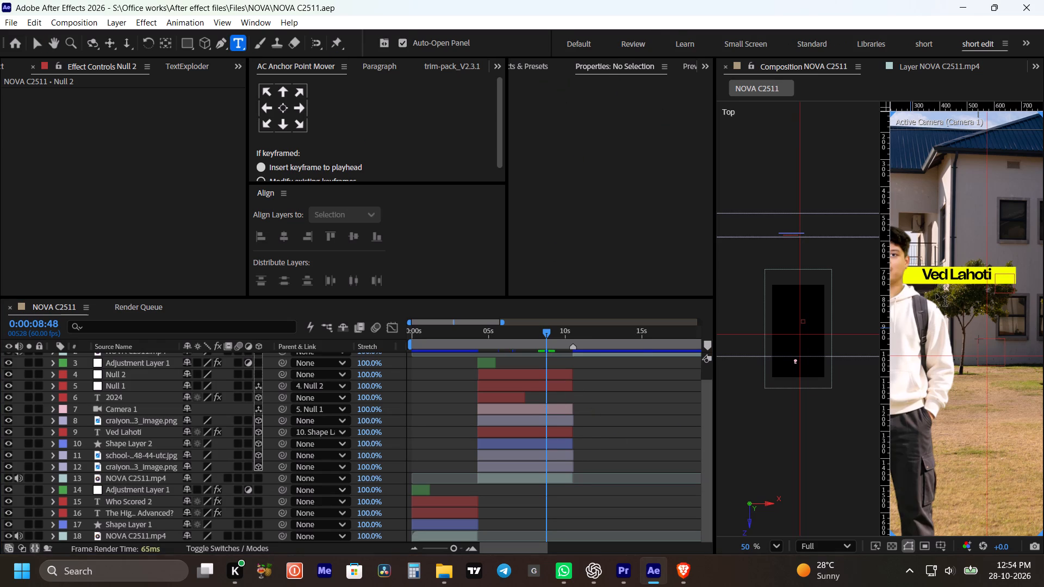
type("Marsk")
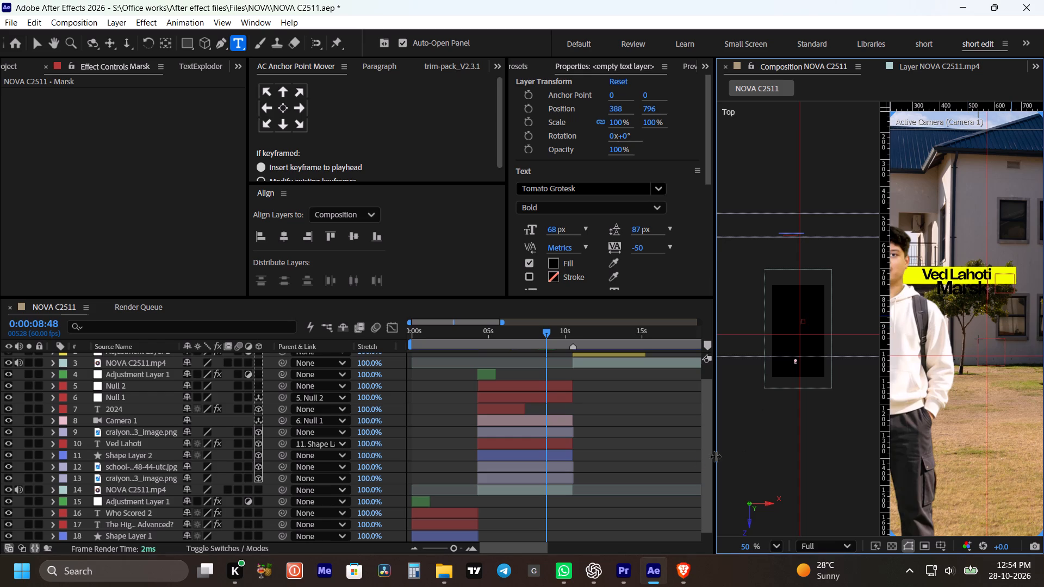
scroll(617, 418, "up", 7)
left_click_drag(121, 355, 121, 363)
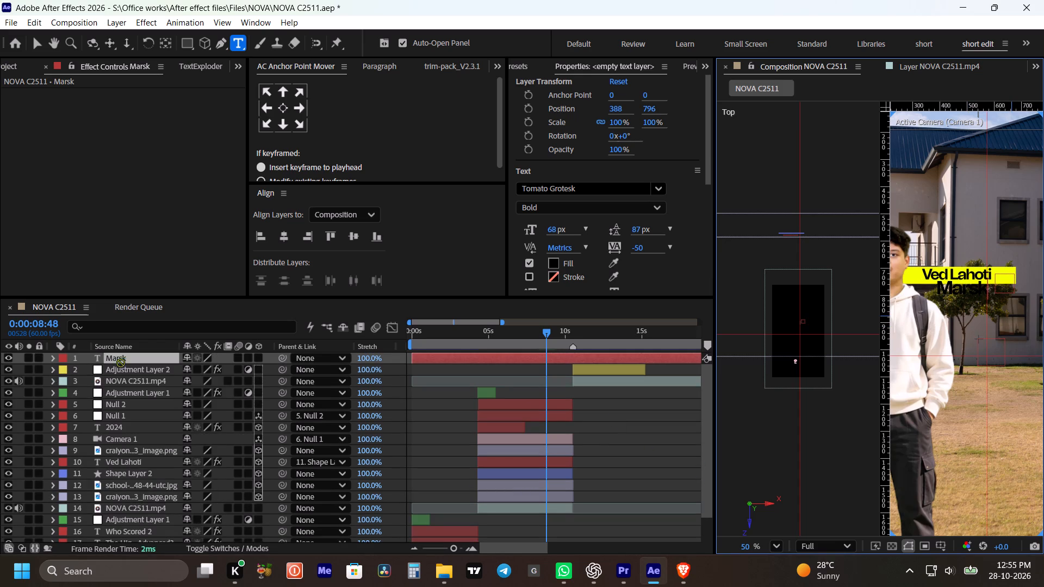
left_click_drag(121, 363, 118, 401)
left_click(625, 421)
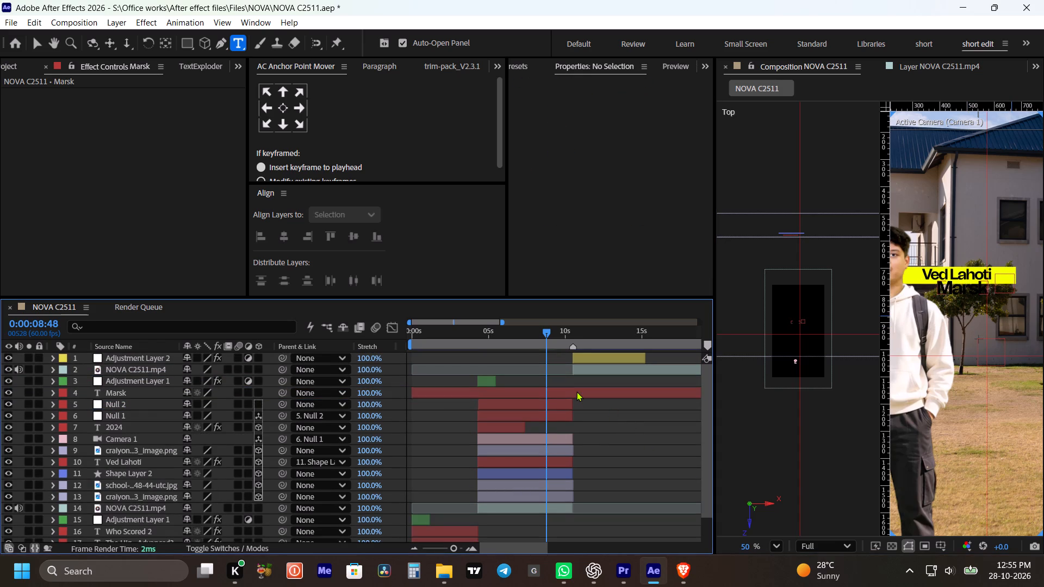
Change the fill colour of the Marsk text to white.
left_click(576, 391)
left_click(553, 263)
left_click_drag(333, 196, 253, 149)
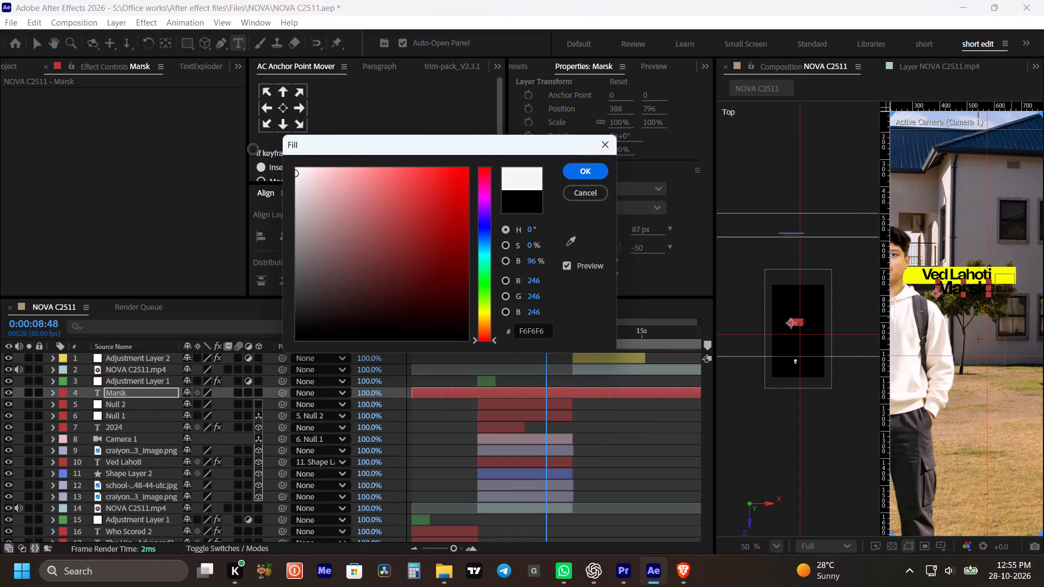
left_click_drag(253, 149, 248, 148)
left_click(581, 172)
left_click(593, 420)
Apply a Drop Shadow effect to the Marsk text layer and set the shadow opacity to 100%.
left_click(569, 388)
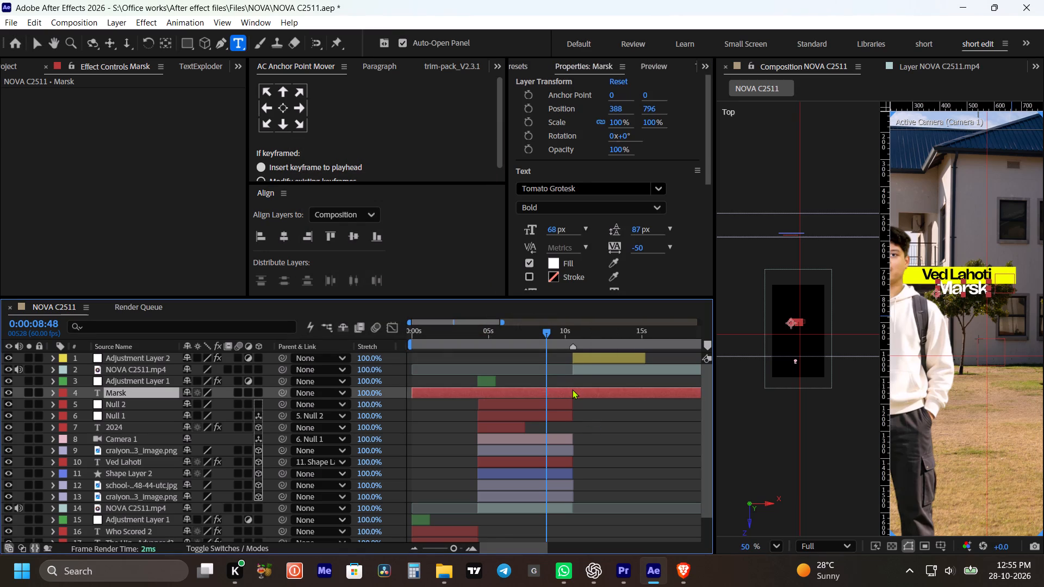
key("ctrl+space")
type("dro")
key("p")
left_click_drag(530, 413, 524, 403)
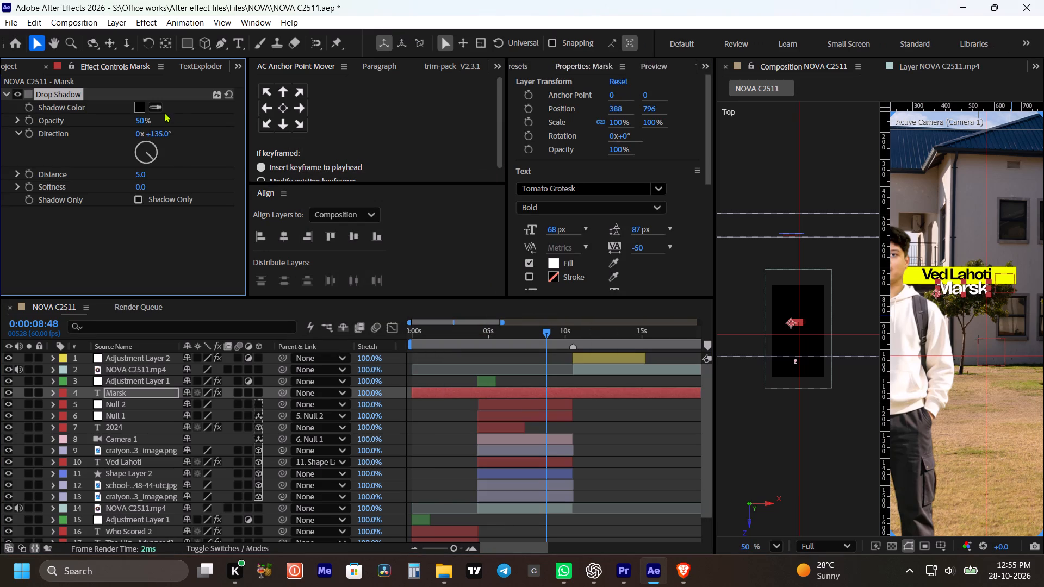
left_click_drag(136, 120, 317, 133)
left_click_drag(616, 441, 593, 416)
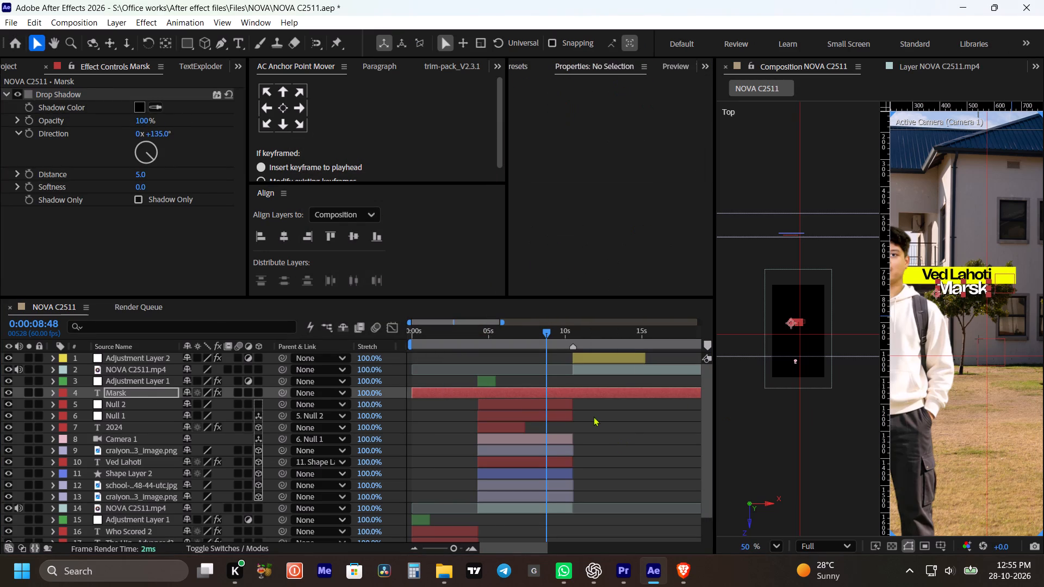
left_click_drag(593, 416, 606, 434)
Lower the Marsk text to Y position 824 and set its font size to 47 px.
left_click(563, 394)
left_click_drag(650, 110, 676, 117)
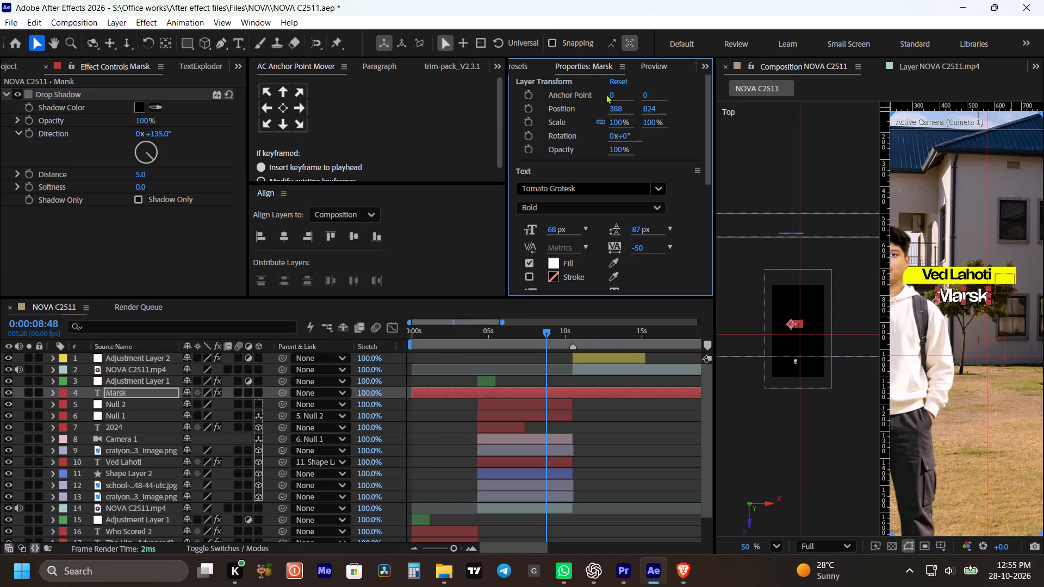
left_click_drag(556, 228, 540, 230)
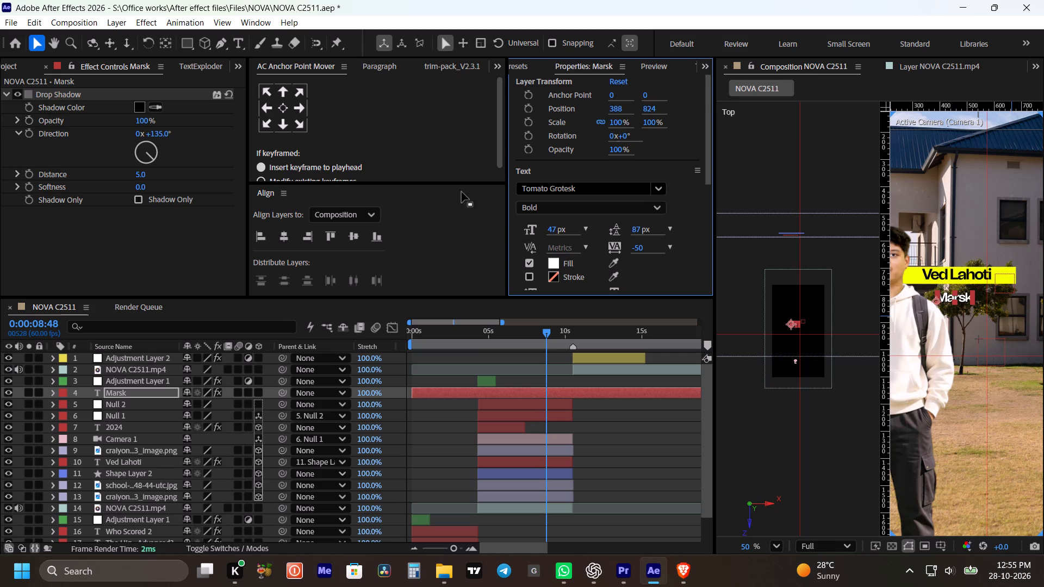
Centre the Marsk text's anchor point and position the layer at 434.4, 789.8, just beneath the yellow name label.
left_click(280, 105)
left_click_drag(621, 109, 607, 110)
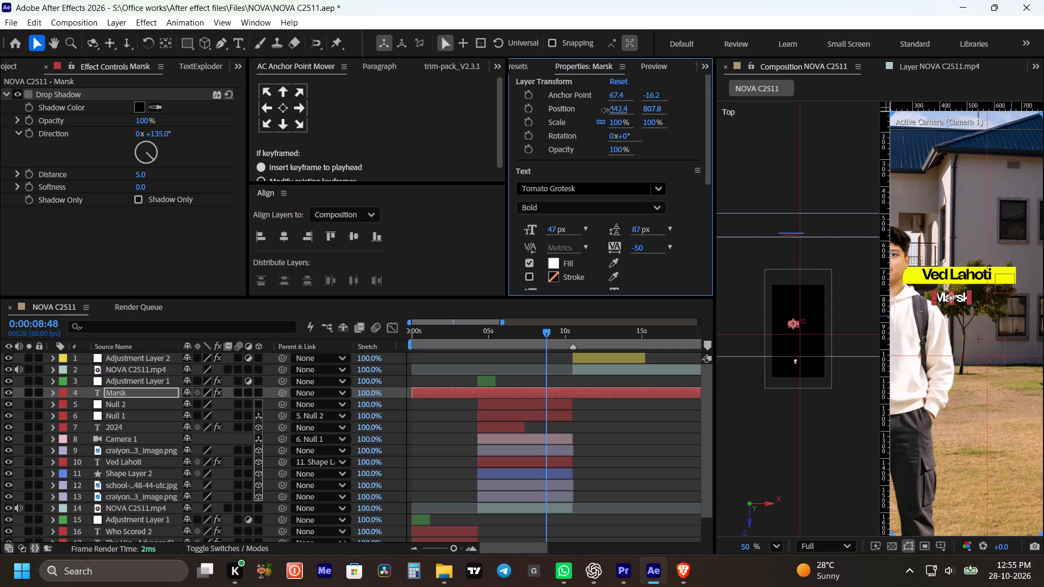
left_click_drag(607, 110, 606, 111)
left_click_drag(650, 103, 636, 103)
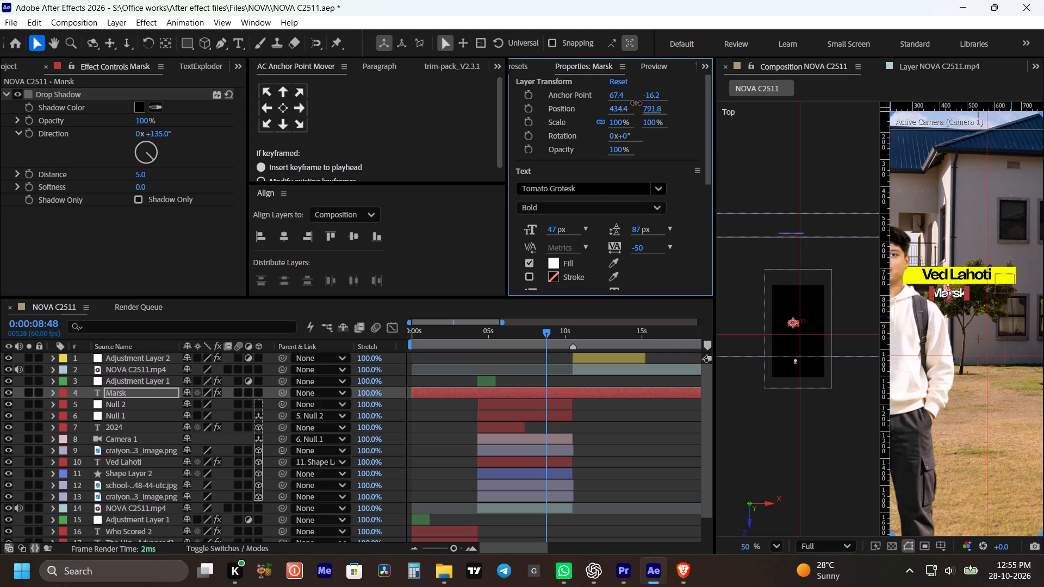
left_click_drag(636, 103, 634, 105)
left_click(614, 415)
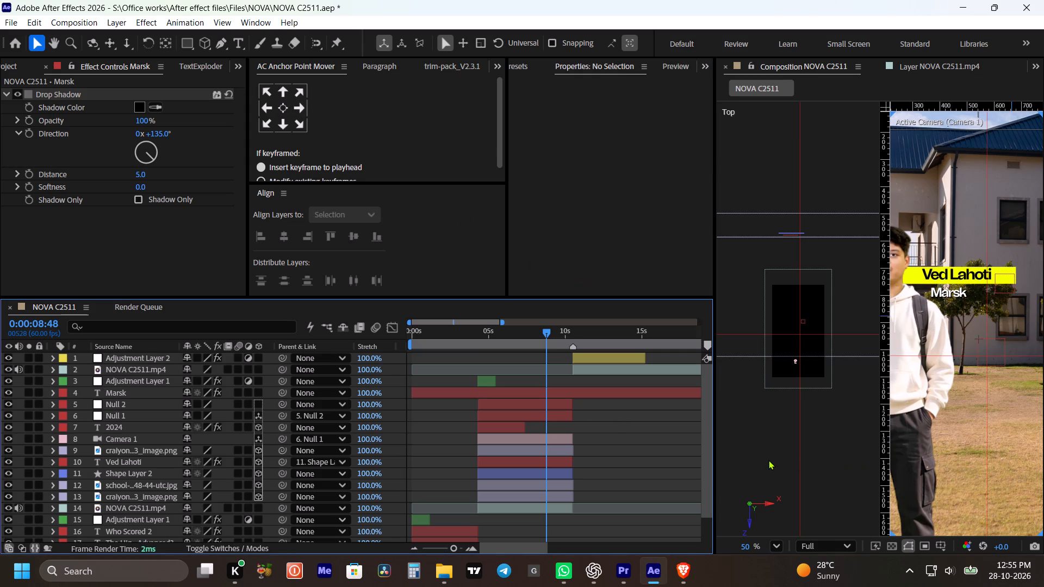
Shift the Marsk layer so it starts at about 7.4 s, where the 2024 layer ends.
left_click(584, 391)
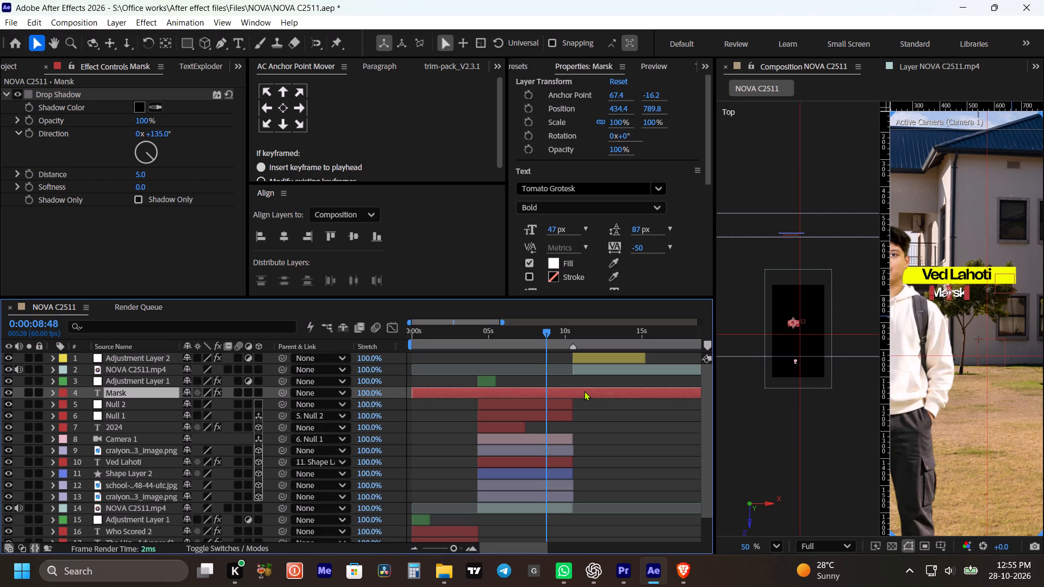
key("bracketleft")
left_click_drag(583, 390, 570, 391, "shift")
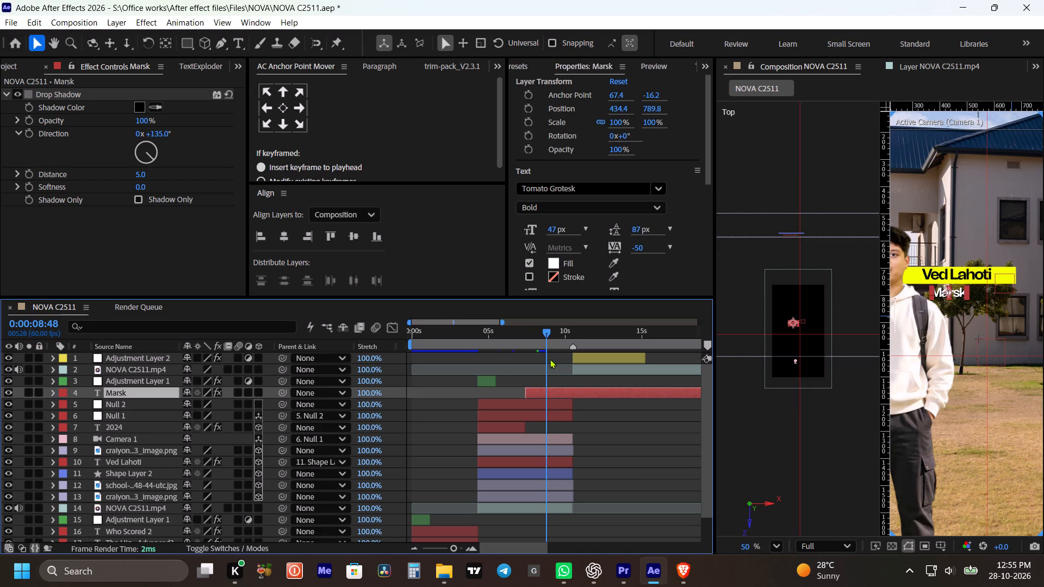
Play back from 0:00:06:39 to about 0:00:09:10 to review the Marsk text's timing beneath the name label.
left_click(515, 333)
left_click(637, 435)
key("space")
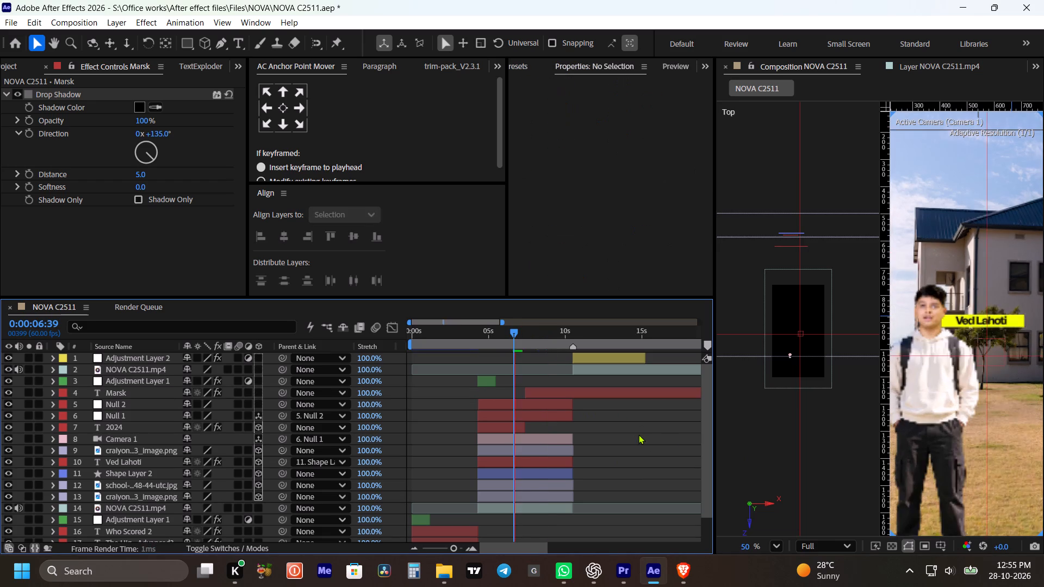
left_click(634, 428)
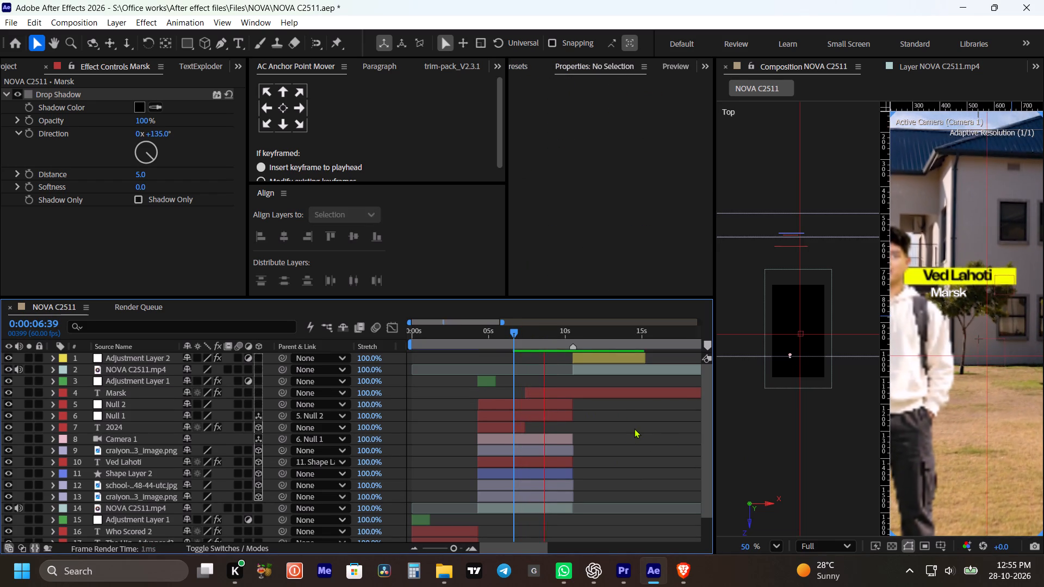
key("space")
left_click(634, 426)
key("space")
key("space")
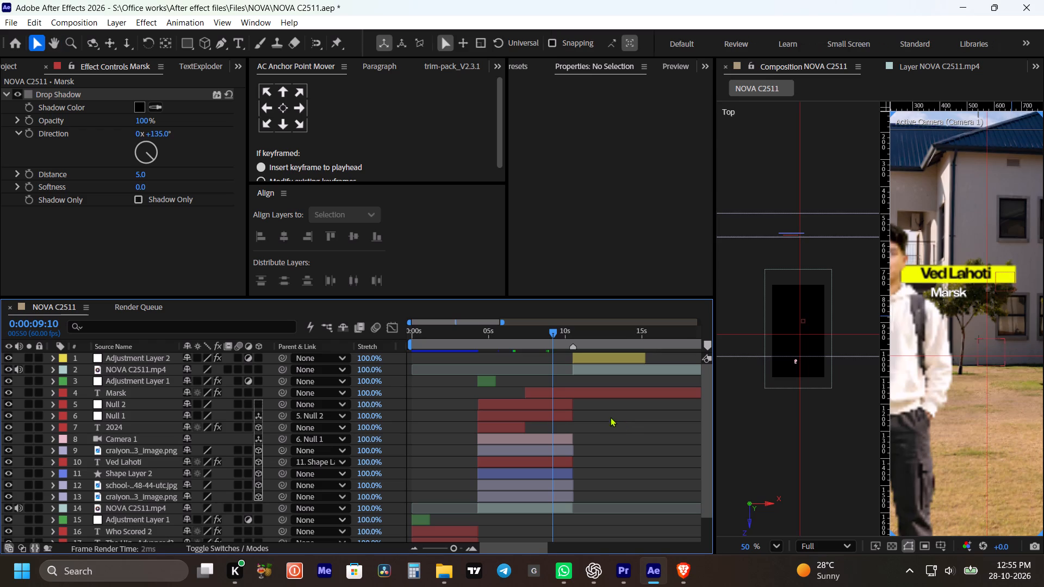
Play the scene briefly from 0:00:09:10 to 0:00:09:24 and save the project.
left_click(608, 416)
key("space")
key("space")
left_click(621, 427)
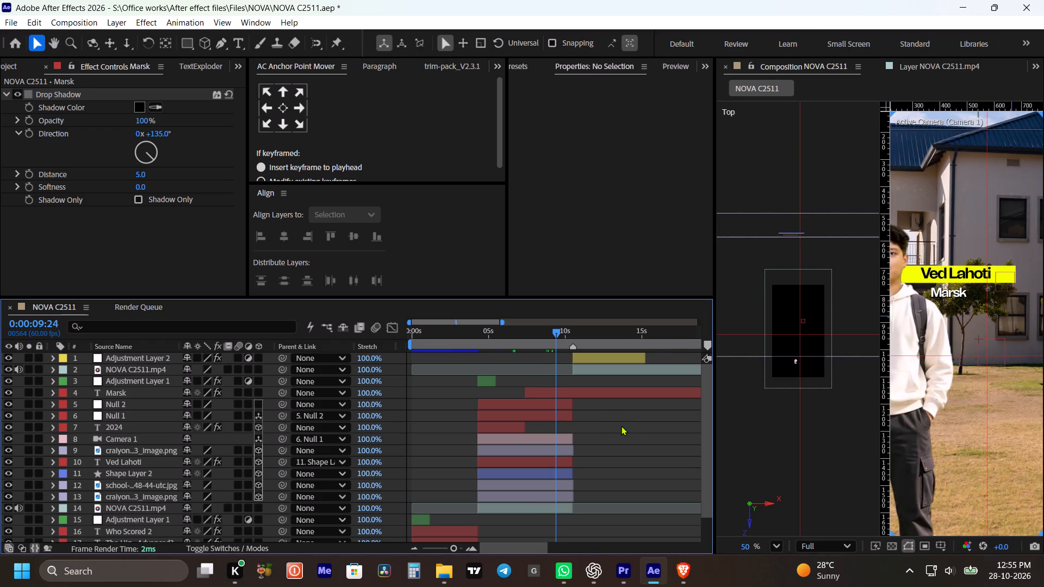
key("ctrl+s")
left_click(621, 426)
left_click(638, 432)
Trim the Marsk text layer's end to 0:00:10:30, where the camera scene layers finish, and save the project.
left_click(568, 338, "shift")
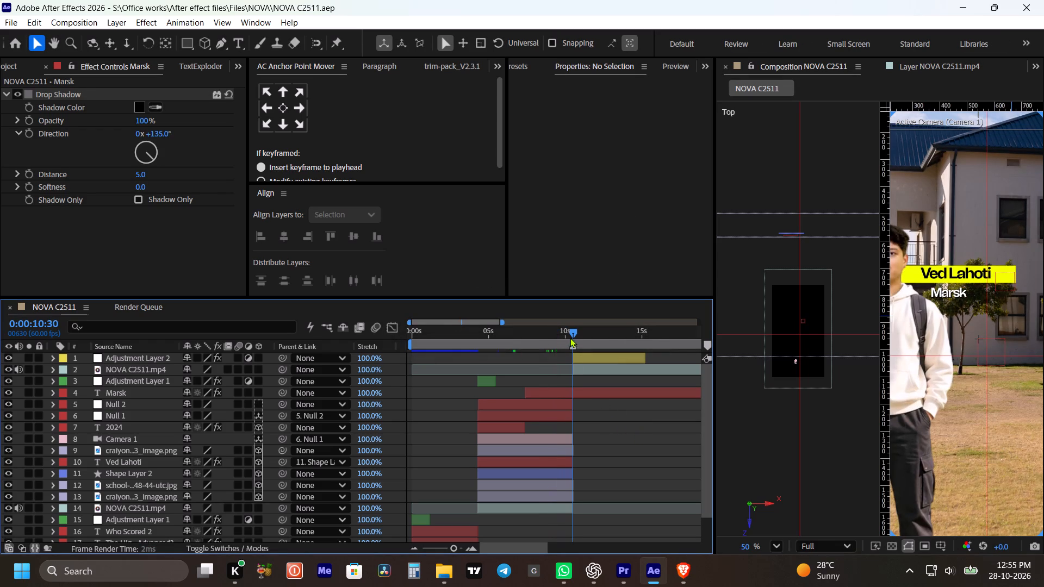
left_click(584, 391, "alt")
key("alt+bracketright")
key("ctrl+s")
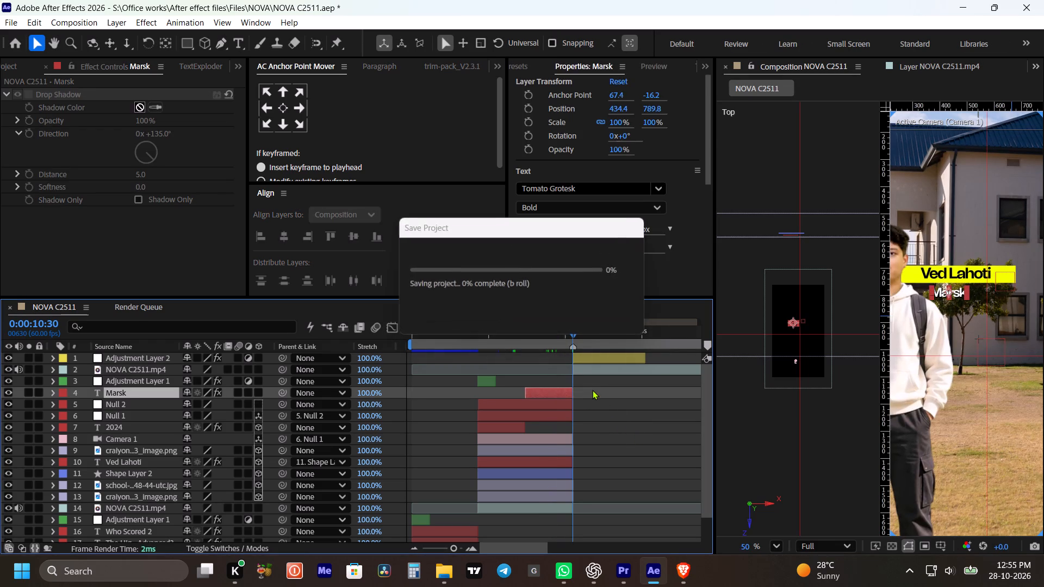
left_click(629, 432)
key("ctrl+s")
Examine the yellow name label and the Marsk text at 0:00:10:30 in an enlarged composition view.
key("space")
key("space")
key("space")
left_click_drag(635, 421, 651, 429)
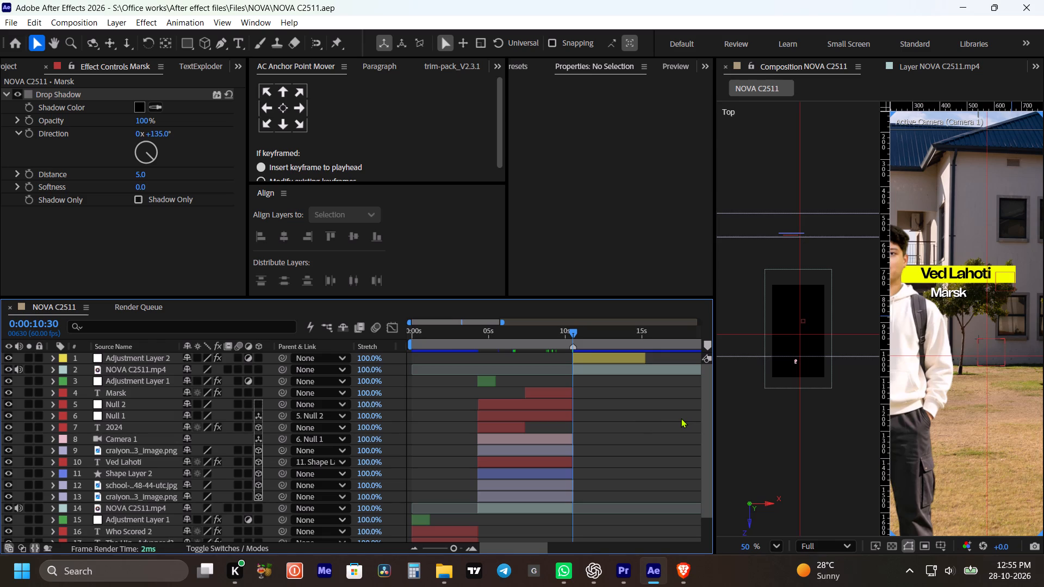
key("v")
key("grave")
scroll(781, 299, "up", 2)
key("space")
key("space")
key("space")
key("space")
left_click_drag(792, 298, 787, 324)
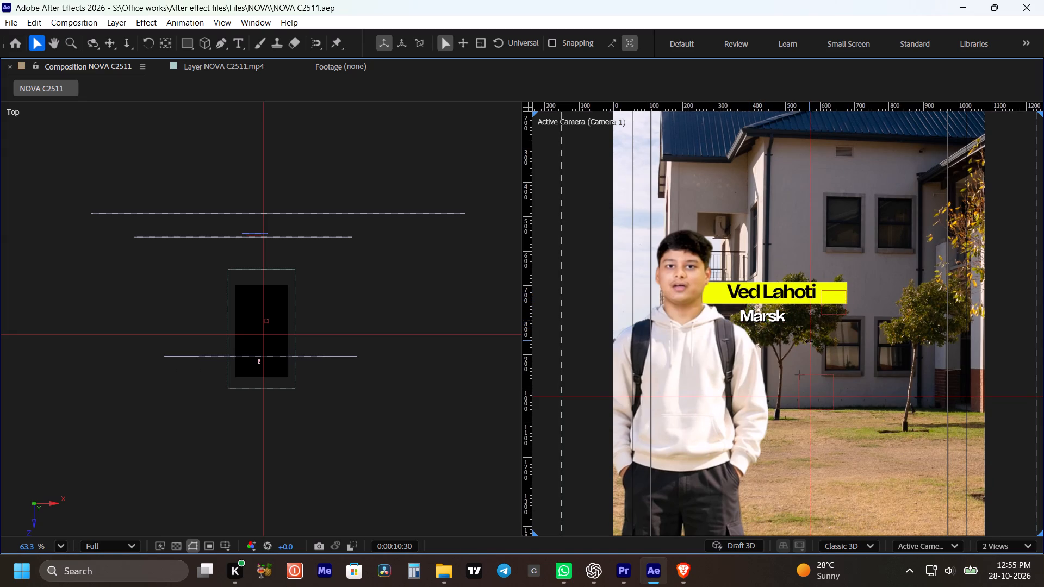
key("grave")
left_click(603, 423)
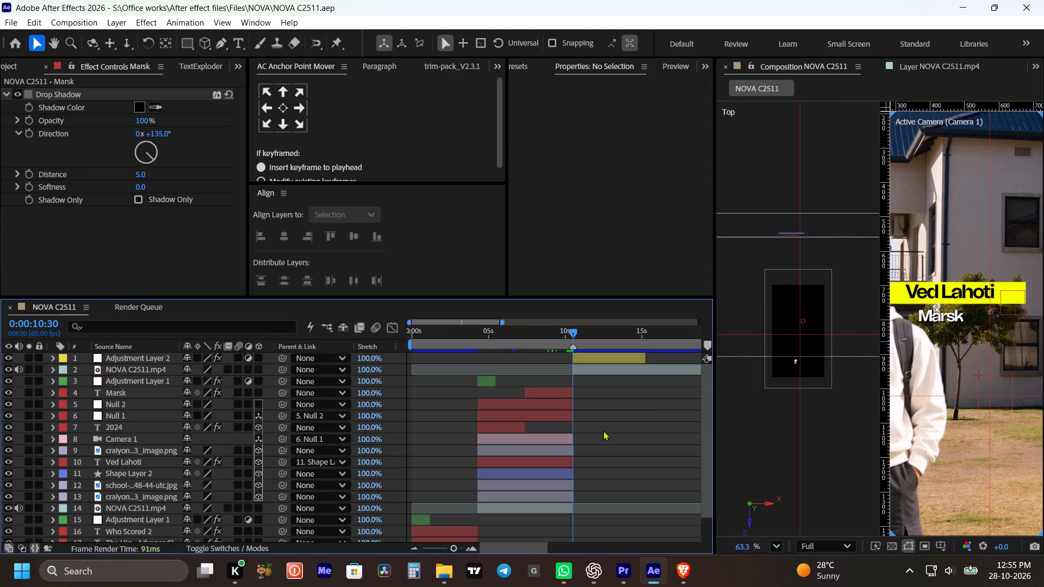
key("v")
left_click(599, 428)
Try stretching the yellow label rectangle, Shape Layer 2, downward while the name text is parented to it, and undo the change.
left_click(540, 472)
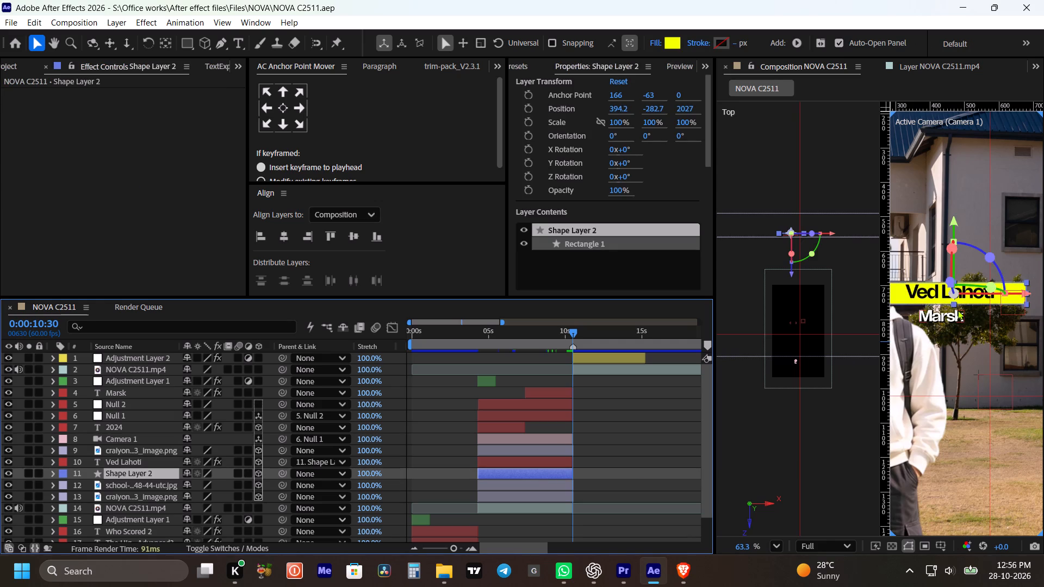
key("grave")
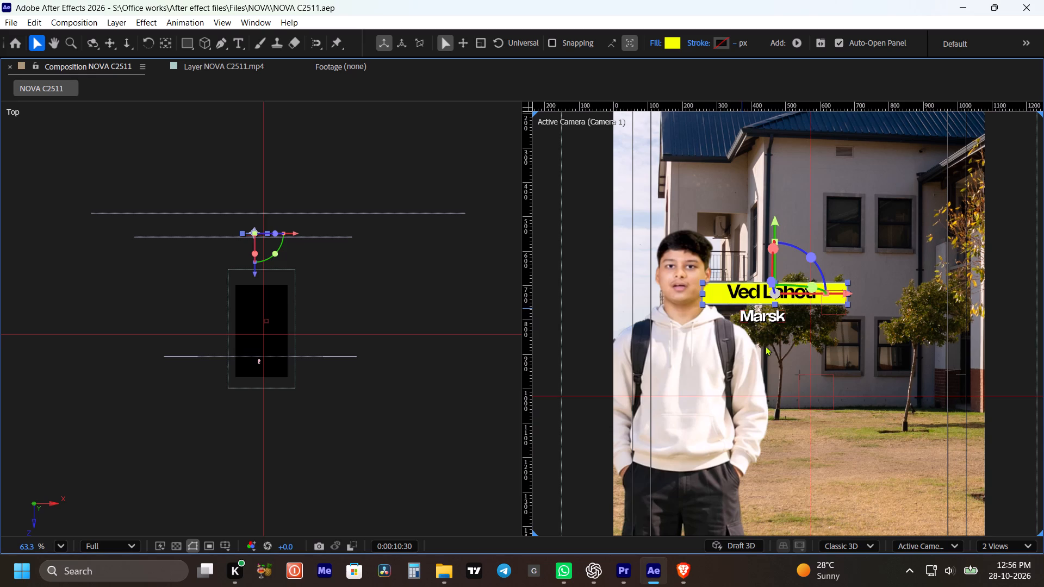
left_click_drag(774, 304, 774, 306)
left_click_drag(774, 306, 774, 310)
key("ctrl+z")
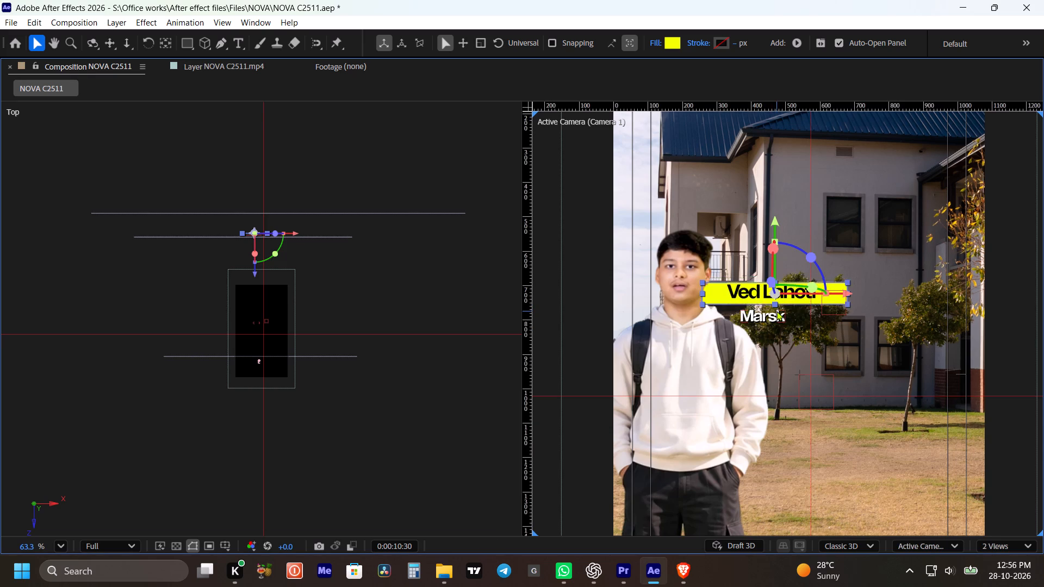
Unparent the name text layer from Shape Layer 2 by setting its parent to None.
key("grave")
left_click(512, 461)
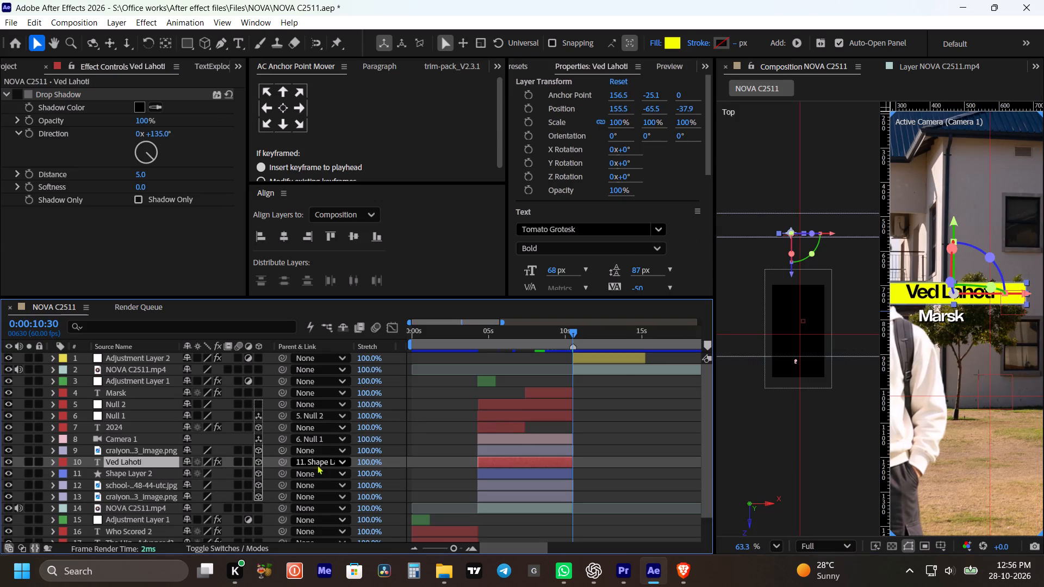
left_click(318, 463)
left_click(339, 174)
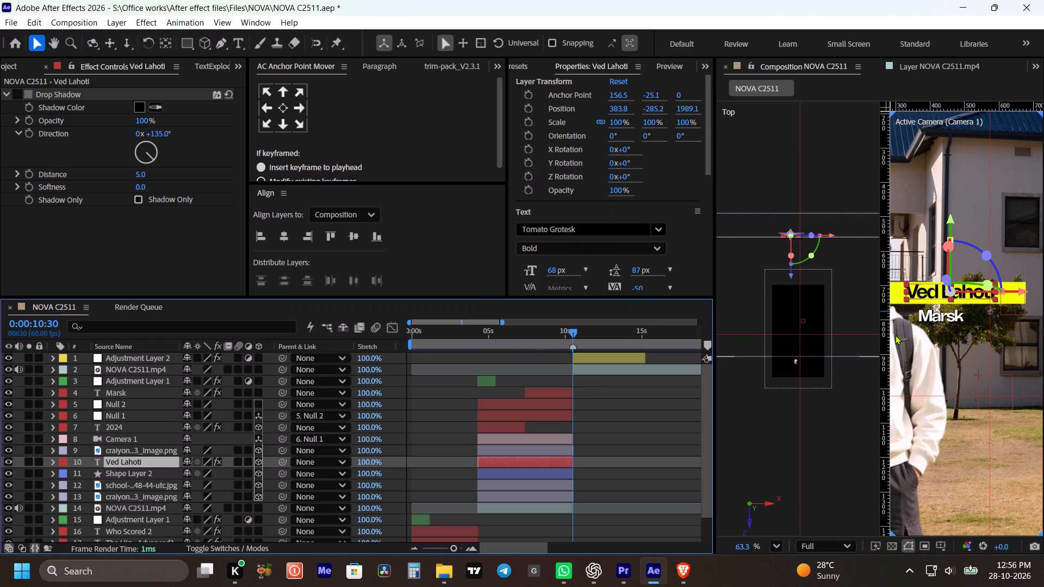
Stretch the yellow label rectangle, Shape Layer 2, vertically to make room for a second text line.
left_click(554, 471)
key("grave")
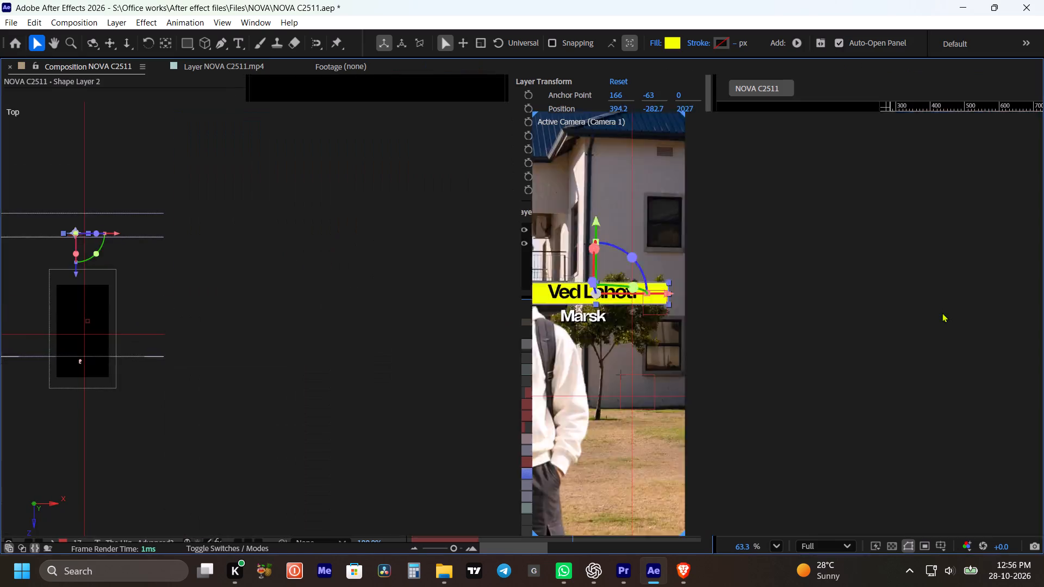
left_click_drag(775, 305, 775, 311)
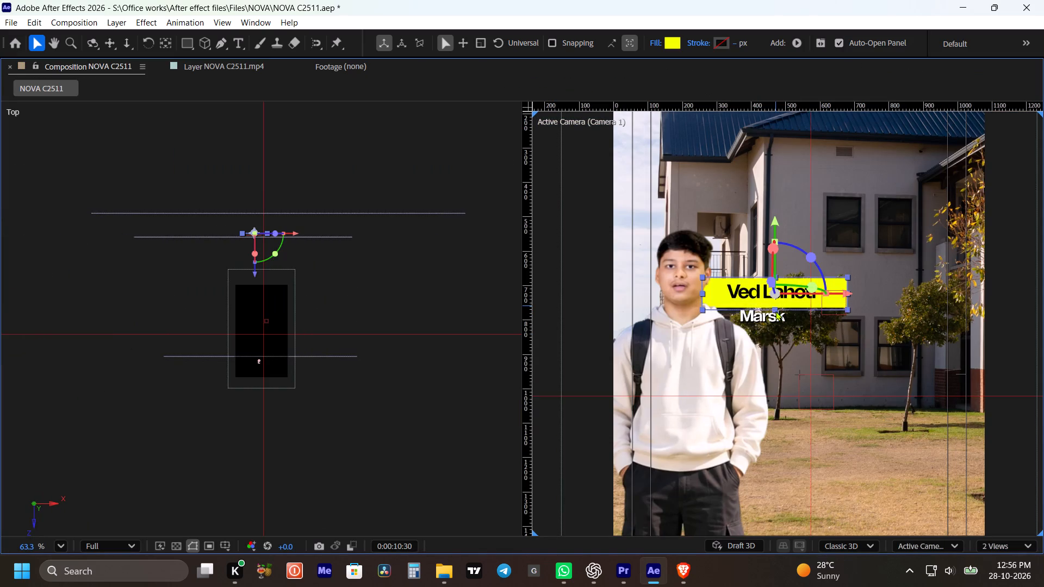
left_click_drag(775, 311, 774, 315)
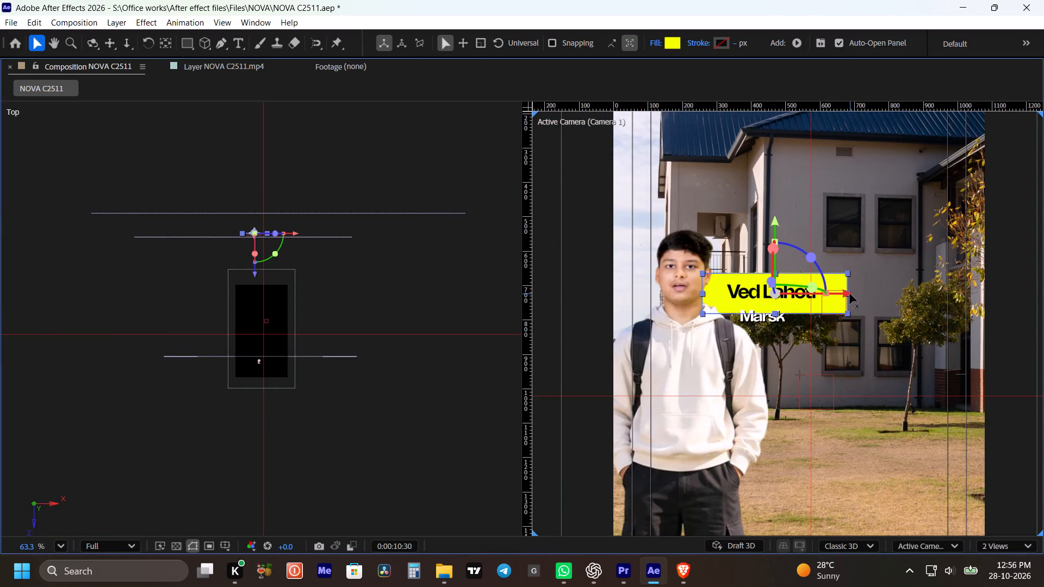
Move the yellow label rectangle left along its X axis to about X 330, closer around the name text.
left_click_drag(850, 293, 843, 293)
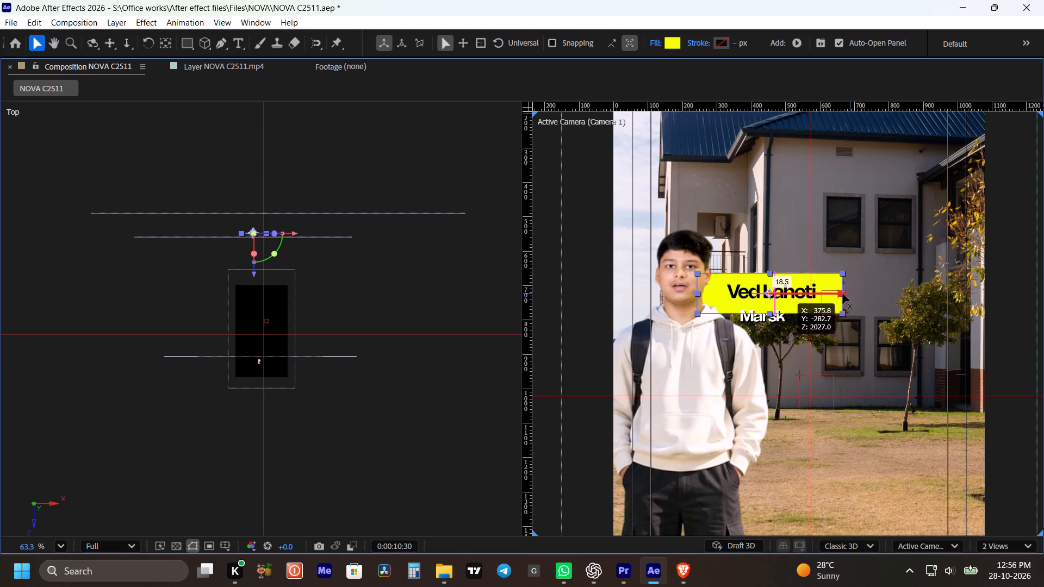
left_click_drag(843, 293, 831, 295)
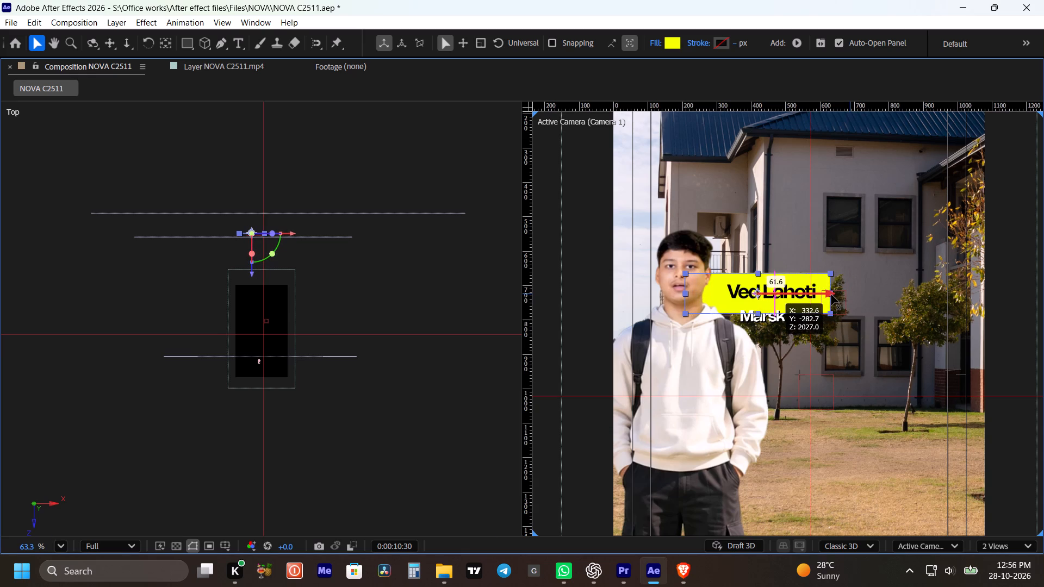
left_click_drag(831, 295, 829, 295)
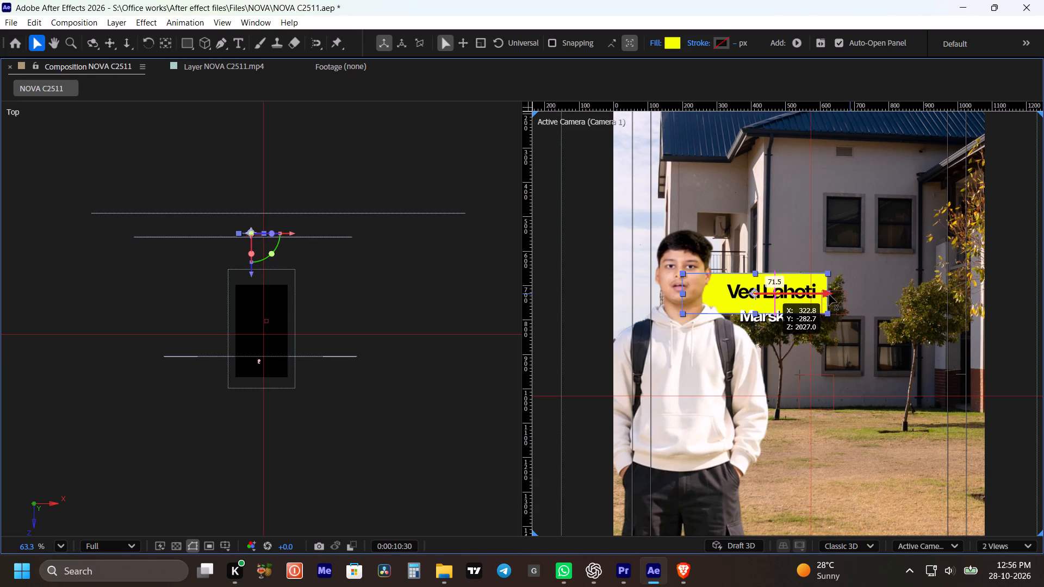
left_click_drag(829, 295, 831, 295)
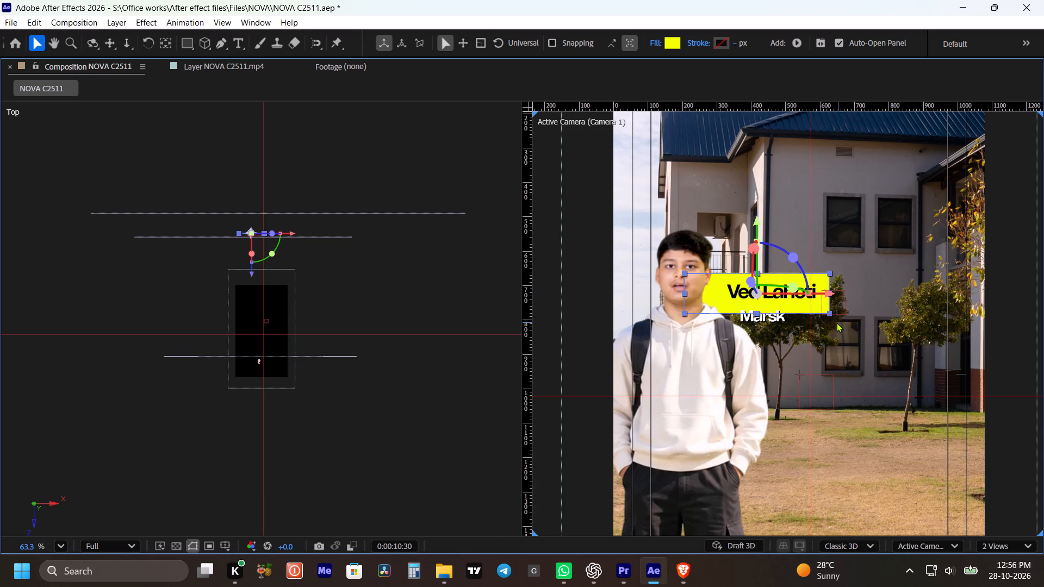
key("grave")
Raise the name text within the yellow rectangle to Y position -309.5.
left_click(592, 417)
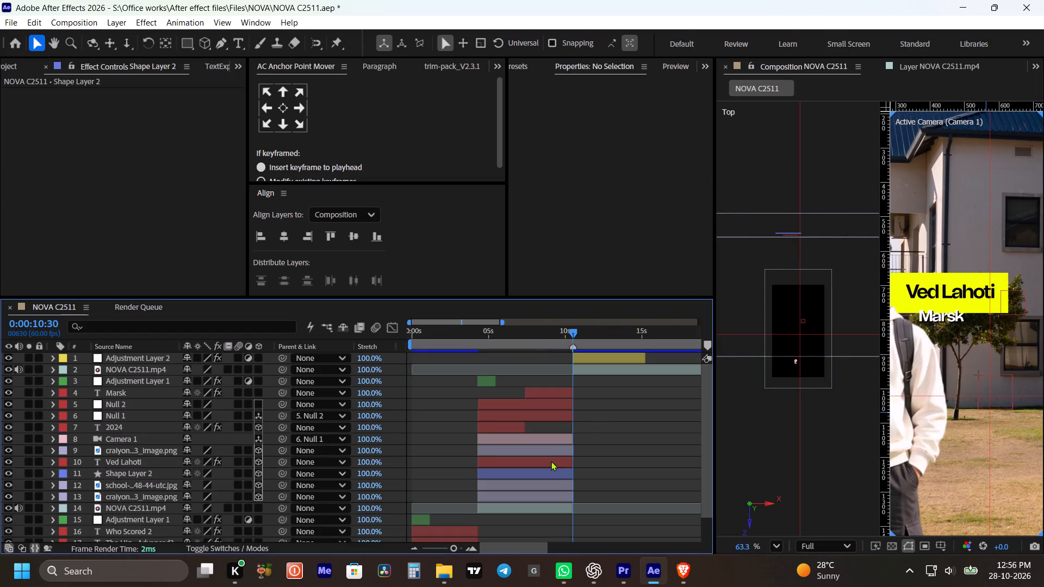
left_click(551, 461)
key("grave")
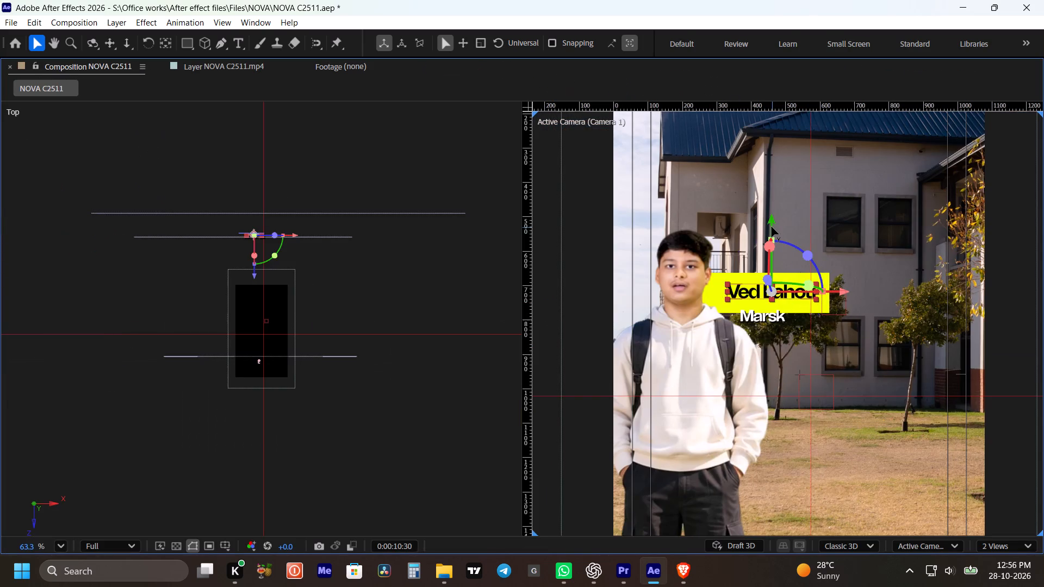
left_click_drag(772, 222, 768, 215)
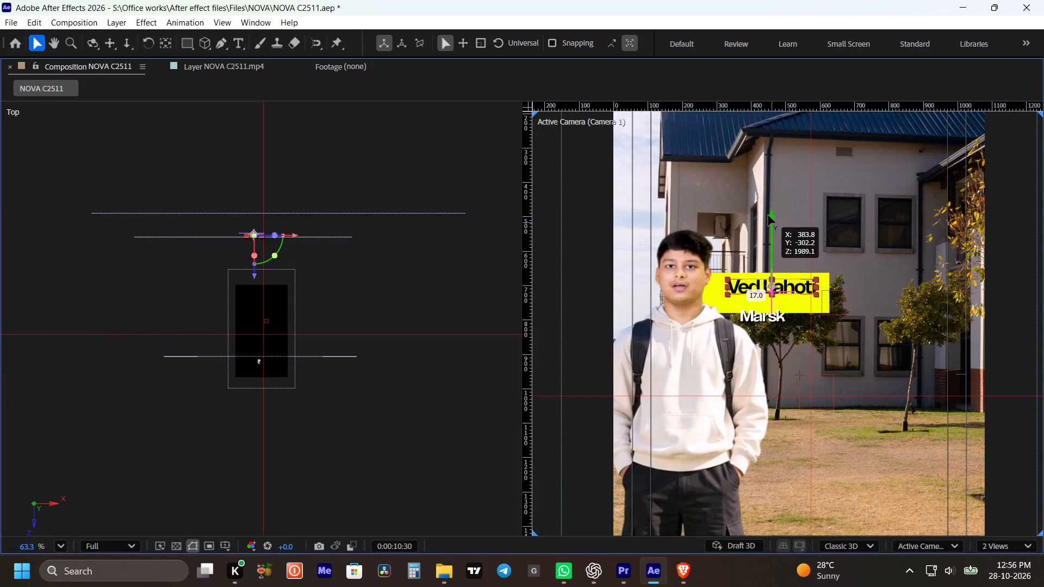
left_click_drag(768, 215, 768, 214)
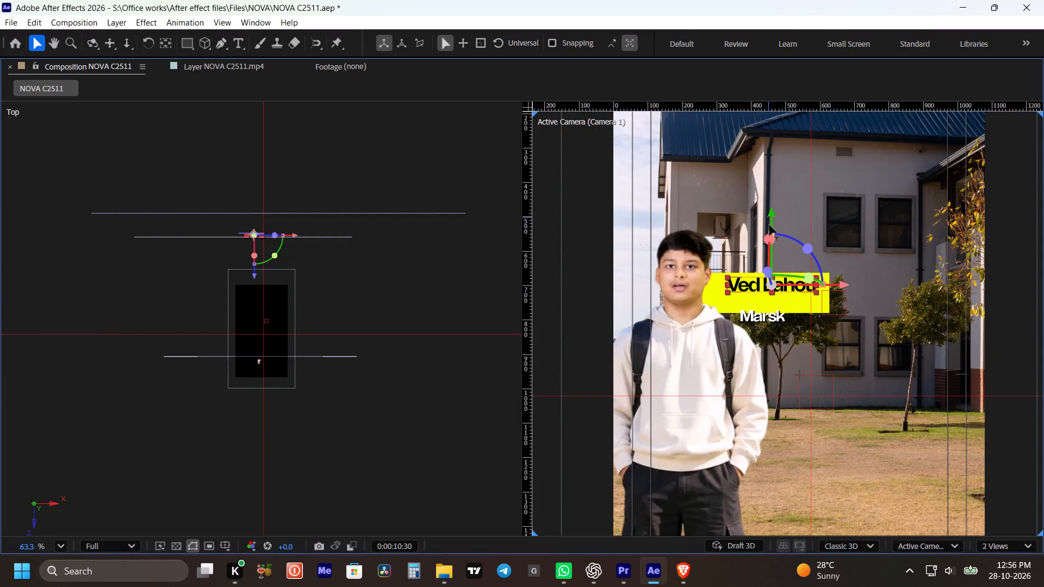
key("grave")
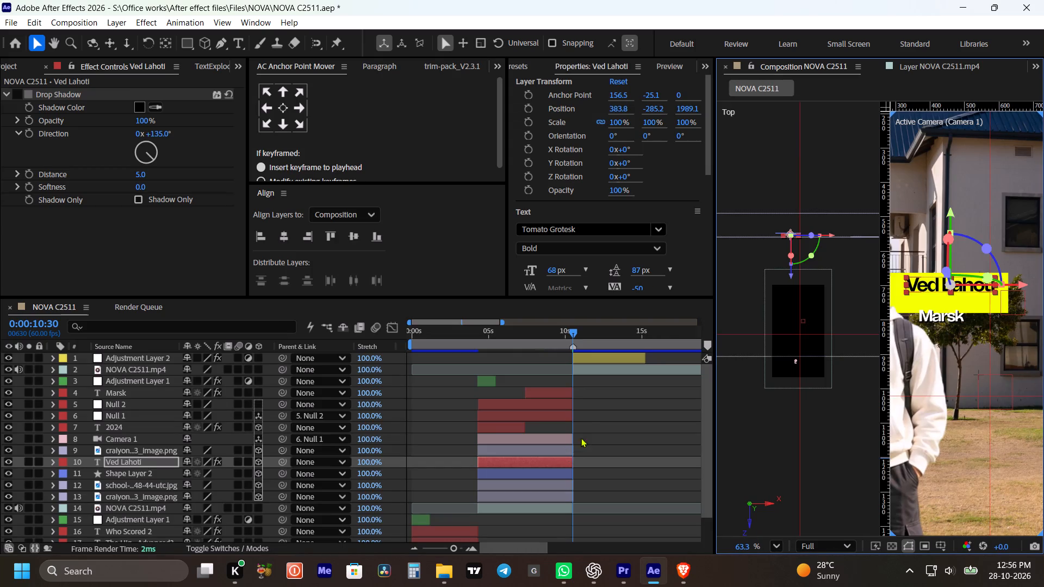
left_click_drag(599, 422, 594, 422)
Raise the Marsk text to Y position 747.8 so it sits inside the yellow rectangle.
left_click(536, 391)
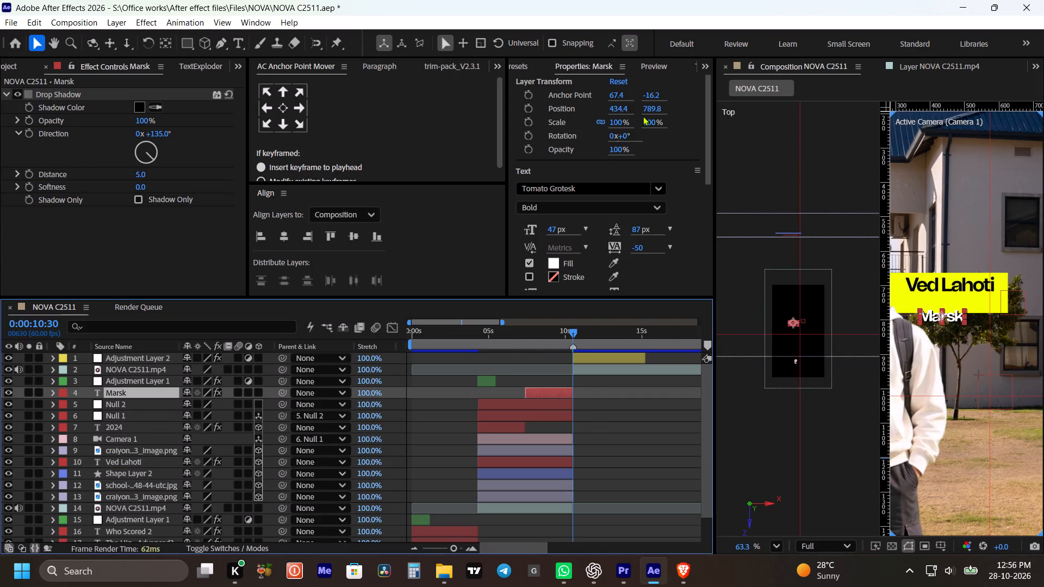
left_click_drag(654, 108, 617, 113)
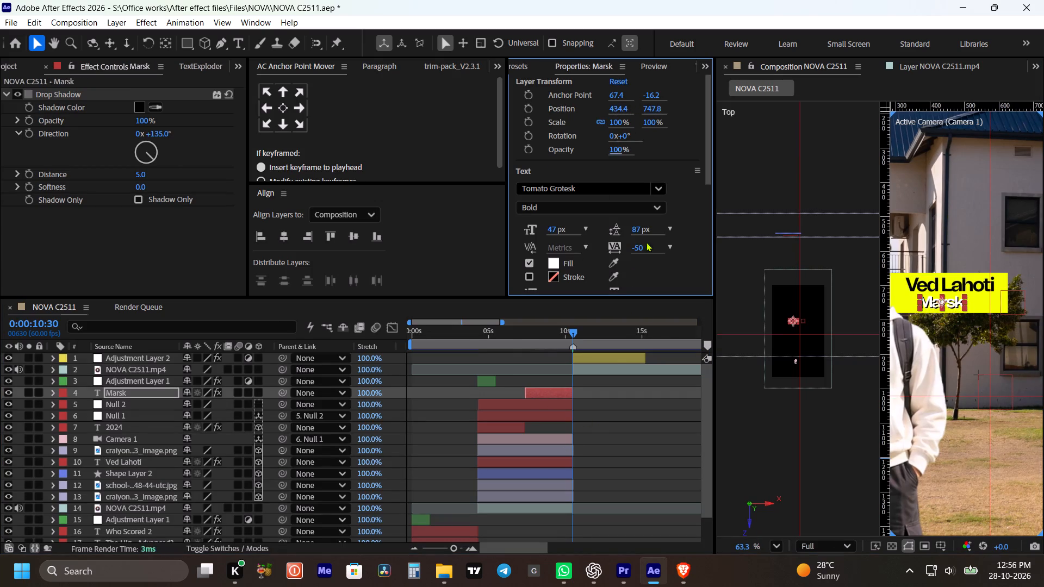
Delete the Marsk text layer.
left_click(552, 388)
key("Delete")
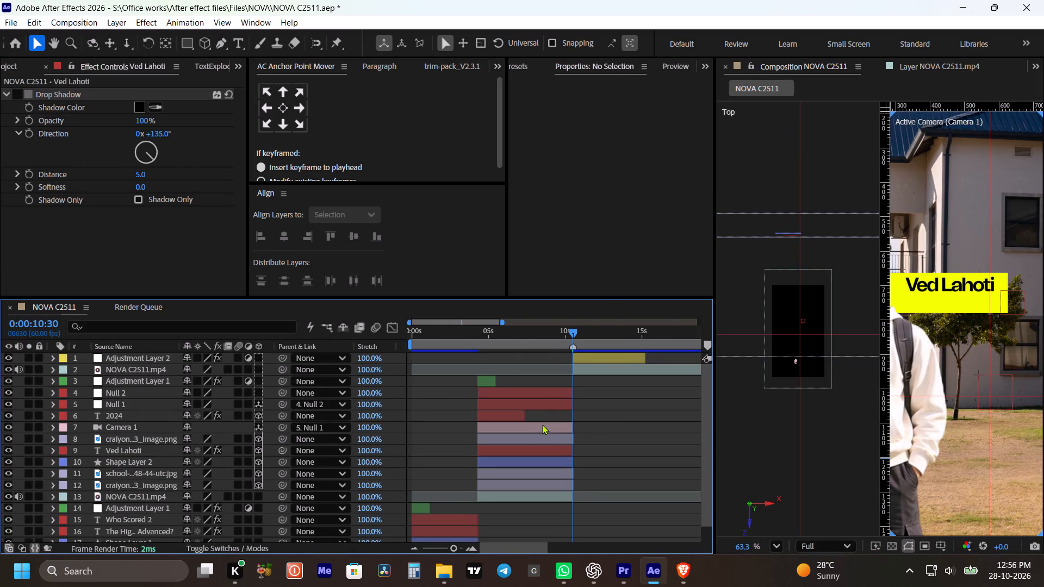
Duplicate the name text layer and lower the copy to Y position -246.5, beneath the original name.
left_click(537, 450)
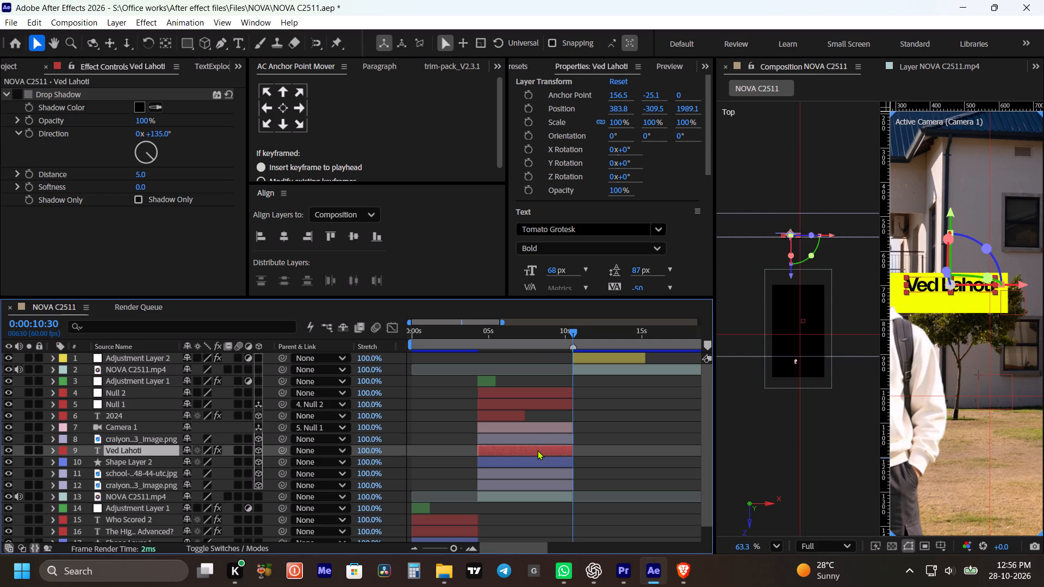
key("ctrl+d")
left_click(537, 450)
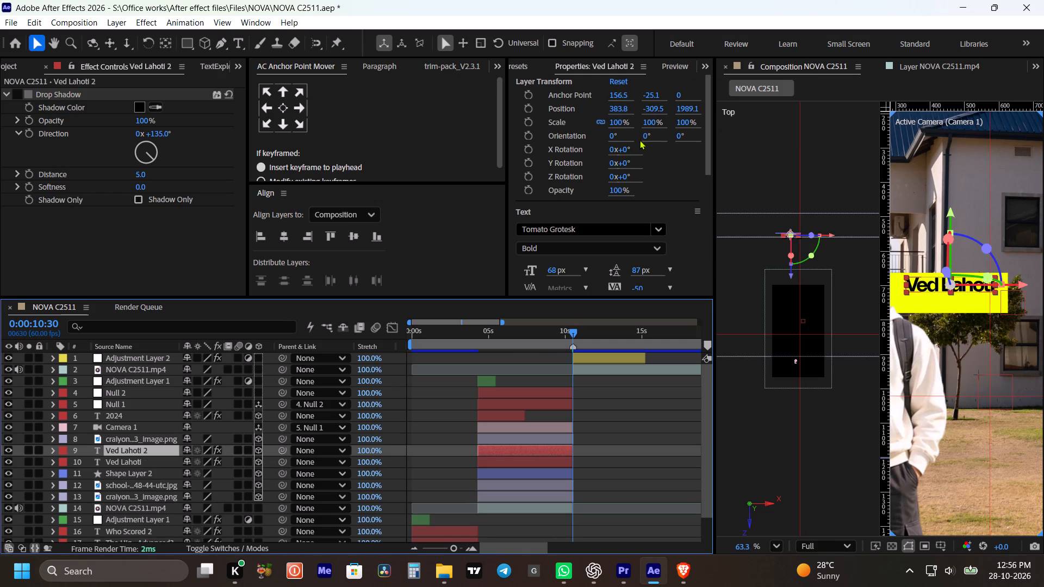
left_click_drag(654, 107, 707, 113)
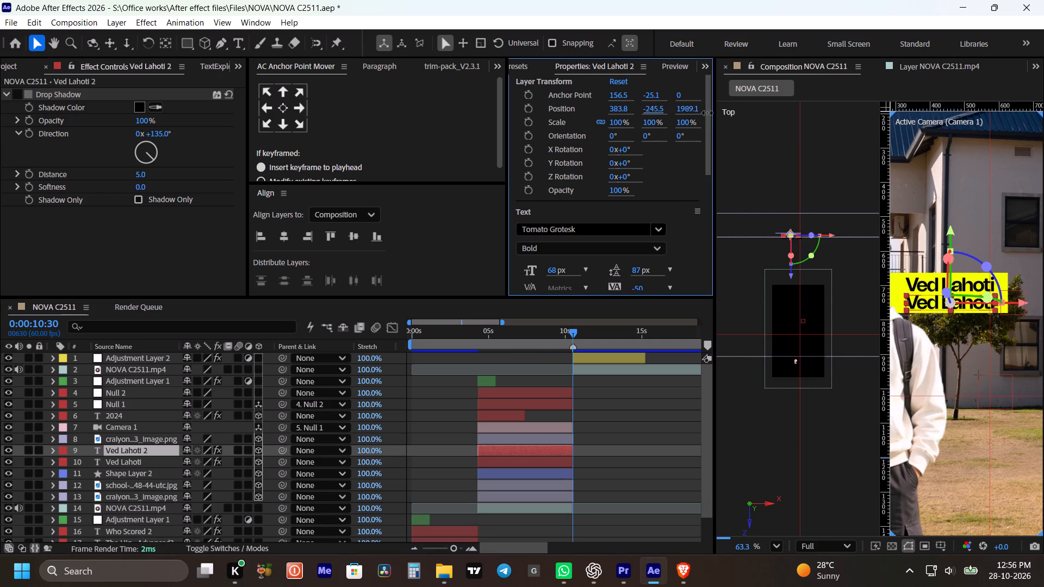
left_click_drag(707, 113, 694, 111)
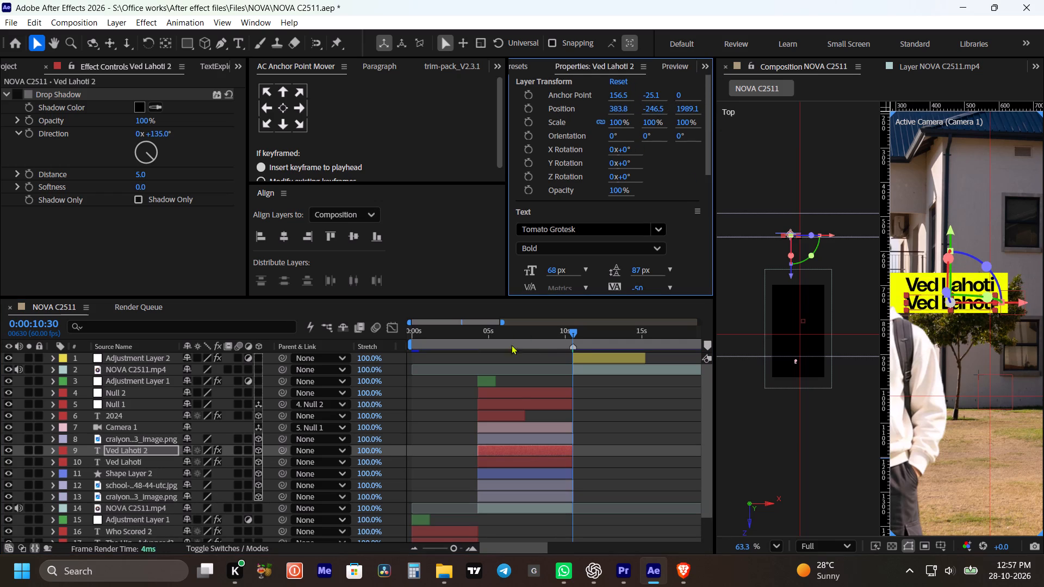
Shift the duplicated name text layer to start at about 5.5 s and trim its end to 0:00:10:30.
left_click_drag(520, 450, 539, 452)
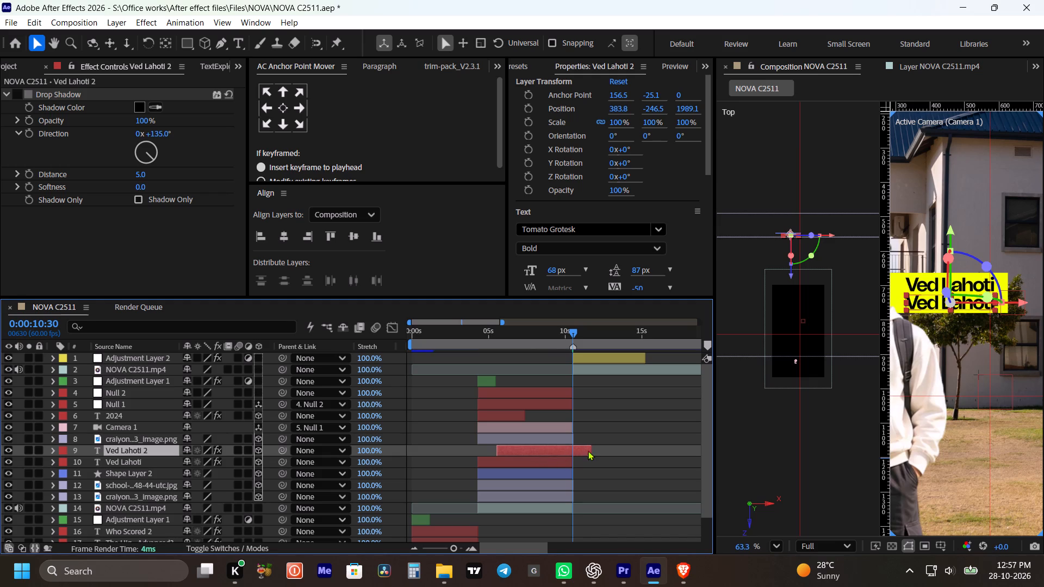
left_click_drag(592, 450, 564, 453, "shift")
Replace the wording of the duplicated name text layer with "Marks".
left_click(536, 453)
double_click(535, 452)
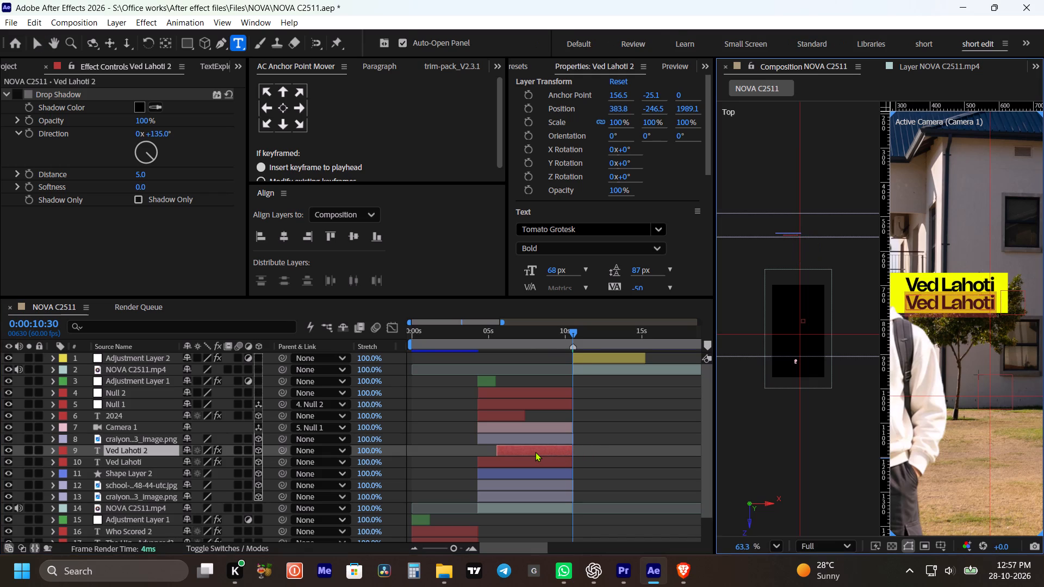
key("shift+m")
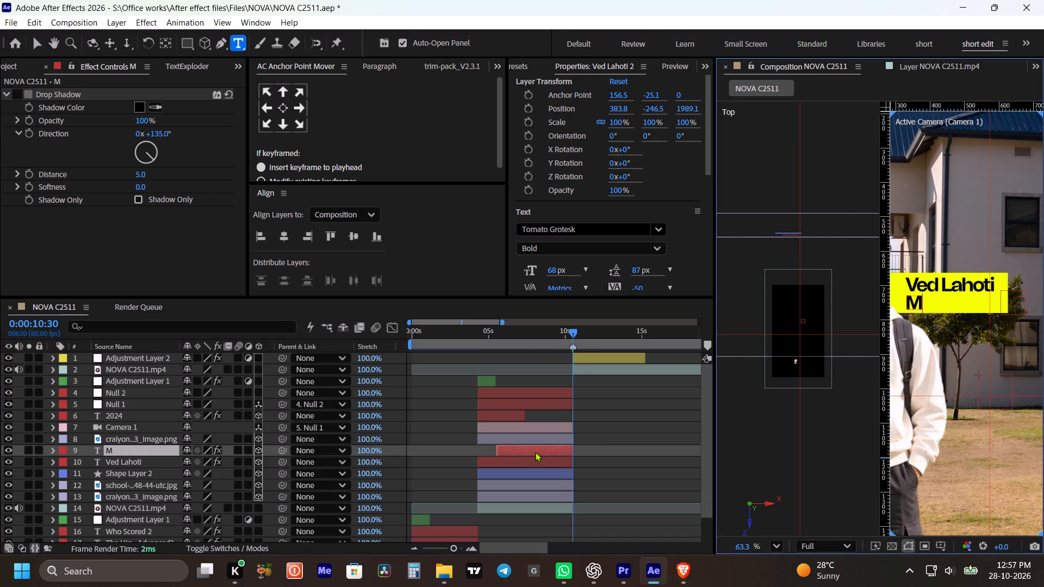
type("ars")
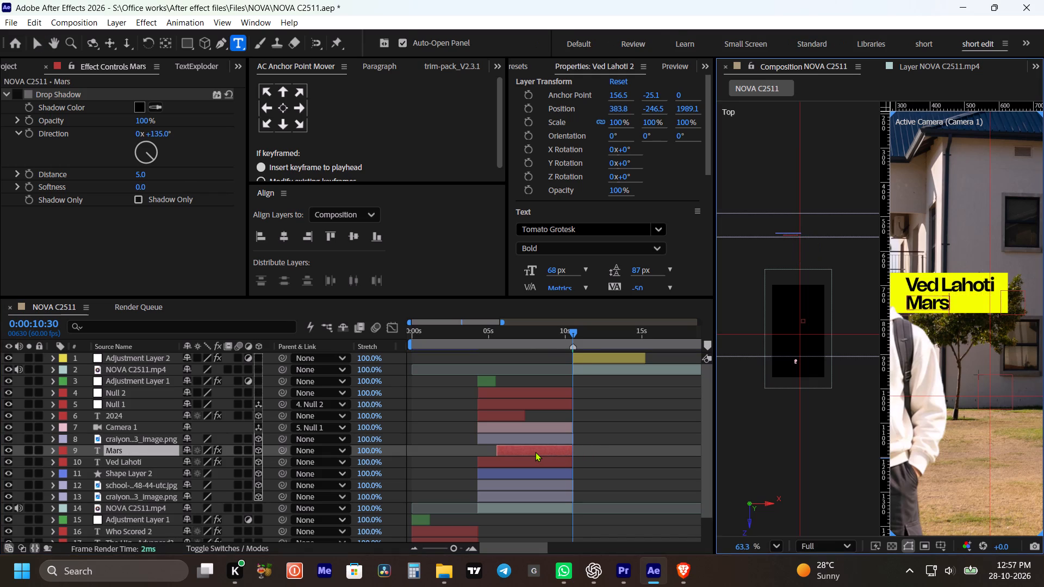
key("BackSpace")
type("ks")
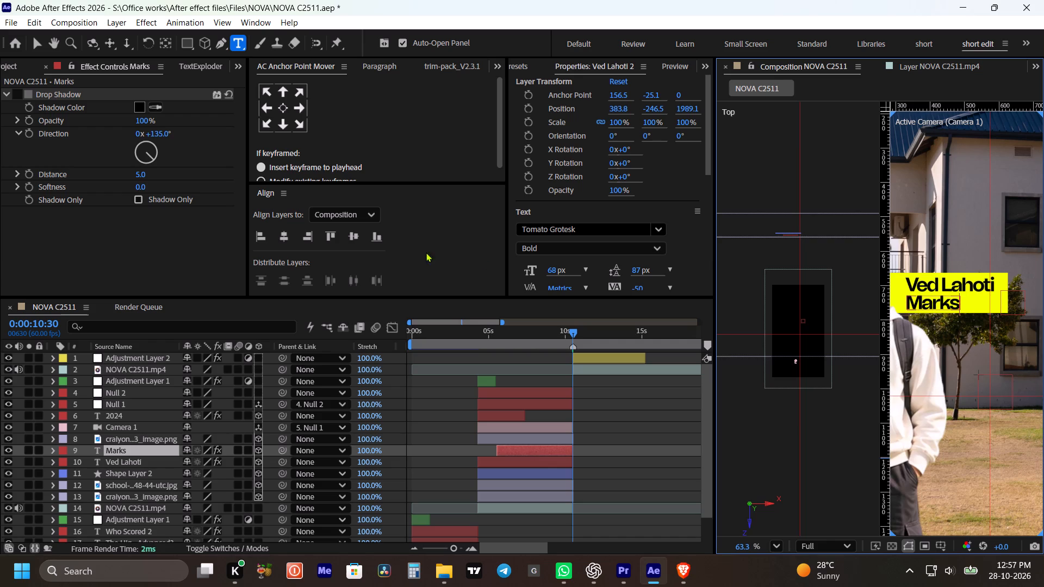
left_click(665, 429)
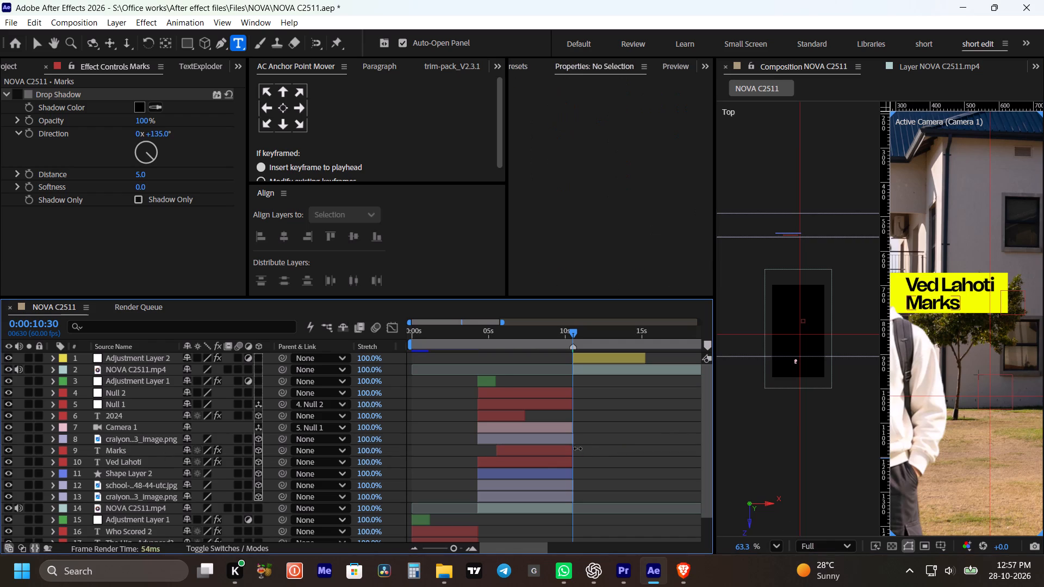
Reduce the Marks text to 46 px and raise it to Y position -262.5 beneath the name.
left_click(576, 448)
left_click_drag(554, 268, 546, 268)
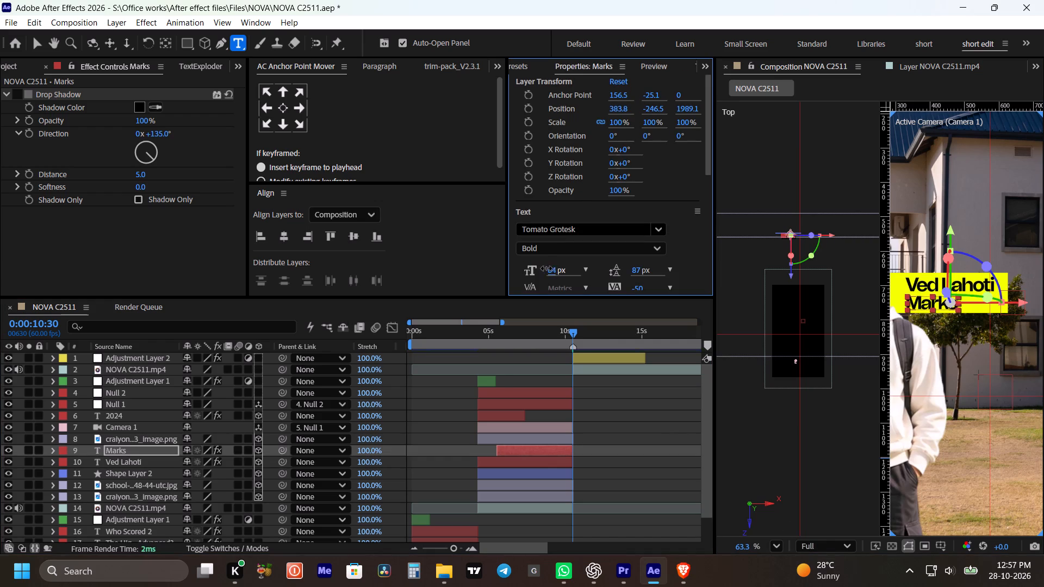
left_click_drag(546, 268, 538, 267)
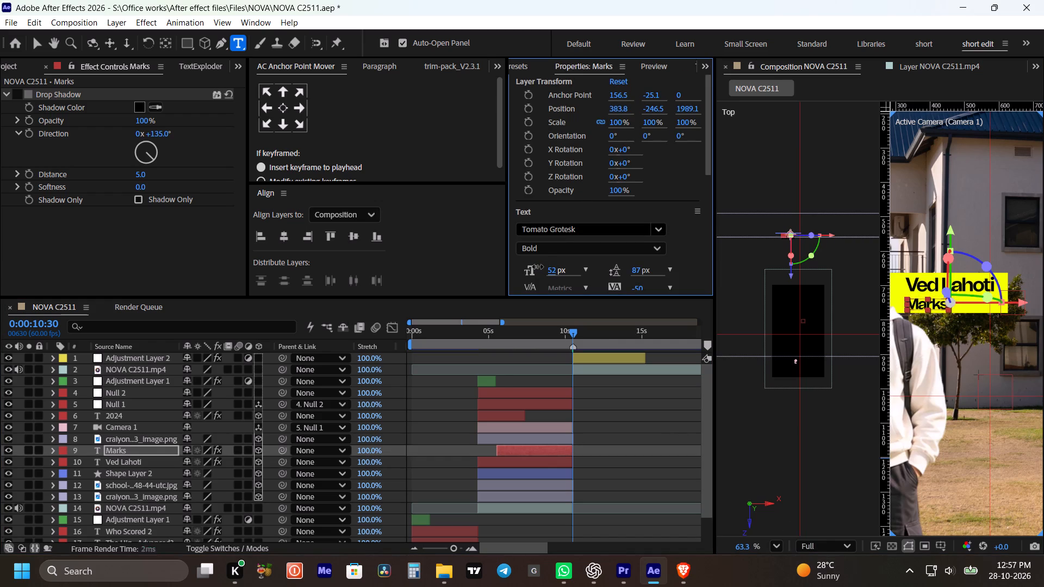
left_click_drag(538, 267, 532, 265)
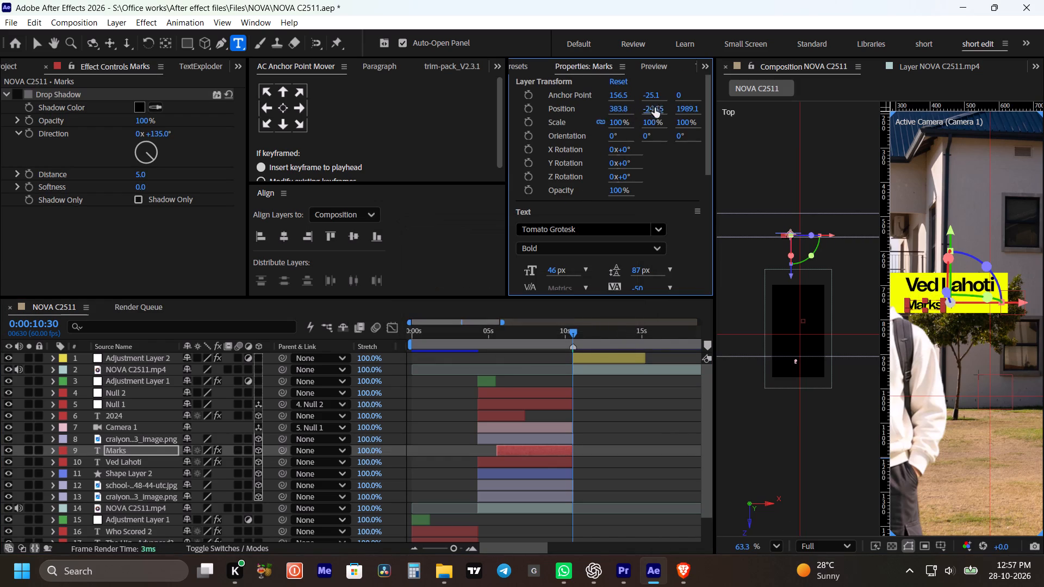
left_click_drag(655, 106, 641, 108)
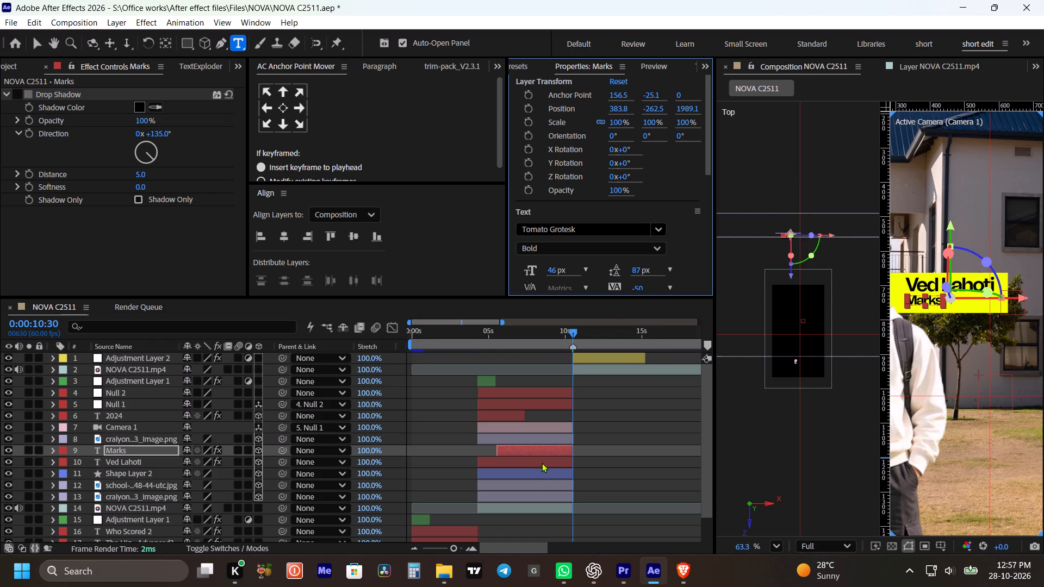
Extend the Marks text with an equals sign so it reads "Marks =".
double_click(541, 451)
key("Right")
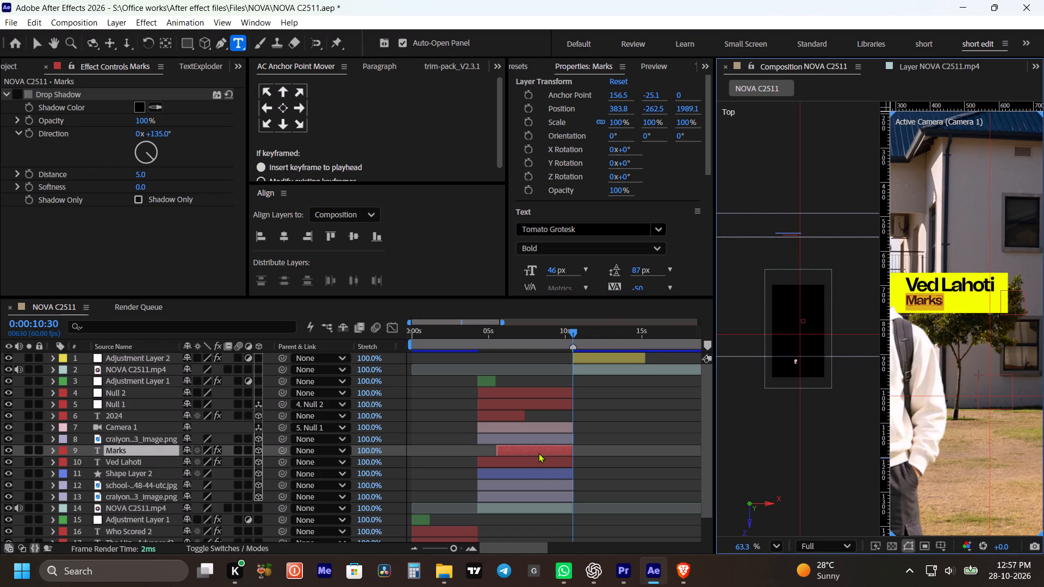
key("space")
type("=")
key("space")
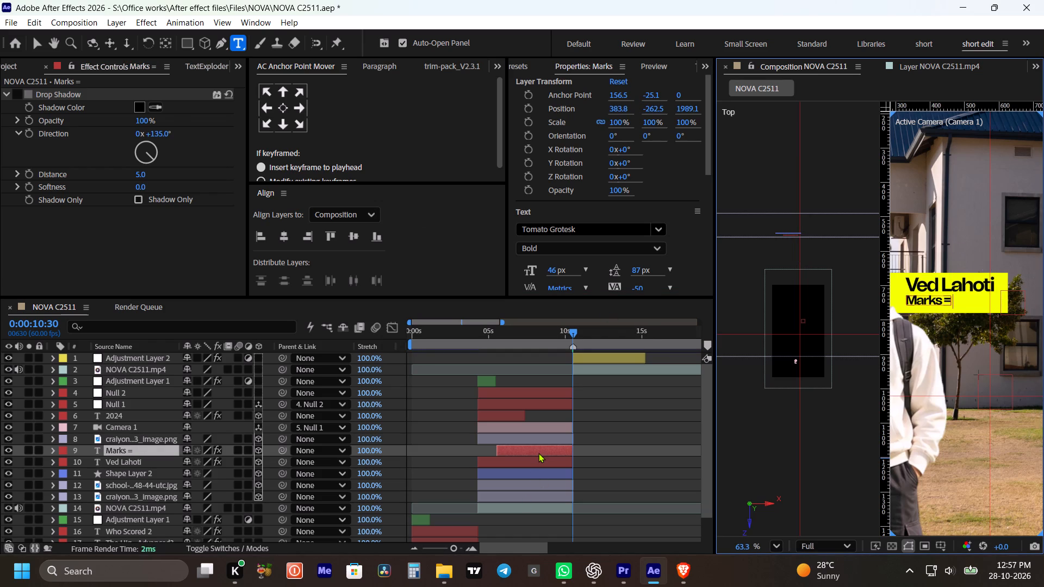
key("space")
left_click_drag(616, 415, 606, 411)
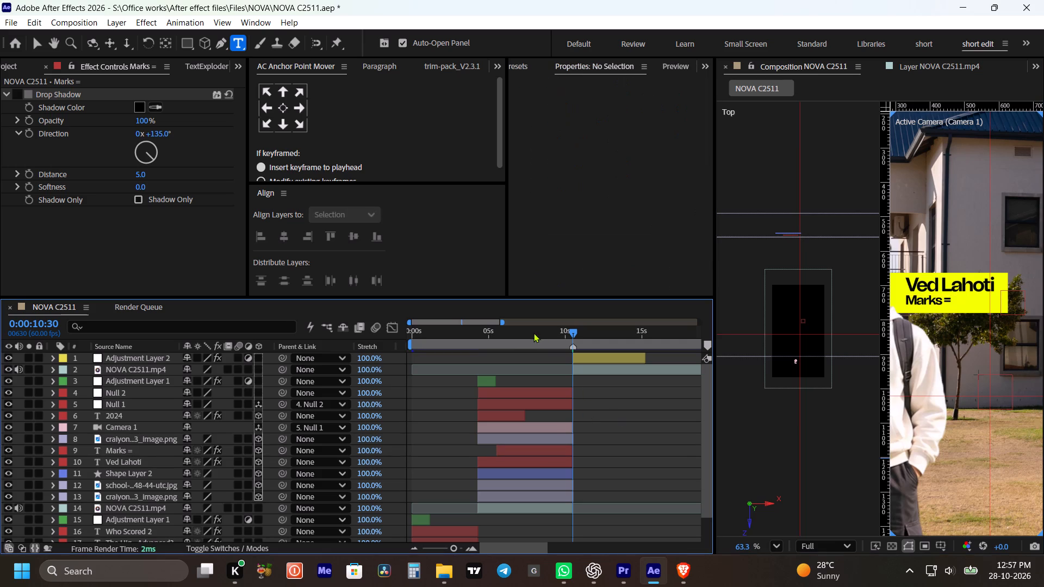
Preview the label animation, and complete the caption with the score so it reads "Marks = 355/360".
left_click_drag(525, 330, 514, 330)
key("space")
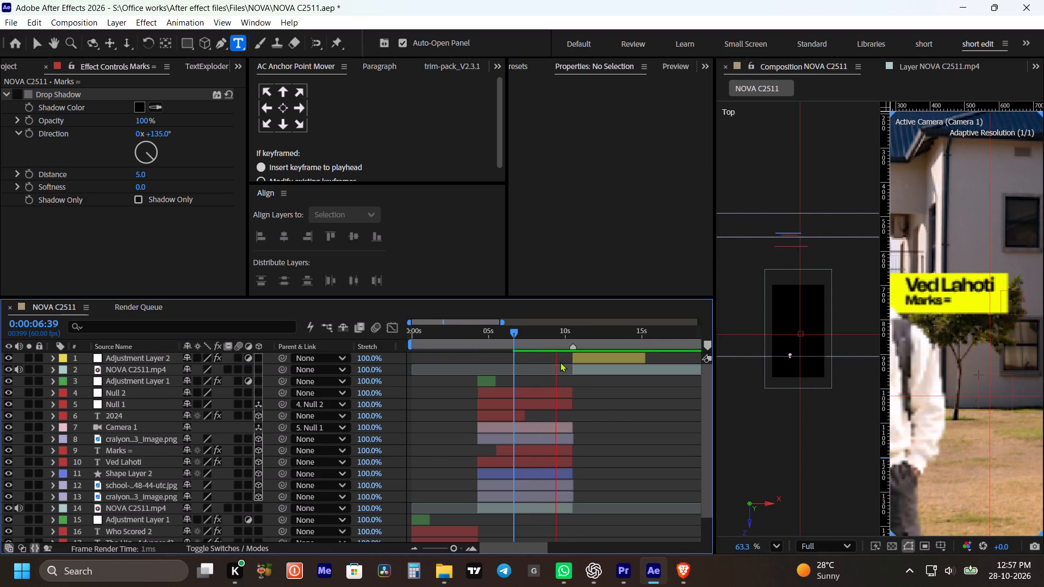
left_click(519, 335)
key("space")
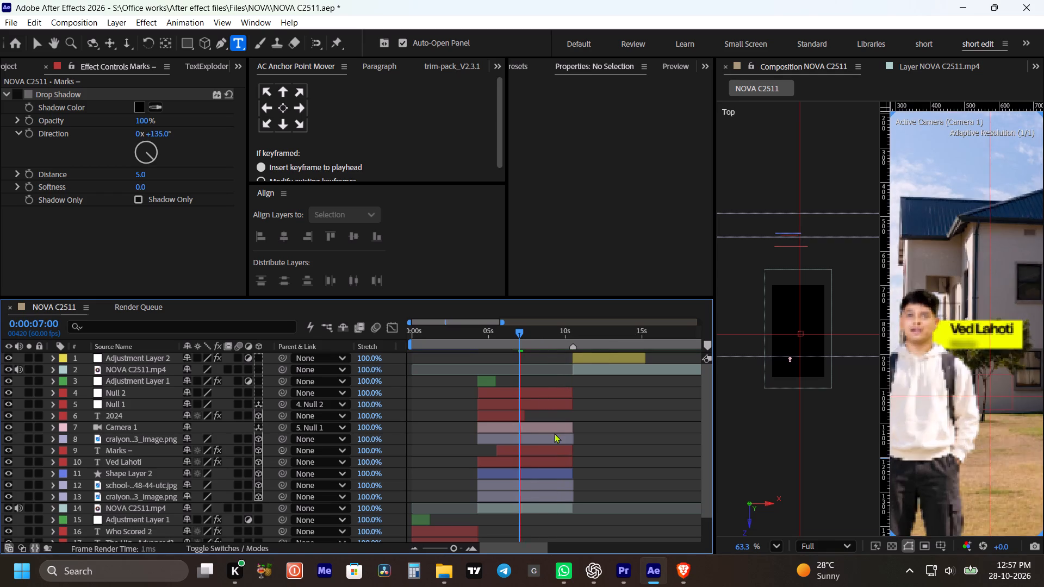
key("space")
double_click(541, 448)
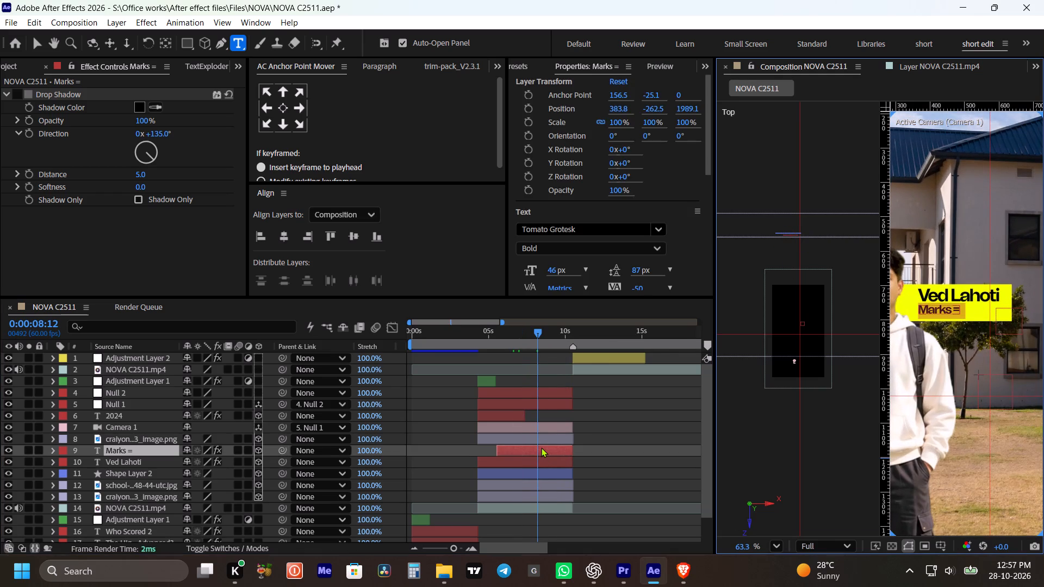
key("0")
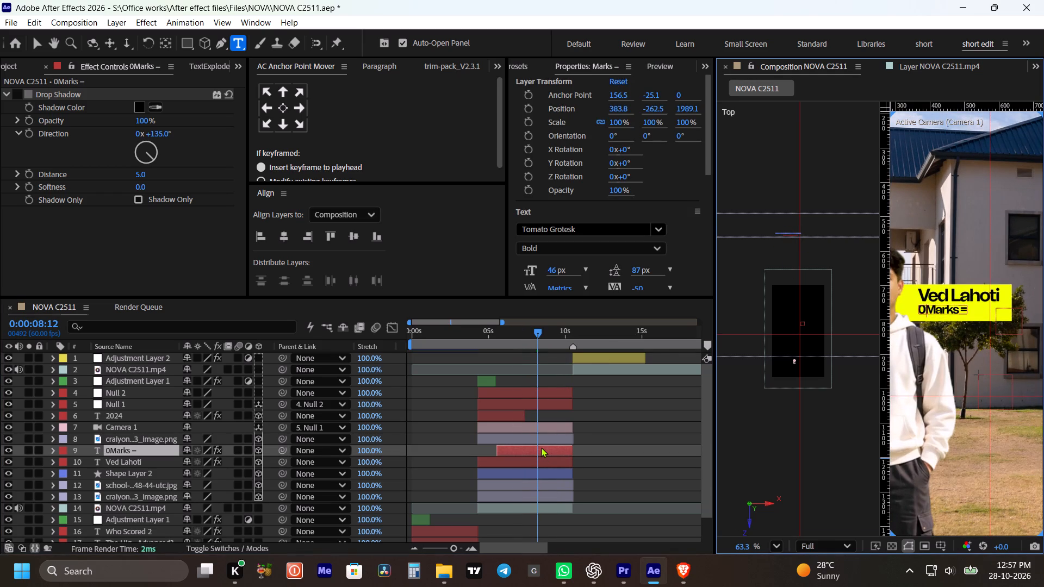
key("BackSpace")
key("Right")
key("Right")
key("Right")
key("Right")
key("Right")
key("Right")
key("Right")
key("Right")
key("Right")
key("Right")
key("Right")
key("Right")
key("Right")
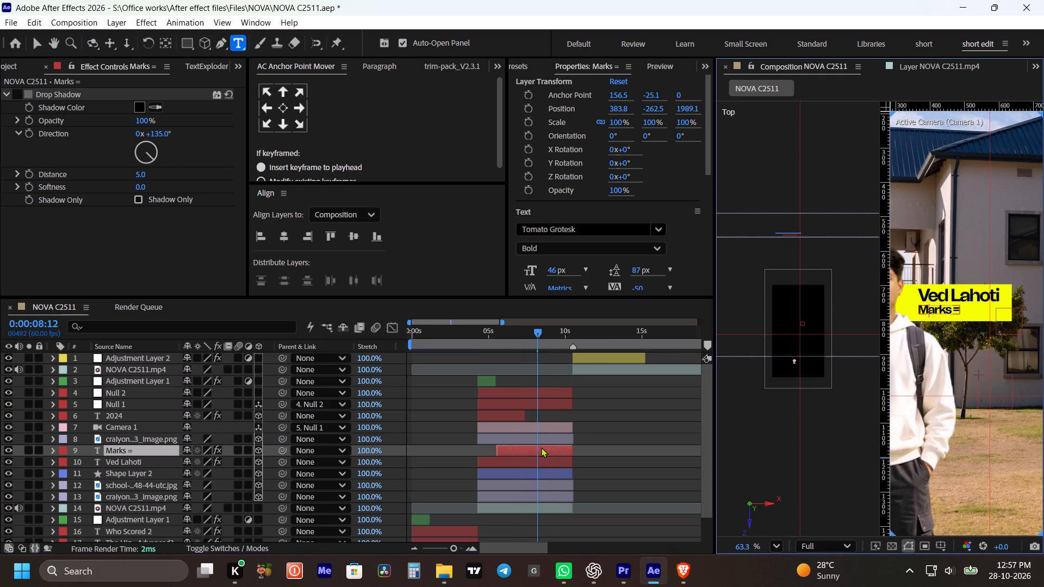
key("3")
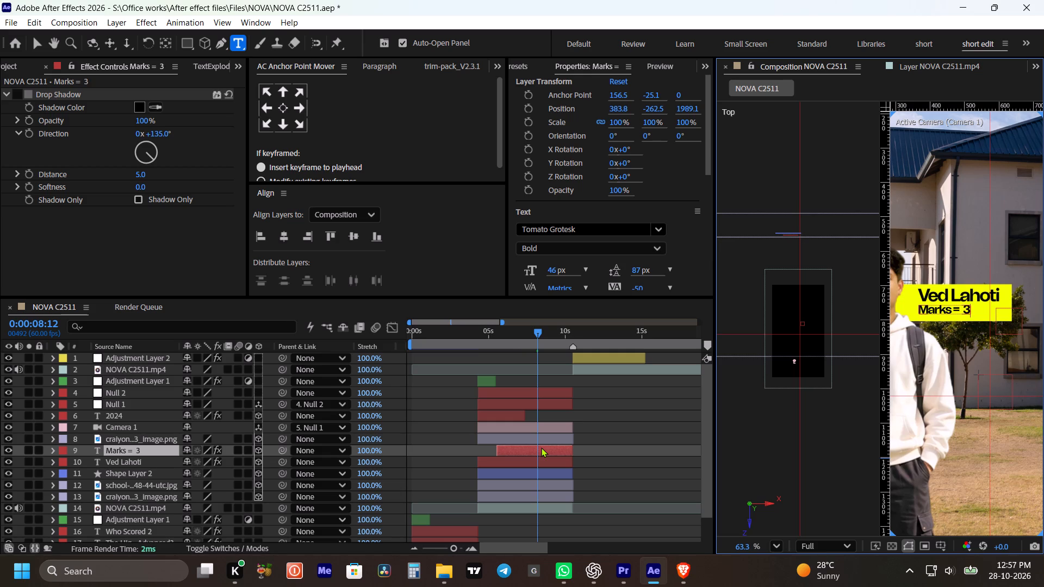
type("55")
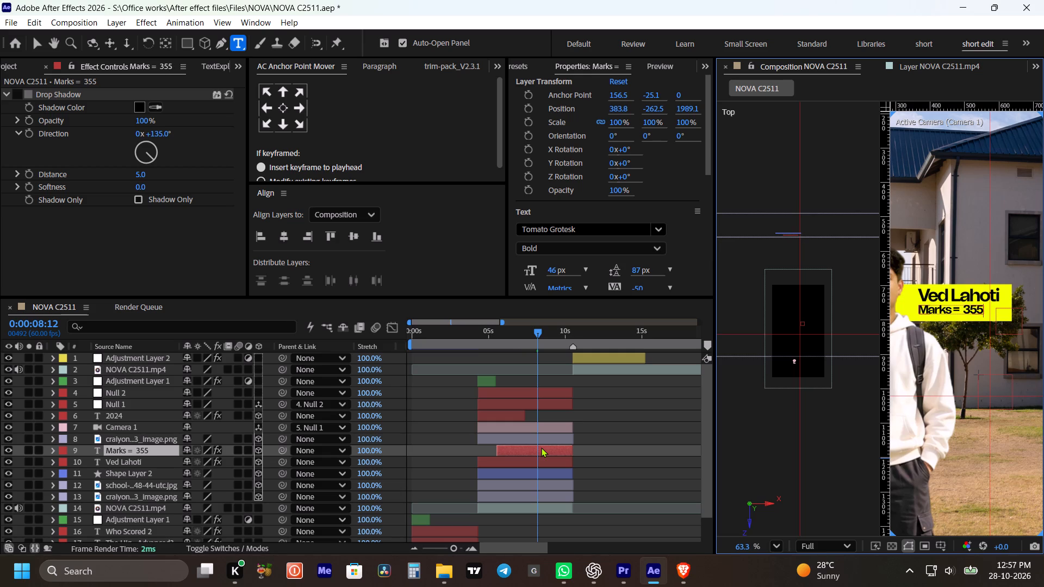
key("slash")
type("360")
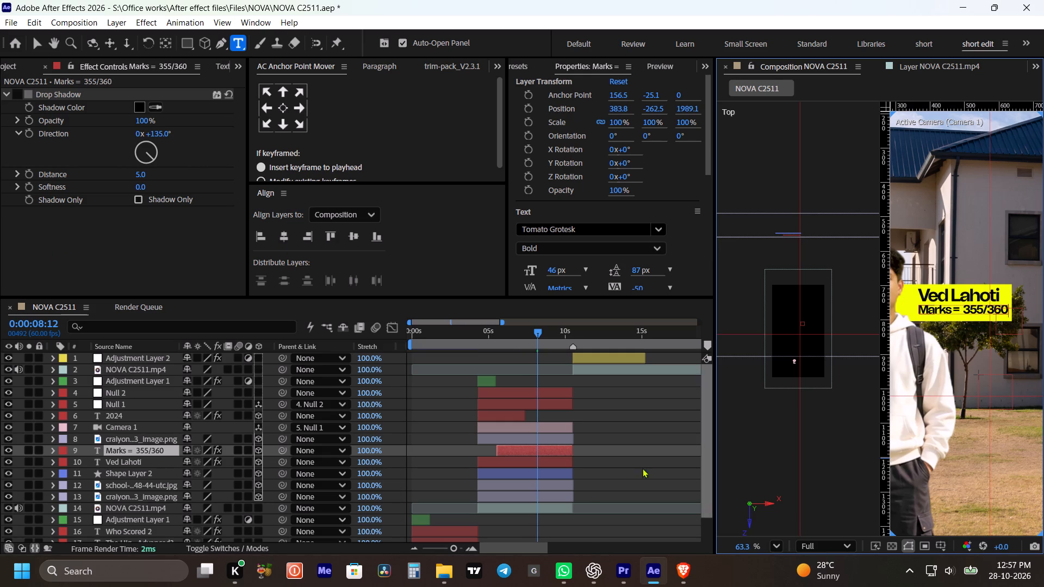
left_click(591, 411)
Shift the marks caption to X position 365.8 so it sits centred inside the yellow rectangle.
left_click(565, 447)
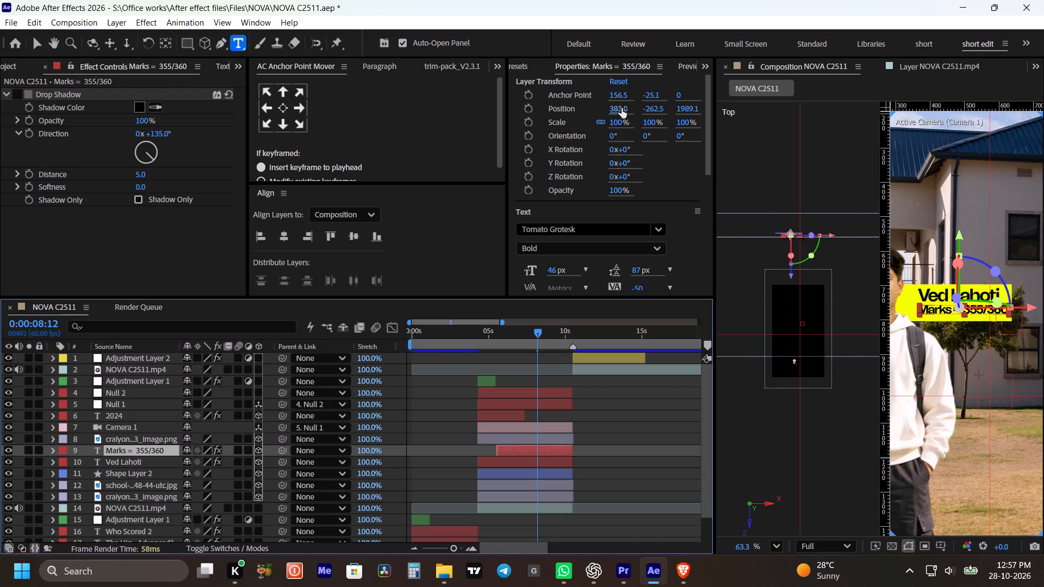
left_click_drag(622, 108, 609, 111)
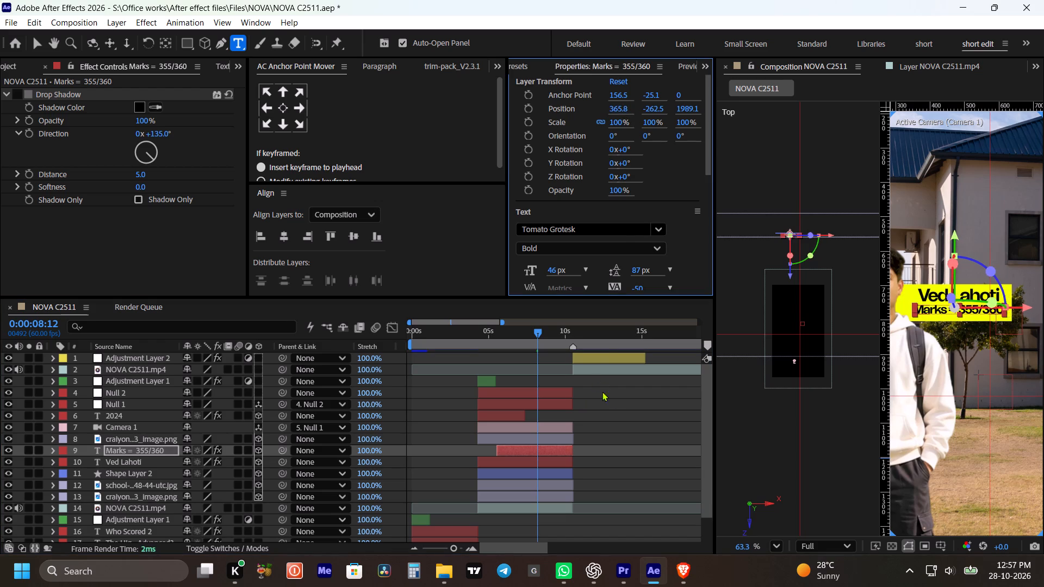
left_click(619, 399)
Preview the caption's reveal and move its layer, with its Range Selector Offset keyframes, to start at about 6.5 s.
left_click(526, 447)
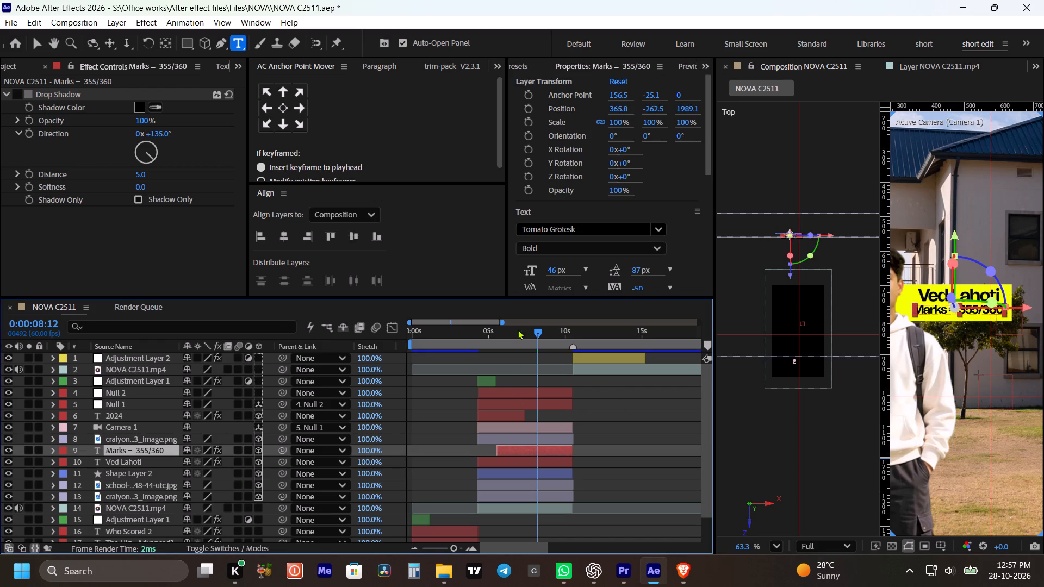
left_click_drag(518, 329, 498, 331)
key("space")
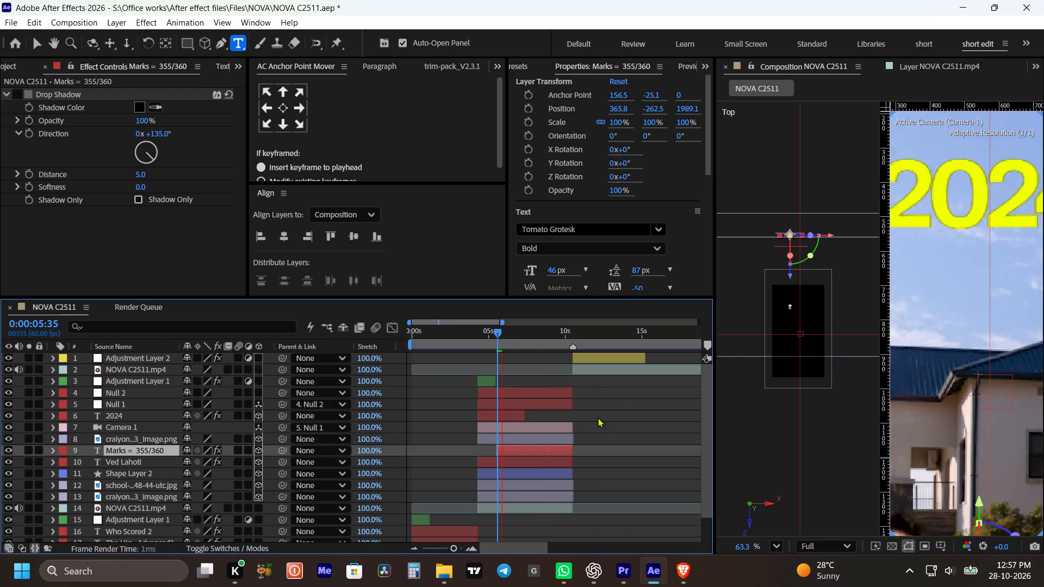
key("space")
key("space")
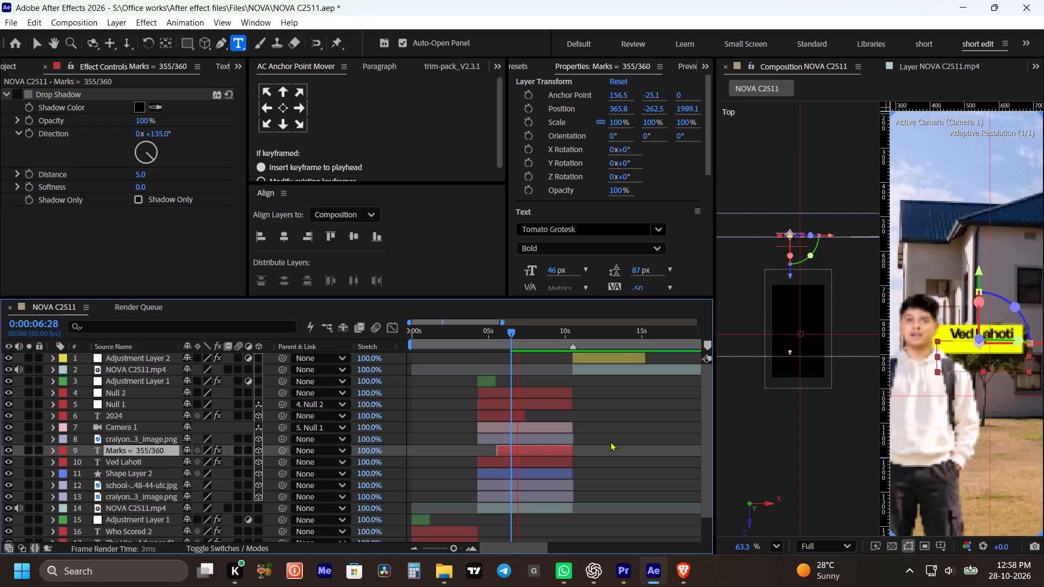
key("space")
left_click(541, 450)
key("u")
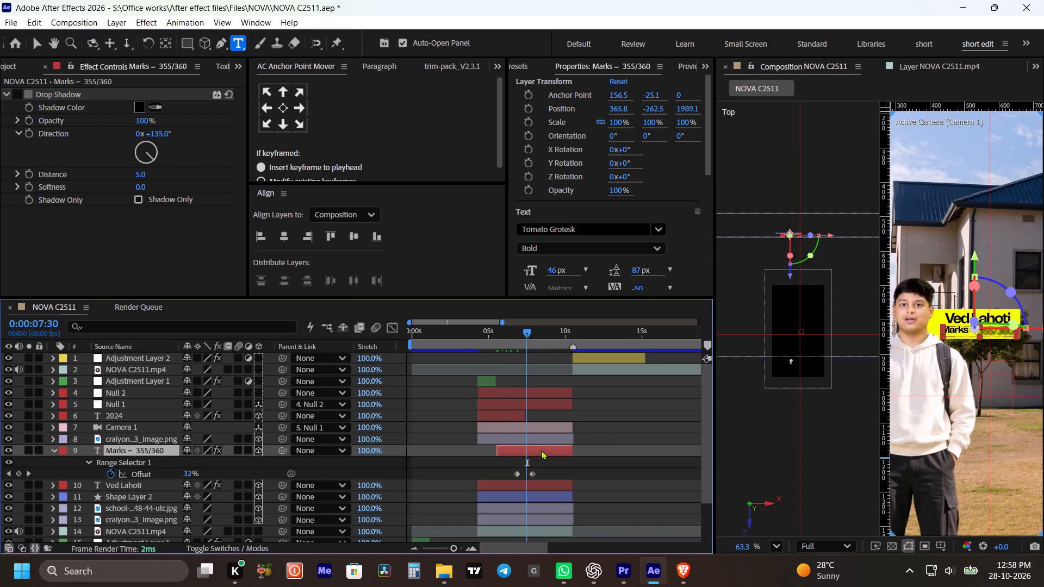
left_click_drag(540, 450, 553, 452)
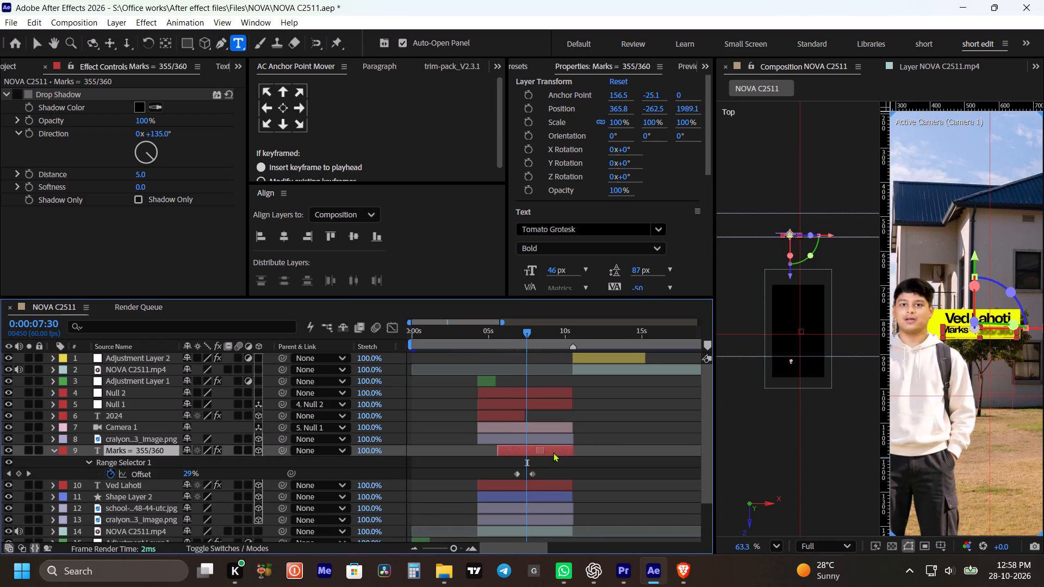
left_click_drag(553, 452, 555, 452)
left_click(571, 462)
Play back the delayed reveal and trim the marks caption layer's end to about 10.5 s, level with the name layer.
key("space")
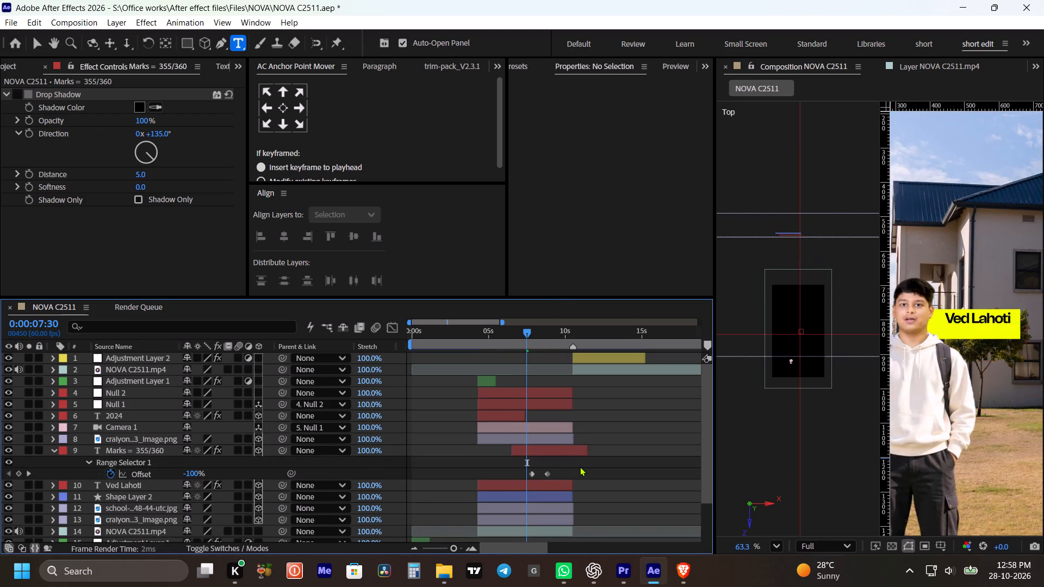
key("space")
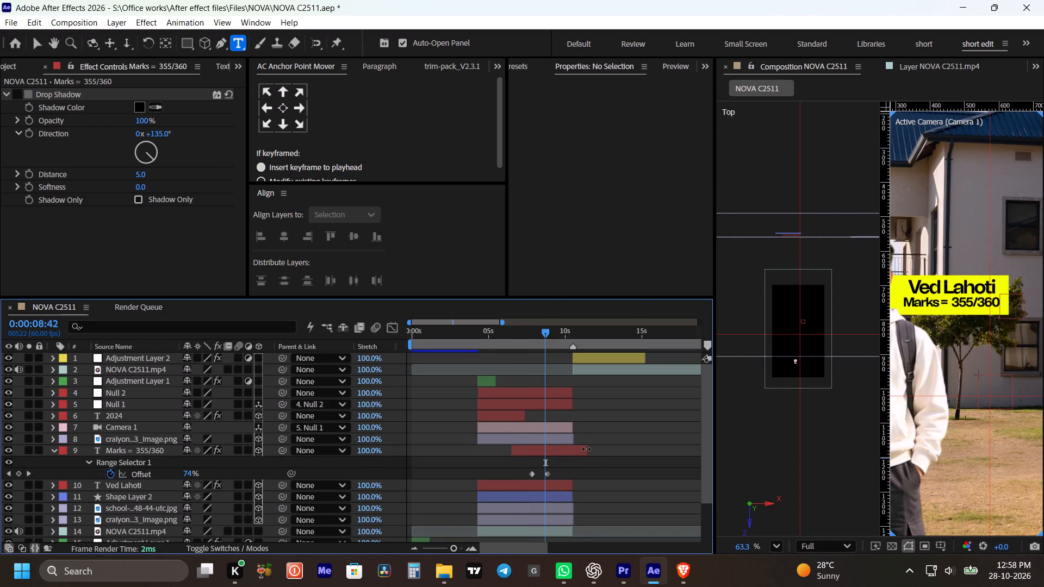
left_click_drag(591, 449, 579, 448, "shift")
left_click(604, 431)
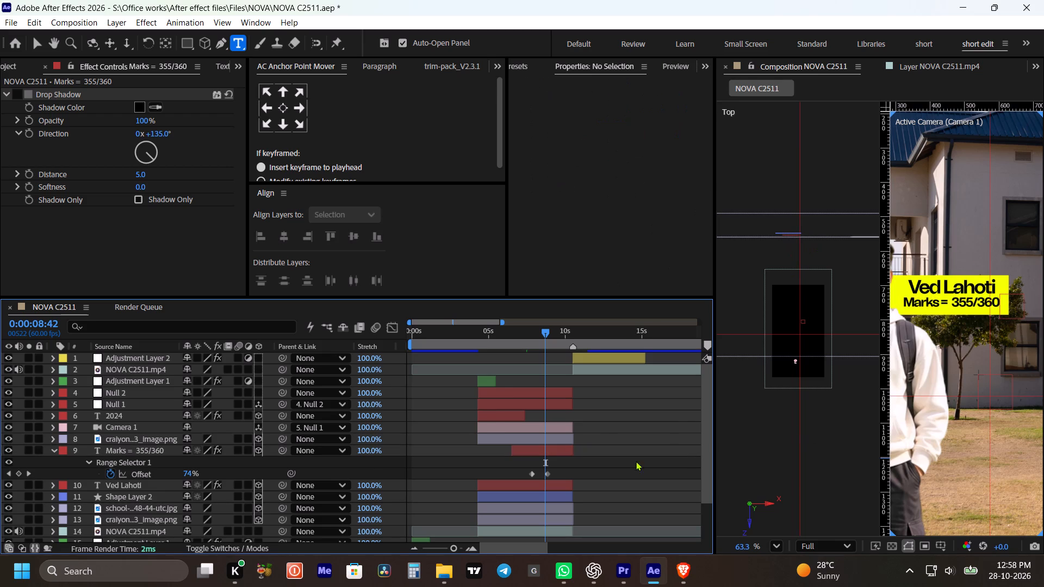
left_click(600, 473)
Examine the full camera frame with the name and marks label in the maximised composition view.
key("v")
scroll(1019, 295, "down", 7)
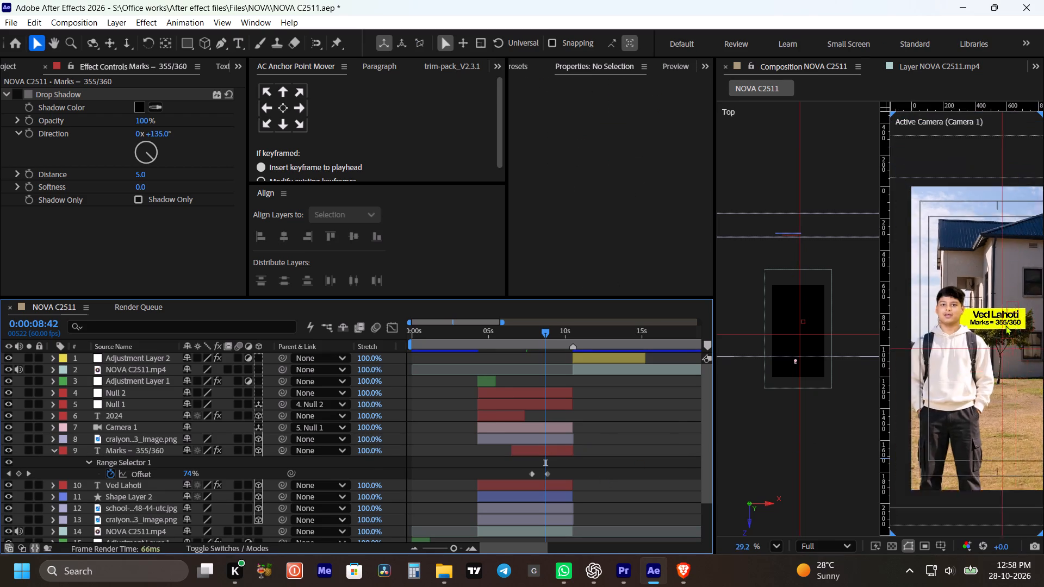
key("space")
key("space")
key("space")
key("space")
key("space")
key("space")
key("space")
key("space")
left_click_drag(987, 321, 962, 306)
key("grave")
scroll(807, 311, "up", 3)
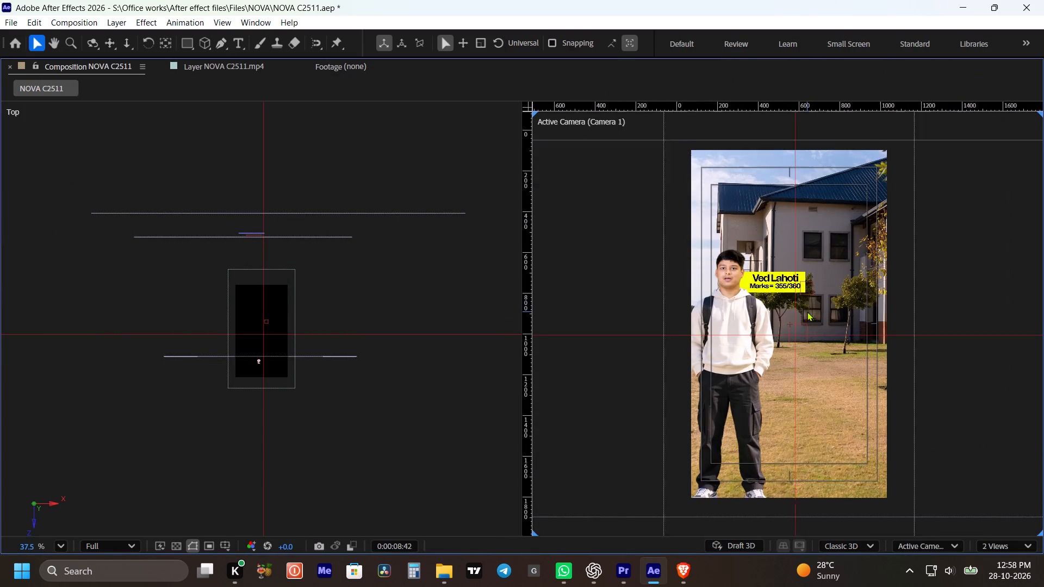
key("space")
key("space")
key("space")
key("space")
key("space")
key("space")
key("space")
key("space")
key("space")
key("space")
key("space")
key("space")
key("space")
key("space")
key("space")
key("space")
left_click(838, 301)
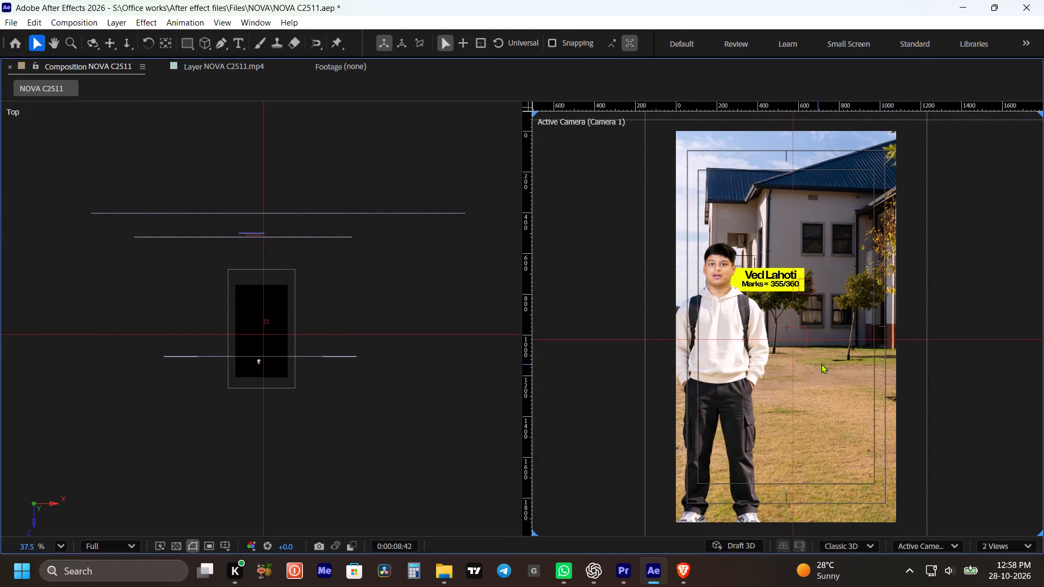
Restore the full panel layout and play back the camera scene from about 3.5 s, checking the name and marks reveal timing.
key("grave")
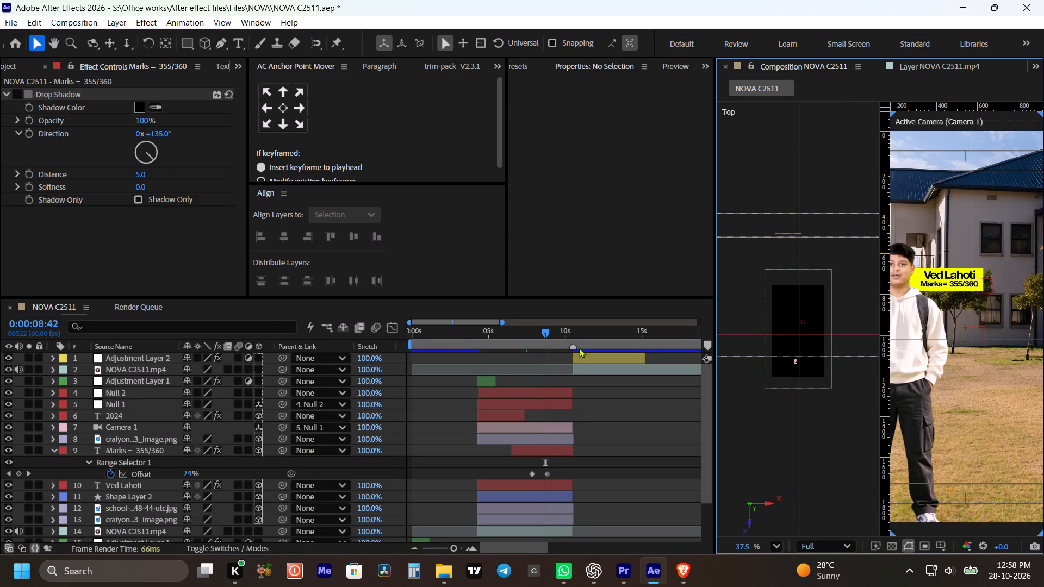
left_click(458, 336)
key("space")
left_click(607, 420)
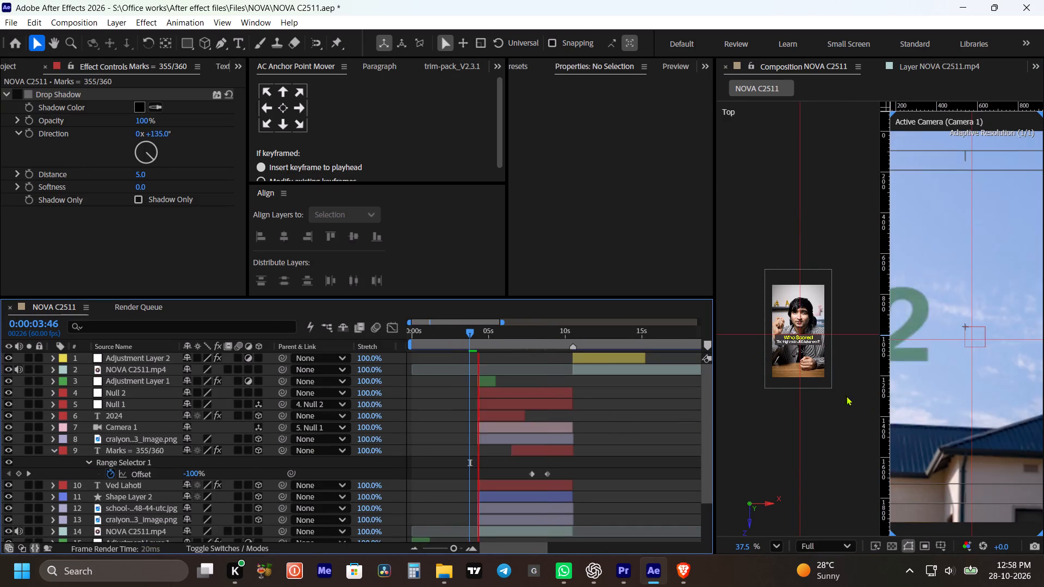
key("space")
scroll(947, 346, "down", 8)
key("space")
key("space")
key("space")
key("space")
key("space")
left_click_drag(958, 374, 967, 376)
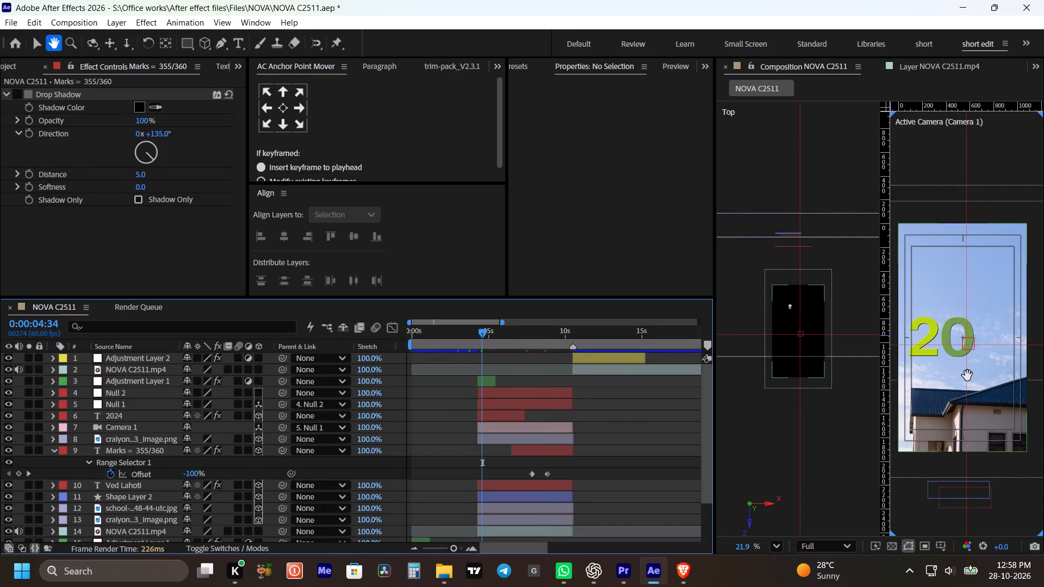
left_click_drag(967, 376, 970, 376)
key("space")
left_click(625, 412)
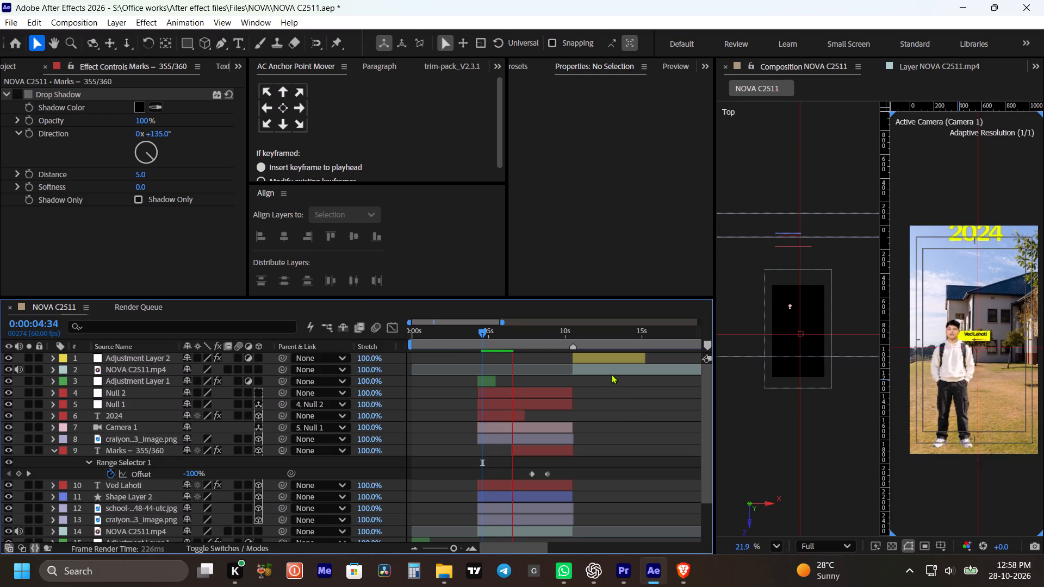
key("space")
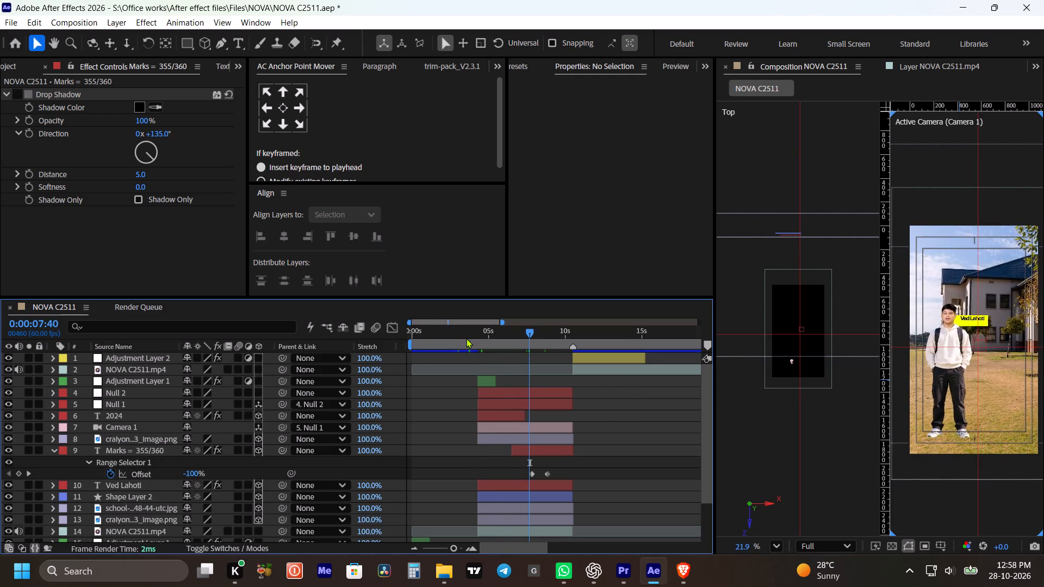
left_click(466, 338)
key("space")
left_click(617, 429)
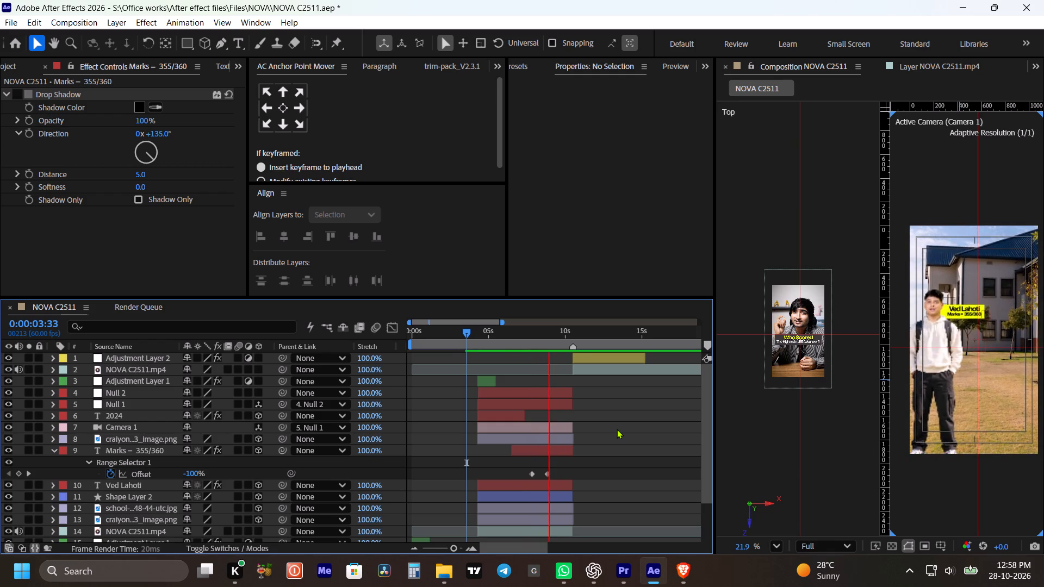
key("space")
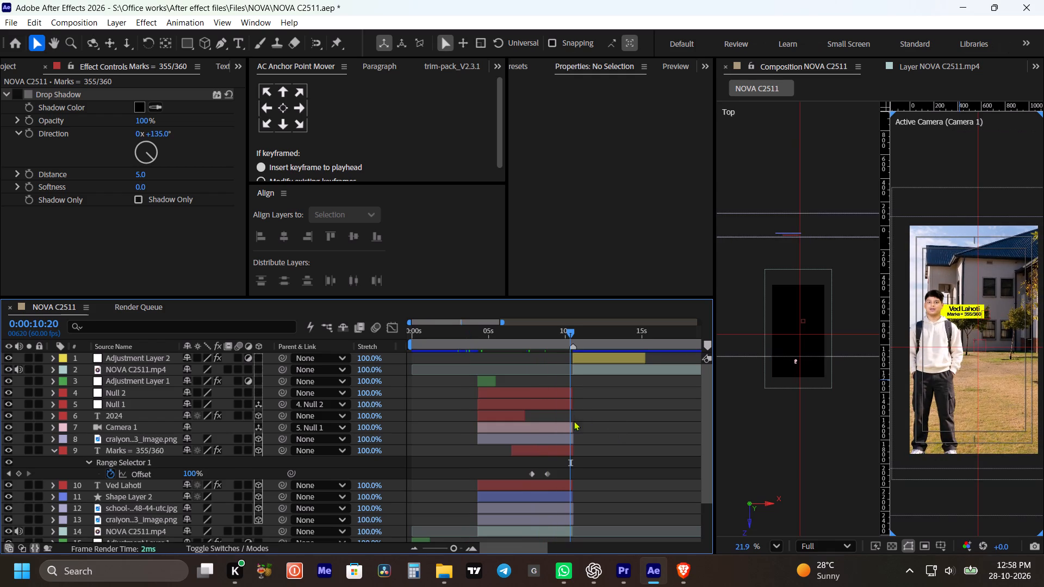
Move Null 2's last Position and Scale keyframes to about 10.3 s, near the layer's end, and preview the slower camera move.
left_click(568, 451)
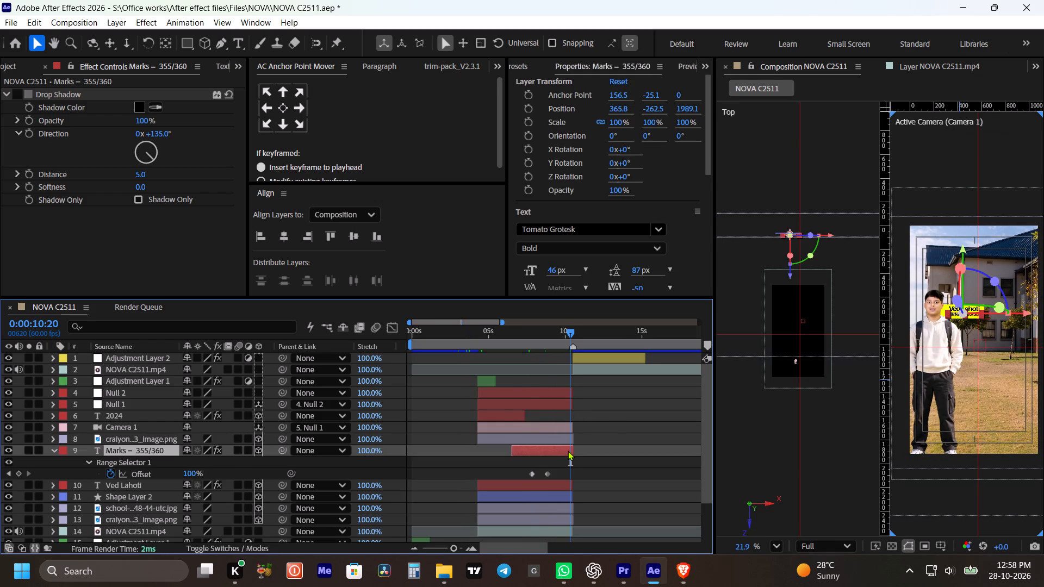
left_click(555, 394)
key("u")
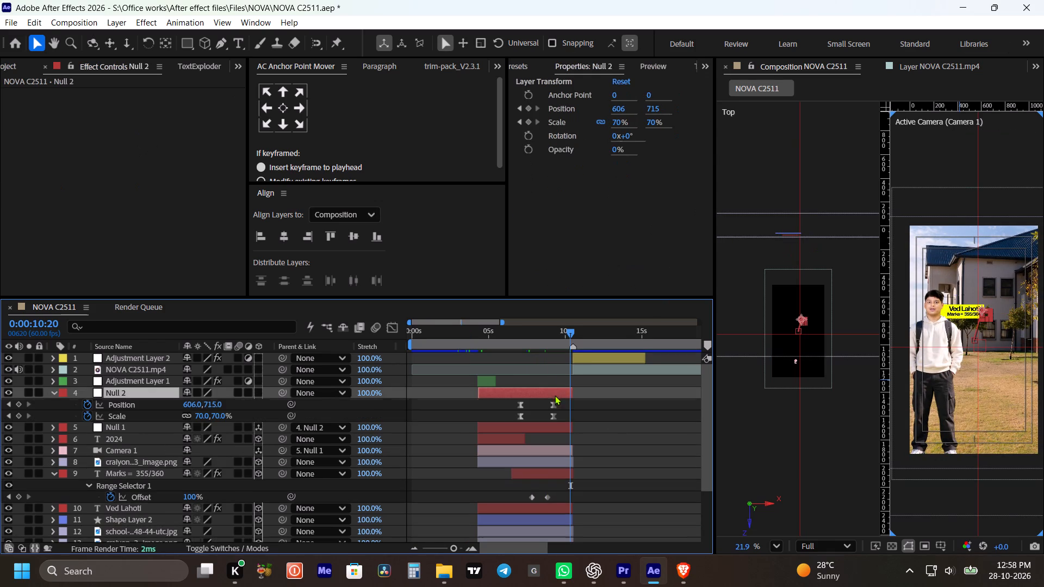
left_click_drag(568, 404, 543, 422)
left_click_drag(555, 404, 561, 408)
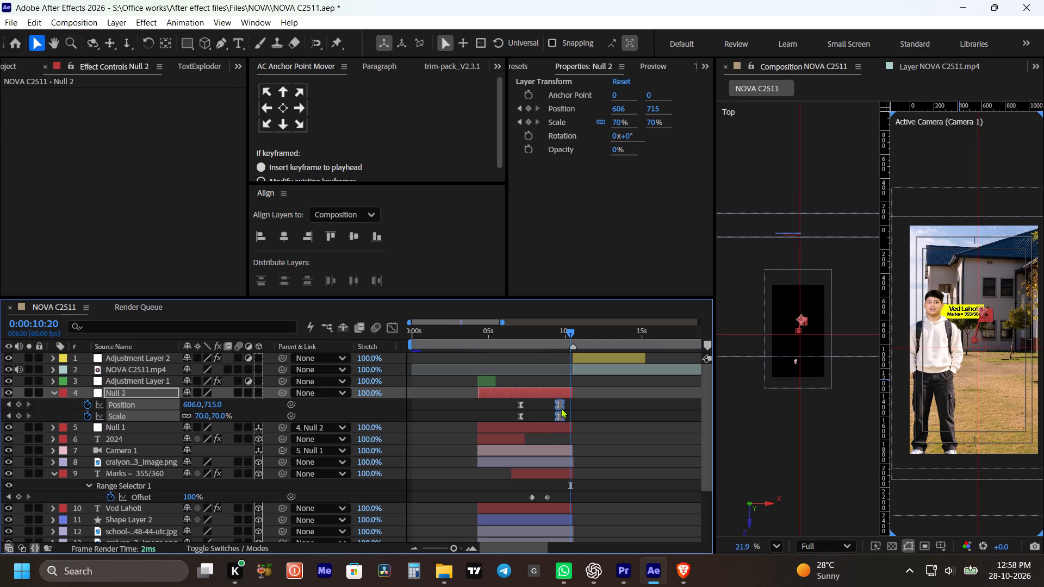
left_click_drag(561, 408, 570, 411)
left_click(508, 333)
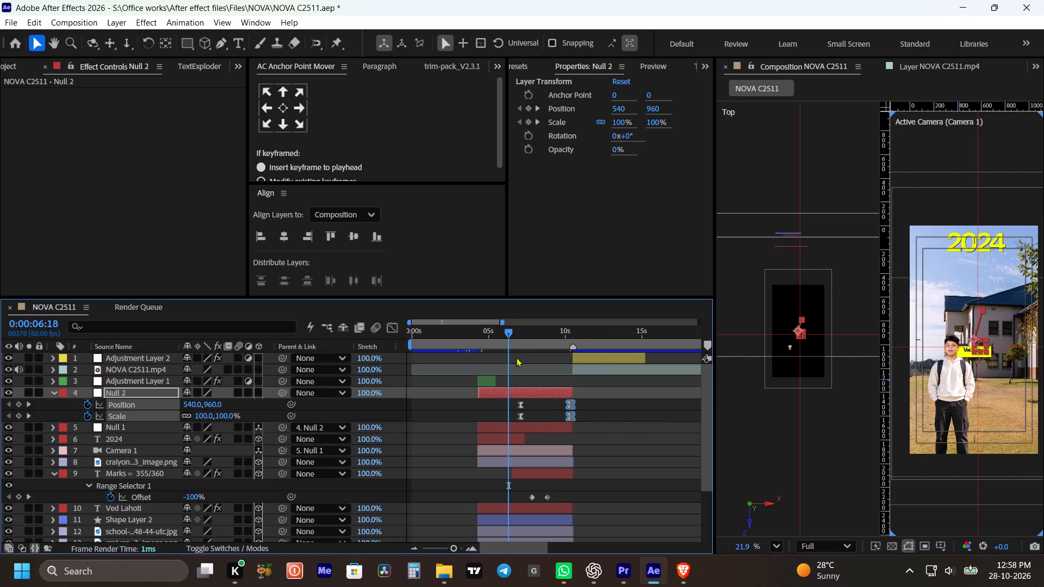
key("space")
left_click(611, 427)
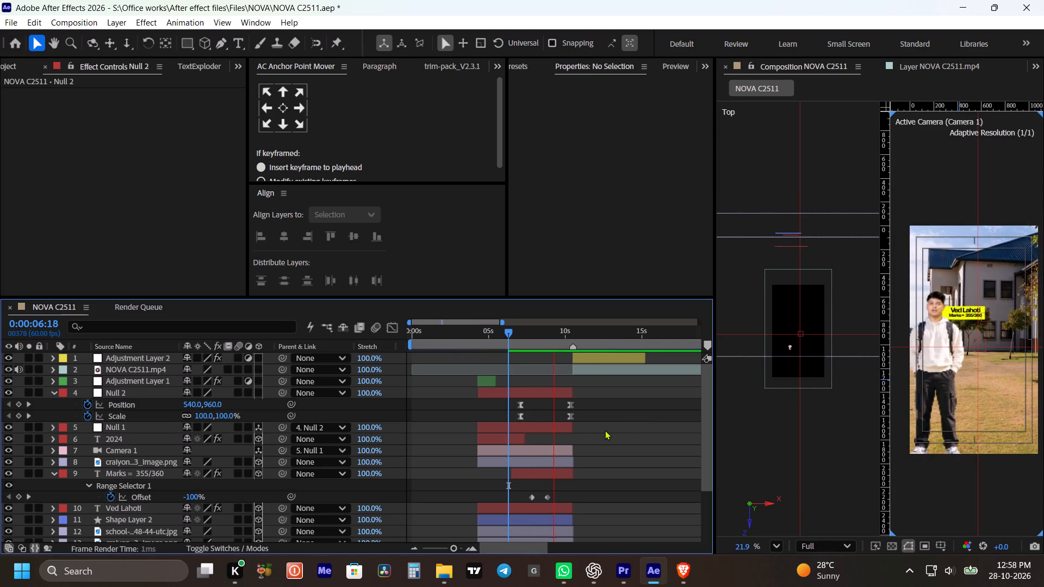
key("space")
At 0:00:10:20, set Null 2's final keyframes to Position 396, 494 and Scale 56%, and save the project.
left_click_drag(563, 330, 570, 333, "shift")
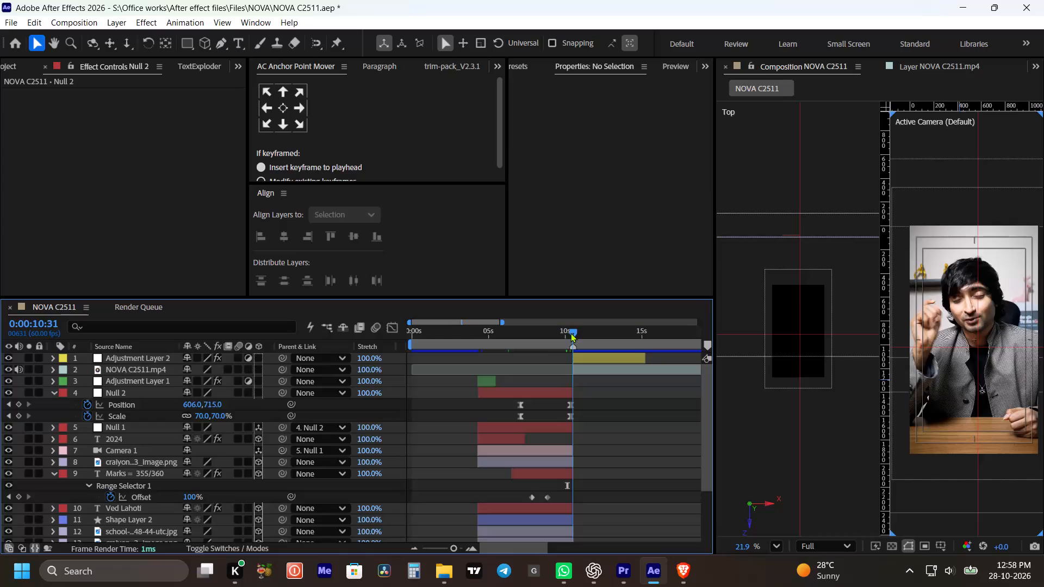
left_click_drag(570, 333, 568, 333, "shift")
left_click(571, 393)
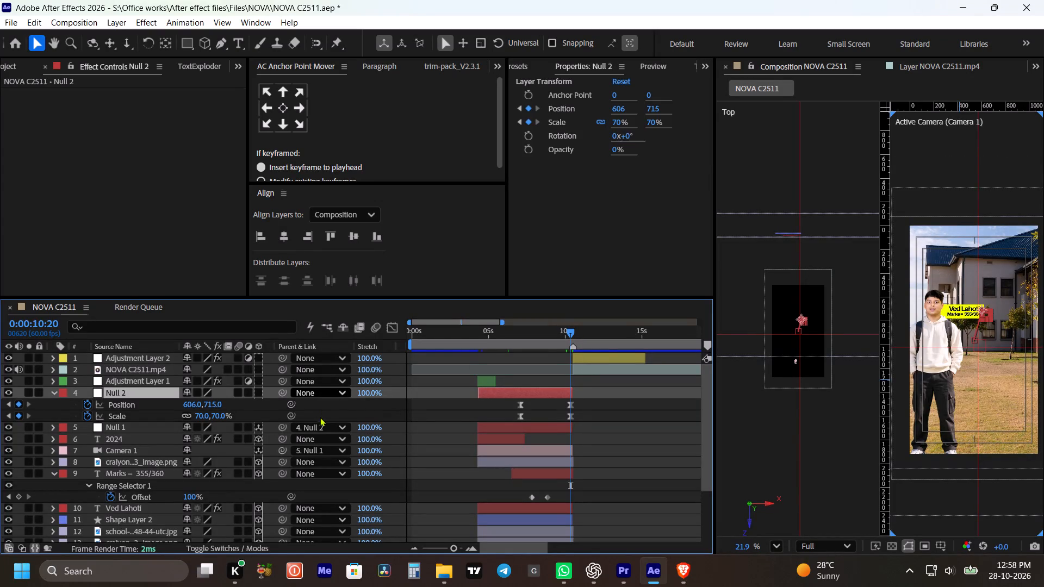
left_click_drag(217, 414, 217, 416)
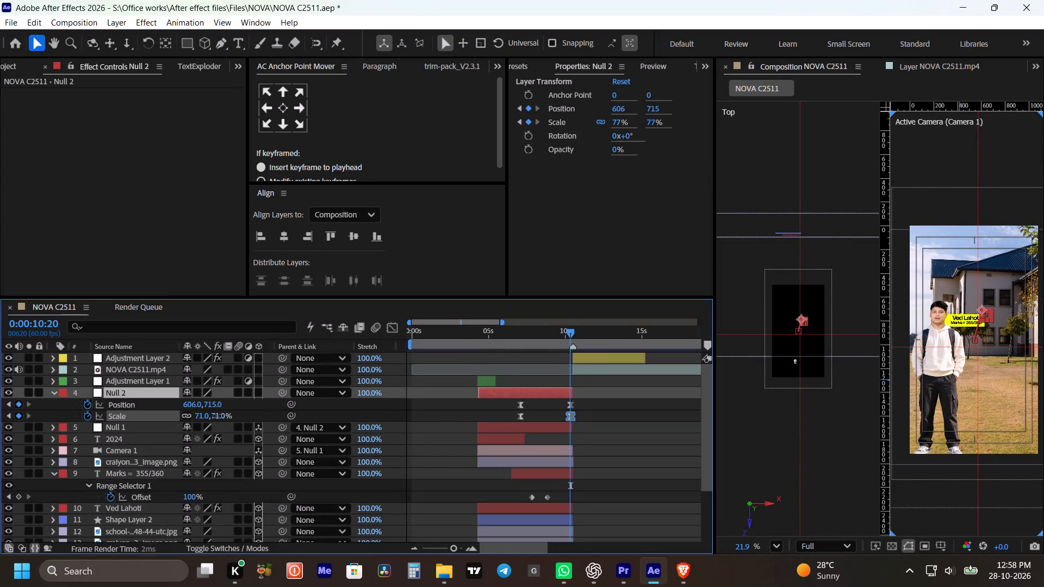
left_click_drag(217, 416, 209, 417)
left_click_drag(215, 403, 71, 404)
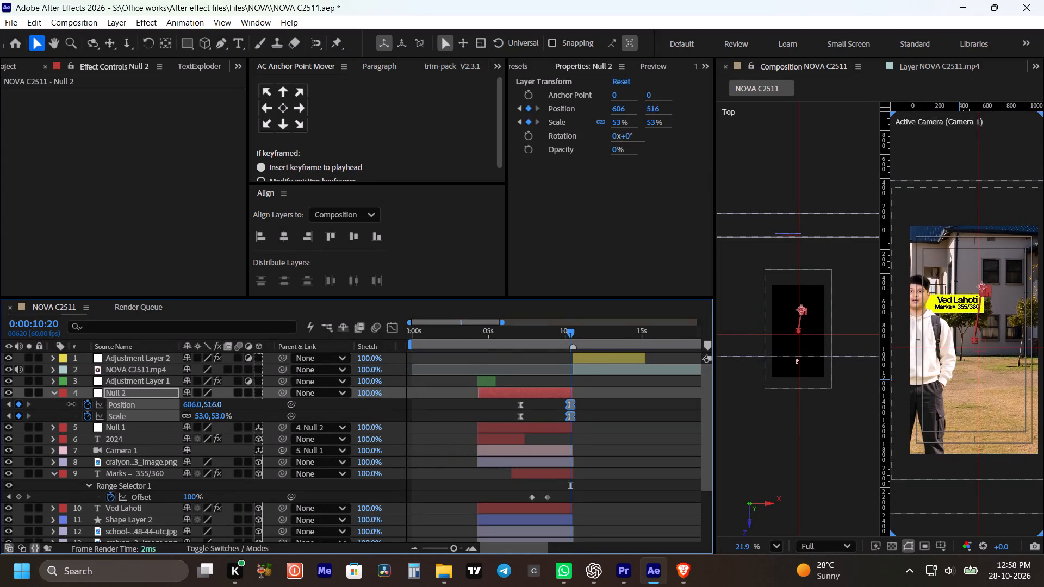
left_click_drag(71, 404, 64, 404)
left_click_drag(188, 404, 205, 406)
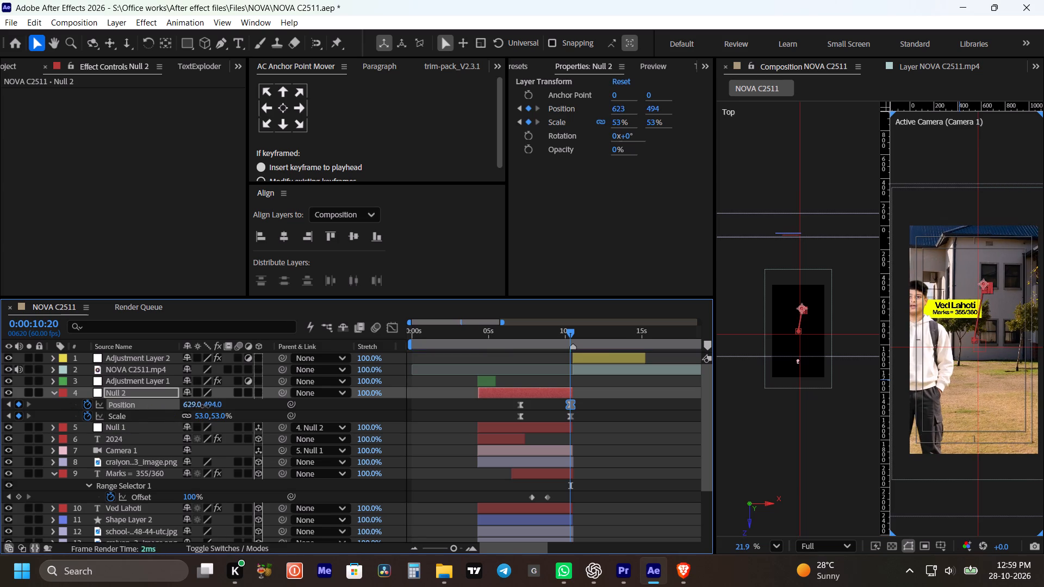
left_click_drag(205, 406, 109, 422)
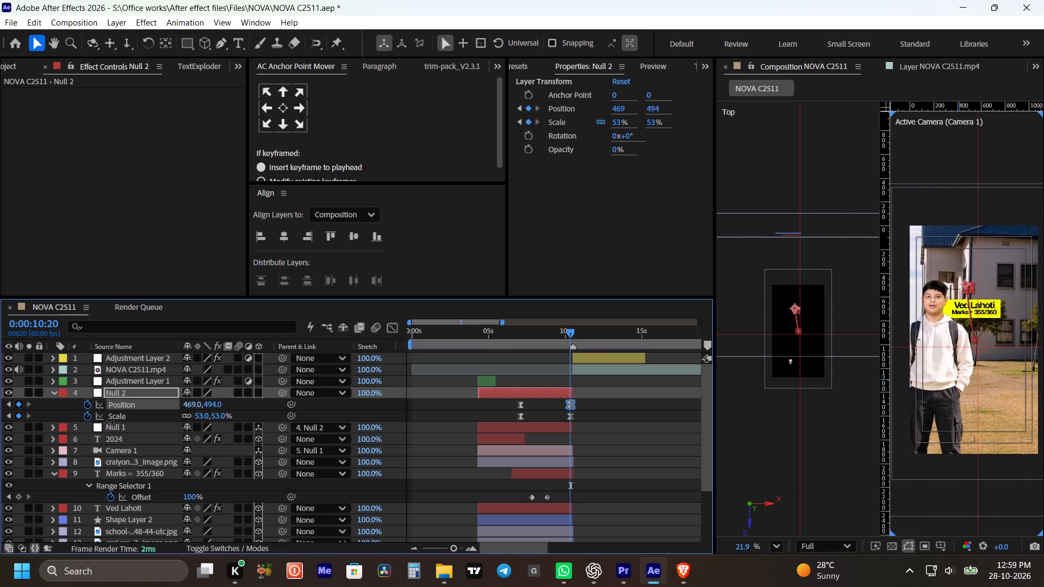
left_click_drag(109, 422, 97, 422)
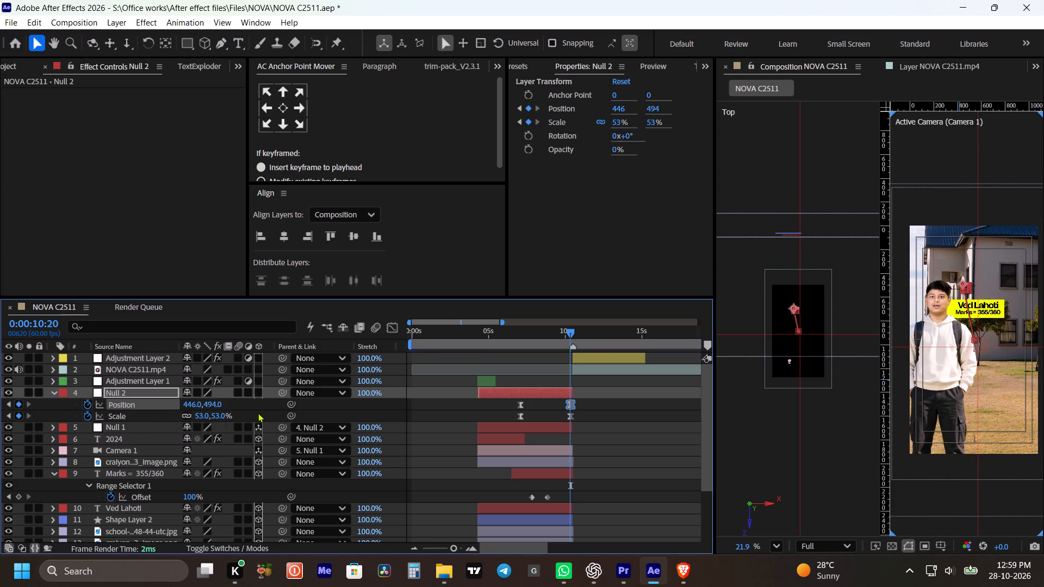
left_click(215, 418)
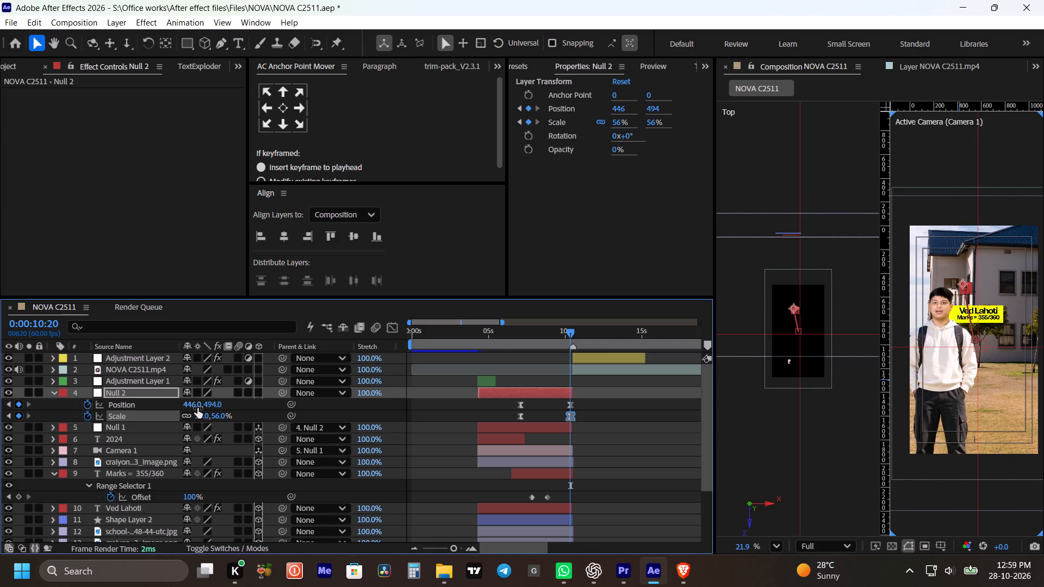
left_click_drag(194, 406, 174, 408)
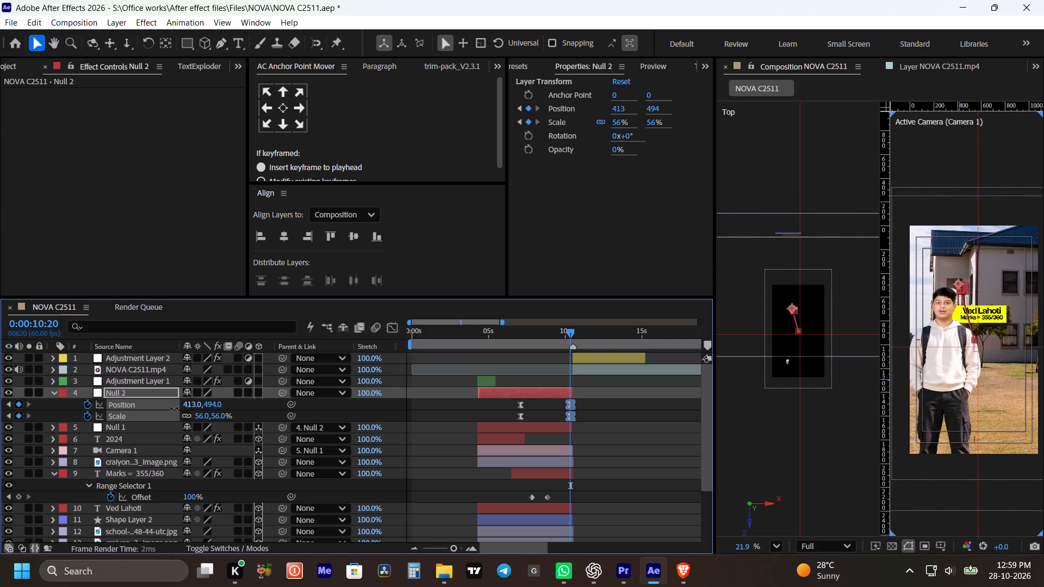
left_click_drag(174, 408, 165, 410)
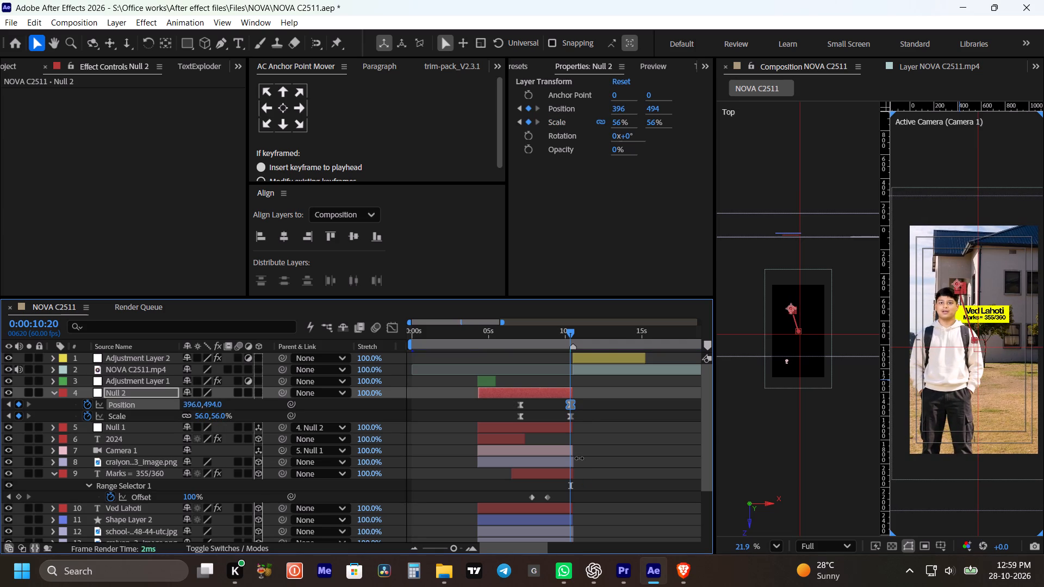
key("ctrl+s")
Play back the scene repeatedly from about 3 s to examine the revised camera push-in and the cut to the next clip.
left_click(611, 408)
left_click(470, 332)
key("space")
left_click(616, 408)
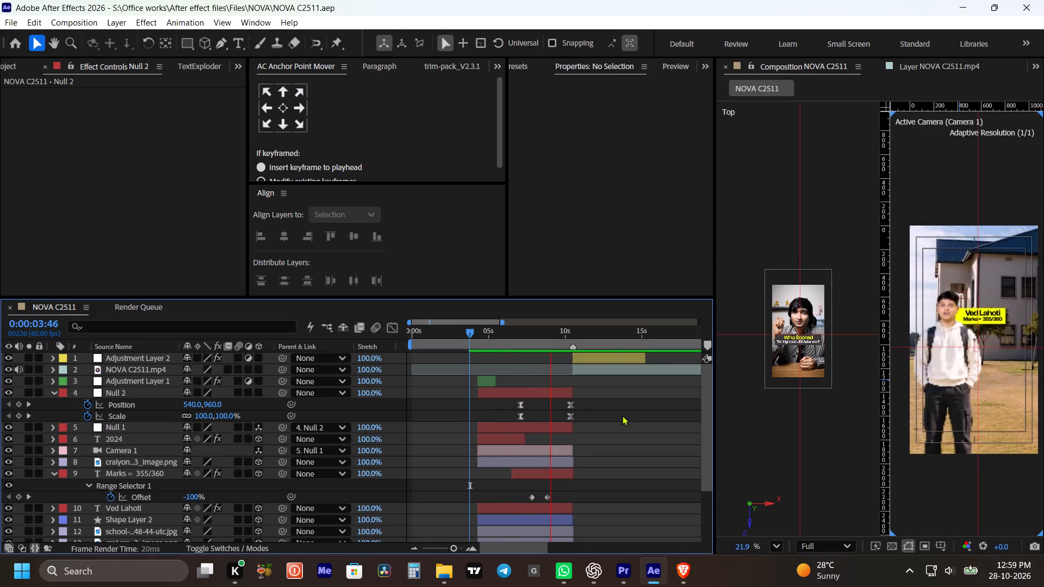
left_click(617, 400)
key("space")
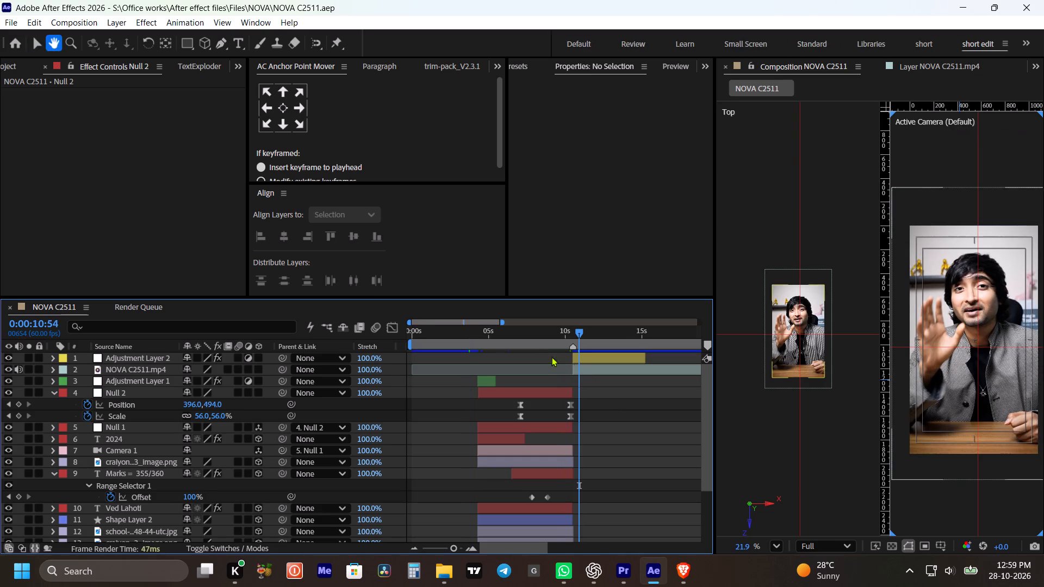
left_click(462, 339)
left_click(600, 415)
left_click(605, 408)
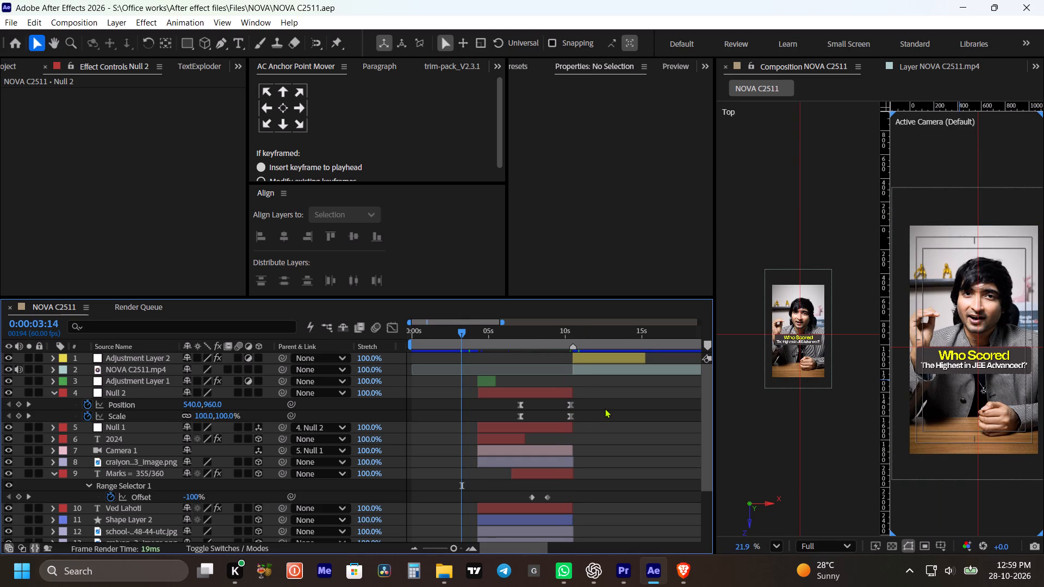
left_click(605, 408)
key("space")
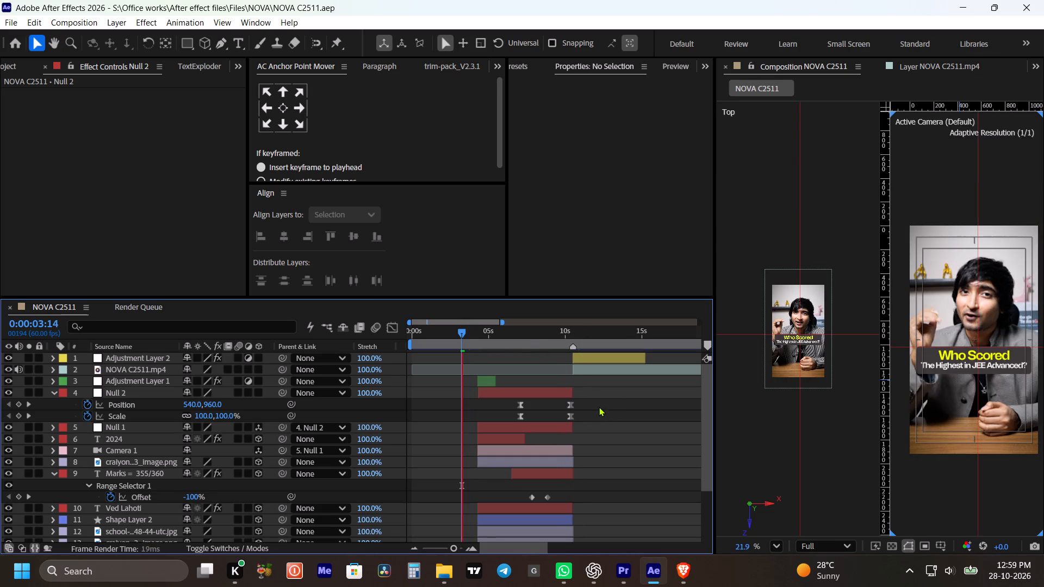
key("space")
key("space")
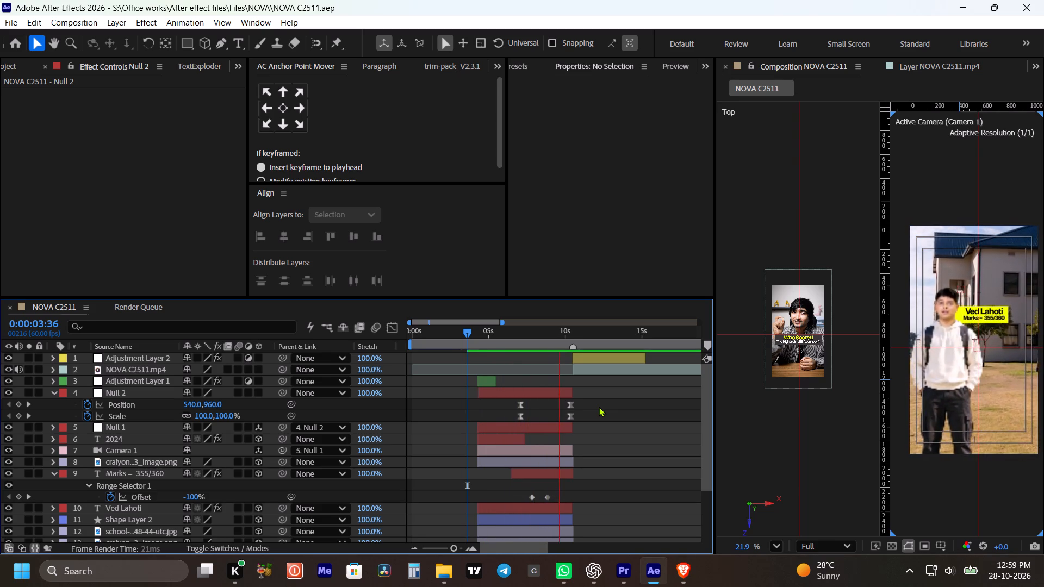
key("space")
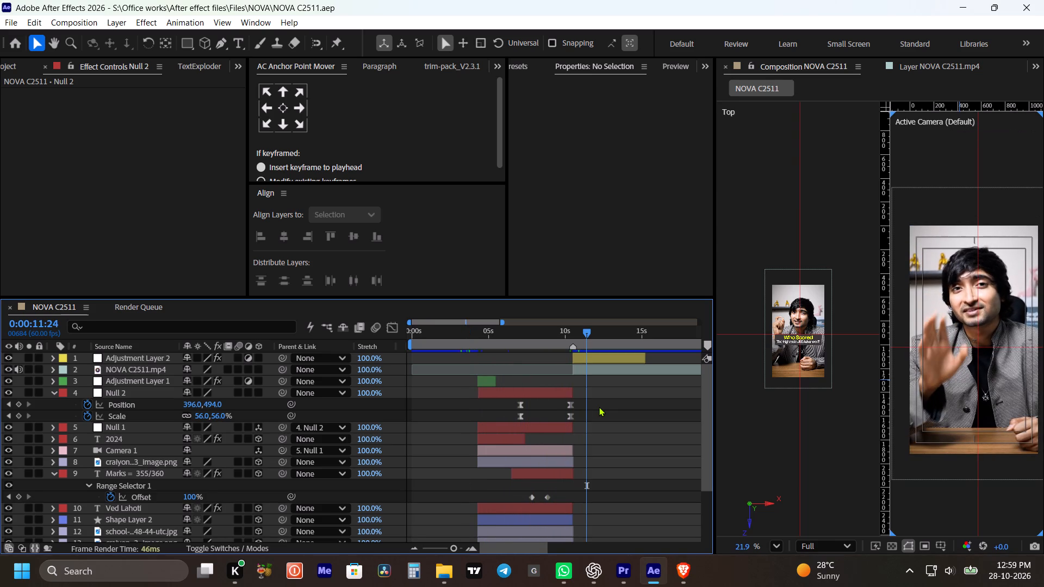
left_click_drag(469, 341, 461, 342)
key("space")
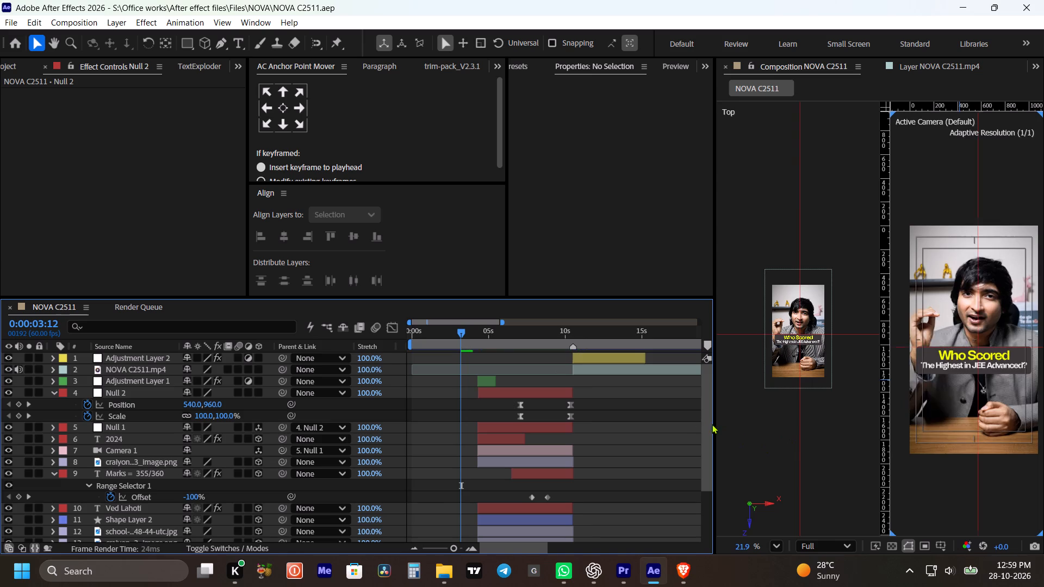
left_click(690, 415)
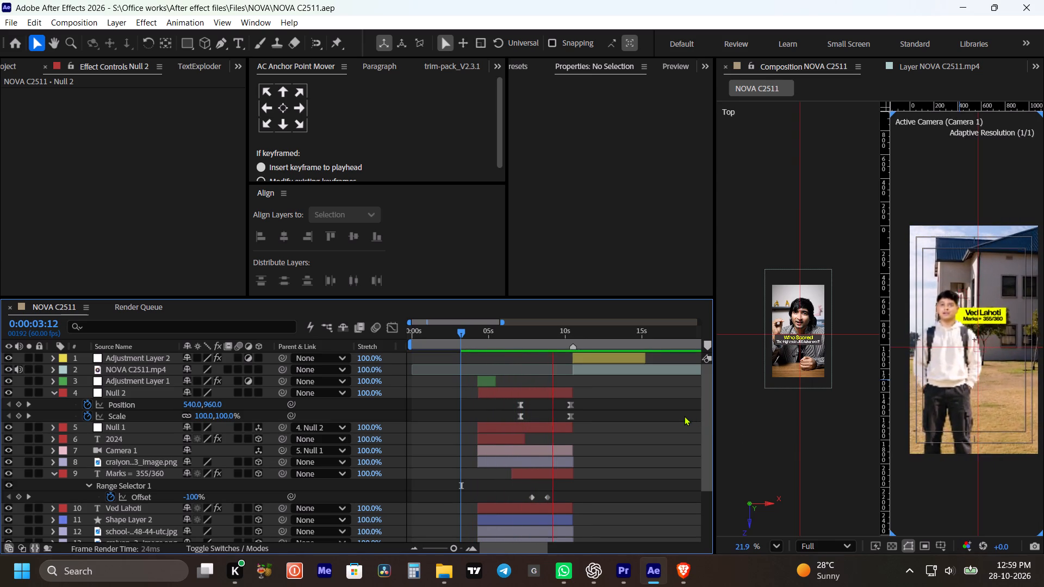
key("space")
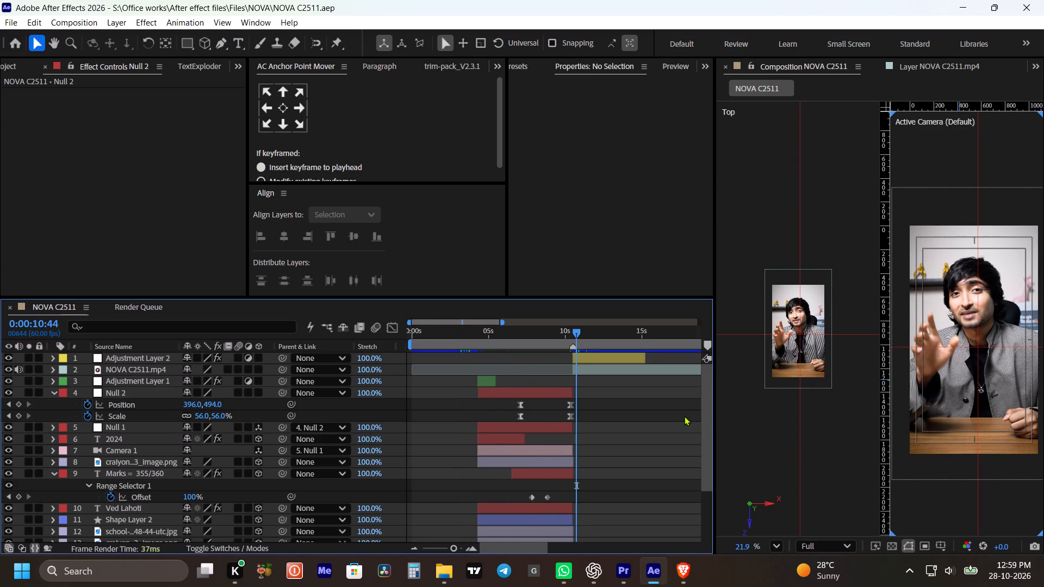
Scrub through the end of the camera move to 0:00:10:23 and examine the name and marks label up close.
left_click_drag(572, 333, 541, 340)
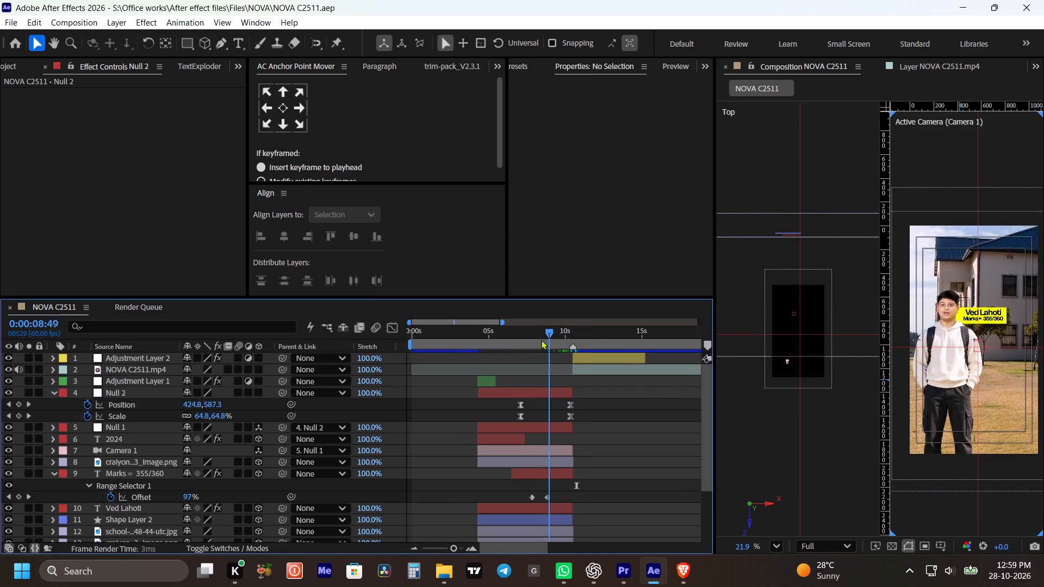
left_click_drag(541, 340, 567, 343)
scroll(1011, 295, "up", 3)
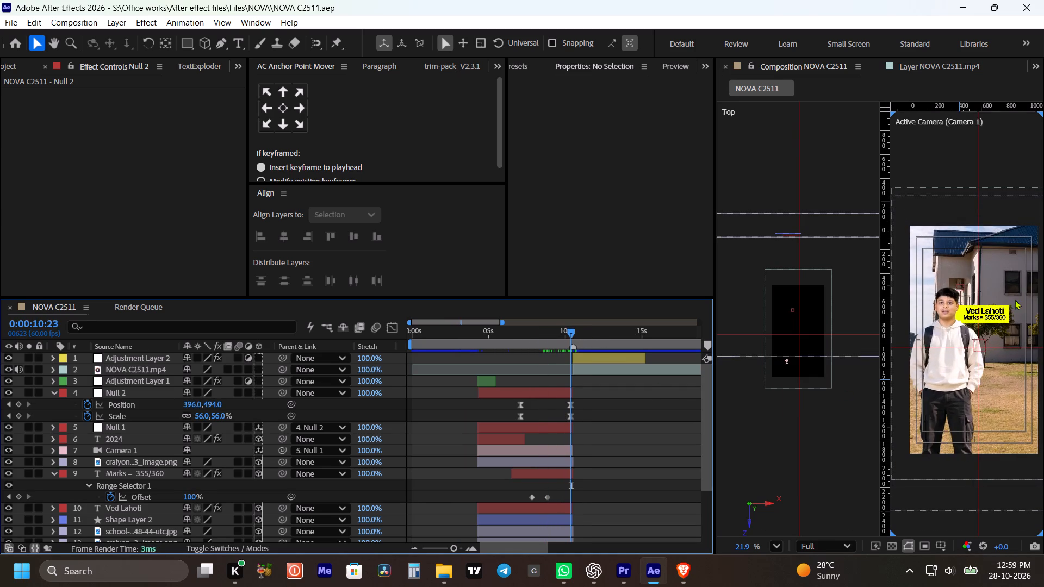
scroll(1015, 299, "up", 4)
scroll(1012, 345, "down", 1)
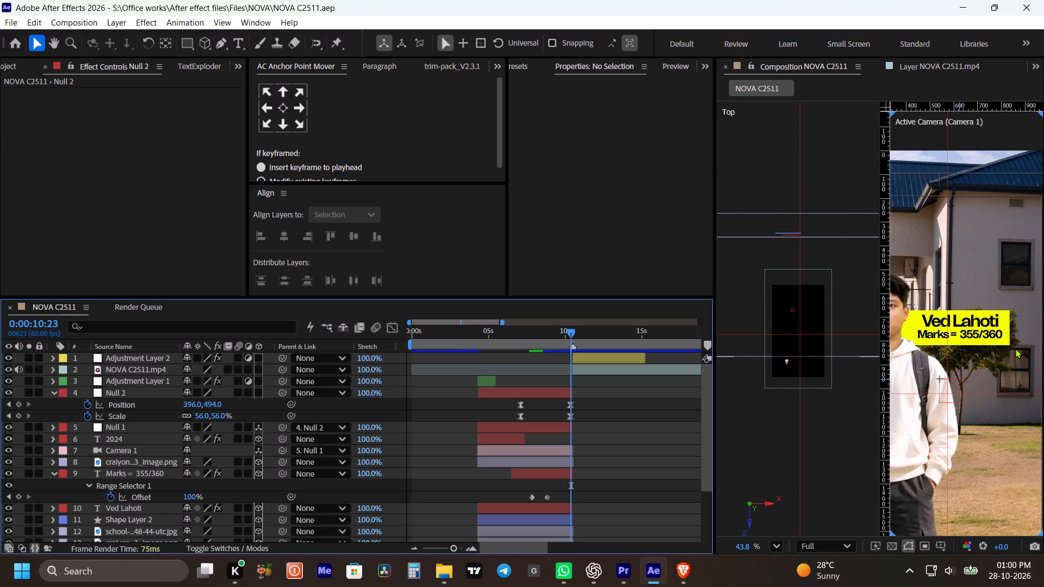
Examine the name label's text layers and the yellow box behind them up close at 0:00:10:23.
left_click(612, 410)
left_click(559, 476)
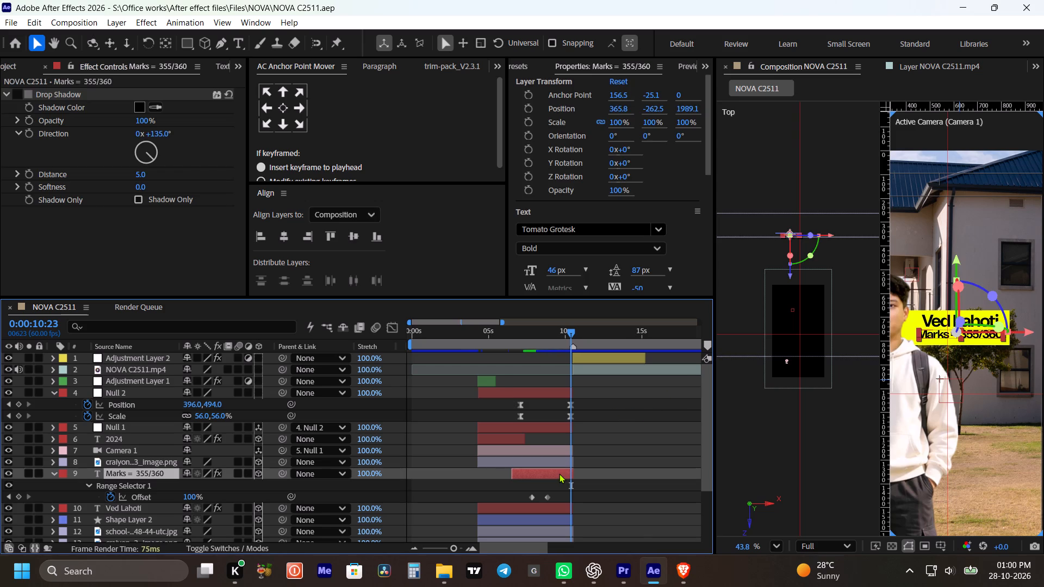
left_click(542, 520)
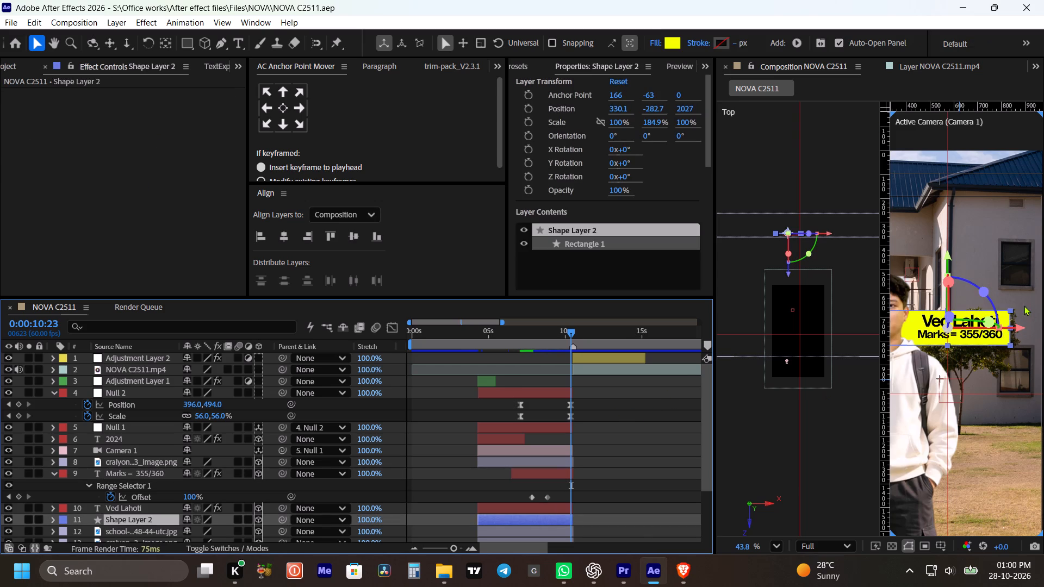
key("v")
scroll(980, 281, "up", 3)
key("space")
key("space")
key("space")
key("space")
key("space")
left_click_drag(935, 388, 947, 390)
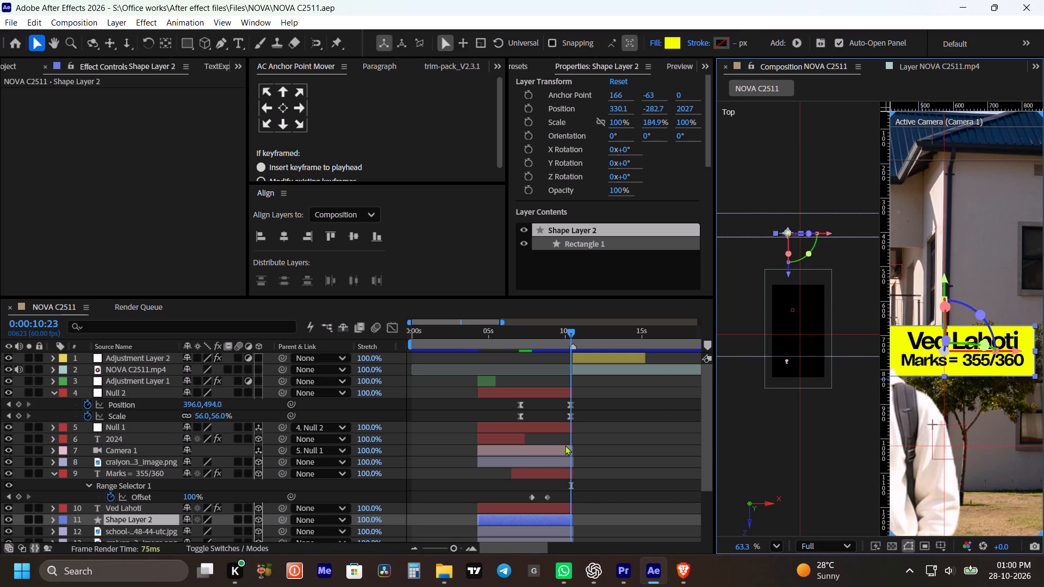
key("u")
scroll(589, 443, "down", 2)
key("space")
left_click_drag(587, 446, 589, 438)
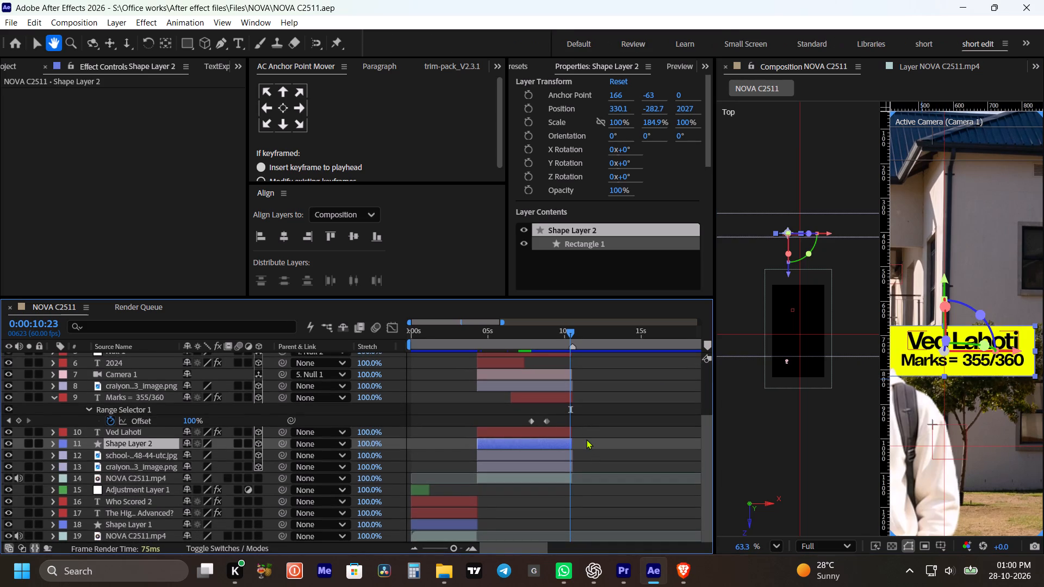
key("u")
left_click_drag(586, 410, 579, 414)
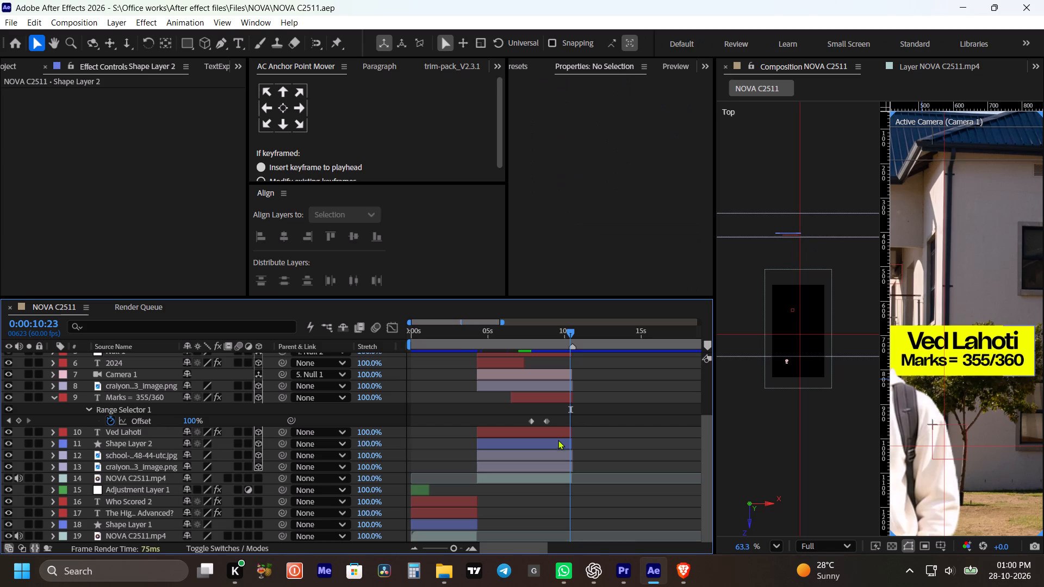
Shrink the yellow box, Shape Layer 2, to 118.9% Y scale and set its Y position to -317.3 so it backs only the name.
left_click(558, 441)
key("a")
key("a")
key("s")
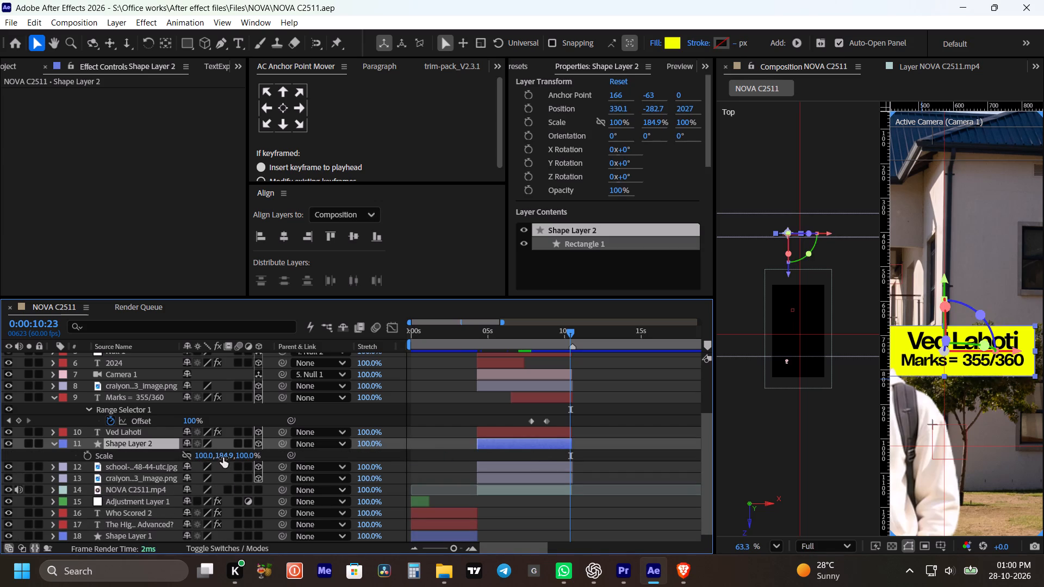
left_click_drag(225, 455, 216, 454)
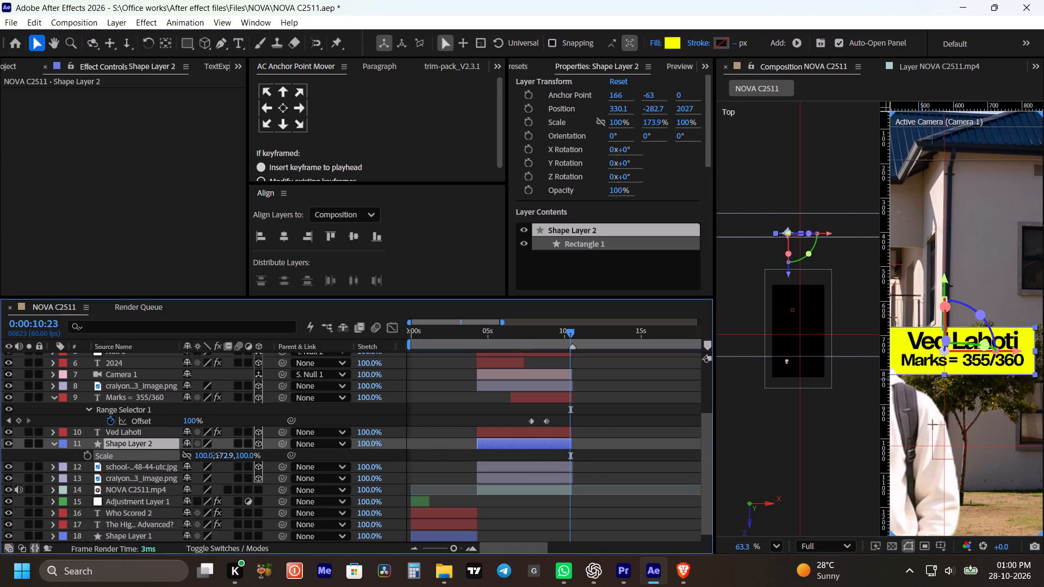
left_click_drag(216, 454, 207, 449)
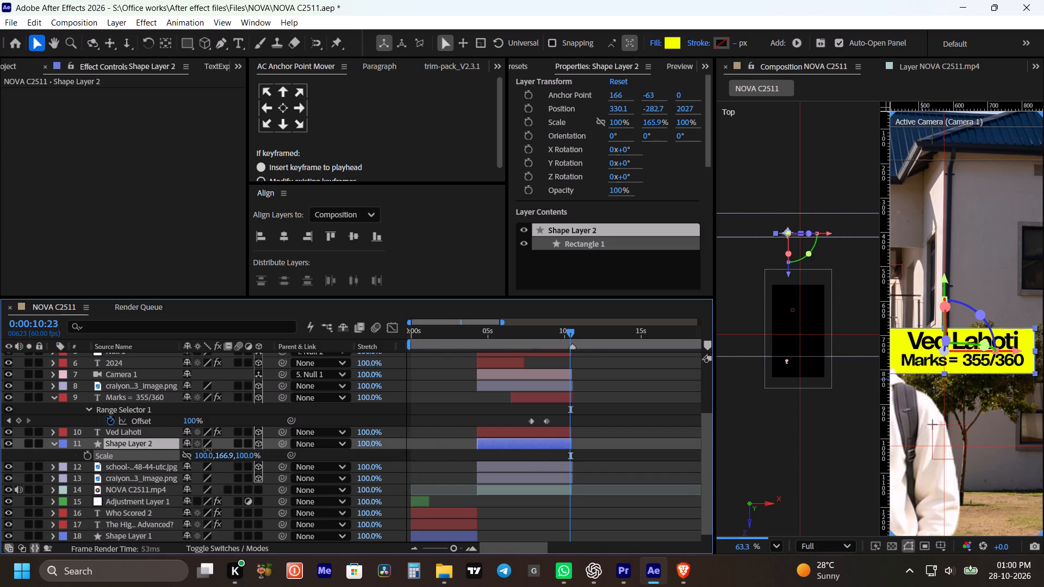
left_click_drag(207, 449, 203, 449)
key("v")
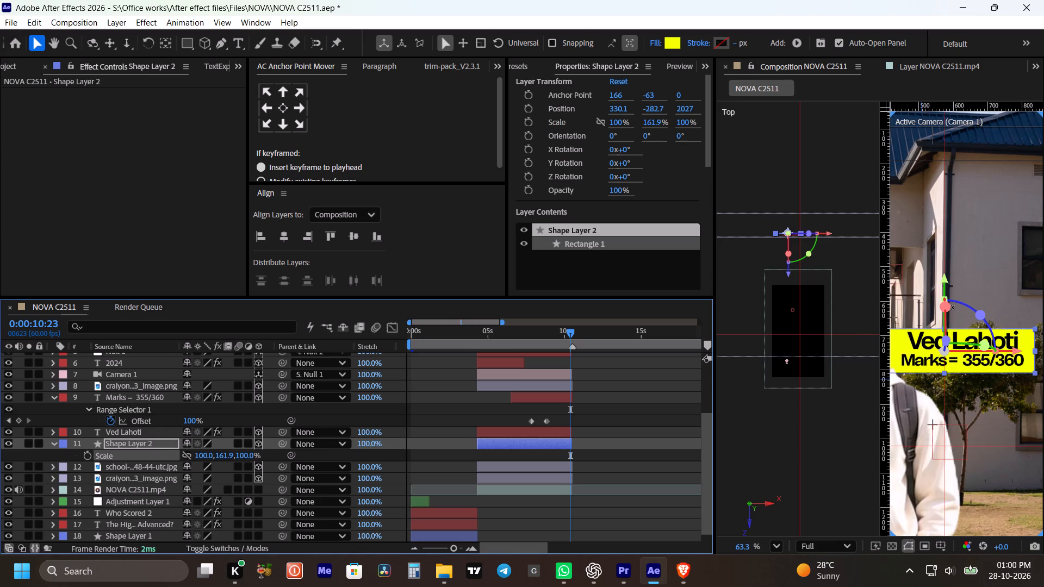
left_click_drag(946, 280, 942, 268)
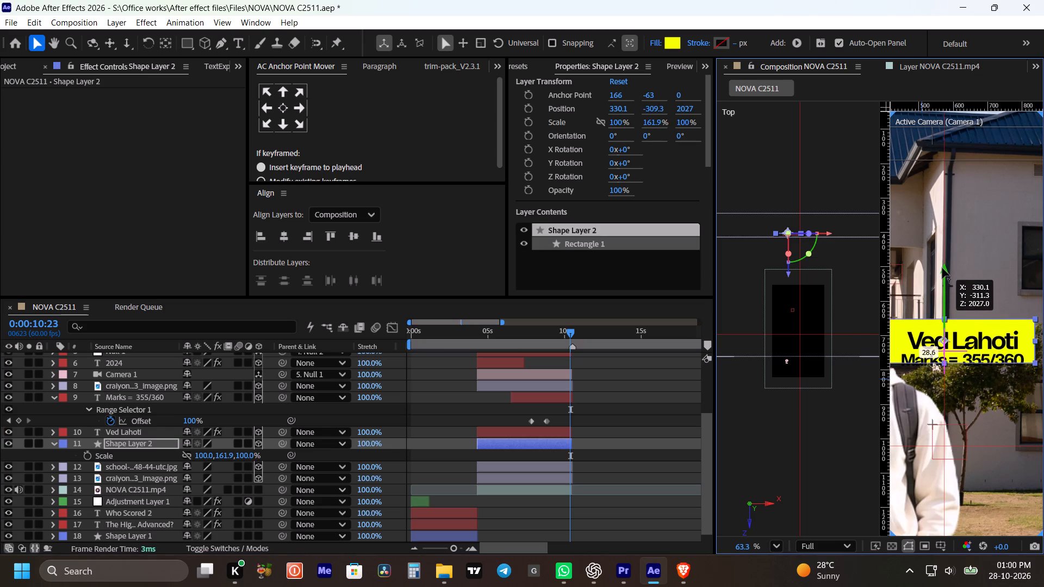
left_click_drag(942, 268, 940, 269)
left_click_drag(231, 454, 212, 457)
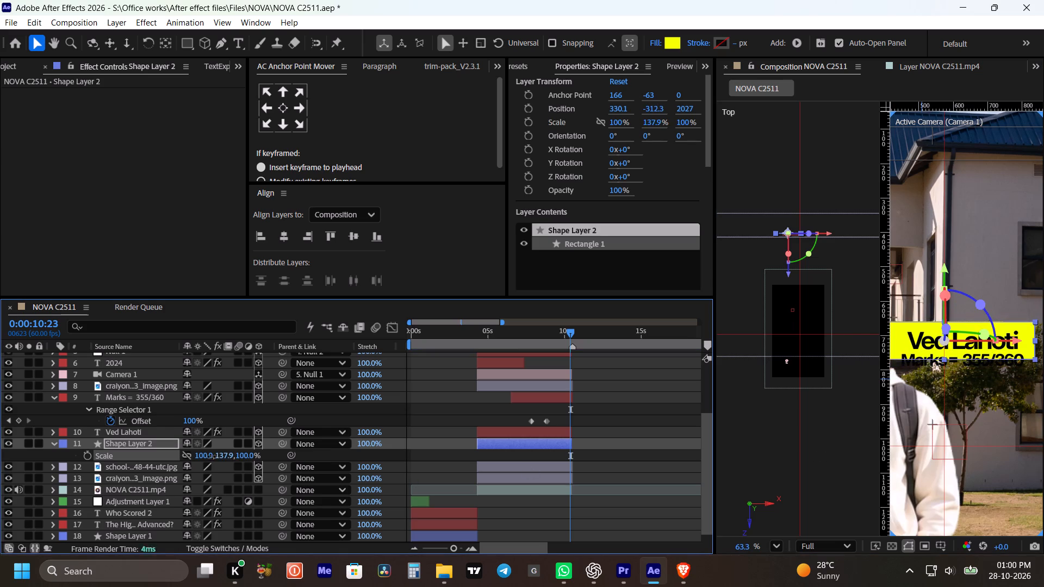
left_click_drag(212, 457, 204, 458)
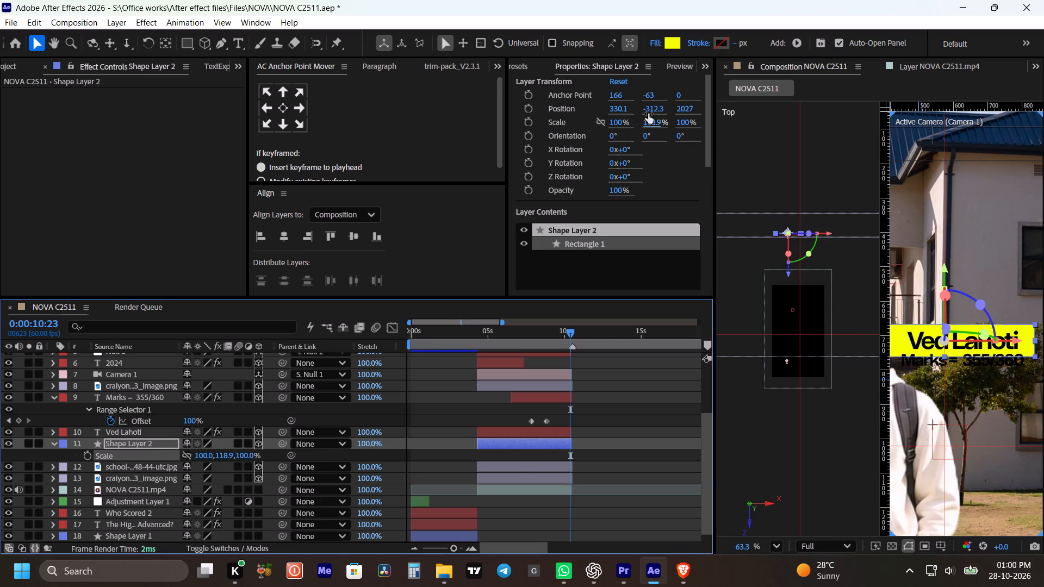
left_click_drag(654, 107, 642, 108)
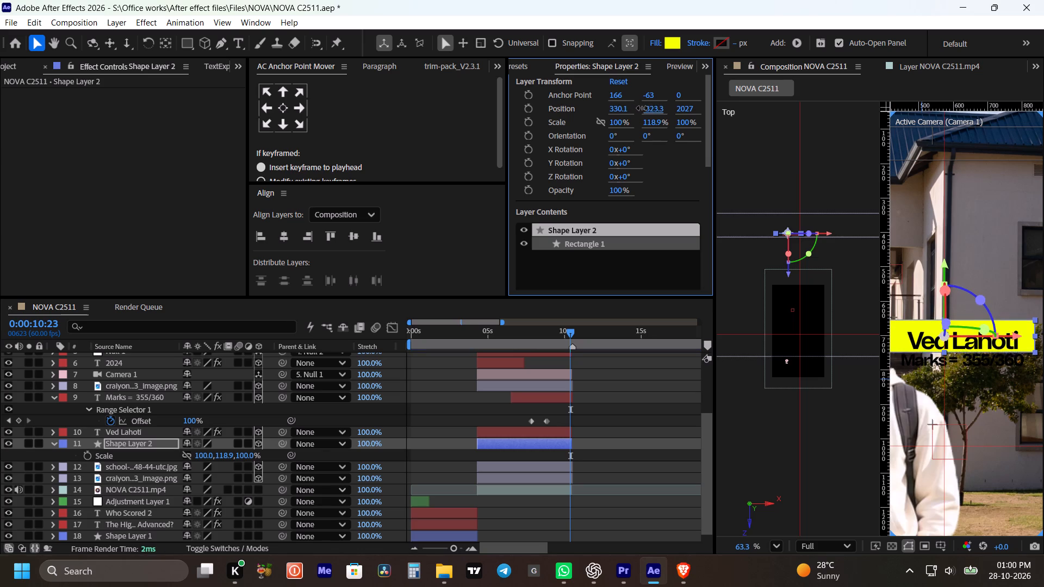
left_click_drag(642, 108, 645, 109)
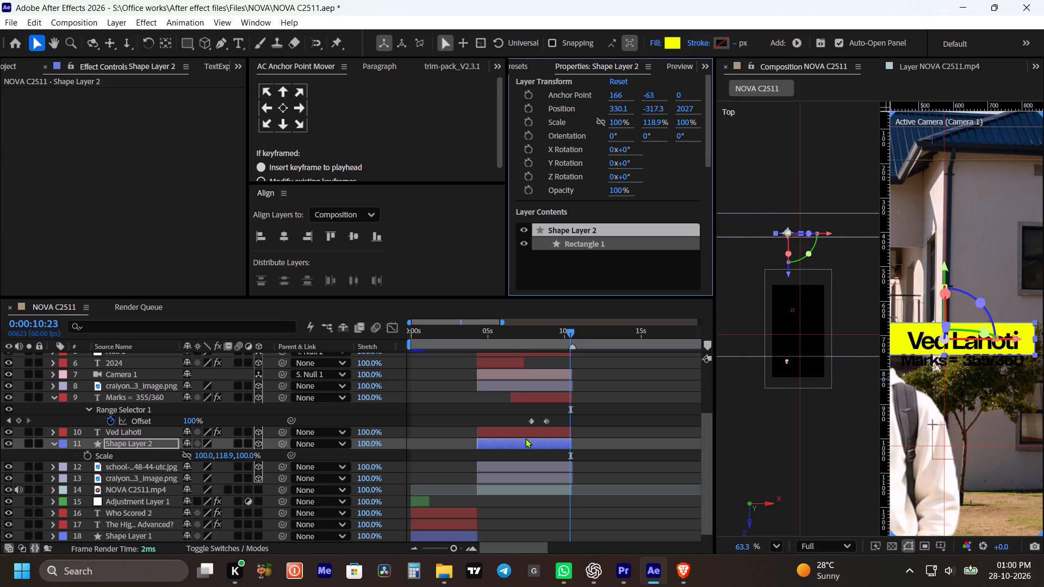
Duplicate the yellow box Shape Layer 2 for use behind the marks line, and save the project.
left_click(532, 431)
left_click(966, 269)
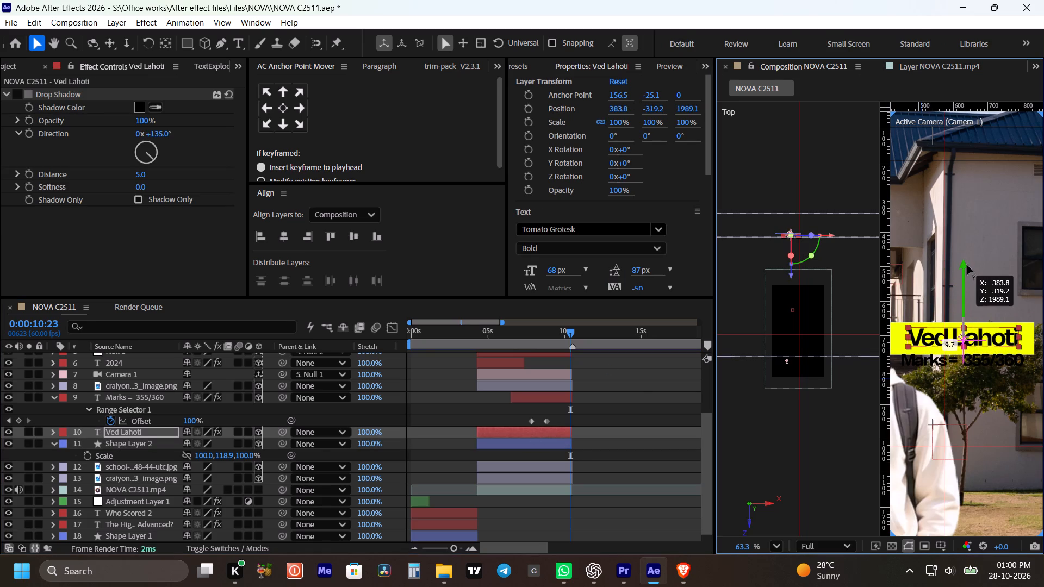
left_click(591, 394)
left_click(555, 441)
key("ctrl+d")
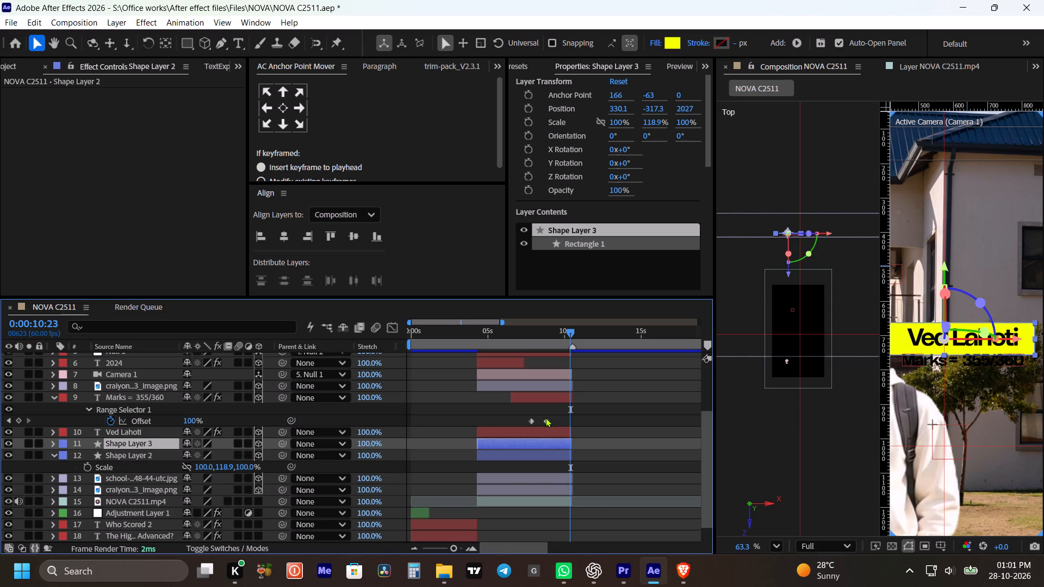
left_click(592, 414)
key("ctrl+s")
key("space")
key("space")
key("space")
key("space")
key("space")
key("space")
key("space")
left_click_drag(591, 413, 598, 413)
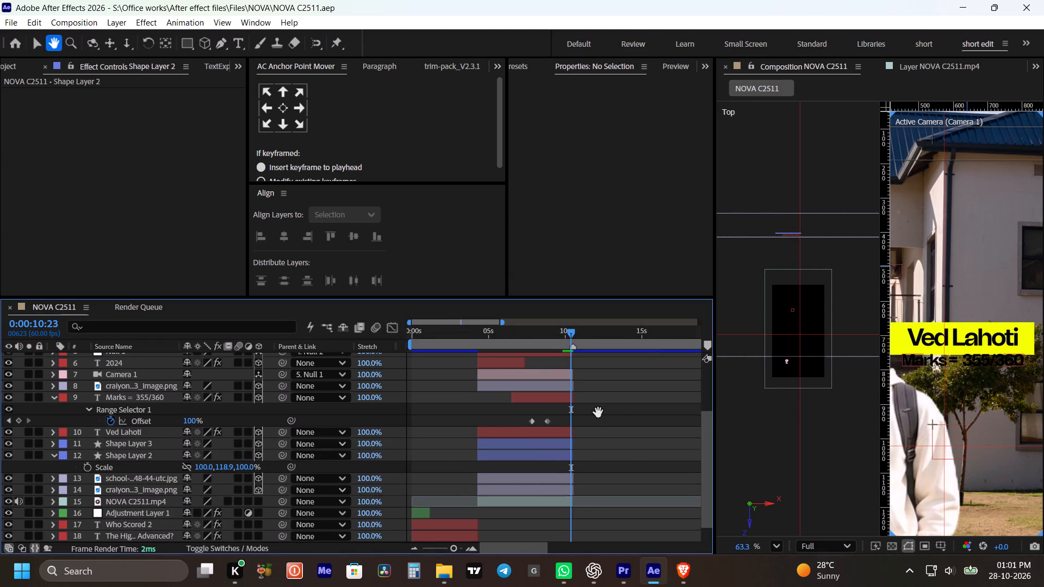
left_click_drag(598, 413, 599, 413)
Place the duplicate box, Shape Layer 3, below the name box with Y position -222.3 and Y scale 89.9%.
left_click(539, 441)
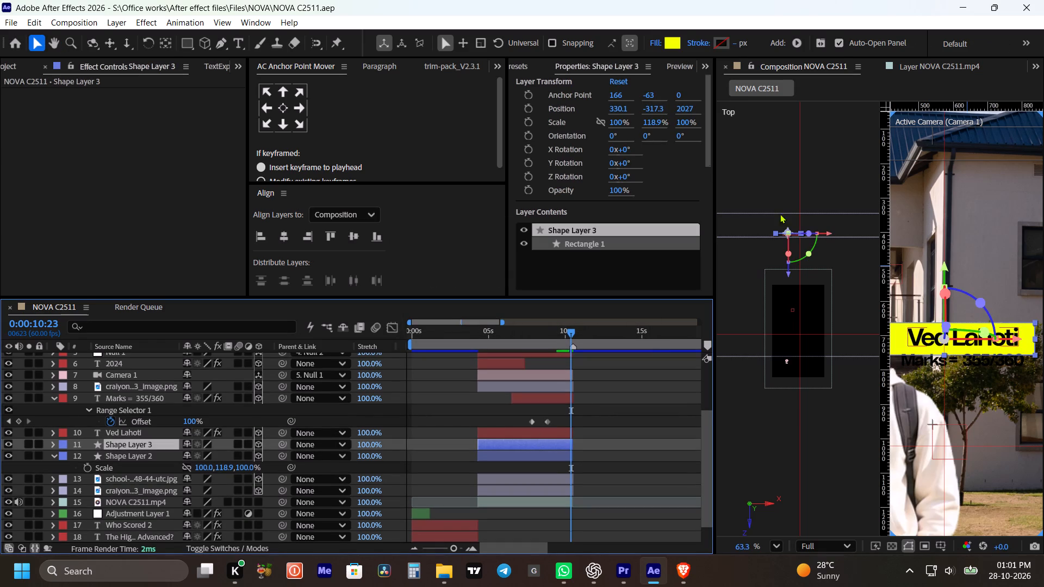
left_click_drag(656, 107, 681, 114)
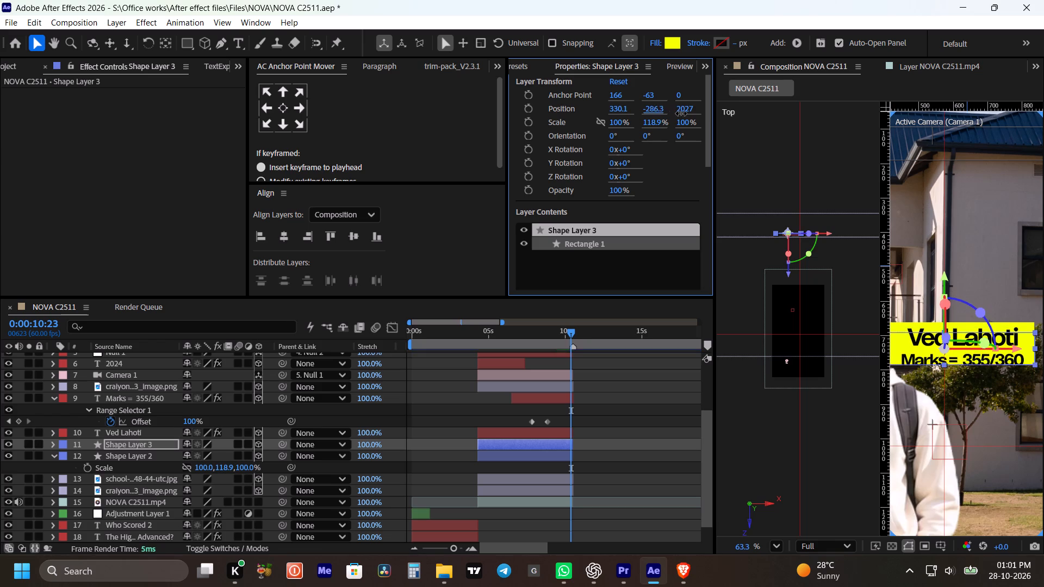
left_click_drag(681, 114, 714, 128)
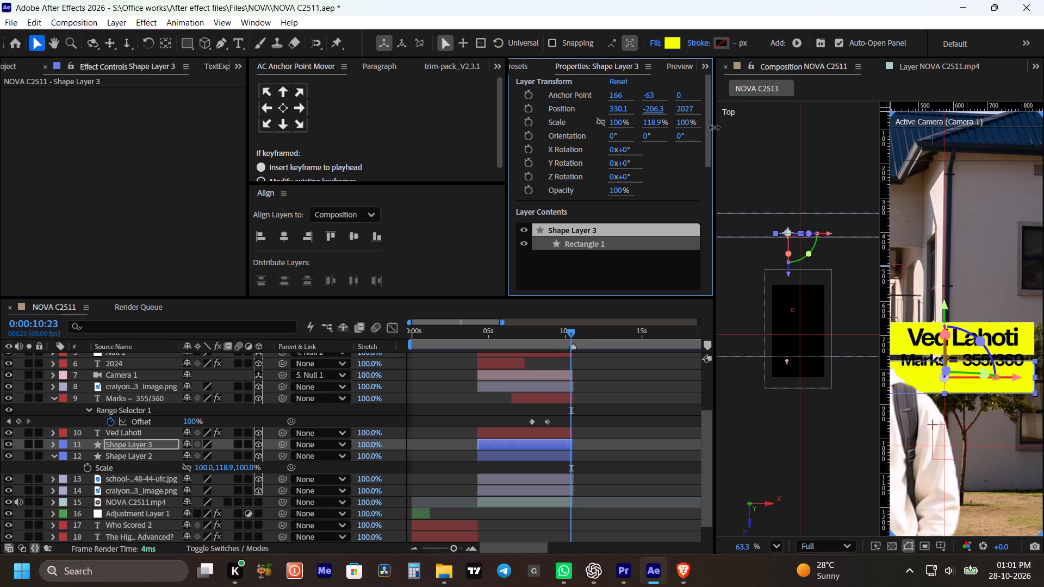
left_click_drag(714, 128, 714, 128)
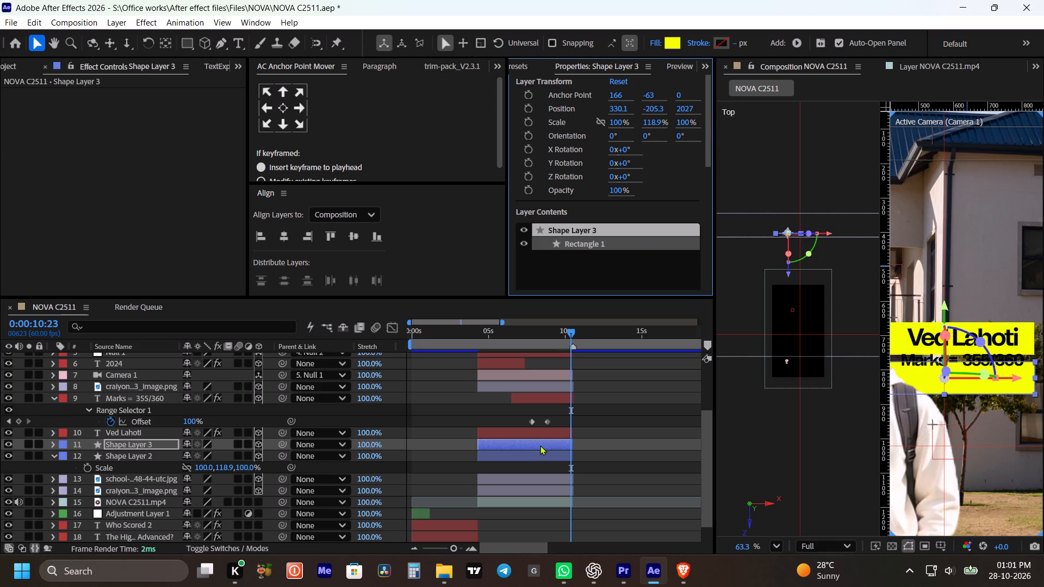
left_click(540, 445)
key("s")
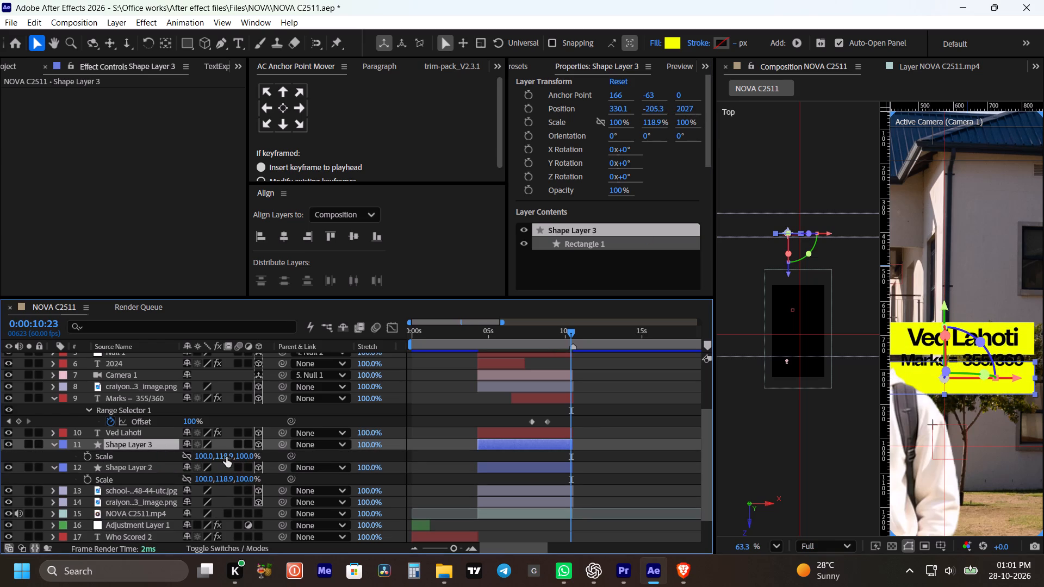
left_click_drag(226, 457, 204, 454)
left_click_drag(657, 107, 642, 107)
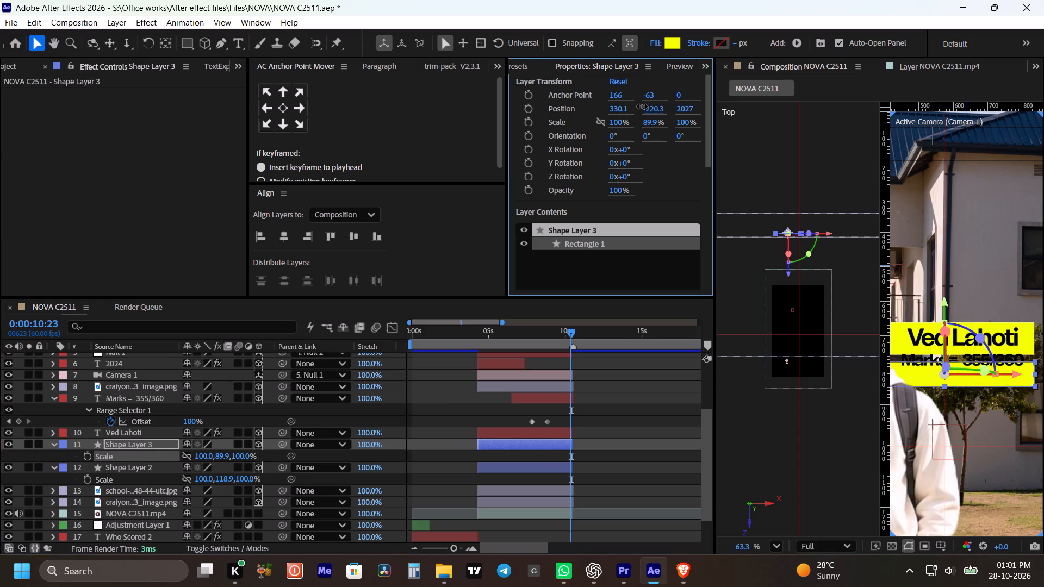
left_click_drag(642, 107, 641, 109)
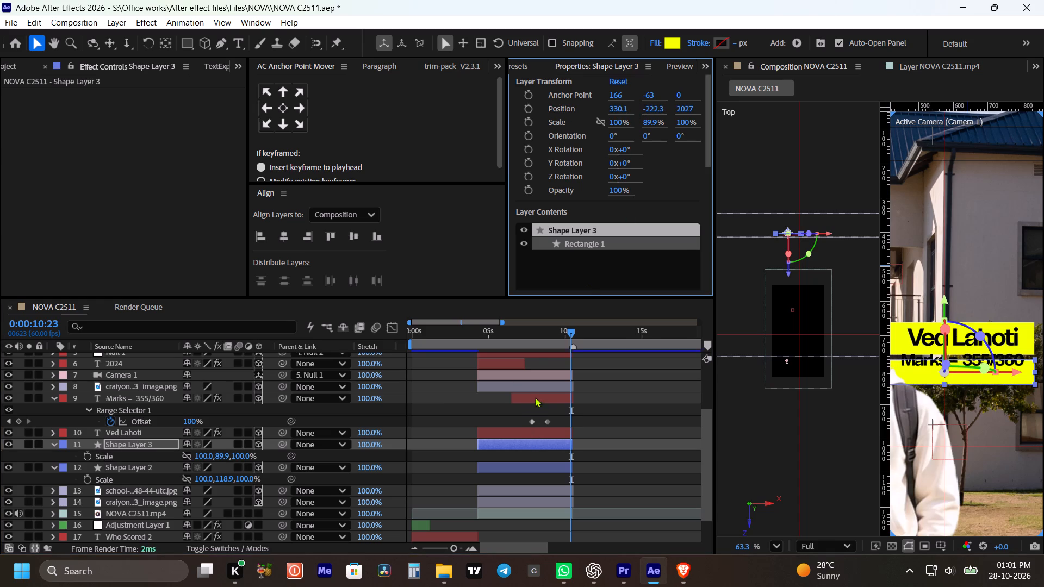
At 0:00:08:50, lower the "Marks = 355/360" text to Y position -231.5, over the duplicate box.
left_click(535, 397)
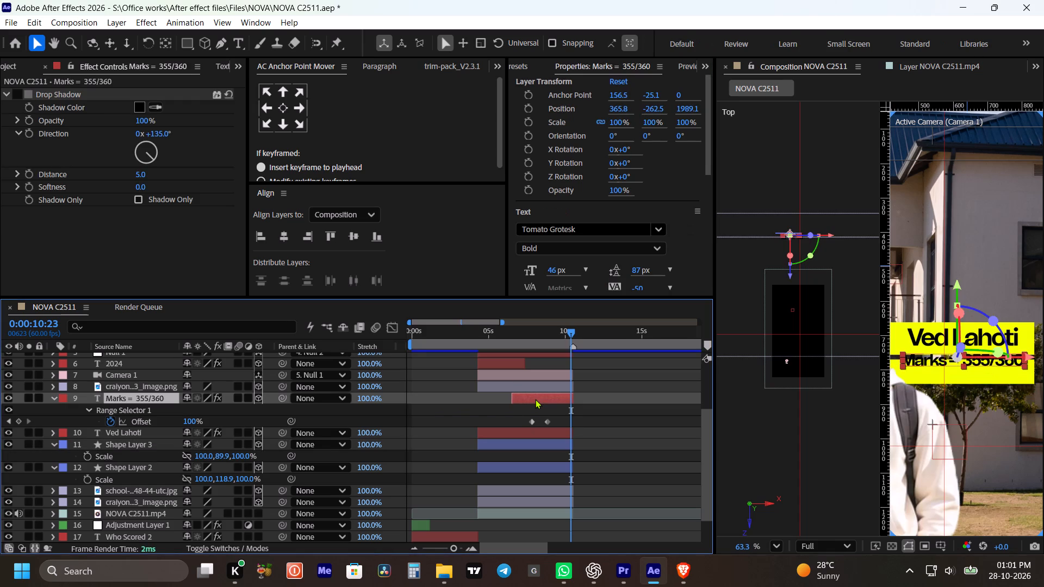
left_click_drag(555, 332, 550, 333, "shift")
left_click(562, 398)
left_click_drag(657, 105, 674, 113)
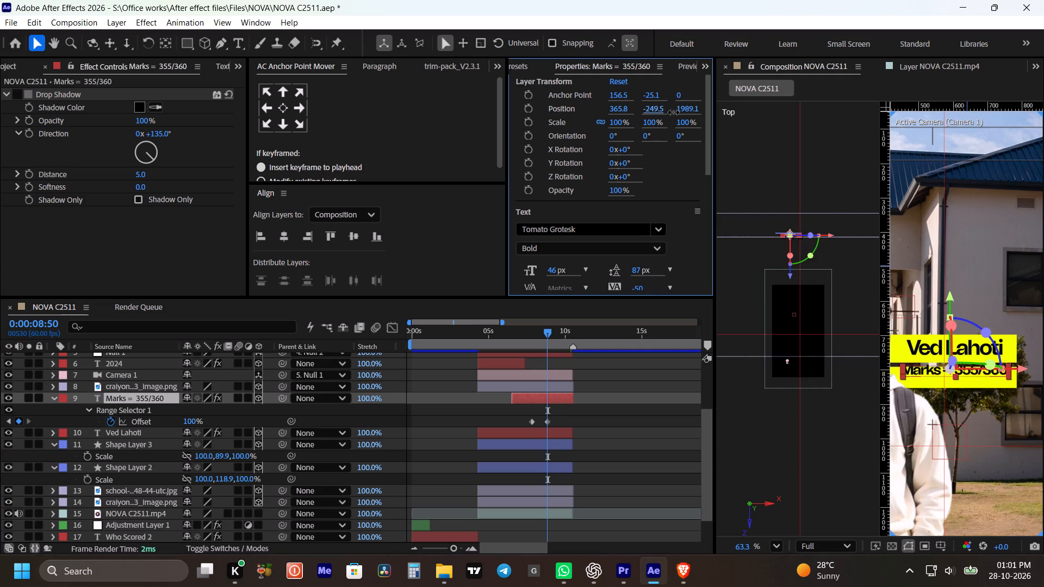
left_click_drag(674, 113, 681, 115)
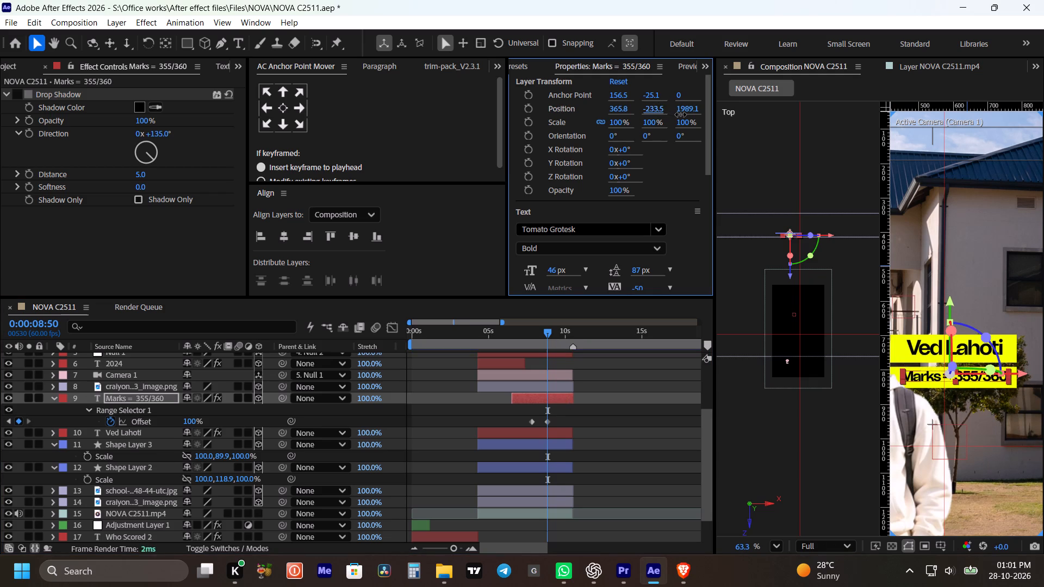
left_click_drag(681, 115, 681, 117)
Move Shape Layer 3 above the name text layer, directly beneath the marks text in the layer stack.
left_click(533, 444)
left_click_drag(120, 446, 125, 424)
left_click_drag(546, 431, 547, 426)
Change the fill colour of Shape Layer 3, the box behind the marks text, to black.
left_click(670, 40)
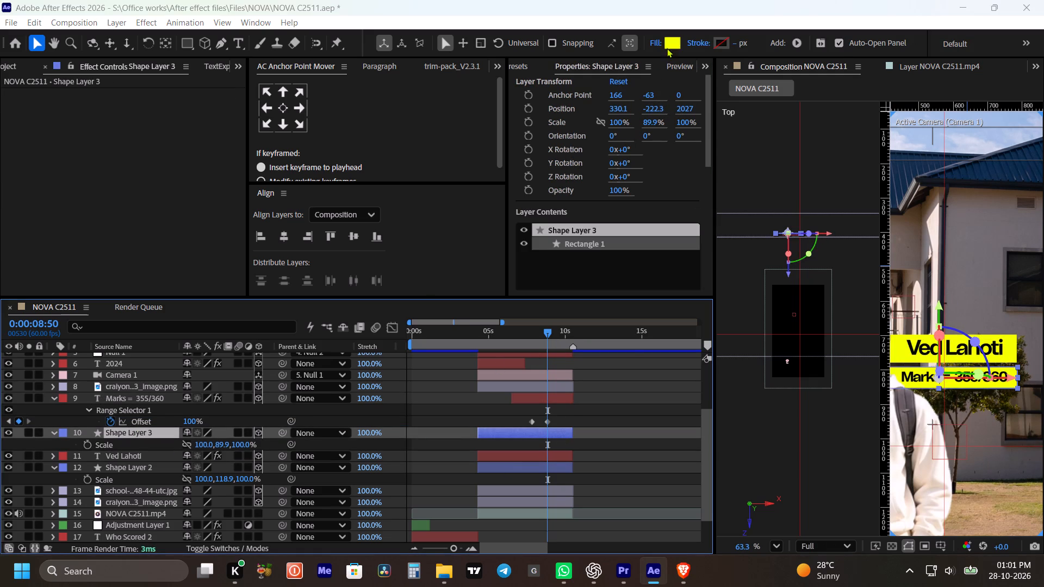
left_click_drag(340, 225, 270, 184)
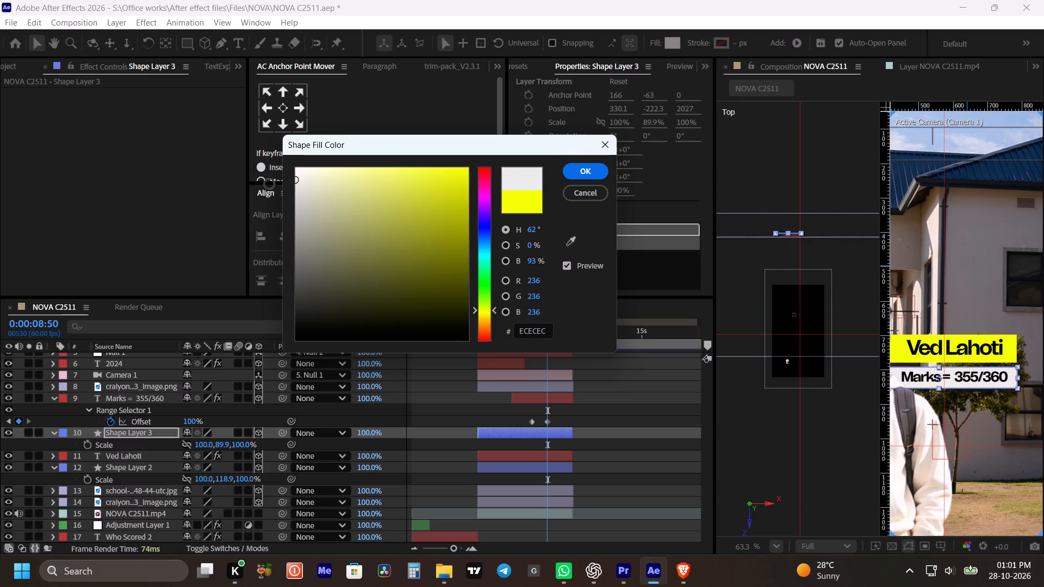
left_click_drag(270, 184, 280, 158)
left_click_drag(323, 252, 284, 366)
left_click(583, 178)
Set the "Marks = 355/360" text fill to white (FFFFFF), keeping the Tomato Grotesk Bold font, and save the project.
left_click(556, 398)
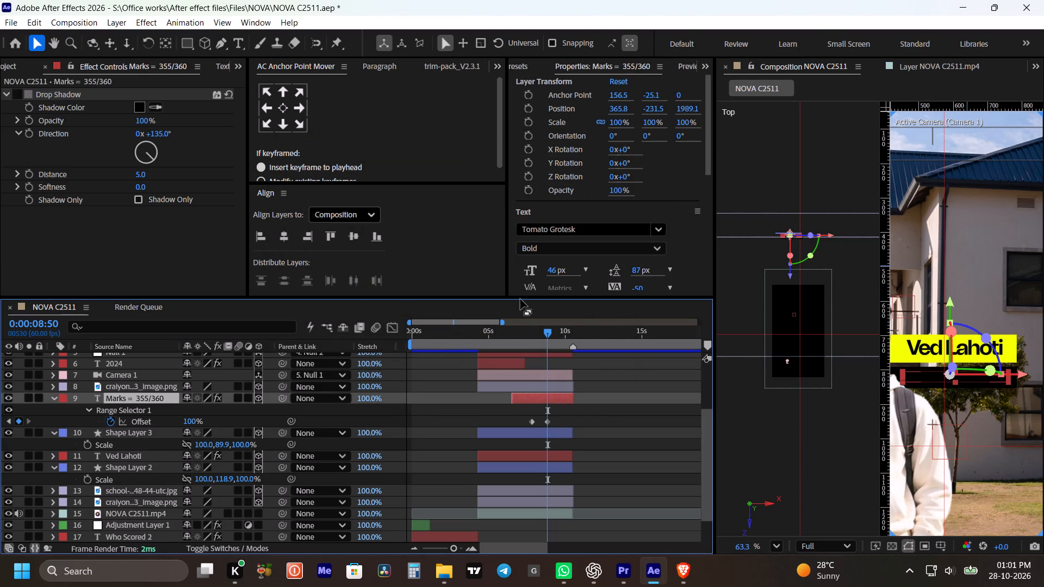
scroll(663, 228, "down", 5)
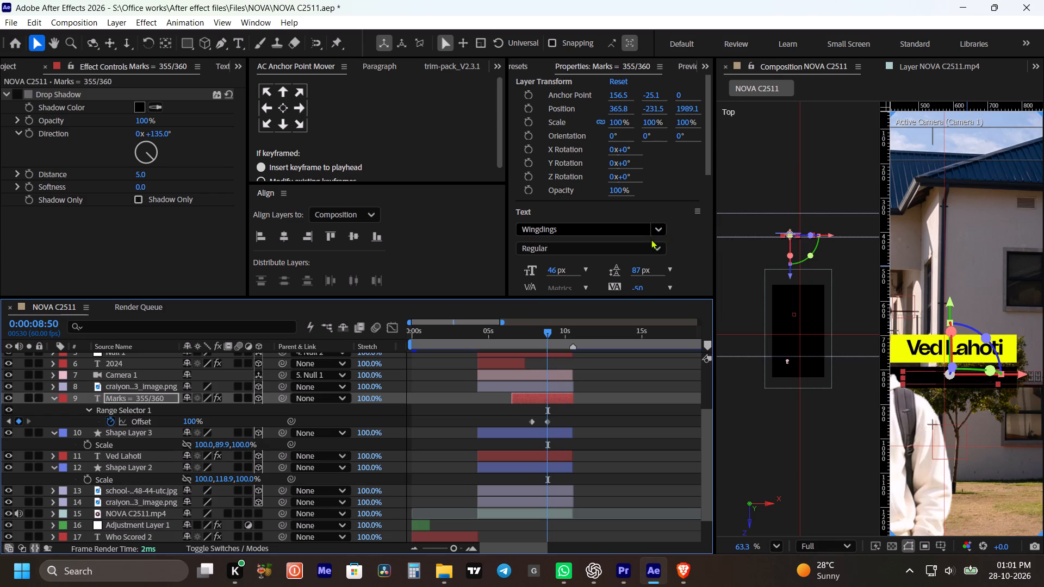
key("ctrl+z")
scroll(698, 248, "down", 9)
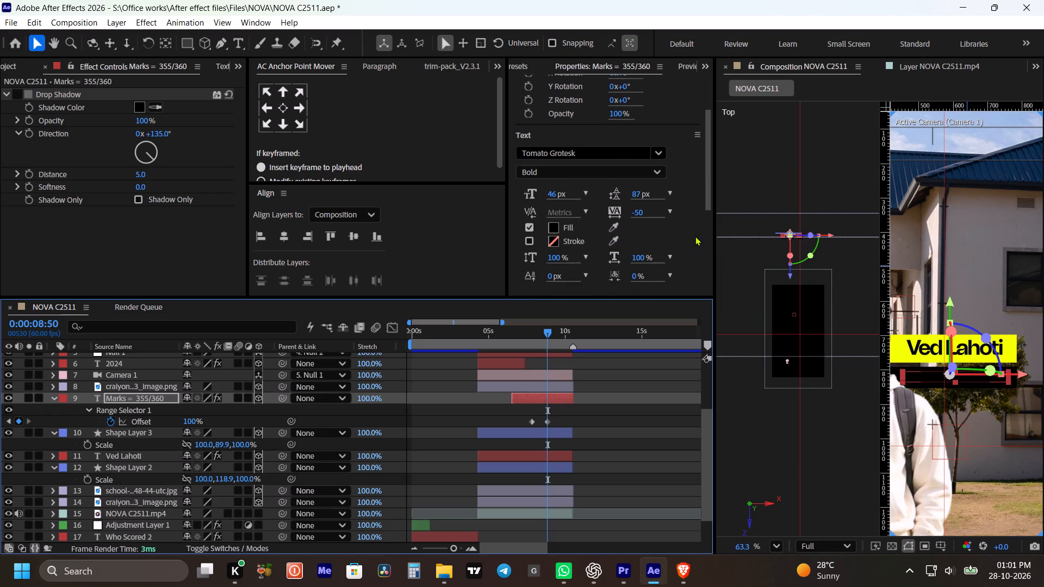
left_click(558, 226)
left_click_drag(391, 193, 242, 141)
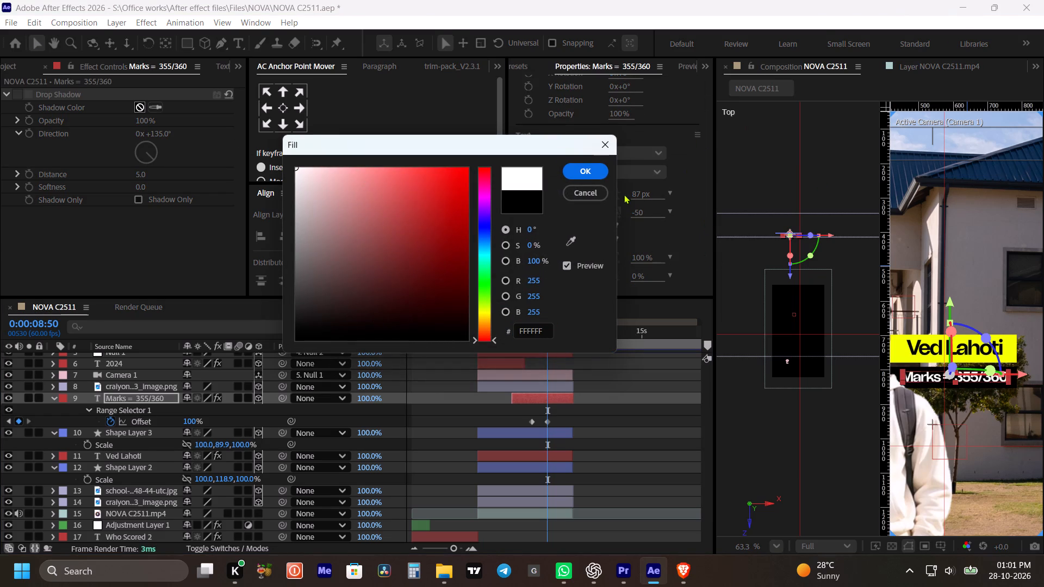
left_click(591, 173)
left_click_drag(686, 254, 680, 263)
left_click(627, 419)
key("ctrl+s")
Collapse the expanded properties of all layers in the NOVA C2511 timeline.
left_click(630, 409)
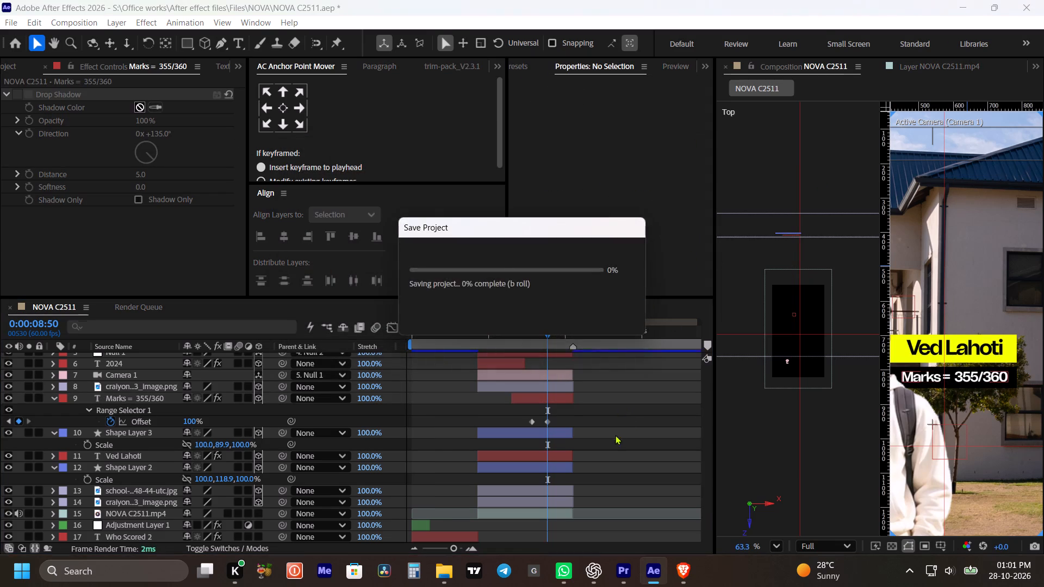
left_click(625, 416)
key("m")
left_click(633, 405)
scroll(630, 407, "up", 1)
scroll(630, 407, "down", 1)
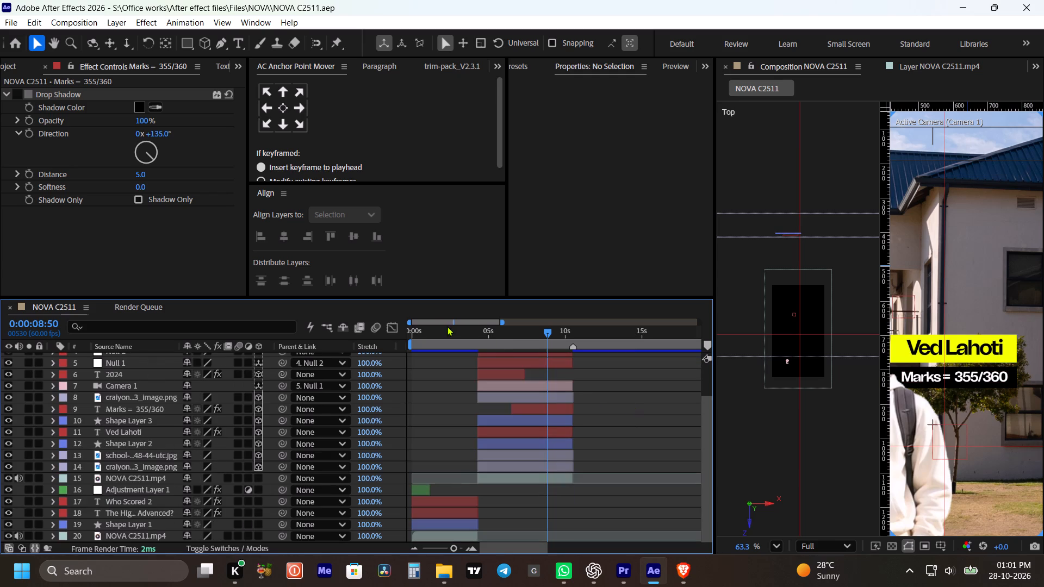
Preview the camera scene from about 5 seconds to 0:00:09:02, checking how the name and marks labels appear beside the student.
left_click_drag(470, 332, 491, 342)
scroll(1031, 296, "down", 7)
key("space")
key("space")
key("space")
key("space")
key("space")
left_click_drag(1003, 334, 992, 271)
key("space")
scroll(593, 416, "up", 1)
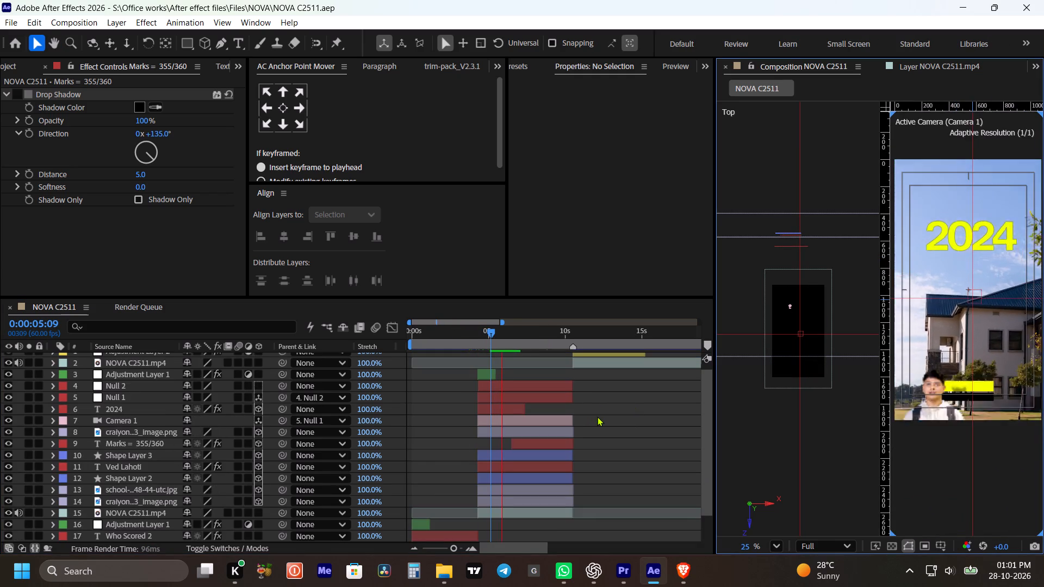
left_click(606, 419)
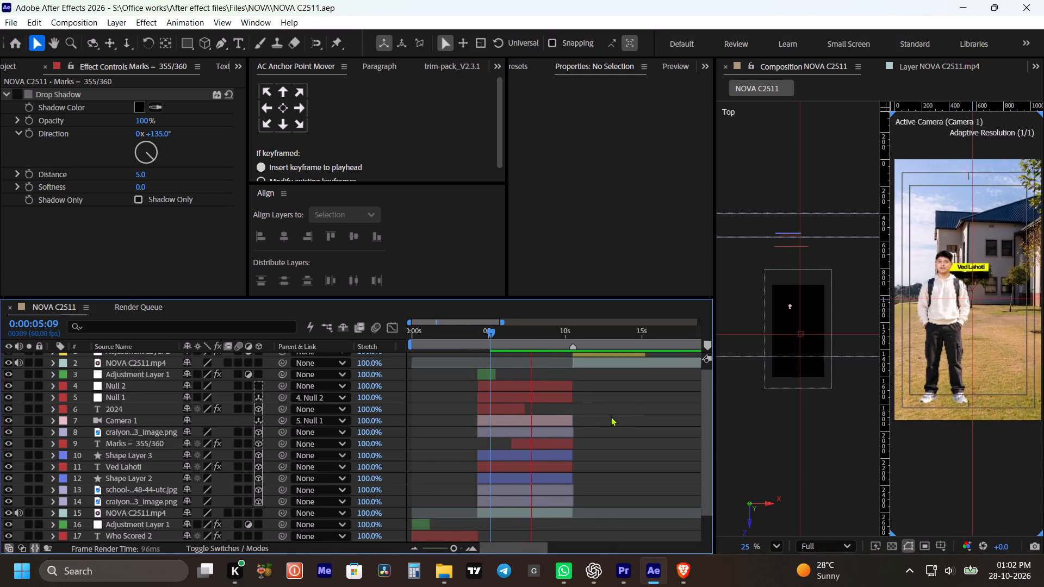
key("space")
left_click(610, 414)
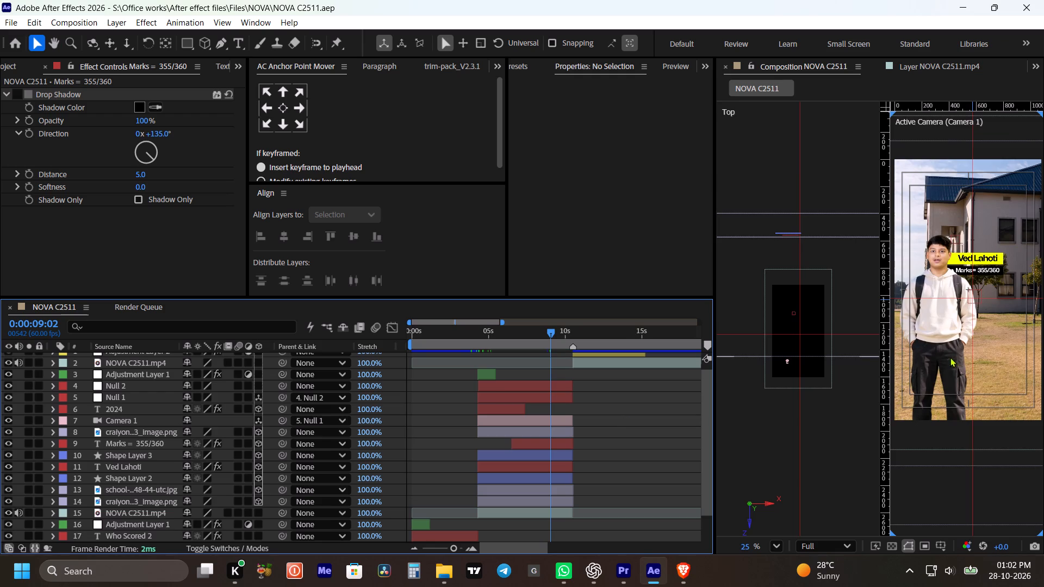
key("v")
scroll(1040, 288, "up", 4)
key("space")
key("space")
key("space")
key("space")
key("space")
key("space")
key("space")
key("space")
key("space")
key("space")
left_click_drag(970, 261, 1007, 316)
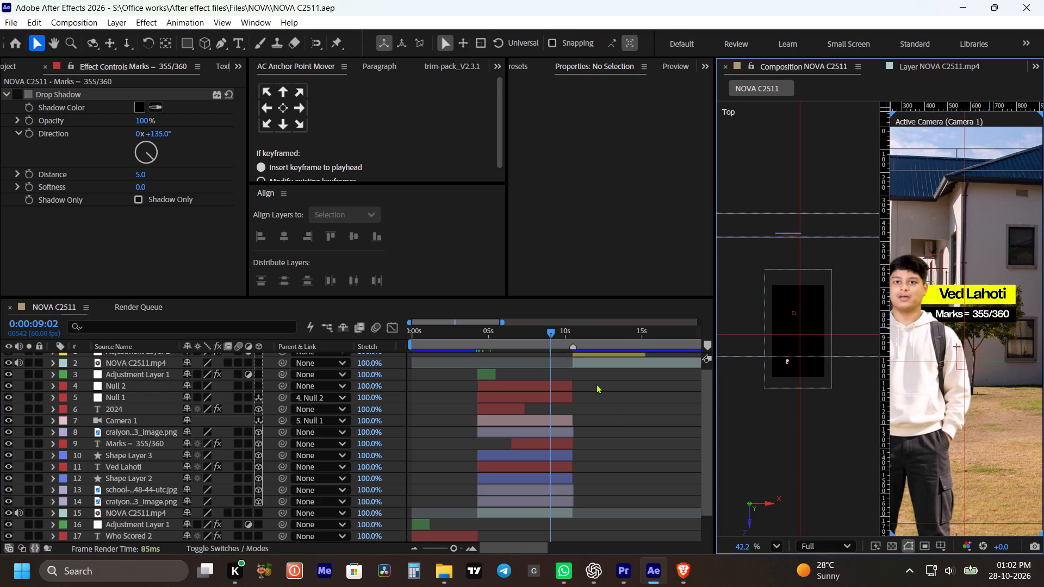
Save the NOVA C2511 project.
key("ctrl+s")
key("ctrl+s")
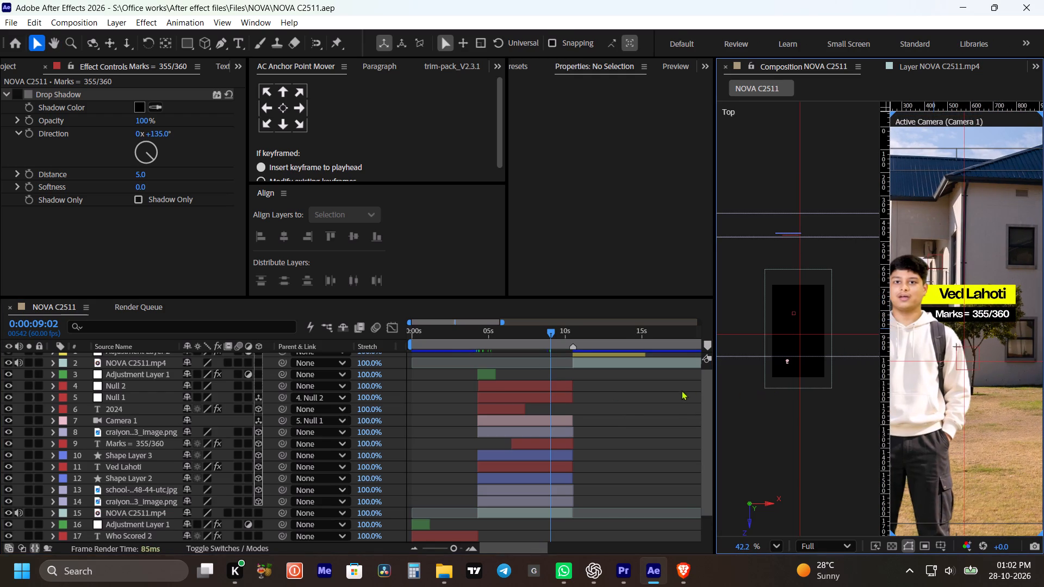
Examine the yellow name box and black marks box up close at 0:00:09:02, judging the spacing between them.
key("space")
key("space")
key("space")
key("space")
left_click_drag(613, 398, 623, 404)
key("v")
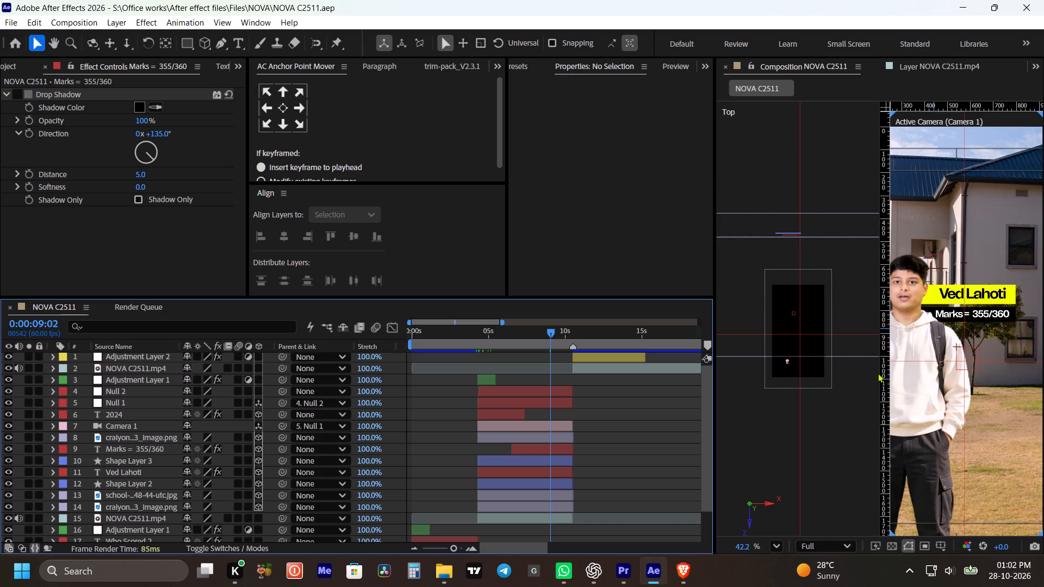
scroll(951, 302, "up", 4)
key("space")
key("space")
key("space")
key("space")
key("space")
key("space")
key("space")
key("space")
key("space")
key("space")
key("space")
key("space")
key("space")
key("space")
key("space")
key("space")
key("space")
key("space")
key("space")
key("space")
left_click_drag(994, 358, 974, 340)
key("grave")
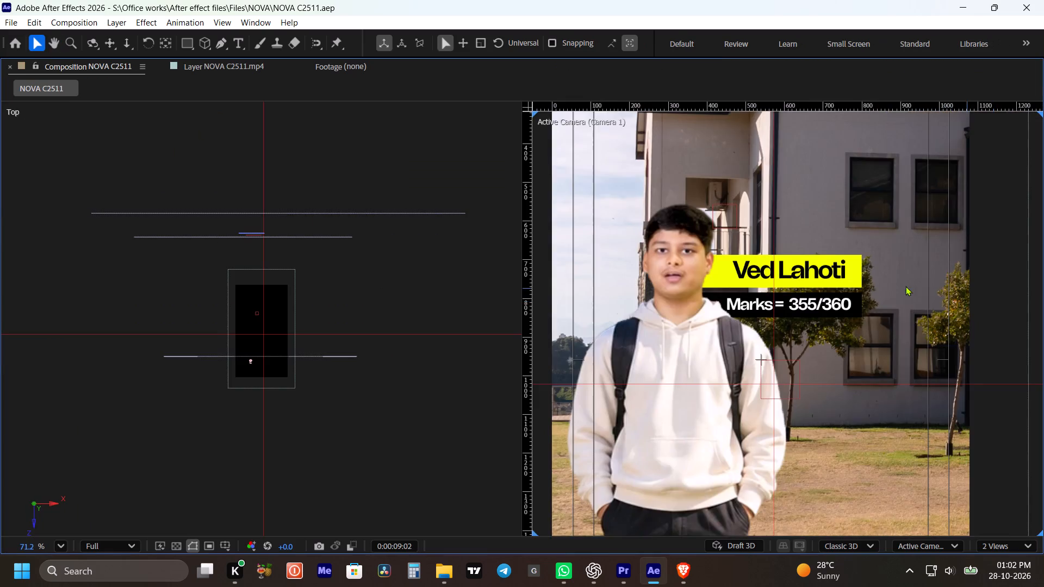
scroll(841, 299, "up", 5)
key("space")
key("space")
key("space")
key("space")
key("space")
key("space")
key("space")
key("space")
key("space")
key("space")
key("space")
key("space")
key("space")
key("space")
key("space")
key("space")
key("space")
key("space")
key("space")
key("space")
left_click_drag(801, 342, 813, 386)
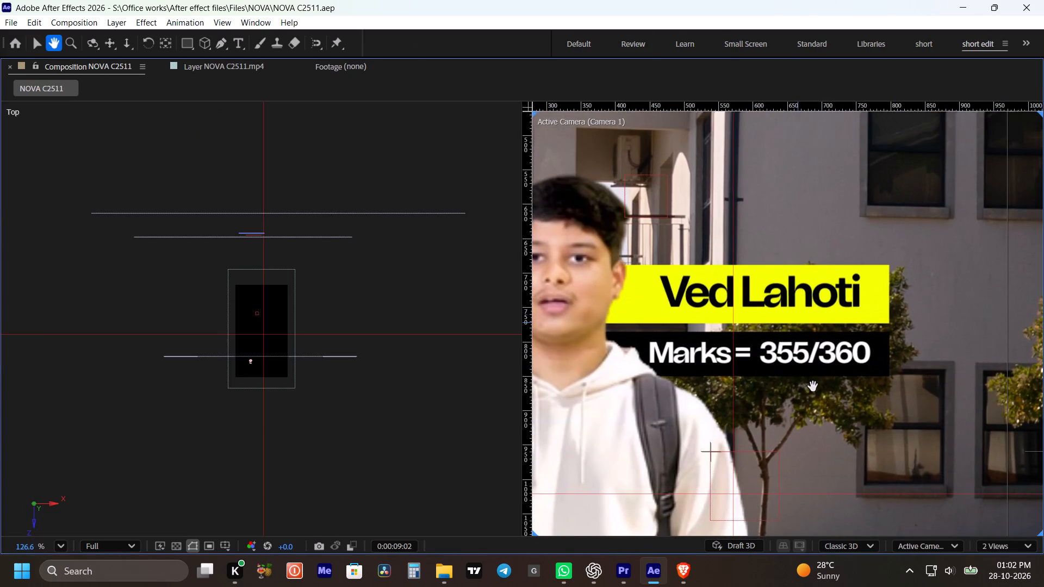
left_click_drag(813, 386, 850, 365)
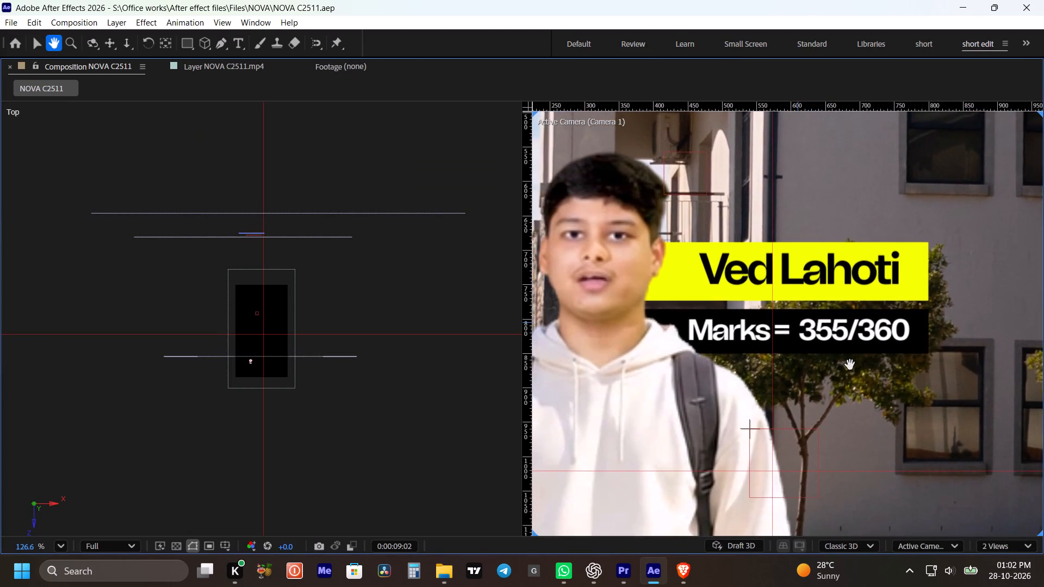
left_click_drag(850, 365, 876, 344)
key("grave")
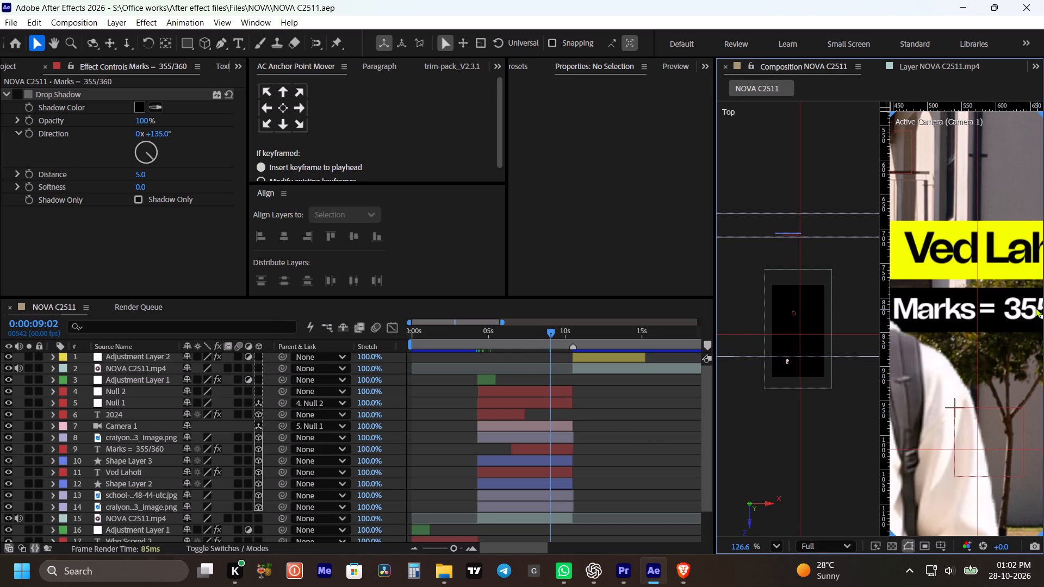
scroll(1012, 299, "down", 3)
key("space")
key("space")
key("space")
key("space")
left_click_drag(1020, 335, 996, 318)
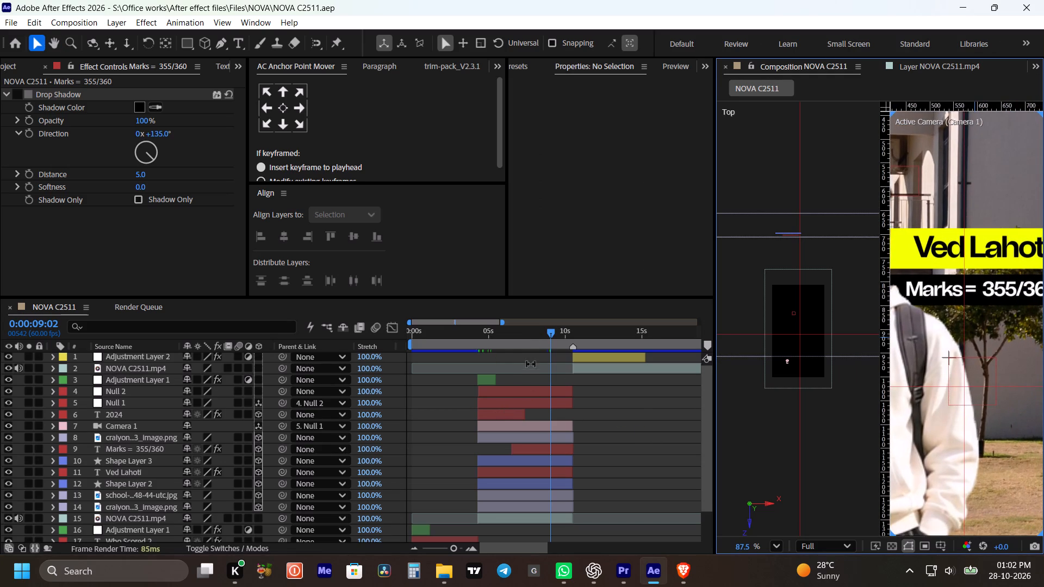
scroll(914, 332, "down", 3)
key("space")
key("space")
key("space")
key("space")
key("space")
key("space")
key("space")
key("space")
key("space")
key("space")
key("space")
key("space")
key("space")
key("space")
key("space")
key("space")
key("space")
key("space")
key("space")
key("space")
left_click_drag(935, 323, 945, 319)
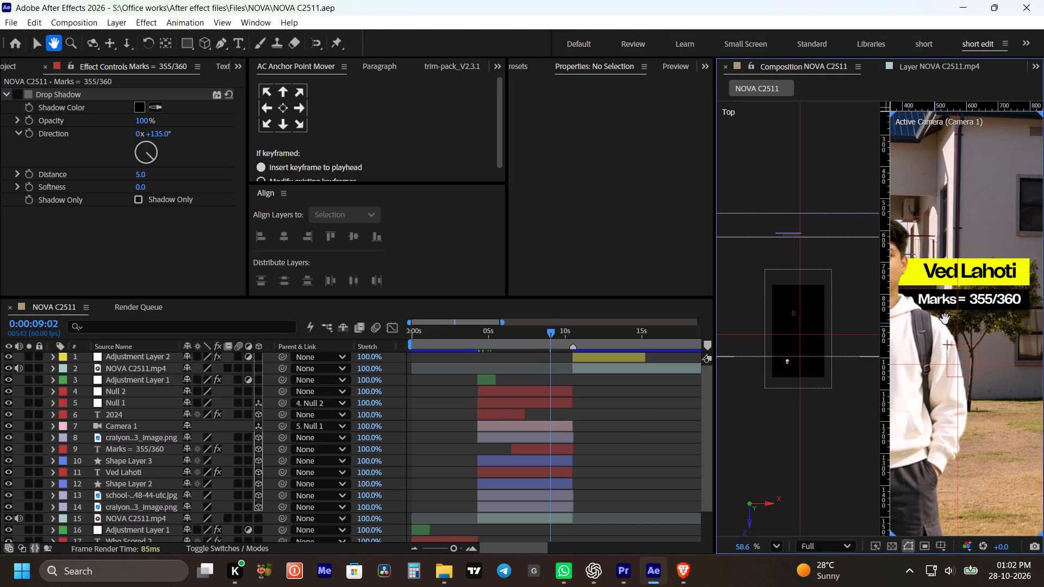
left_click_drag(945, 319, 948, 319)
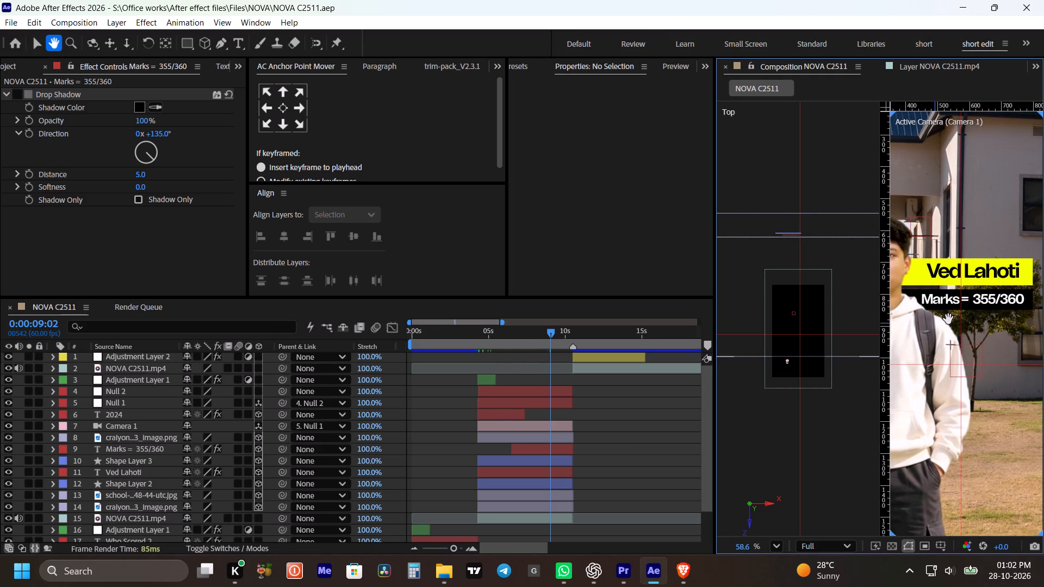
left_click_drag(948, 319, 940, 320)
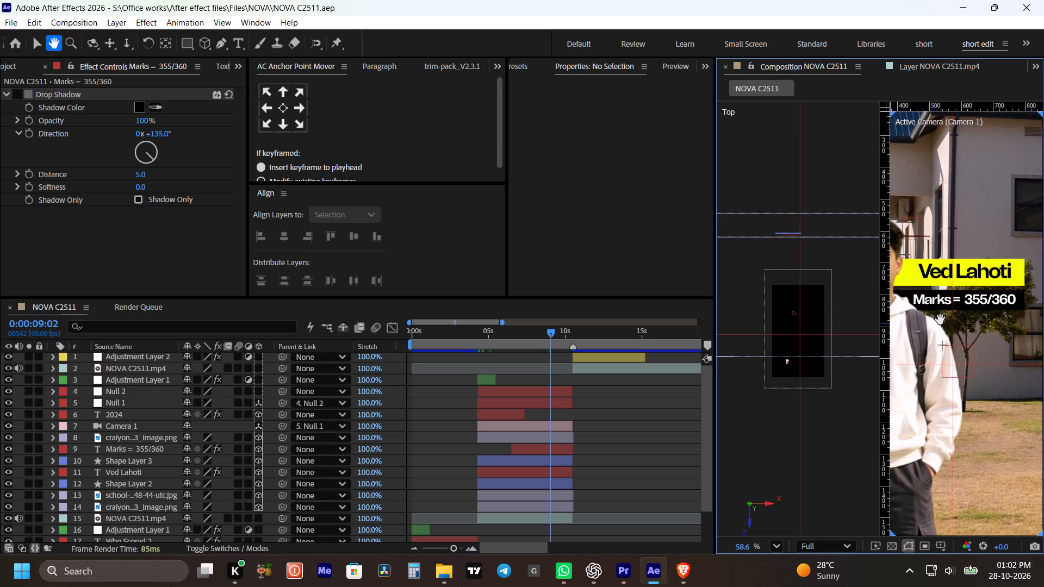
left_click_drag(940, 320, 940, 320)
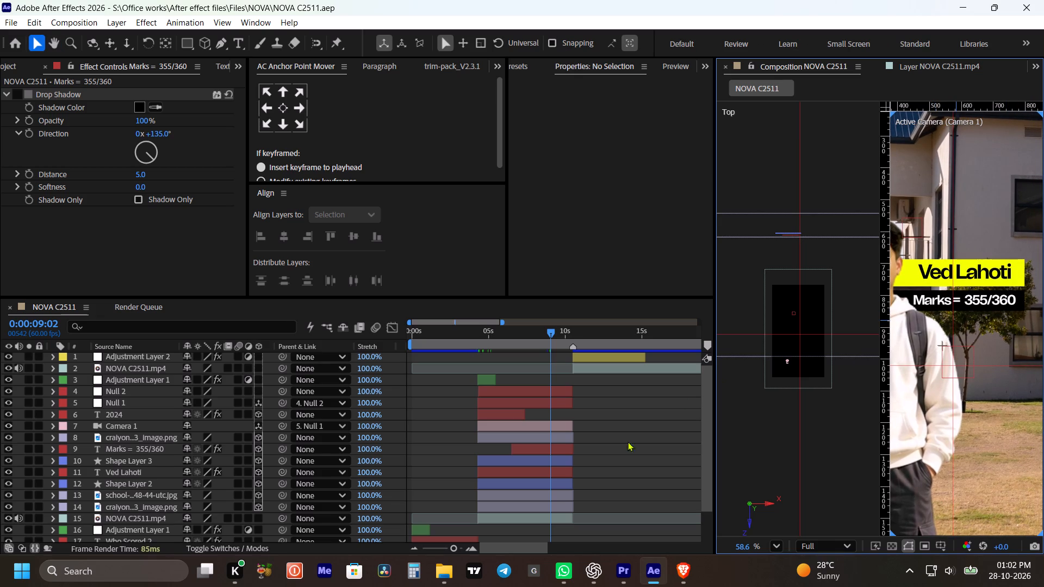
Raise the "Marks = 355/360" text and Shape Layer 3 together until the black box meets the bottom edge of the yellow name box.
left_click(533, 449)
left_click(530, 458, "shift")
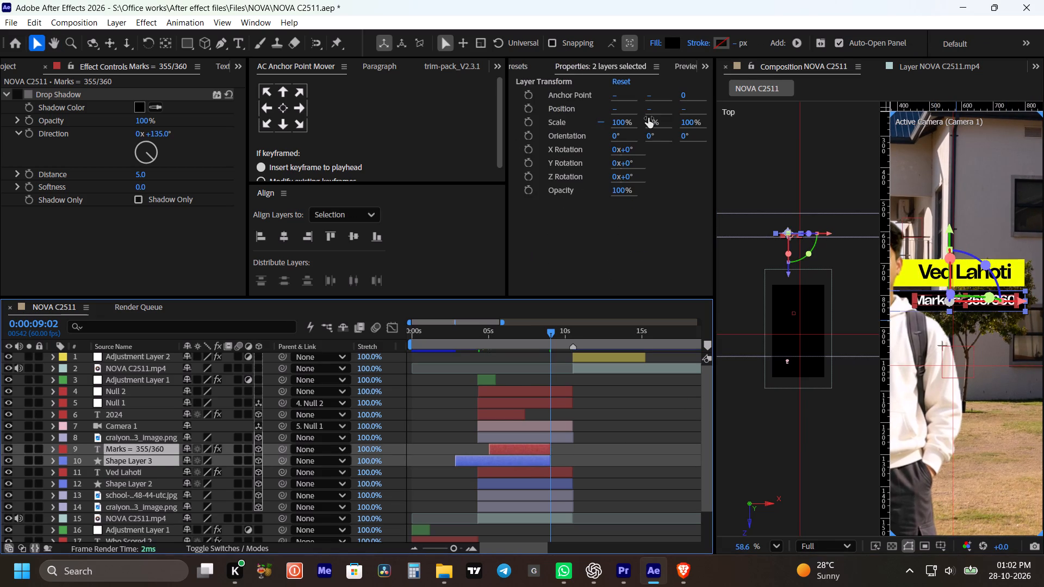
left_click_drag(649, 109, 639, 109)
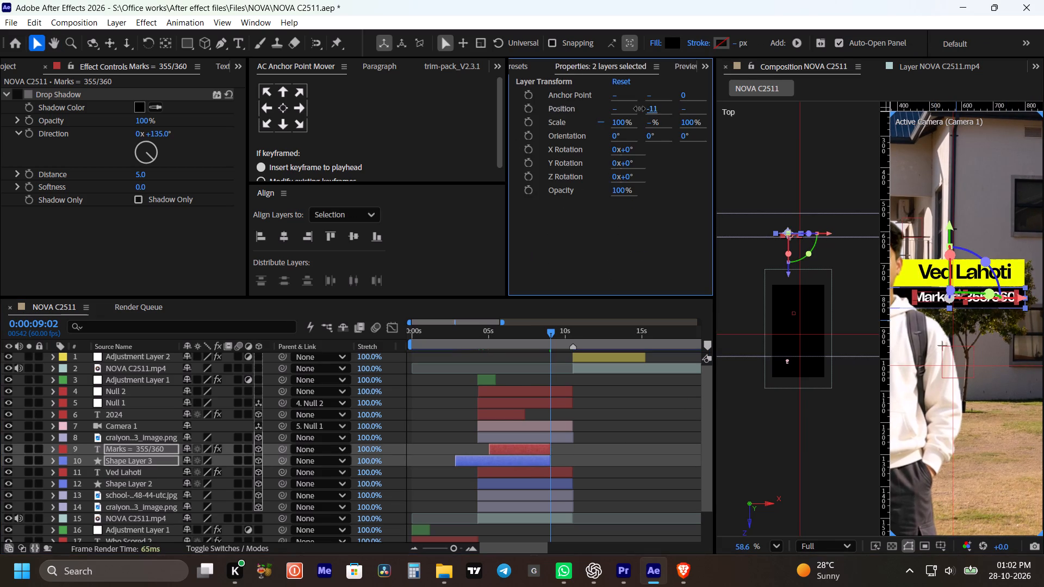
left_click_drag(639, 109, 635, 109)
left_click(609, 400)
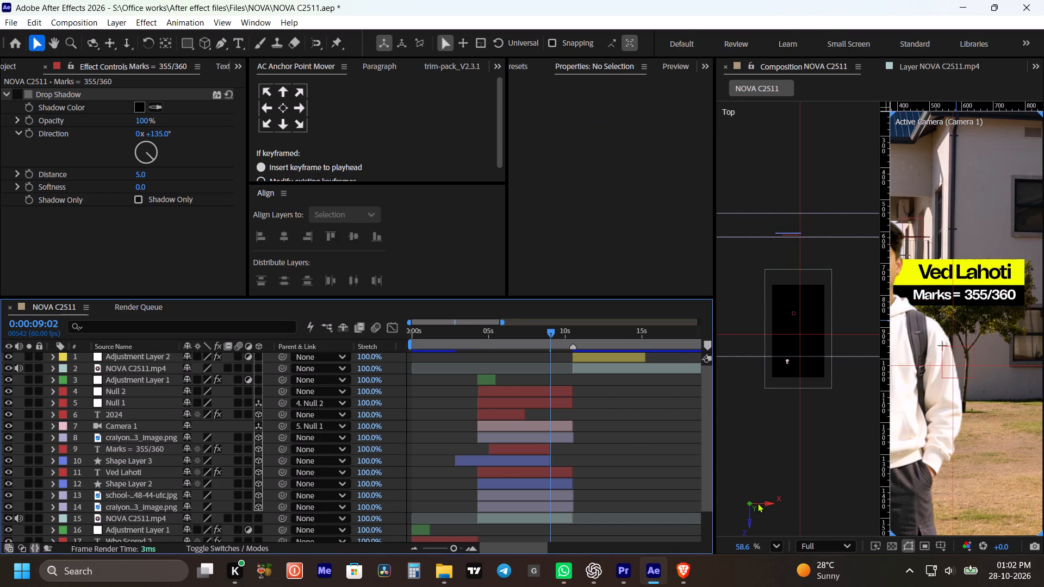
left_click(631, 430)
Shift Shape Layer 3 along the timeline to line up with the start and end of the camera-scene layers, and save the project.
left_click(541, 459)
left_click_drag(513, 462, 543, 471)
left_click(652, 438)
key("ctrl+s")
Extend the end of the "Marks = 355/360" layer to the end of the camera scene at about 10.5 seconds.
scroll(987, 330, "down", 1)
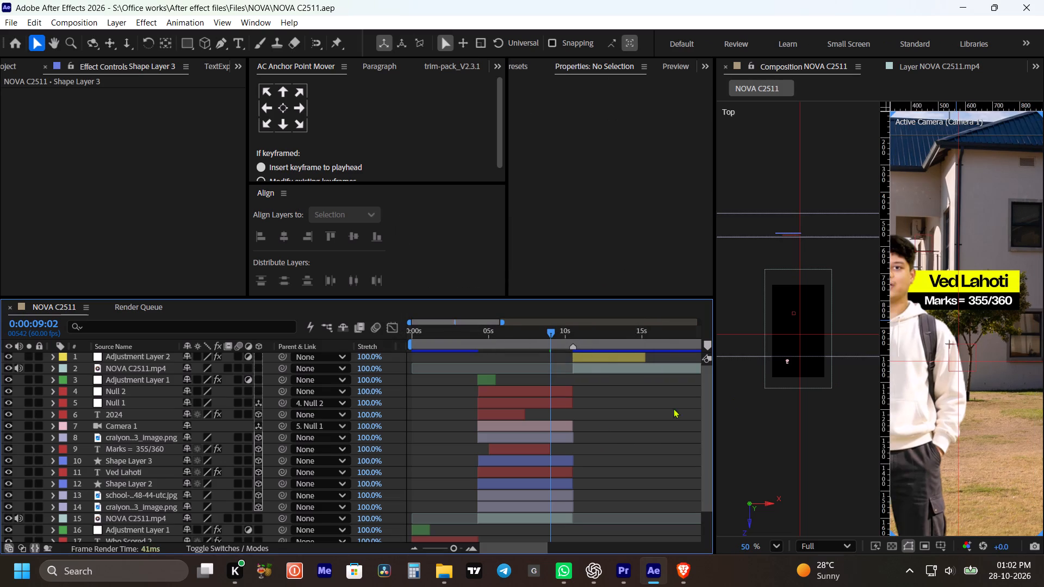
left_click(546, 445)
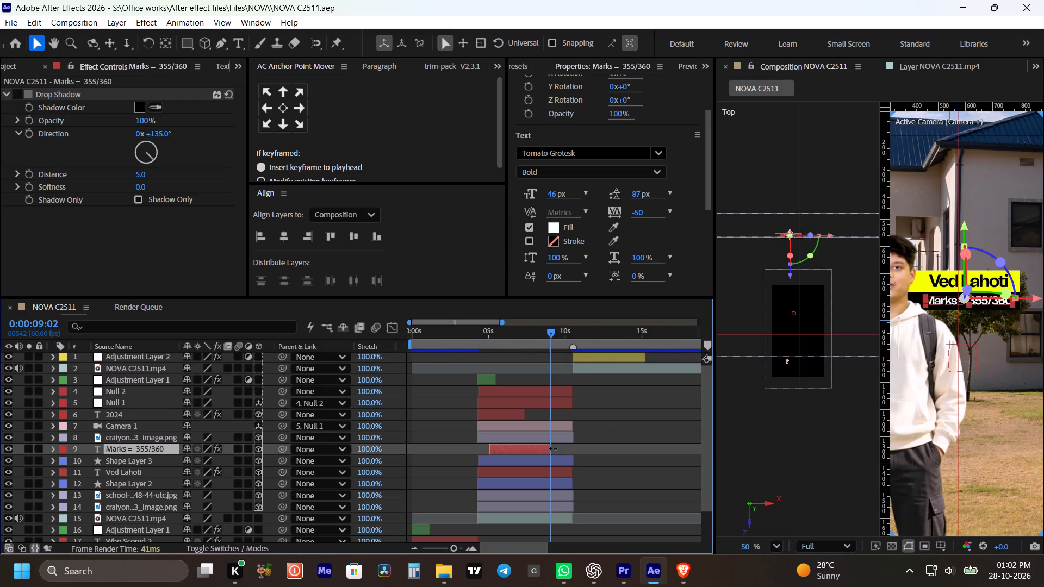
left_click_drag(553, 448, 571, 452, "shift")
left_click_drag(589, 443, 584, 441)
Preview the camera scene from about 0:00:04:34, checking the 2024 title, camera move and appearance of the name and marks labels.
left_click(463, 325)
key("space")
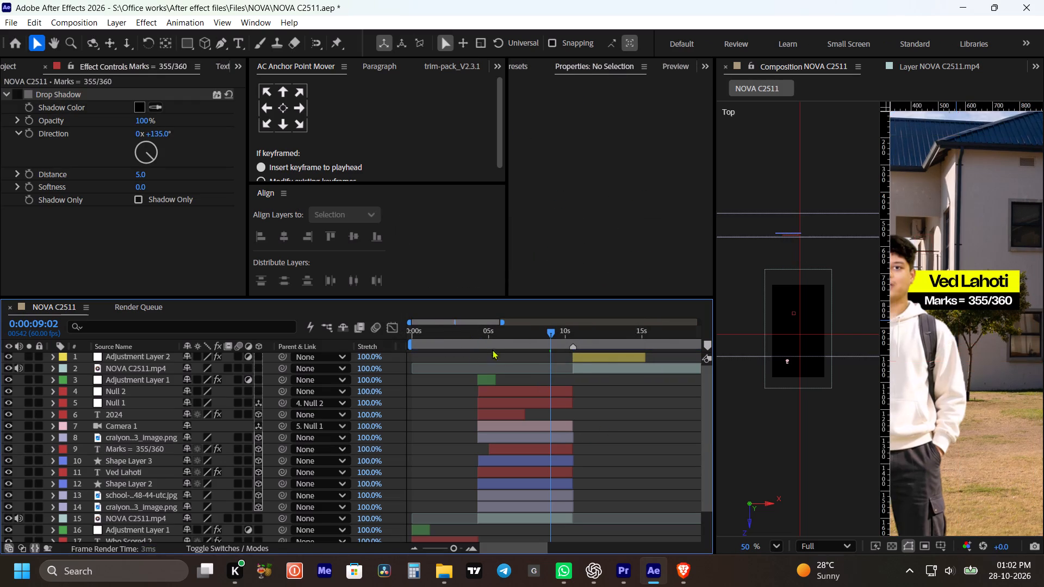
left_click_drag(485, 336, 520, 349)
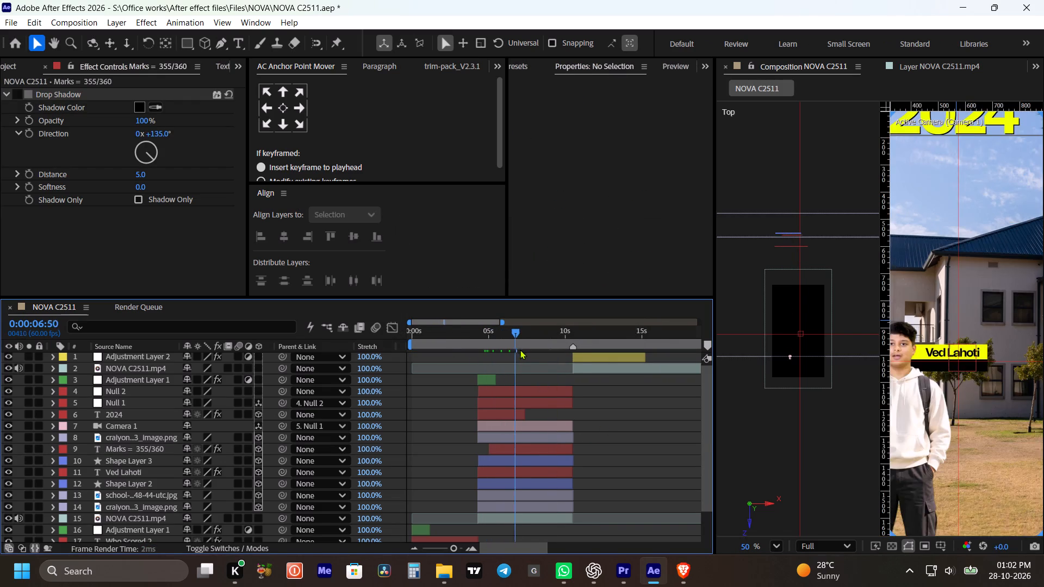
left_click_drag(520, 349, 482, 347)
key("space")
left_click(607, 416)
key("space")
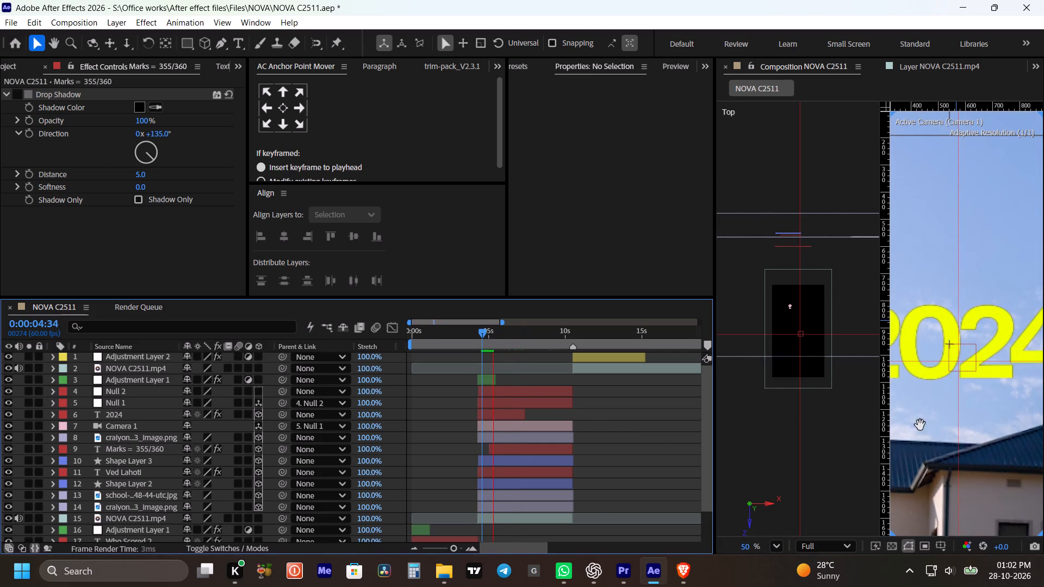
scroll(1004, 358, "down", 5)
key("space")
left_click(592, 436)
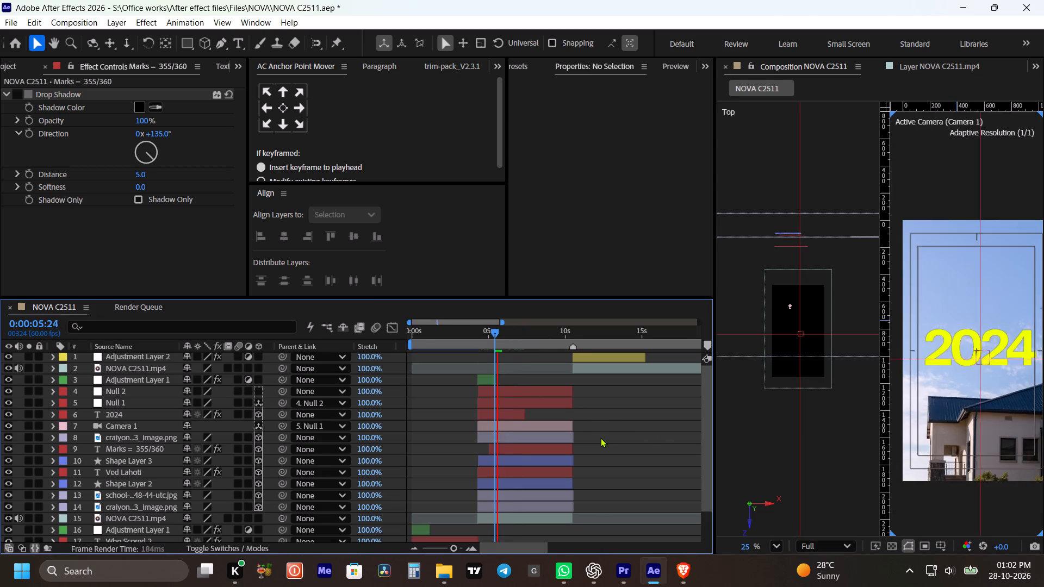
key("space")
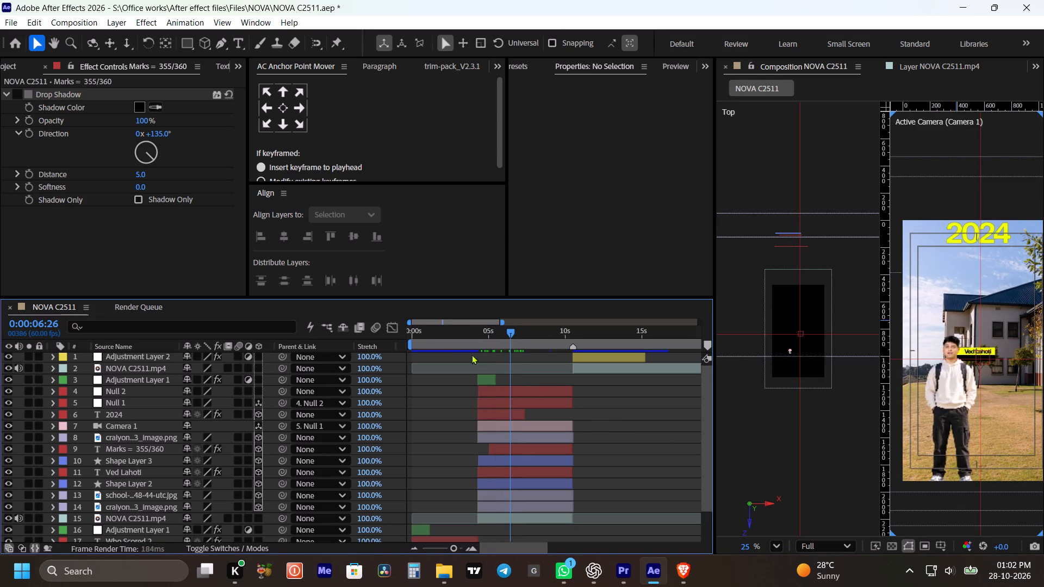
Place the playhead at 0:00:04:05, just before the camera scene, clear the chat notification and save the project.
left_click(474, 335)
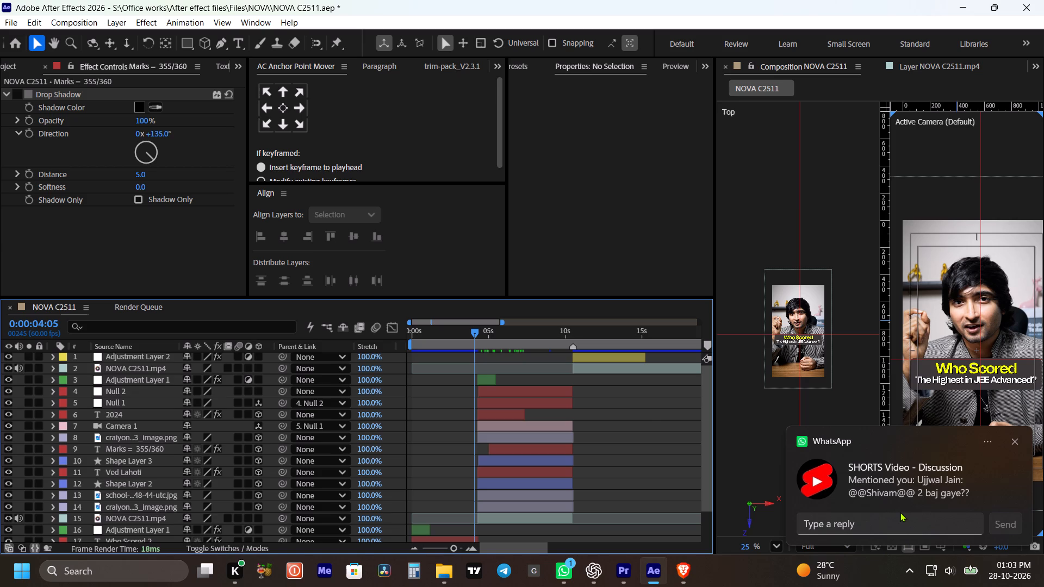
left_click_drag(856, 474, 1043, 441)
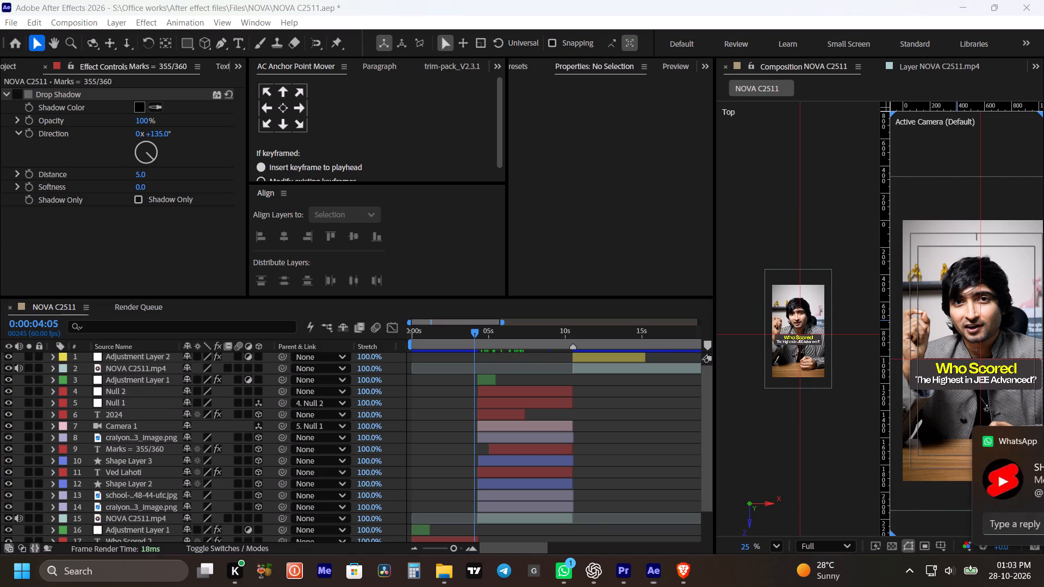
left_click(607, 440)
key("ctrl+s")
left_click(607, 441)
Preview from 0:00:04:05 to 0:00:09:24, examining when the marks label and its black box appear relative to the name label.
scroll(616, 444, "down", 2, "alt")
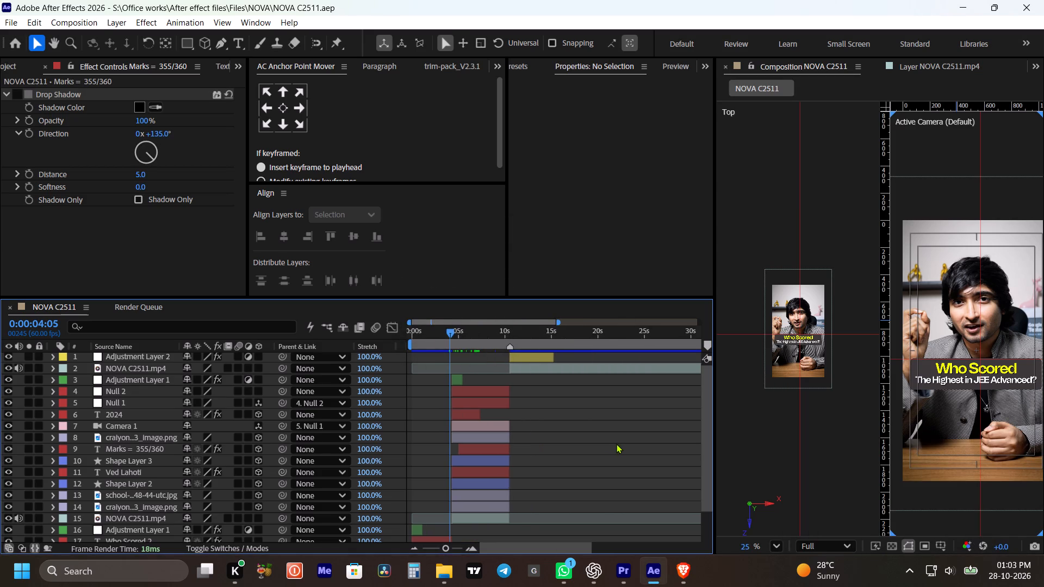
scroll(513, 436, "up", 1, "alt")
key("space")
left_click_drag(528, 429, 745, 448)
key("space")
left_click(663, 428)
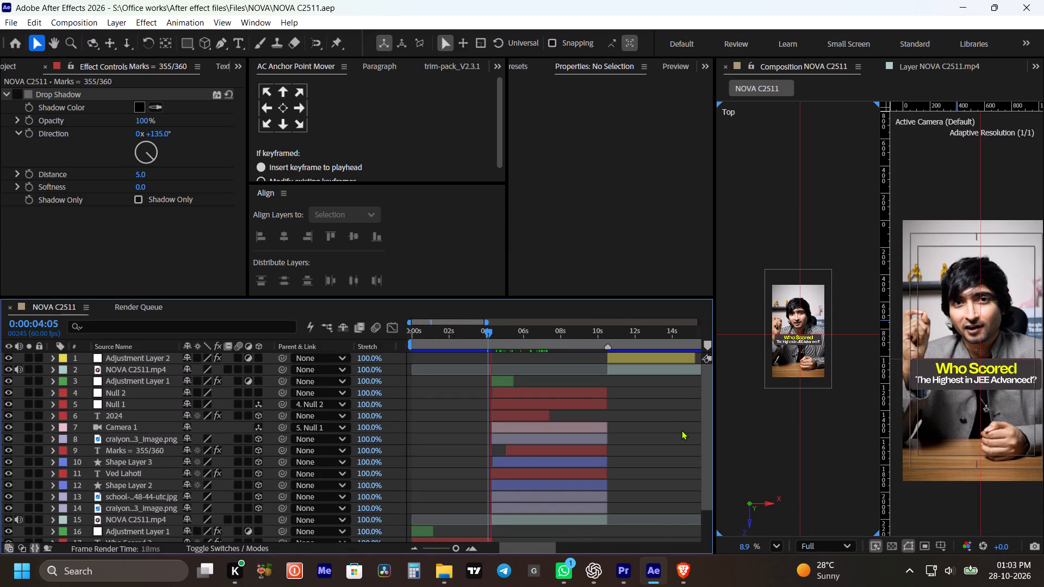
left_click(681, 430)
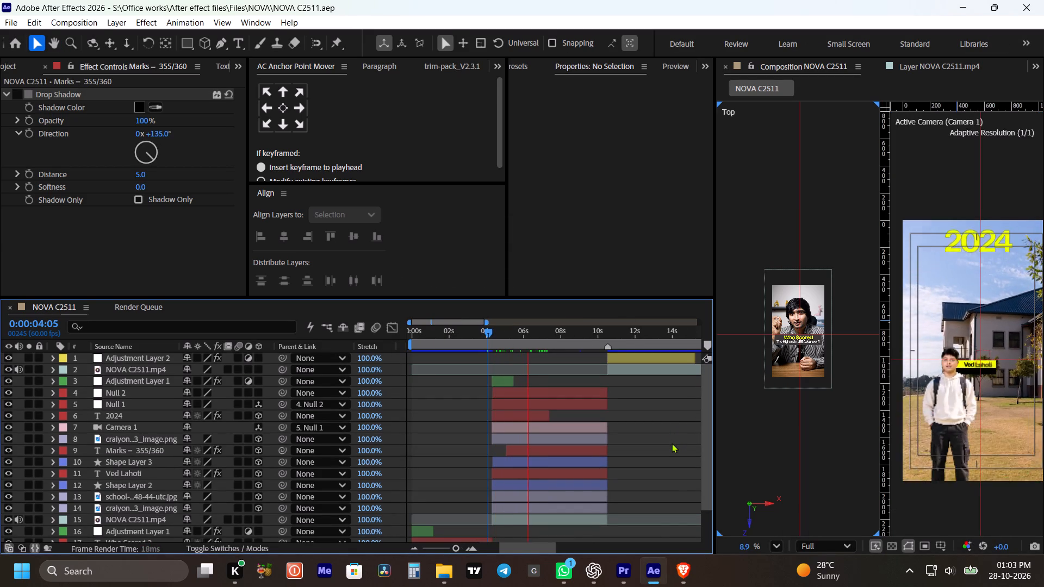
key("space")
left_click(657, 440)
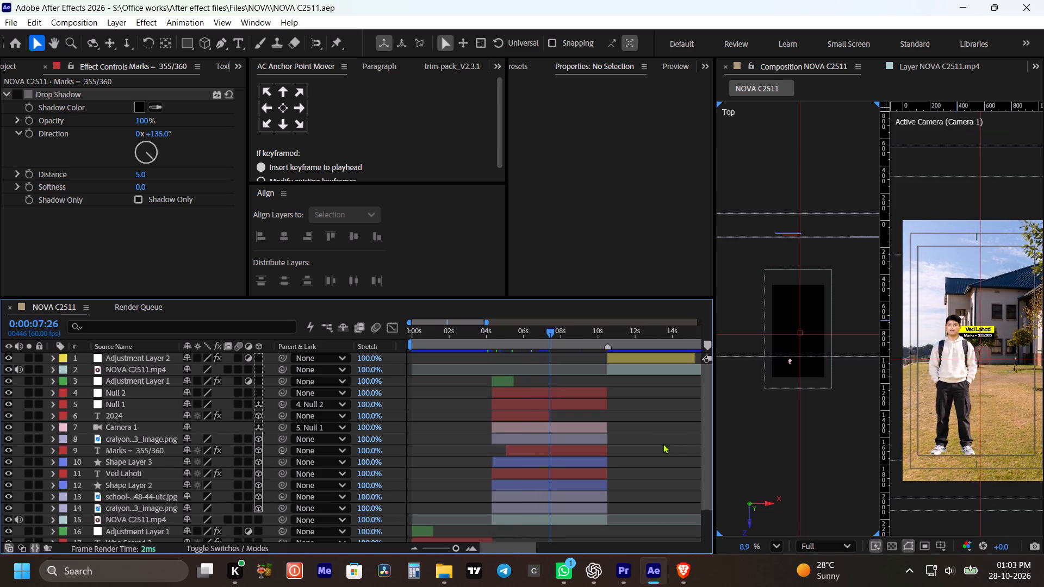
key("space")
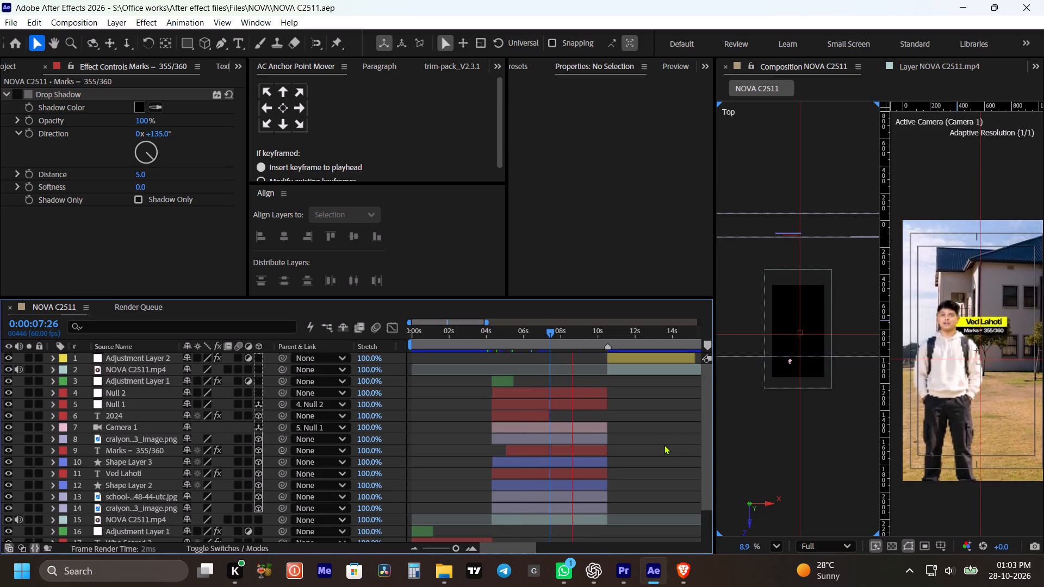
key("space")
Delay the "Marks = 355/360" layer to start at about 6.6 seconds and trim its end to the camera scene's end.
left_click_drag(557, 453, 581, 457)
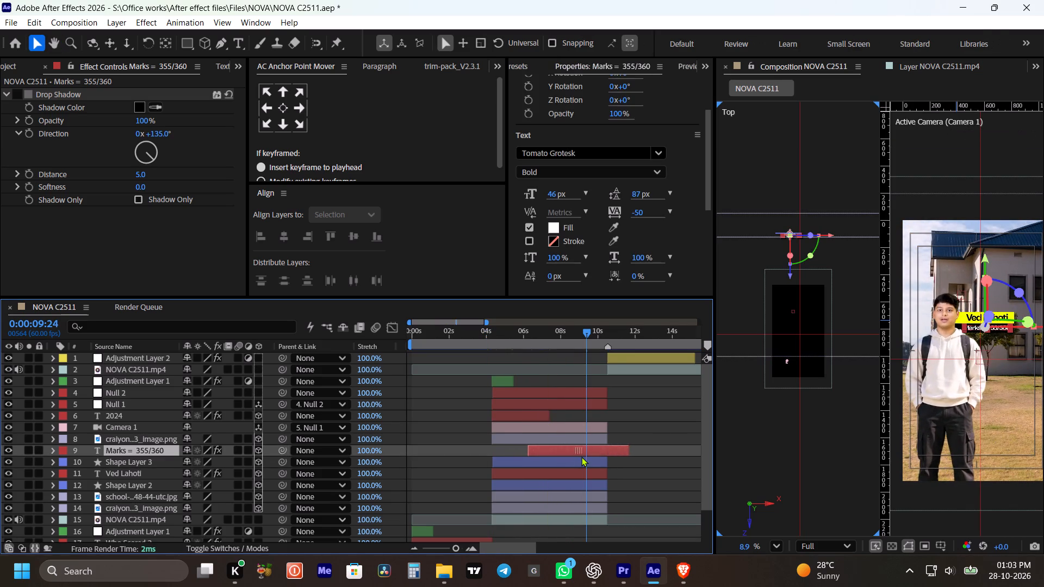
left_click_drag(581, 457, 585, 457)
left_click_drag(636, 448, 611, 453, "shift")
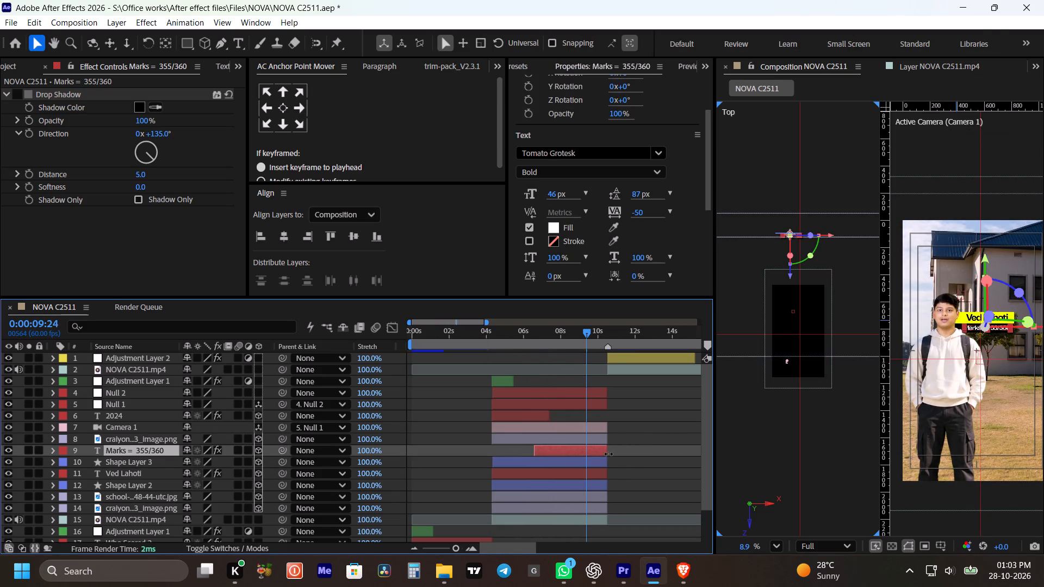
Delay Shape Layer 3 to start together with the "Marks = 355/360" layer and trim its end to the camera scene's end.
left_click_drag(556, 459, 593, 466)
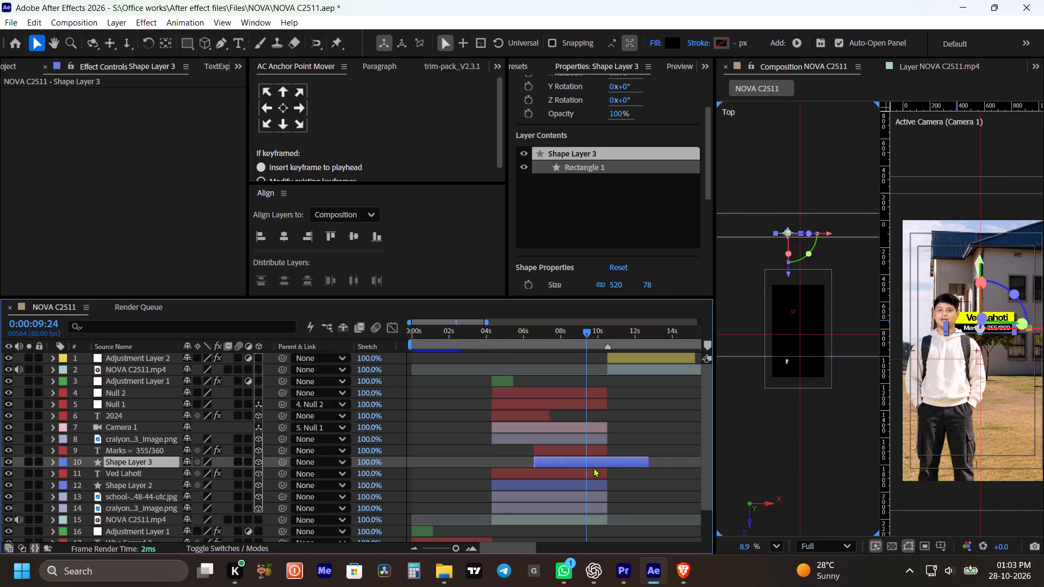
left_click_drag(652, 460, 619, 467, "shift")
Save the NOVA C2511 project.
left_click(641, 459)
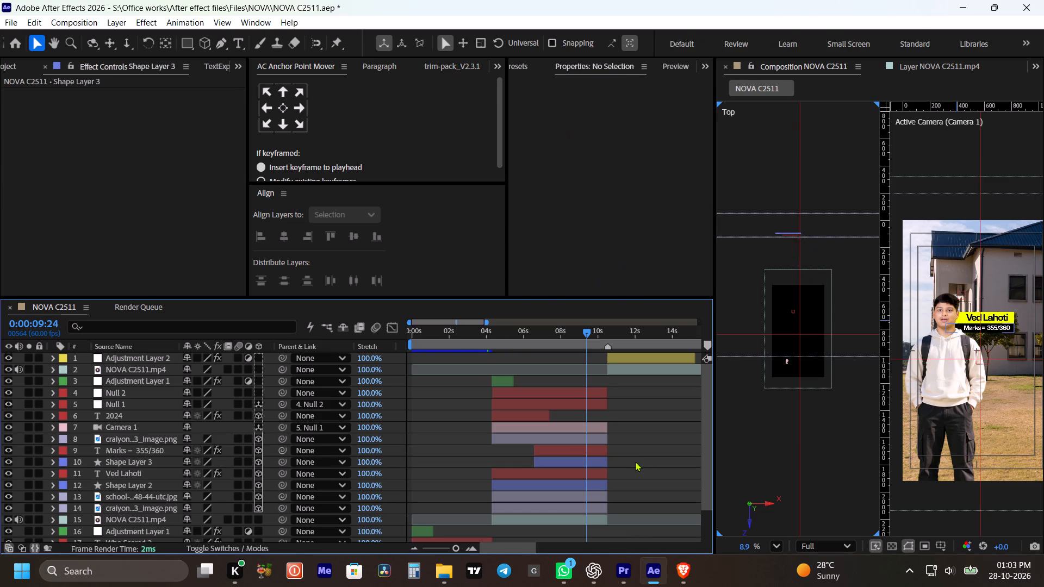
key("ctrl+s")
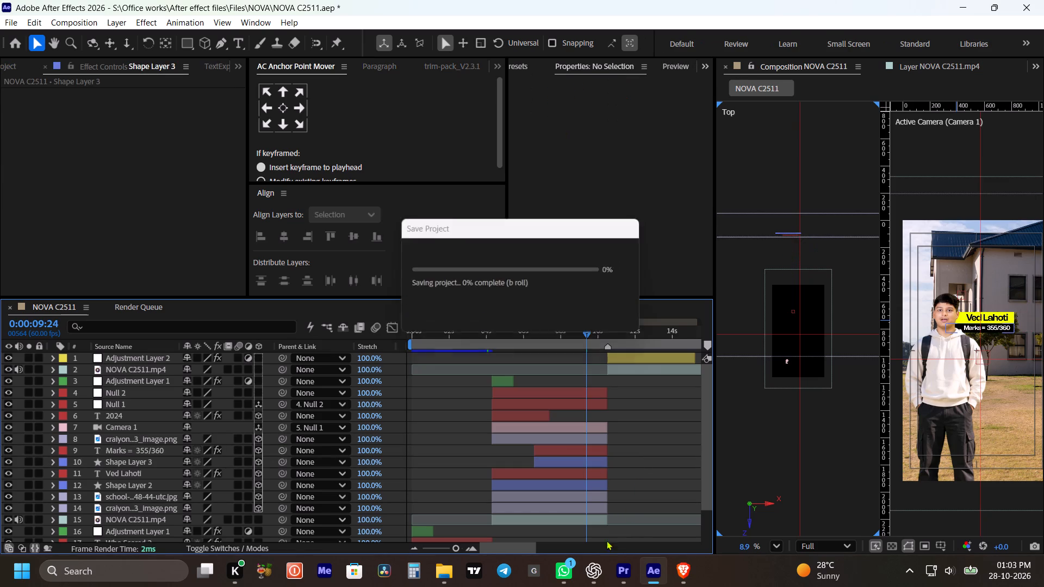
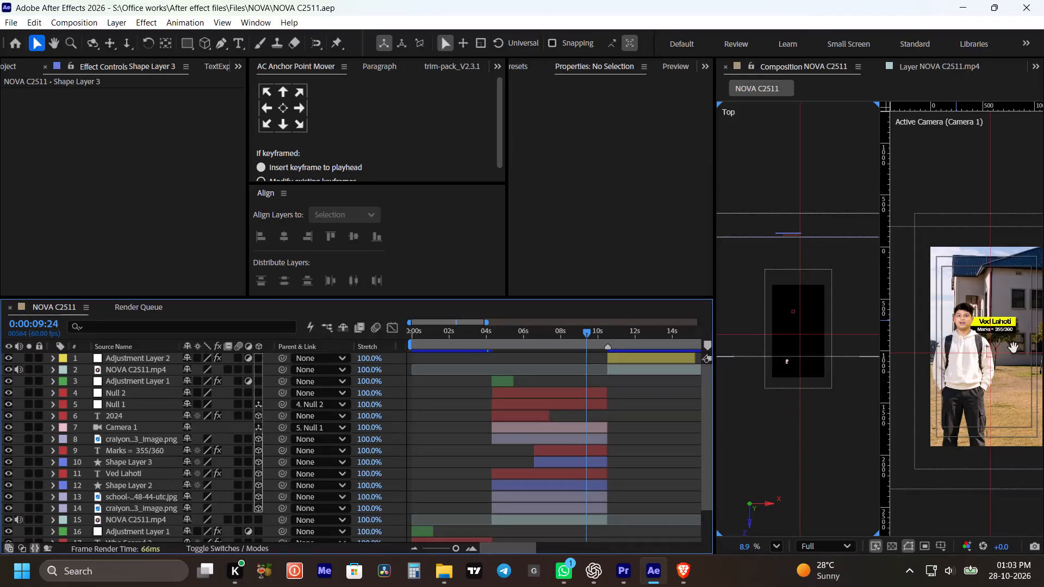
Capture a screen snip of the full Active Camera frame at 0:00:09:24, with the composition view enlarged, and copy it to the clipboard.
left_click_drag(1033, 338, 1013, 334)
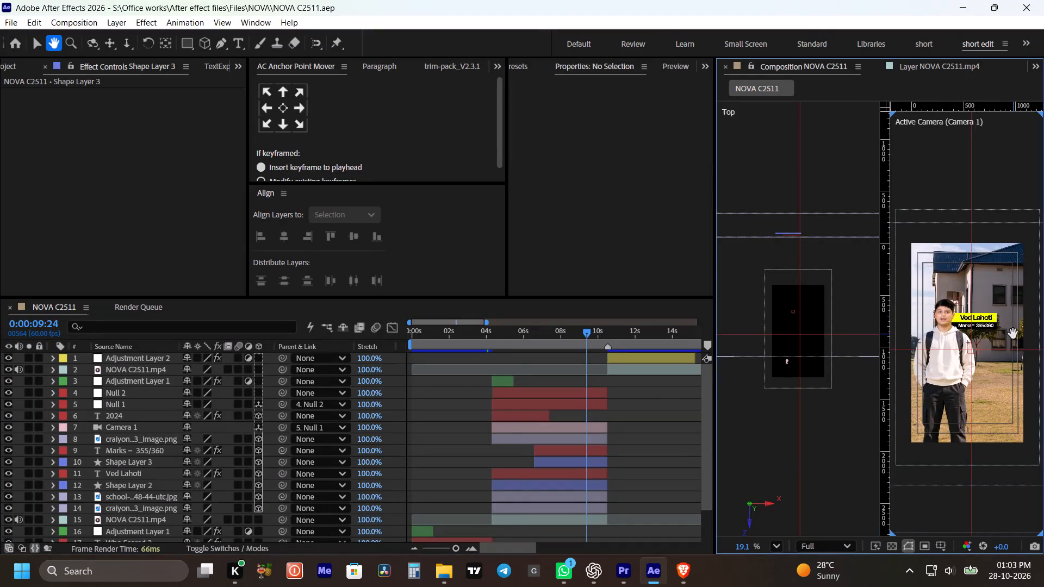
key("grave")
scroll(806, 347, "up", 4)
key("space")
key("space")
key("space")
key("space")
key("space")
key("space")
key("space")
key("space")
key("space")
key("space")
key("space")
key("space")
key("space")
key("space")
key("space")
key("space")
key("space")
key("space")
key("space")
key("space")
left_click_drag(824, 350, 810, 348)
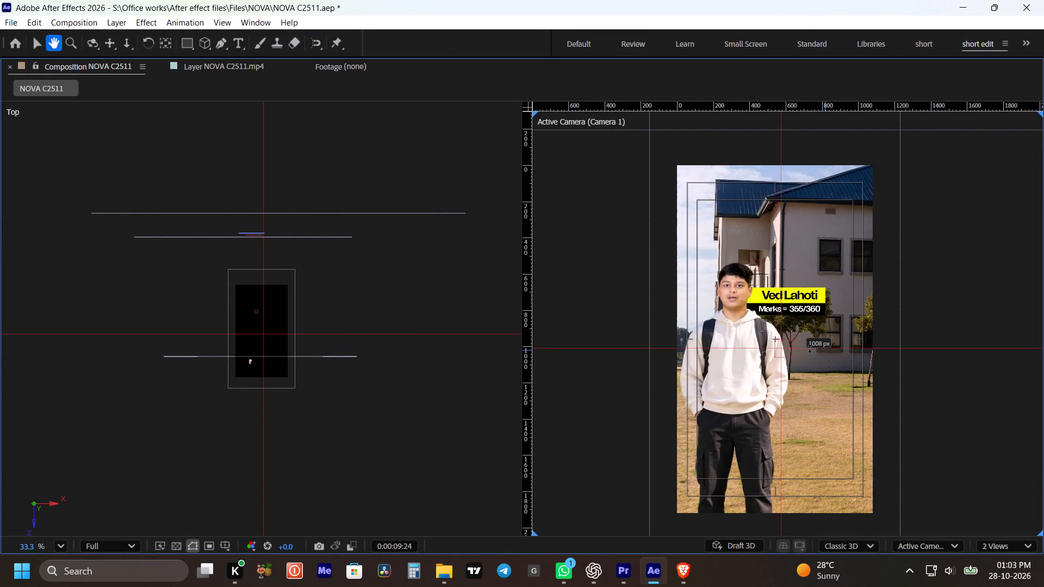
left_click_drag(810, 348, 816, 352)
key("space")
key("space")
key("space")
key("space")
key("space")
key("space")
left_click_drag(853, 309, 836, 309)
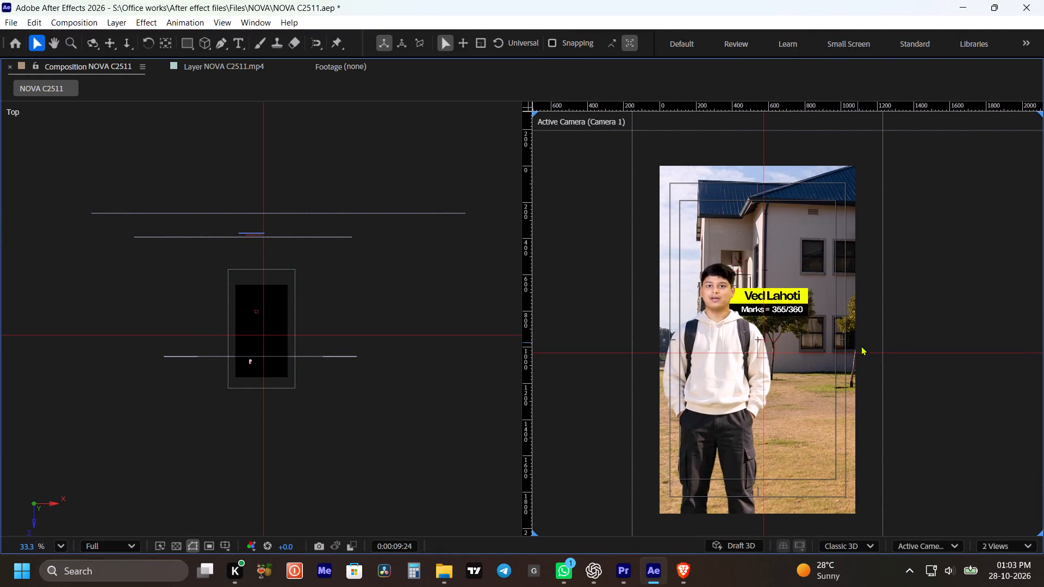
key("shift+super+s")
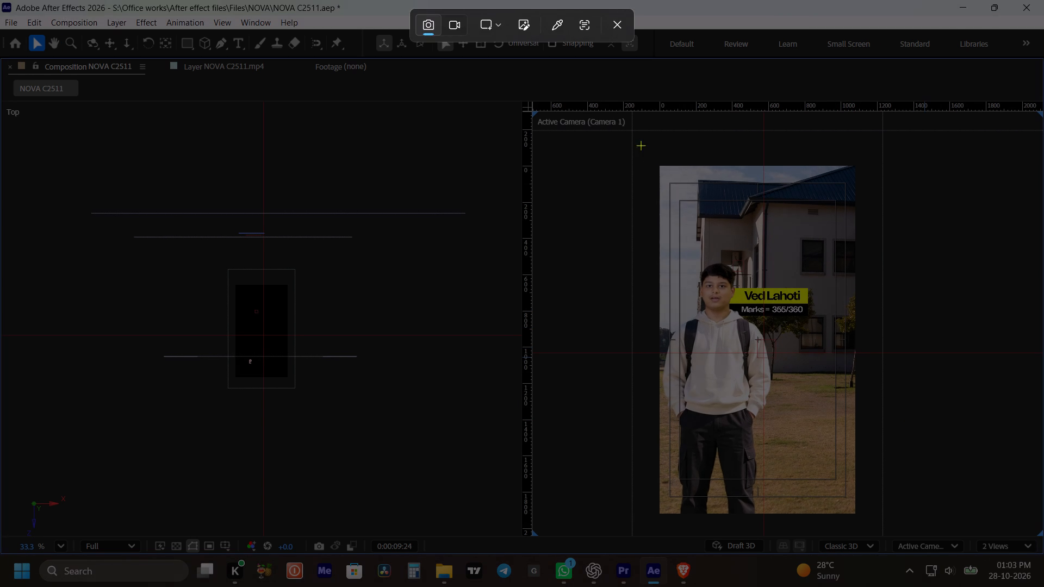
left_click_drag(642, 148, 866, 520)
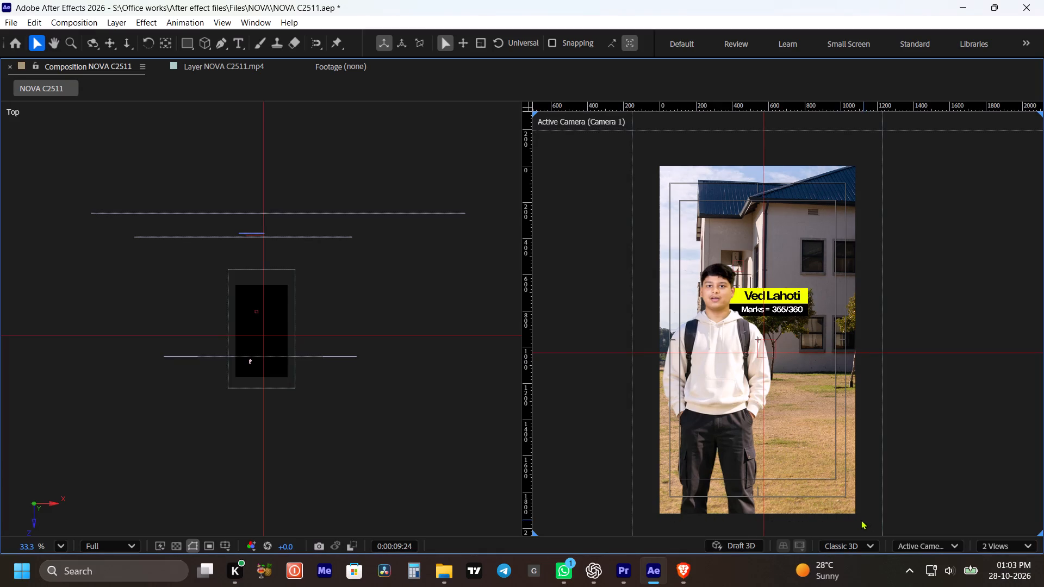
key("ctrl+c")
key("ctrl+c")
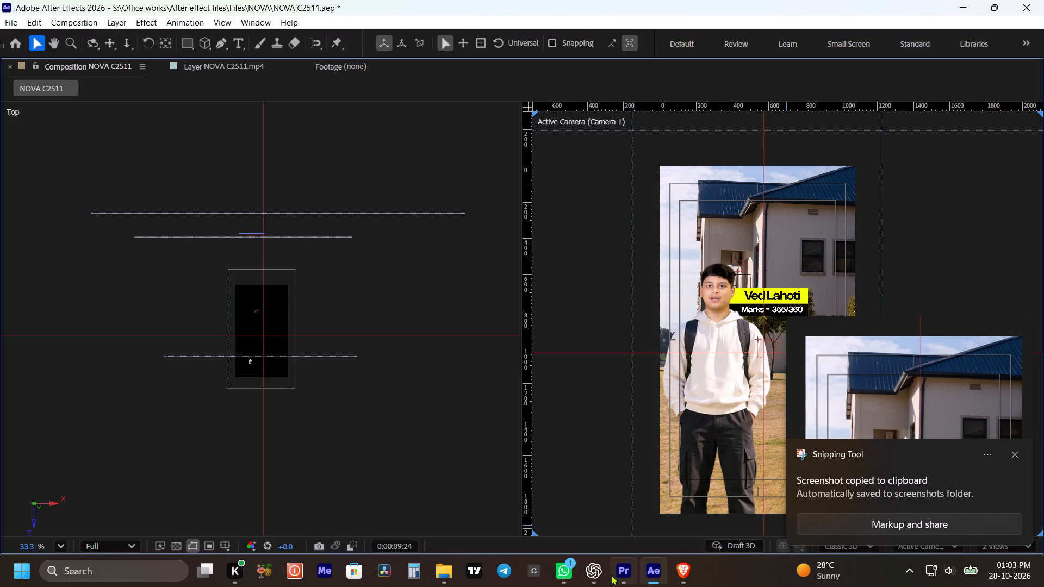
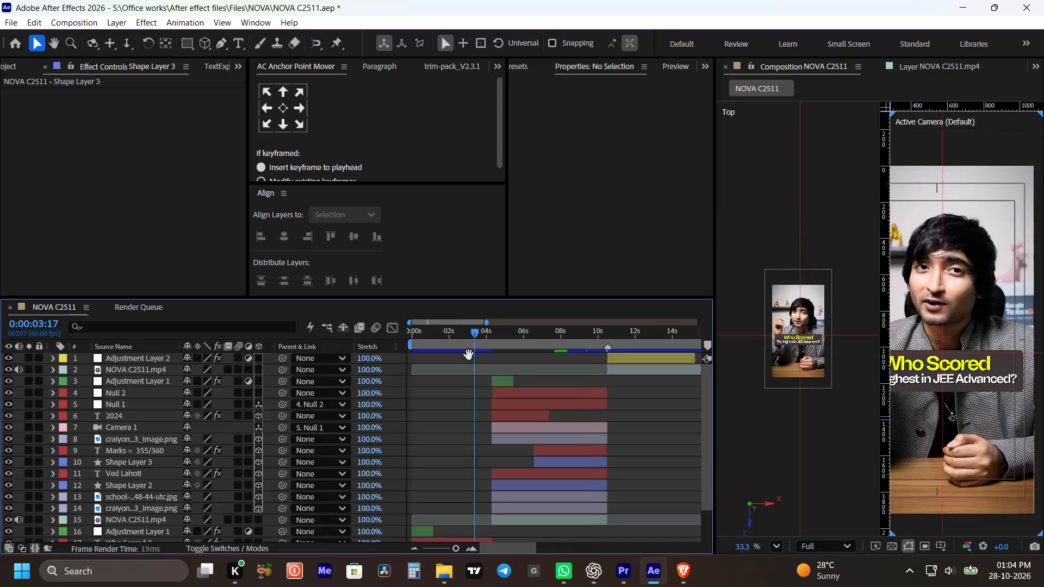
Play the composition from 0:00:03:17 to review the student-introduction sequence through its return to the presenter.
key("space")
left_click(655, 417)
key("space")
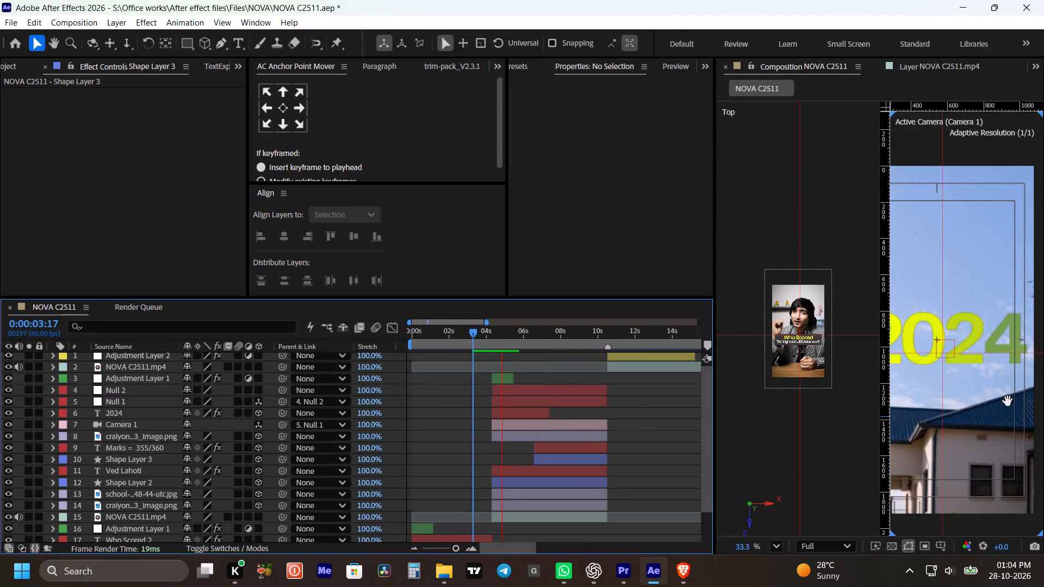
scroll(990, 392, "down", 4)
key("space")
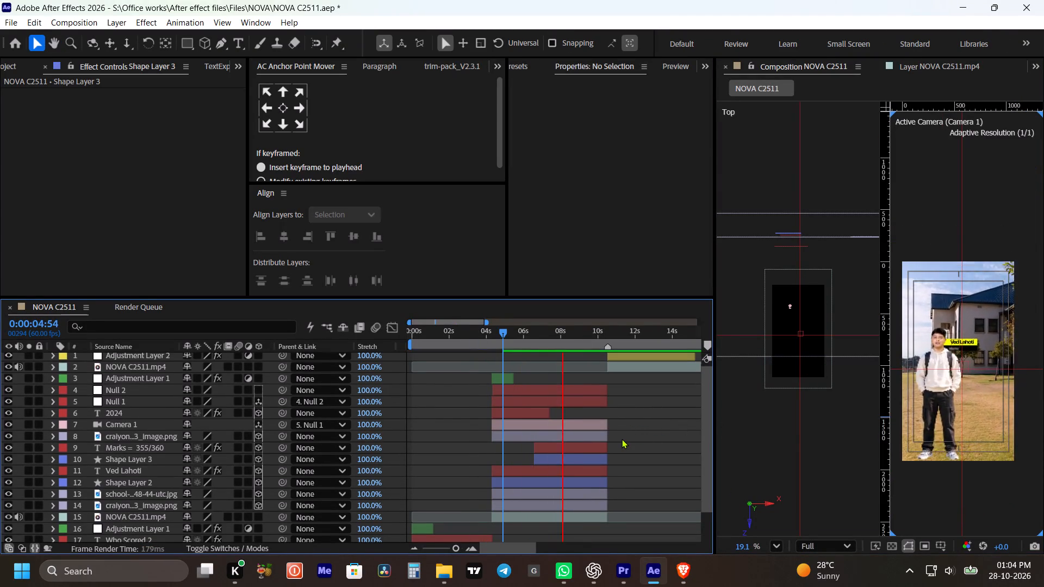
scroll(634, 439, "up", 2)
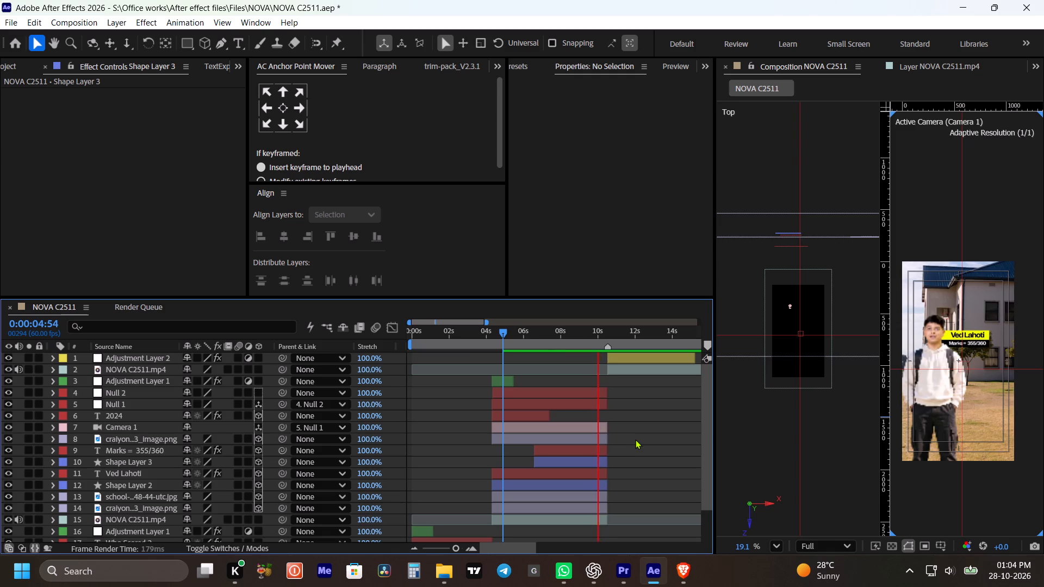
key("space")
scroll(635, 437, "up", 3)
key("space")
scroll(634, 427, "down", 2, "alt")
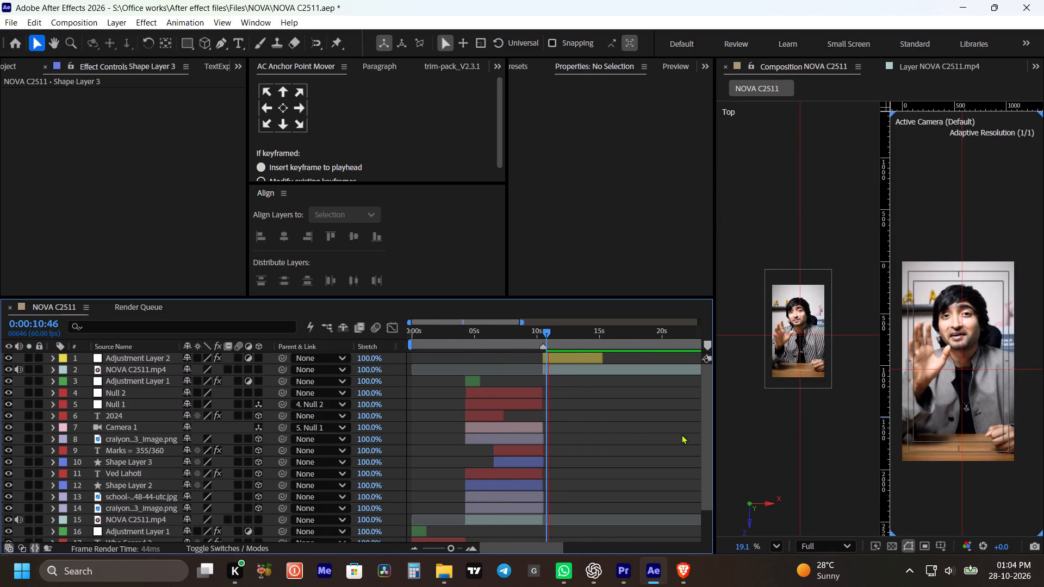
key("space")
Switch the composition viewer to the 1 View layout, working with the viewer enlarged and restoring the workspace.
key("grave")
left_click(1006, 549)
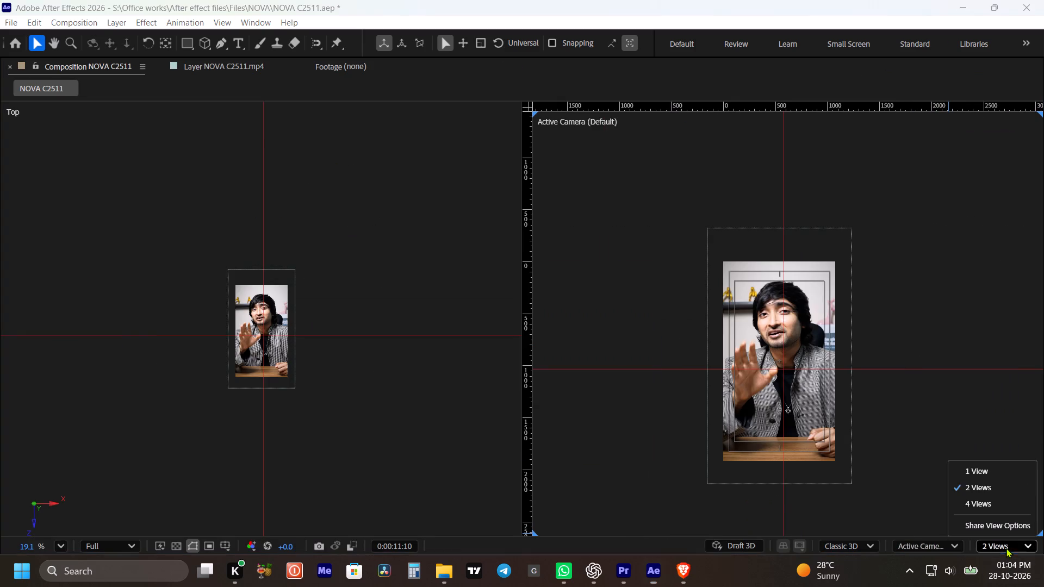
left_click(990, 467)
key("grave")
Play and replay the section around 0:00:10 to examine the transition from the student shot to the presenter.
scroll(897, 364, "up", 2)
key("space")
key("space")
key("space")
key("space")
key("space")
key("space")
key("space")
key("space")
key("space")
key("space")
key("space")
left_click_drag(933, 361, 944, 317)
scroll(842, 341, "up", 2)
key("space")
key("space")
key("space")
key("space")
left_click_drag(855, 296, 854, 316)
key("grave")
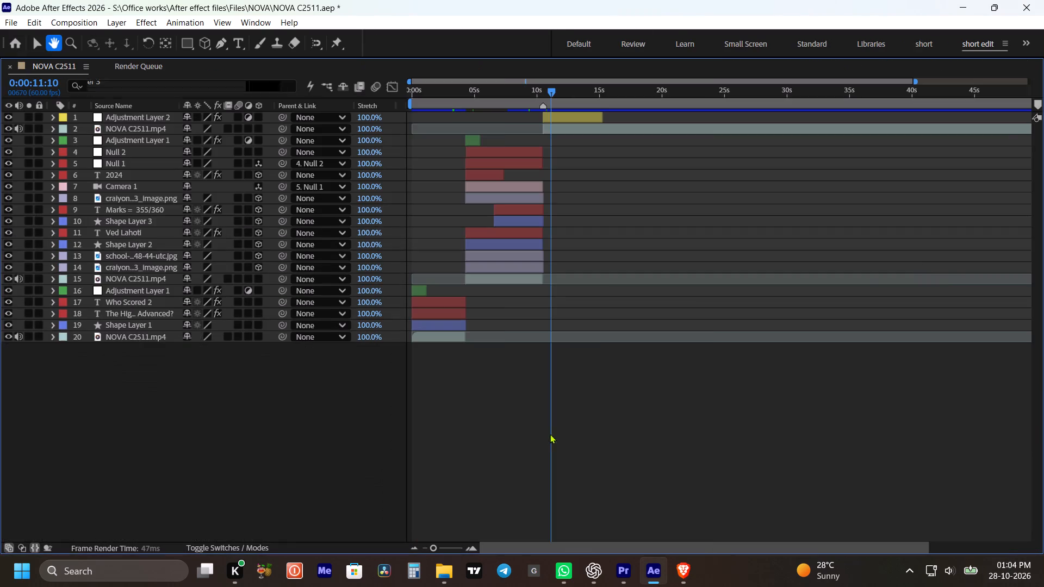
key("grave")
left_click(533, 336)
key("space")
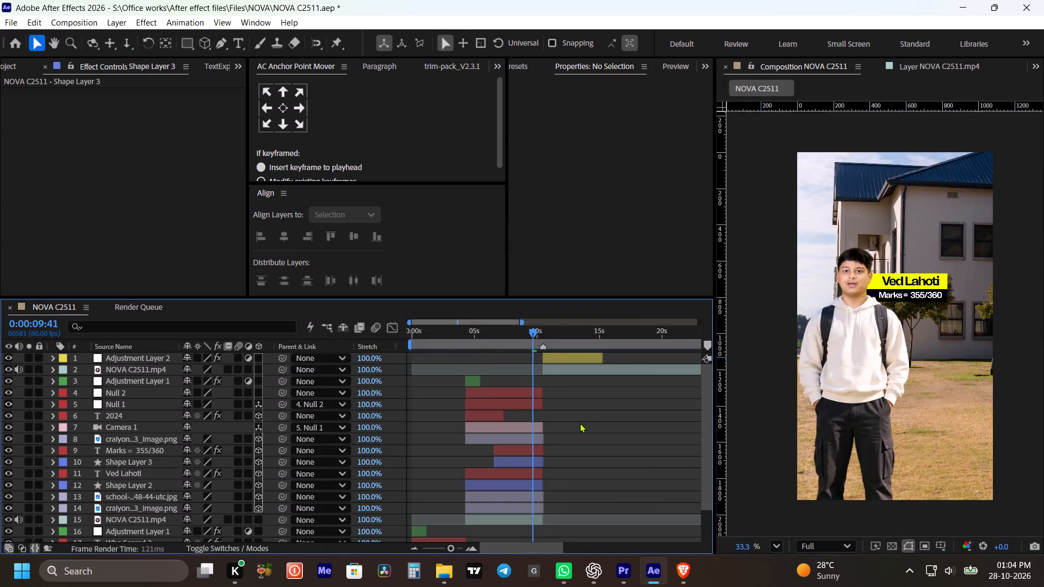
key("space")
key("space")
scroll(603, 460, "down", 1, "alt")
key("space")
left_click_drag(616, 445, 614, 454)
key("space")
left_click_drag(573, 406, 586, 408)
key("space")
scroll(880, 294, "down", 2)
key("space")
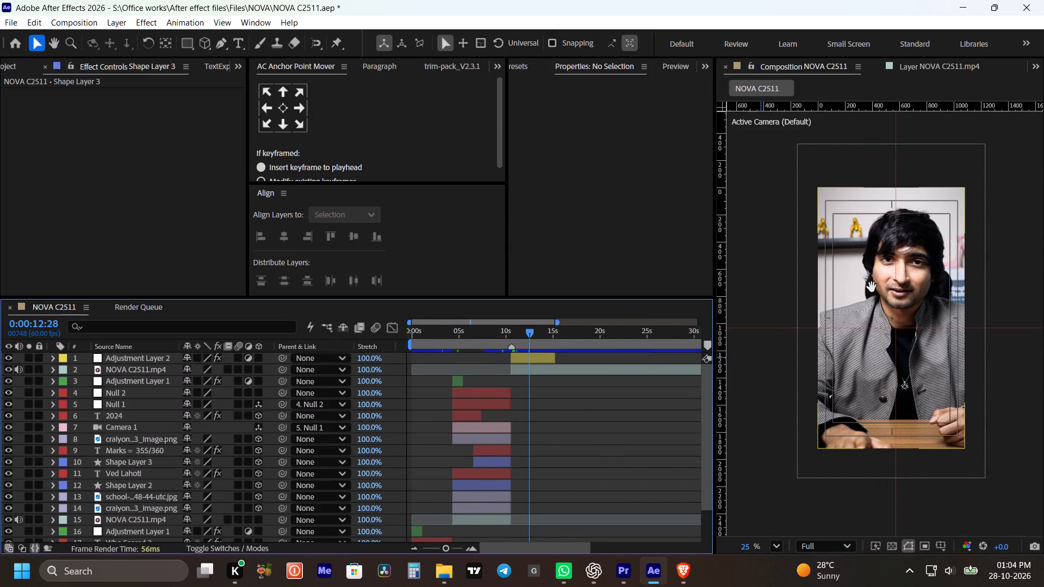
left_click_drag(871, 280, 874, 289)
key("space")
key("space")
left_click(500, 336)
key("space")
scroll(509, 357, "up", 1, "alt")
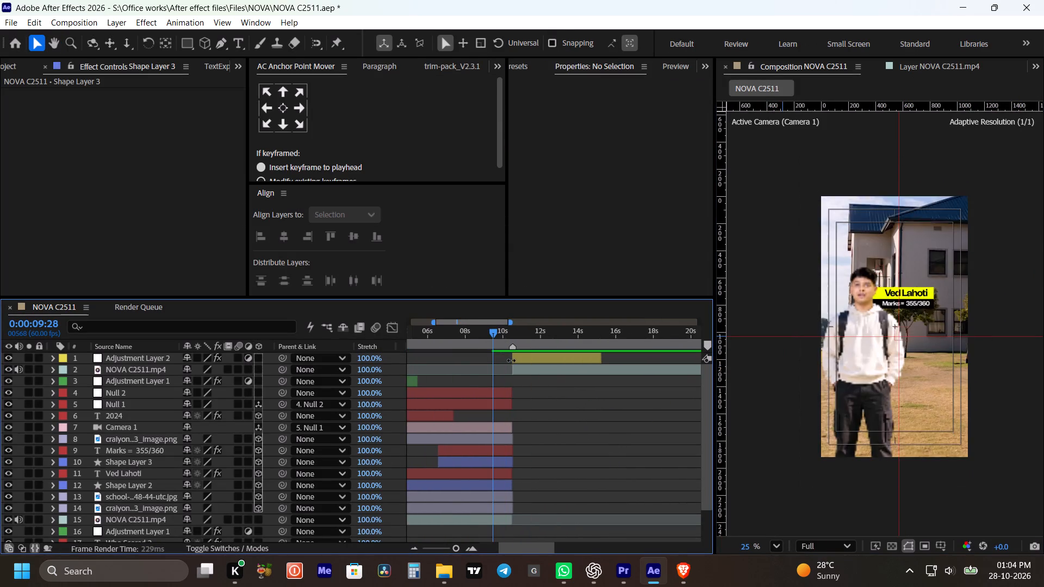
key("space")
left_click(551, 388)
key("space")
left_click(483, 334)
key("space")
scroll(552, 403, "down", 2, "alt")
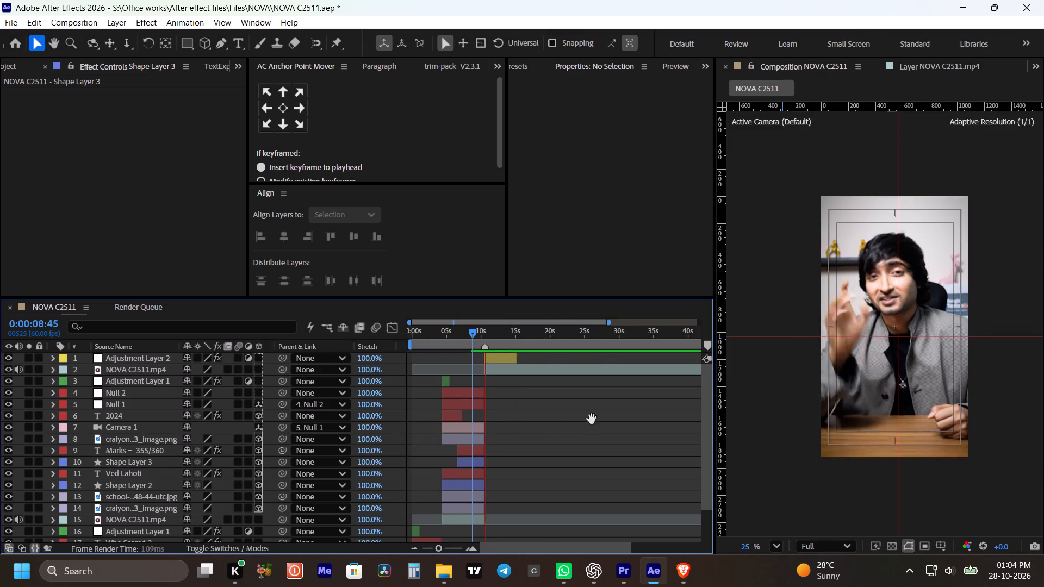
key("space")
Play the section from 0:00:06:18 to examine how the student's name and marks labels appear.
left_click(456, 335)
key("space")
scroll(468, 370, "up", 1, "alt")
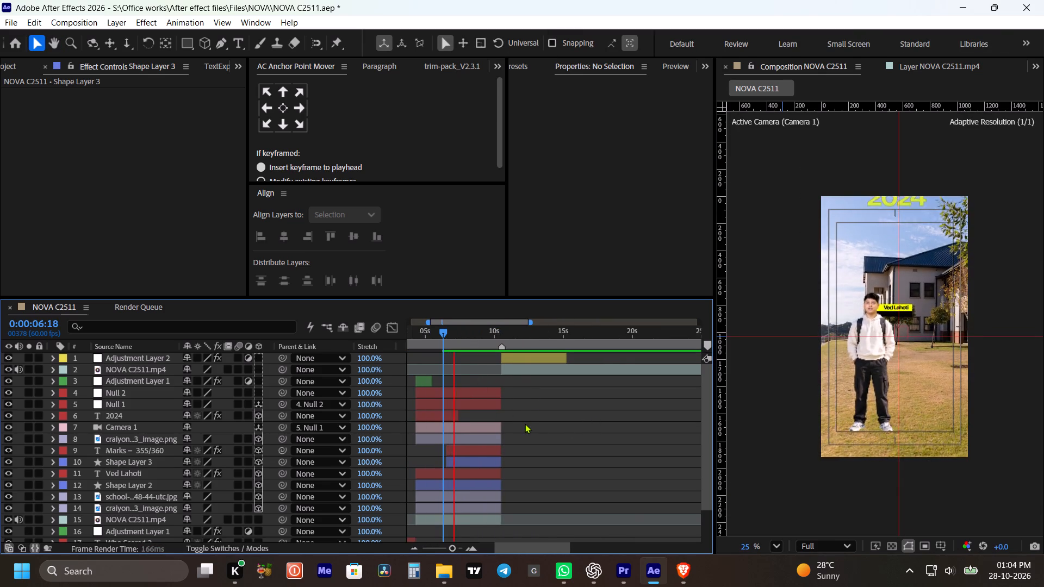
key("space")
key("space")
key("space")
key("space")
key("space")
key("space")
key("space")
key("space")
left_click_drag(537, 443, 545, 443)
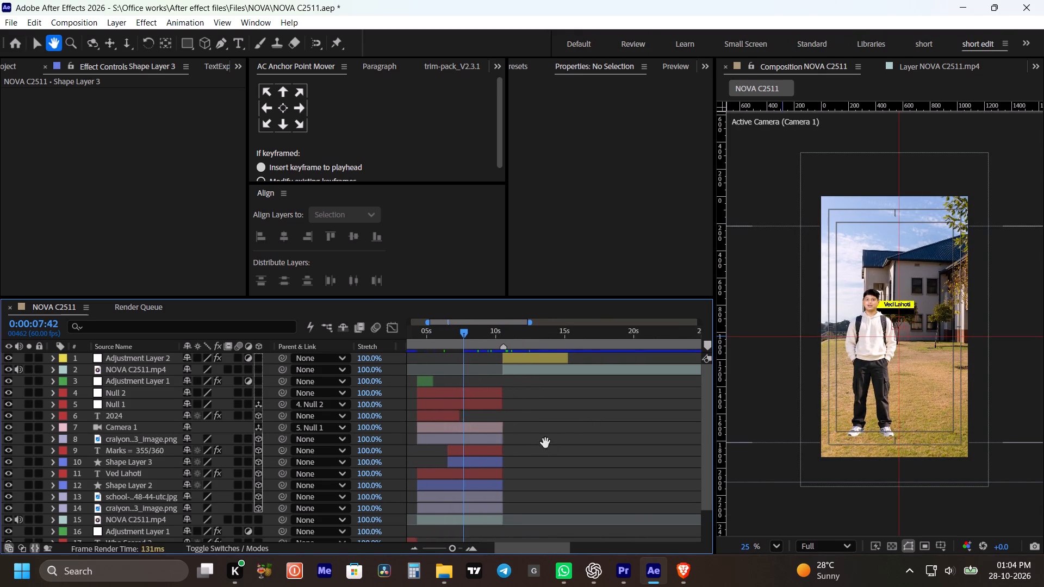
left_click_drag(545, 443, 566, 440)
Select Shape Layer 3 and save the project.
left_click(512, 459)
key("ctrl+s")
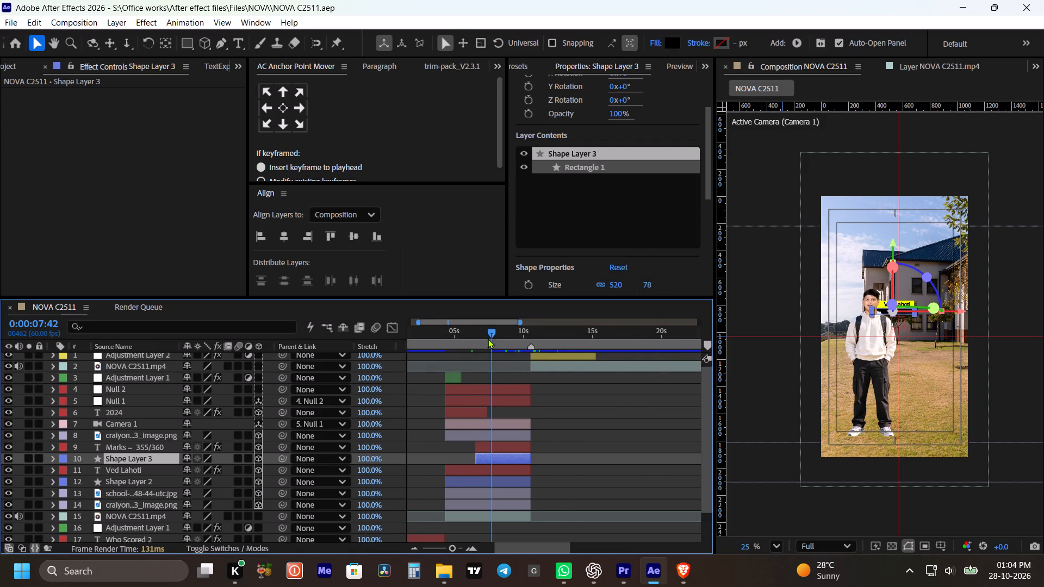
Add a Scale keyframe to Shape Layer 3 with the playhead at 0:00:06:34, and move the keyframe to about 0:00:08.
left_click_drag(488, 338, 478, 347, "shift")
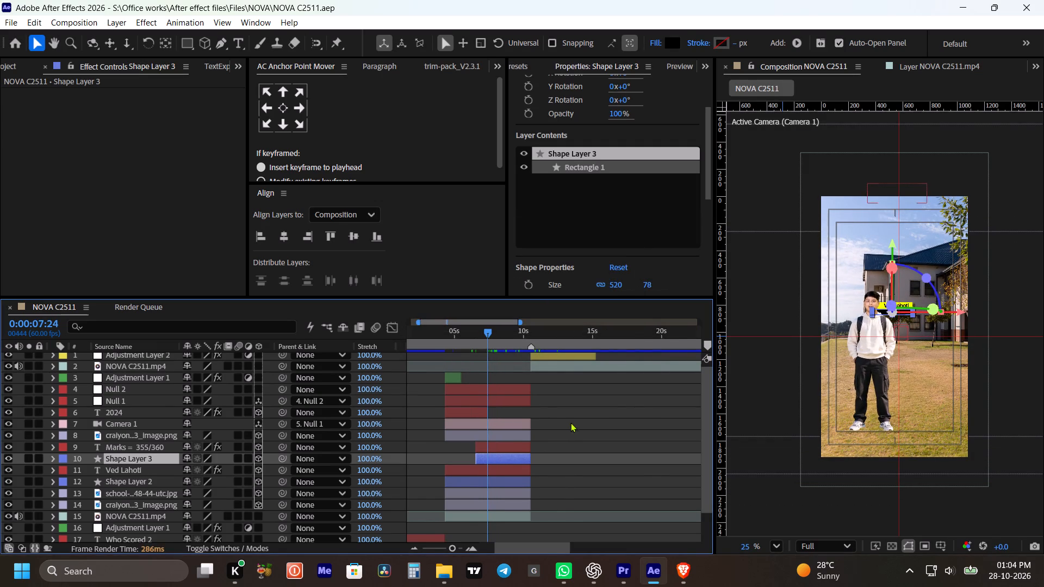
left_click(570, 422)
left_click_drag(484, 337, 477, 336, "shift")
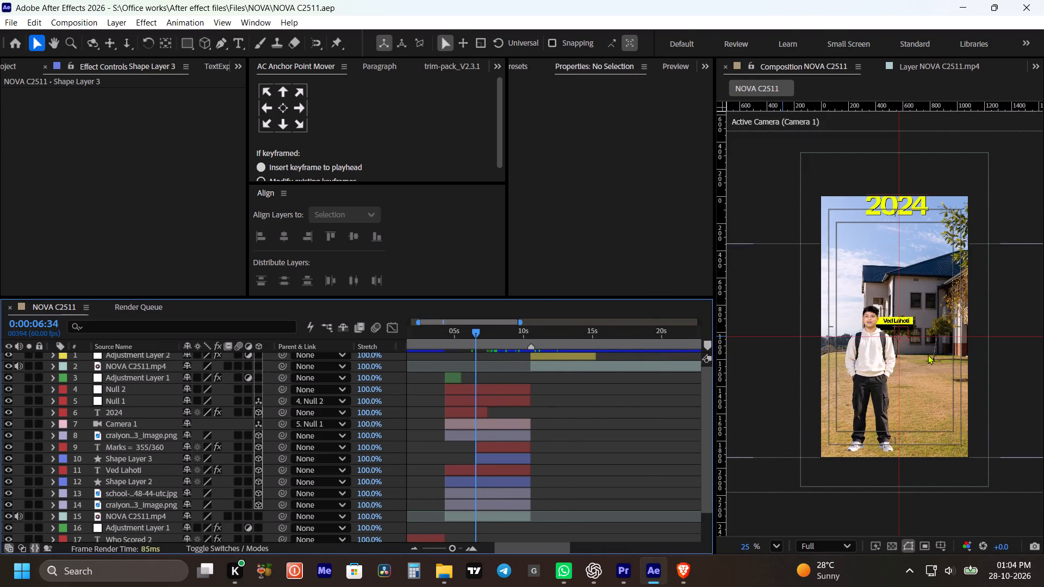
scroll(910, 314, "up", 7)
key("space")
key("space")
key("space")
key("space")
key("space")
key("space")
key("space")
left_click_drag(816, 353, 826, 317)
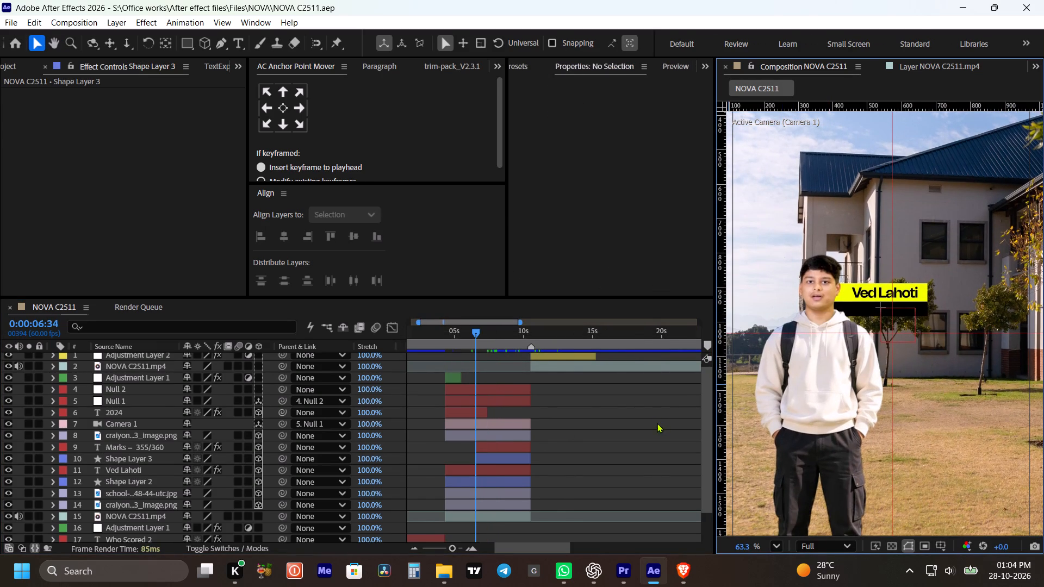
left_click(514, 456)
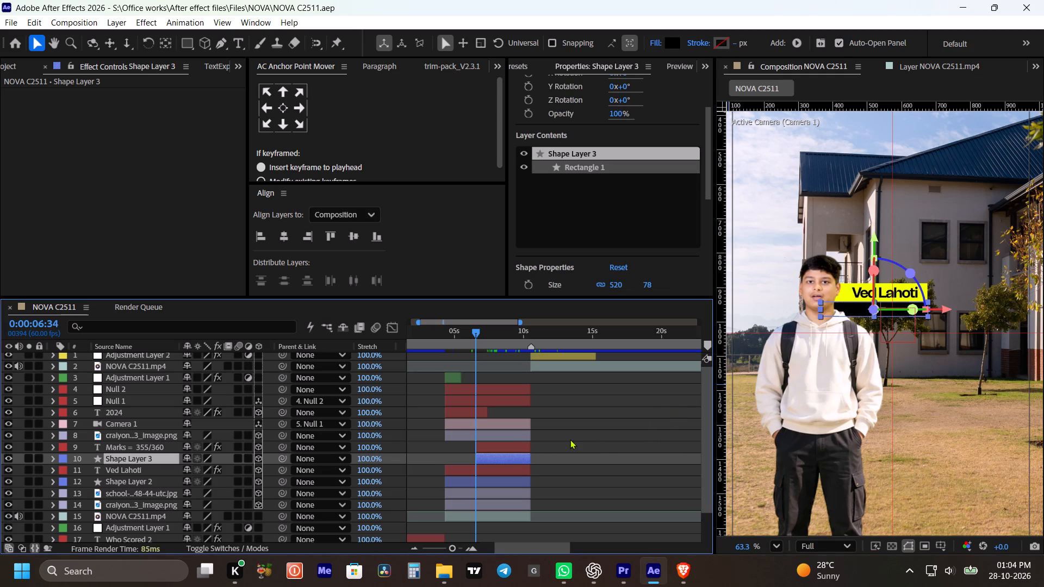
left_click(488, 460)
key("s")
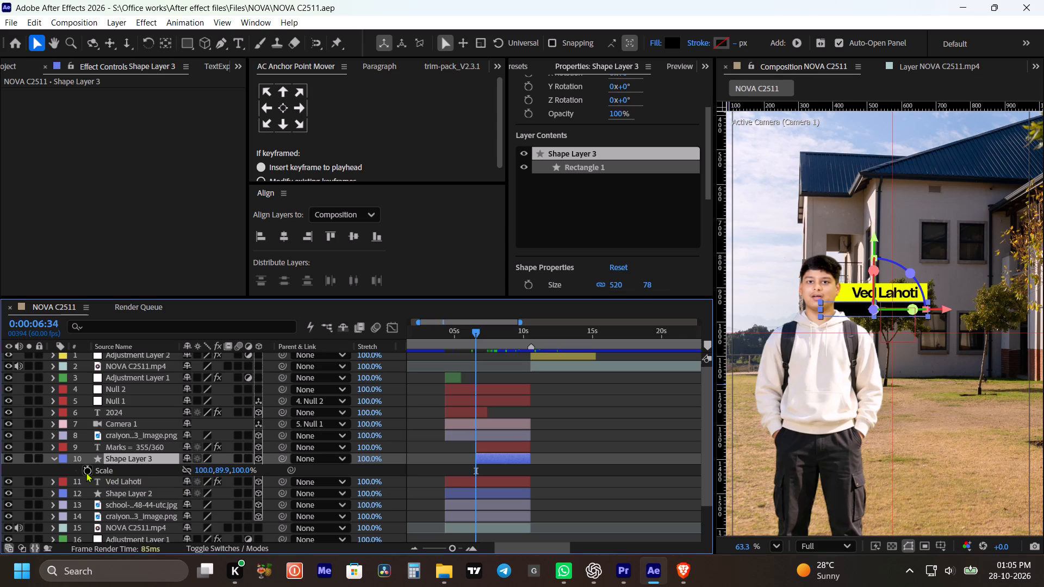
left_click(86, 472)
left_click_drag(477, 467, 493, 473)
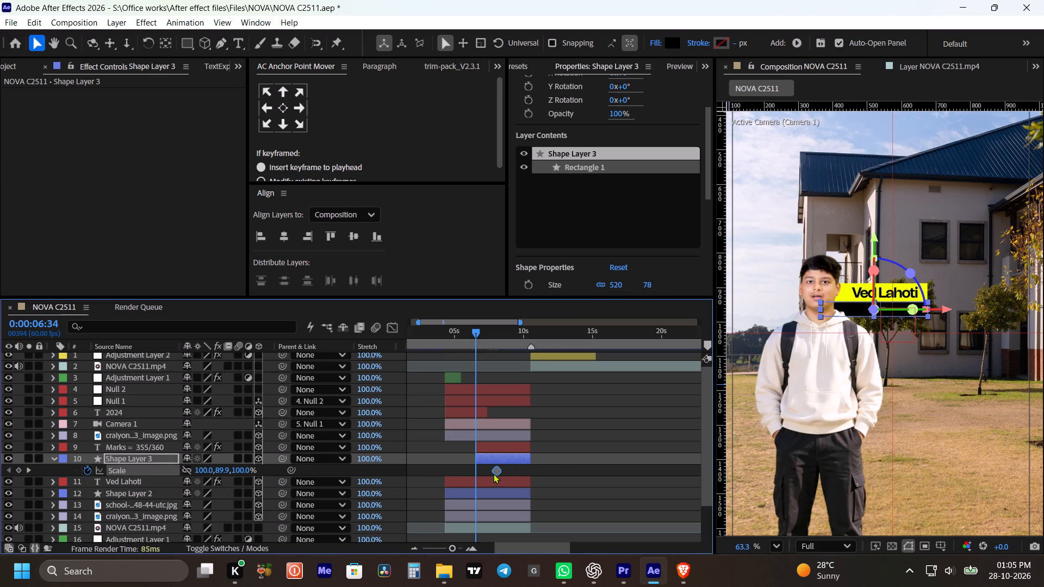
left_click_drag(493, 473, 497, 474)
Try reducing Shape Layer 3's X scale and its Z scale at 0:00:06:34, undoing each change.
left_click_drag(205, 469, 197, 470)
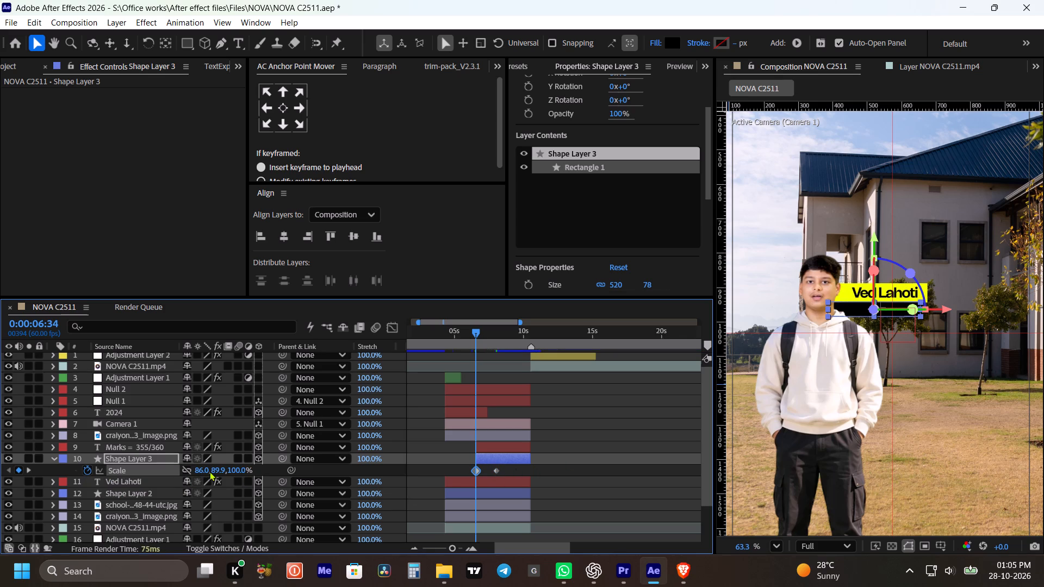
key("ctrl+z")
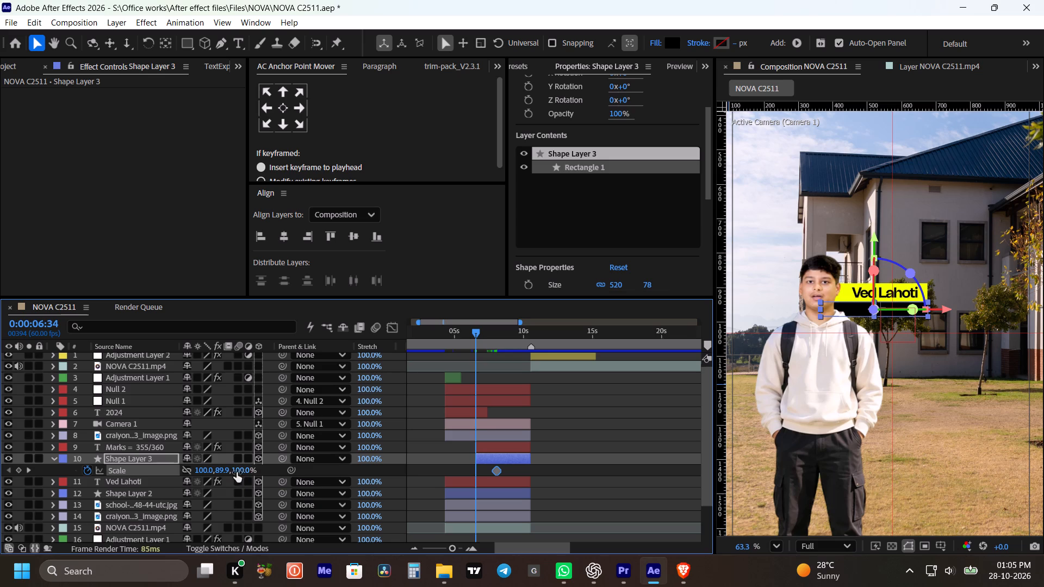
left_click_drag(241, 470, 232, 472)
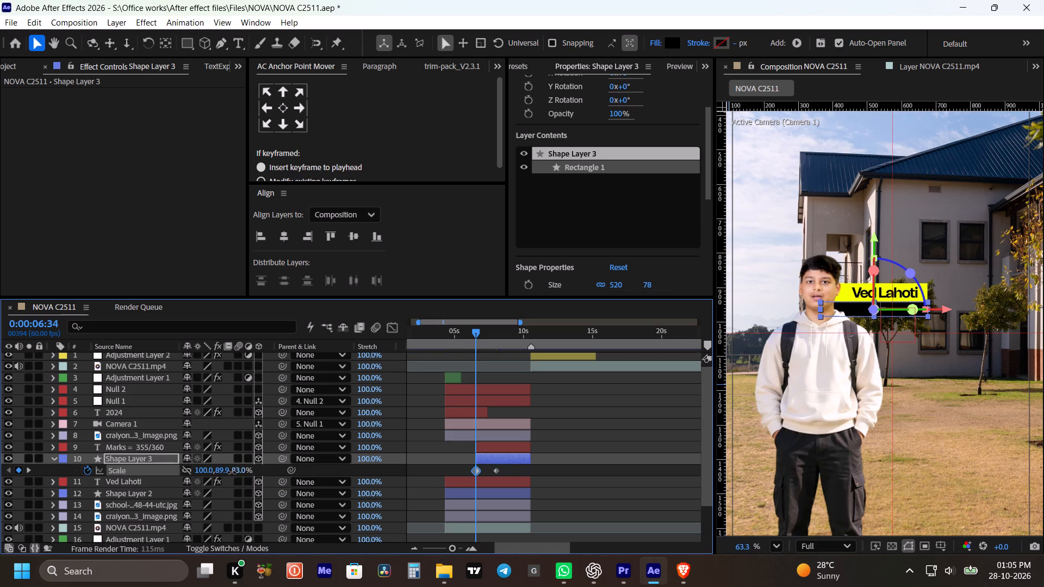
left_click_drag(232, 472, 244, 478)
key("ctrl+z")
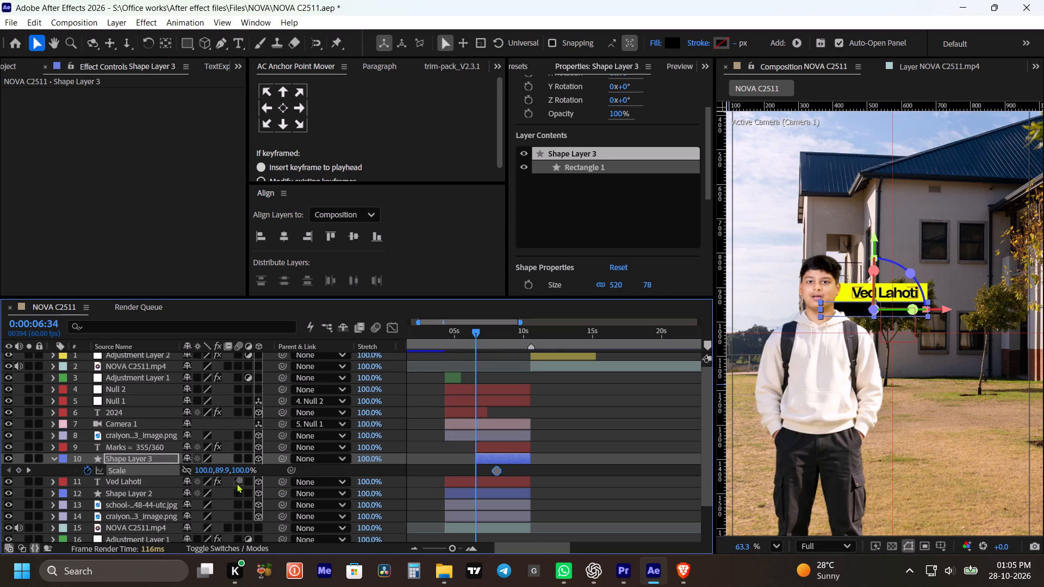
Set Shape Layer 3's Y scale to 0% at 0:00:06:34, keeping X and Z at 100%.
left_click_drag(219, 471, 210, 475)
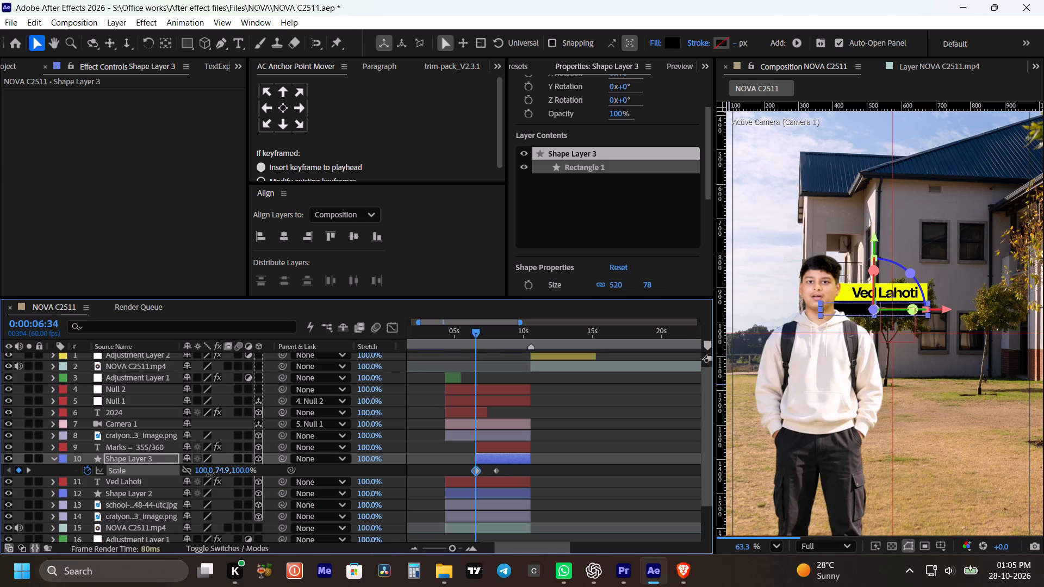
left_click_drag(210, 475, 166, 466)
left_click(216, 473)
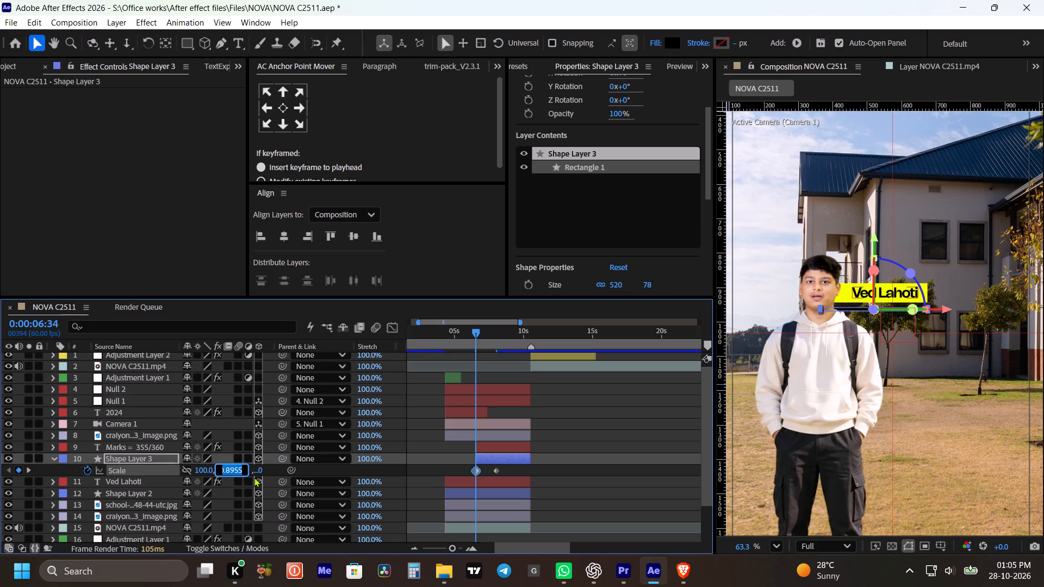
key("0")
left_click(330, 467)
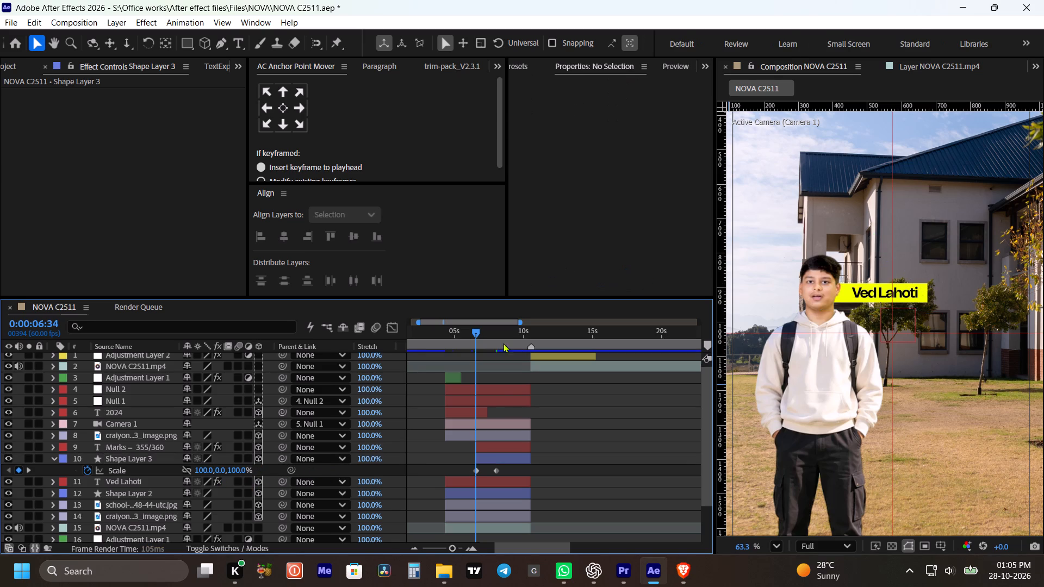
Apply Easy Ease to both Scale keyframes of Shape Layer 3.
left_click(465, 337)
left_click_drag(513, 471, 458, 471)
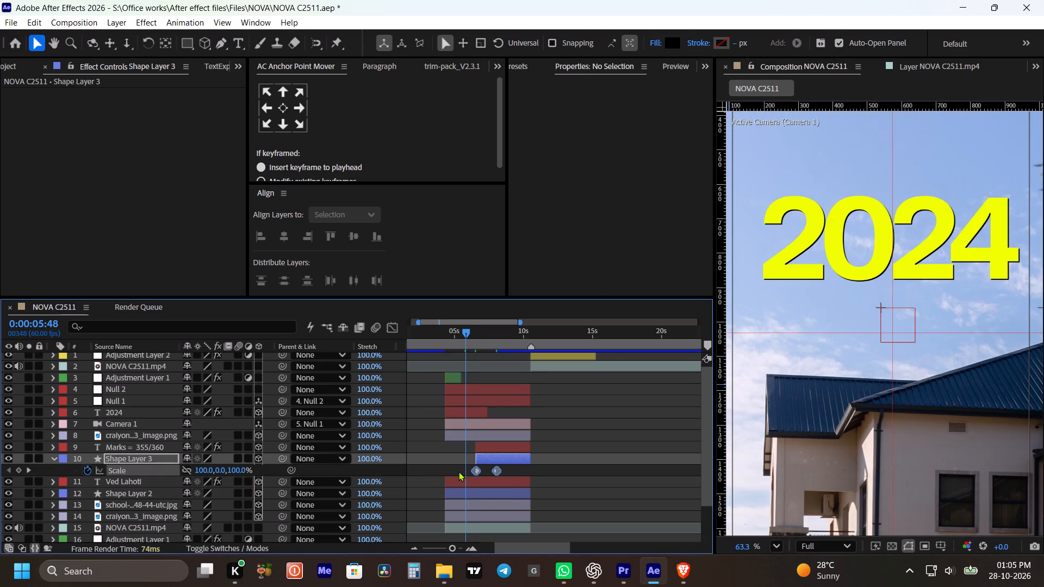
key("F9")
Reshape the Scale speed graph of Shape Layer 3 to peak early at about 250 %/sec with a long ease-out.
left_click(388, 328)
scroll(478, 441, "up", 2, "alt")
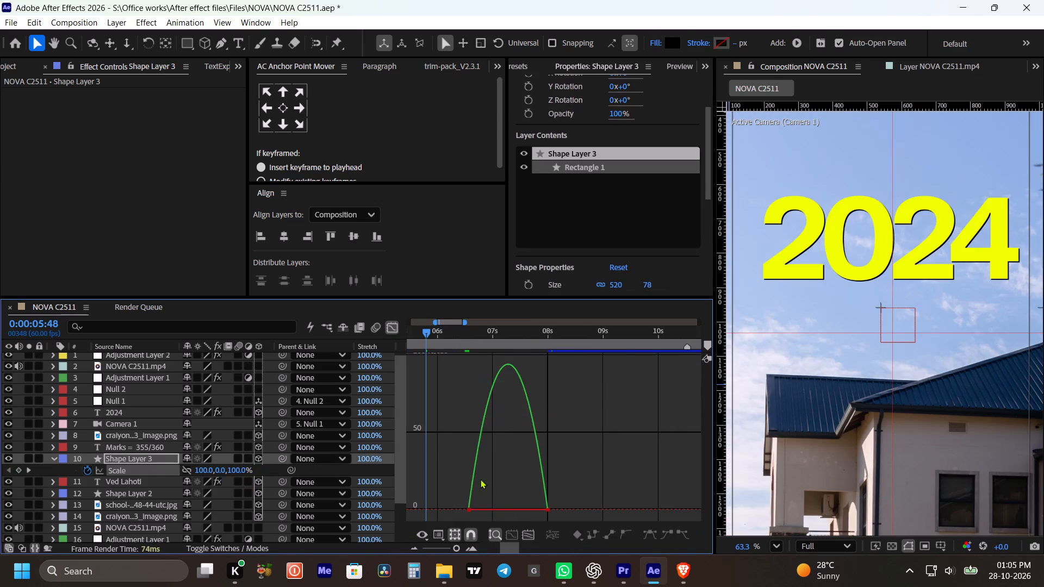
key("space")
left_click_drag(492, 480, 512, 485)
left_click_drag(582, 499, 543, 519)
left_click_drag(555, 510, 523, 508)
left_click_drag(556, 510, 529, 510)
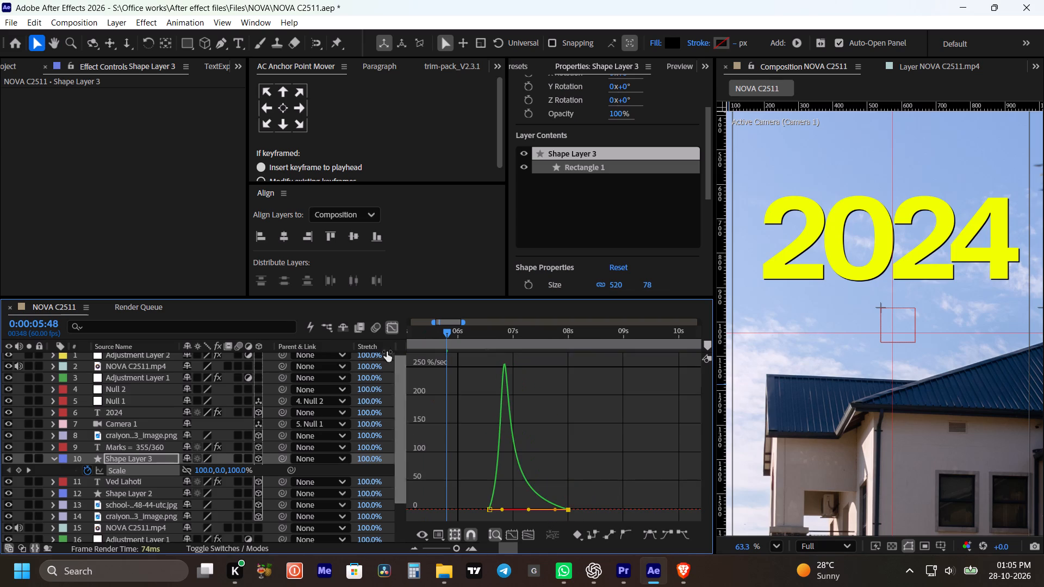
left_click(388, 328)
Play the composition from 0:00:05:37 to check the marks bar's scale reveal.
scroll(504, 422, "down", 1, "alt")
left_click(470, 335)
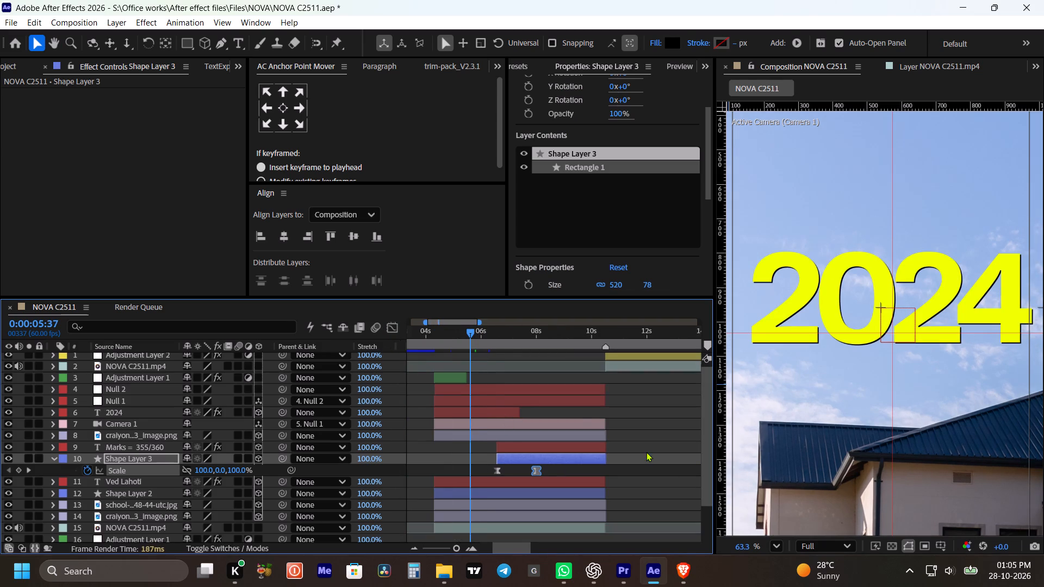
left_click(646, 452)
key("space")
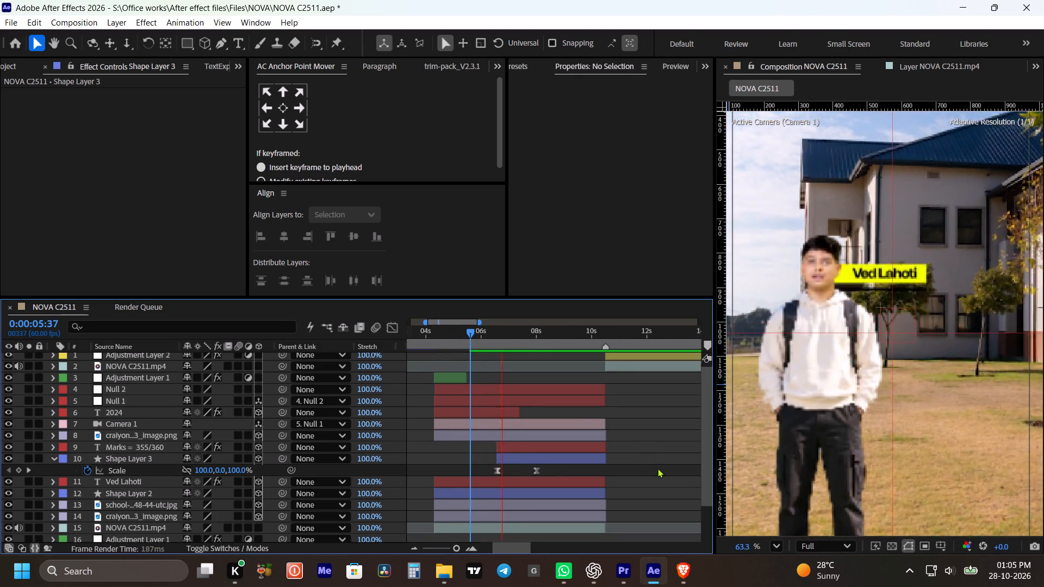
key("space")
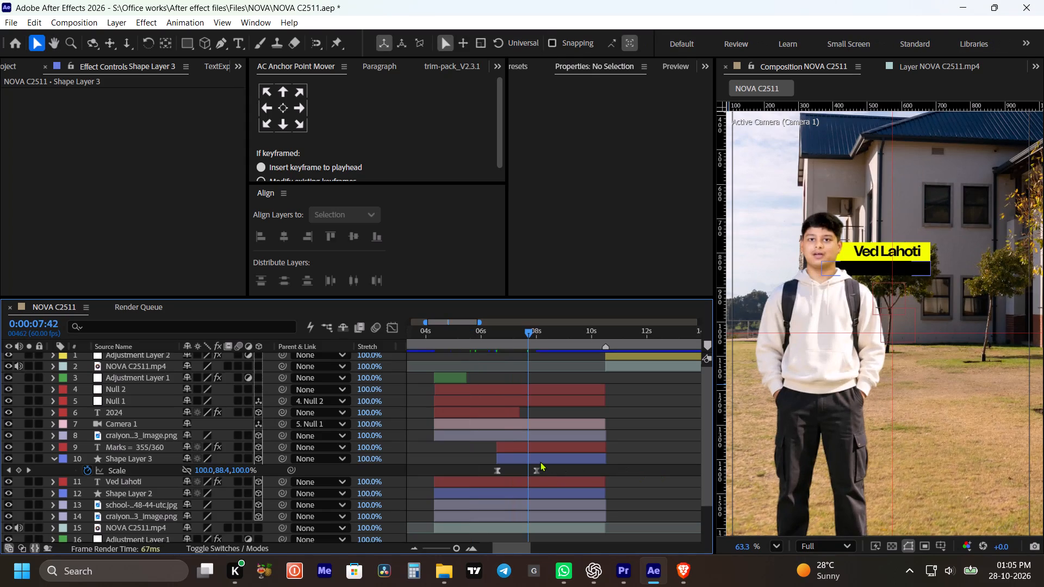
key("space")
key("space")
Move Shape Layer 3 about 0.7 s later, closer to the marks text's Offset keyframes, and trim its end to match the neighbouring layers.
left_click(540, 446)
key("u")
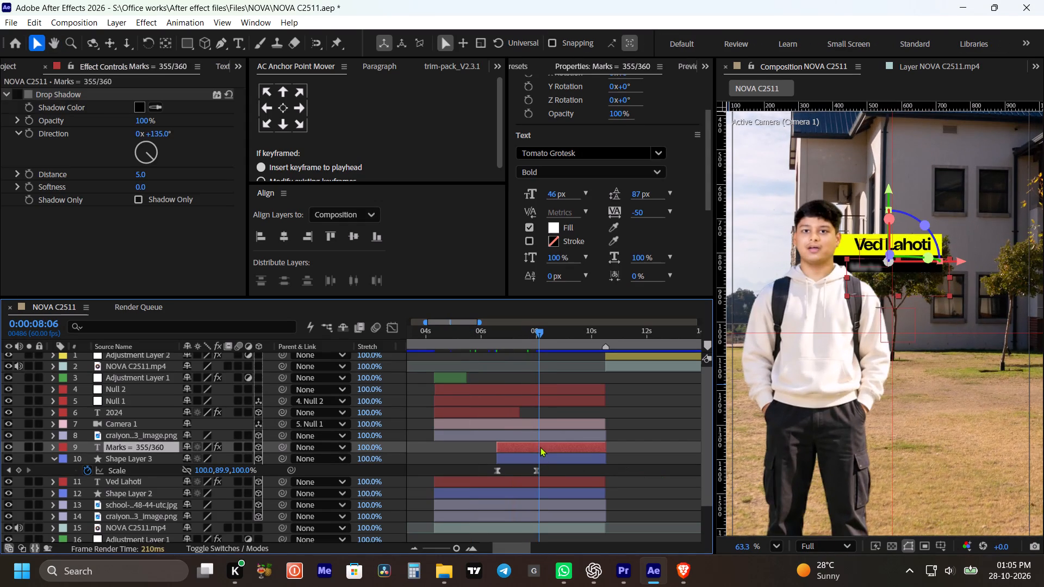
left_click_drag(548, 482, 565, 486)
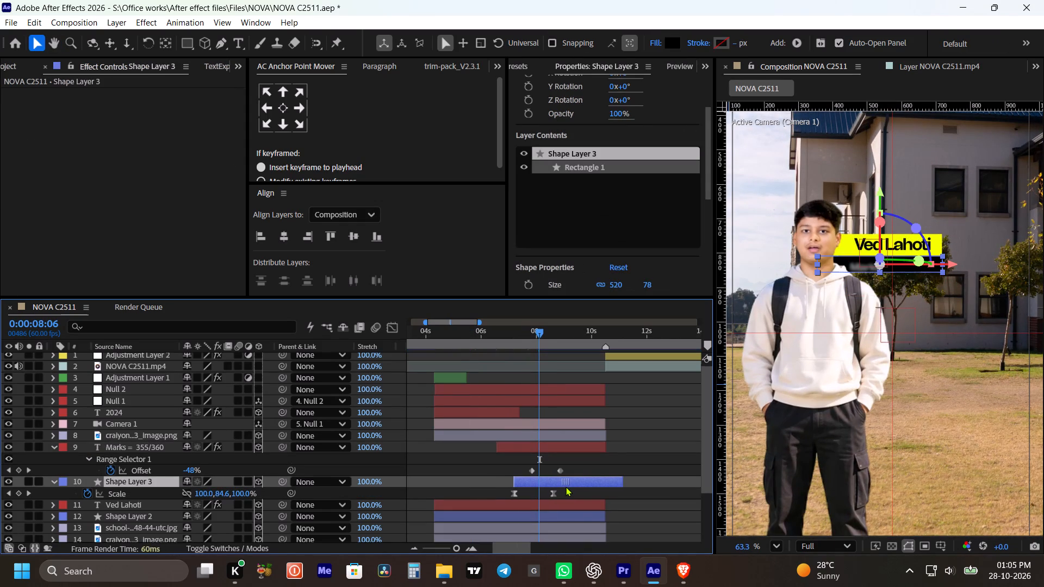
left_click_drag(565, 486, 567, 488)
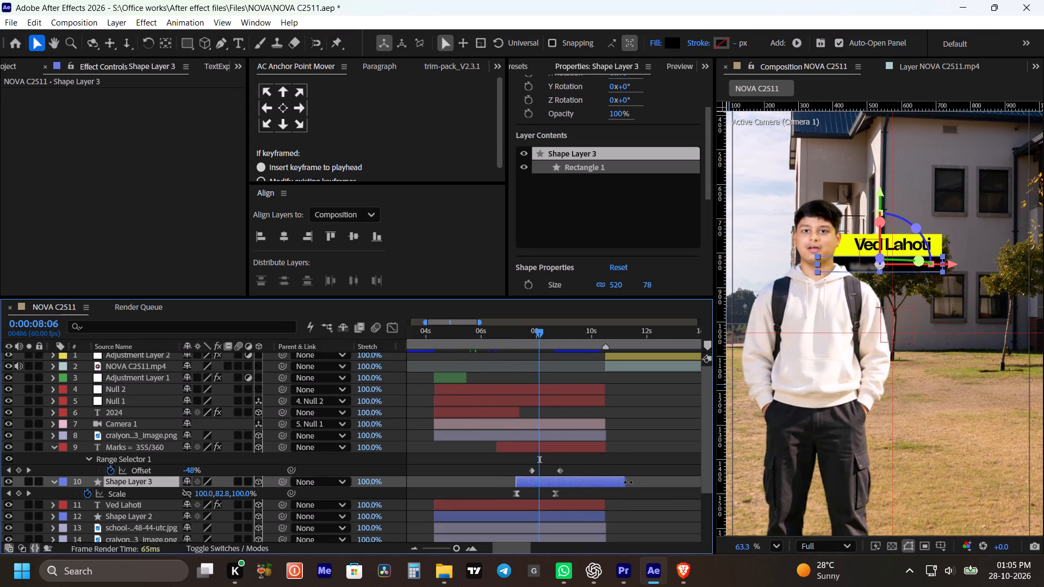
left_click_drag(629, 482, 611, 484, "shift")
left_click(618, 490)
key("m")
Play the composition from 0:00:06:15 to check the bar and marks text timing through the cut to the presenter.
left_click(488, 333)
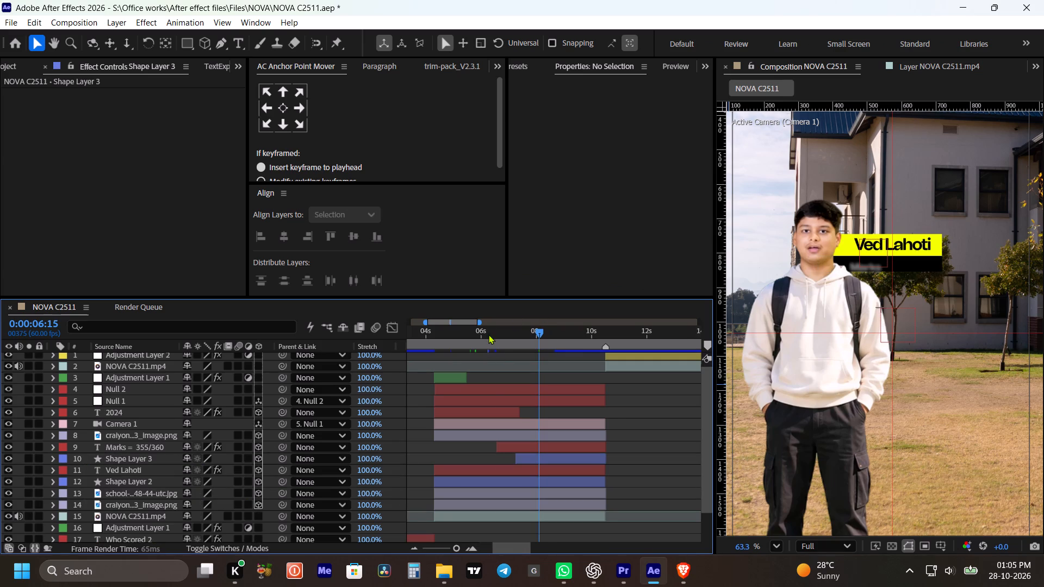
key("space")
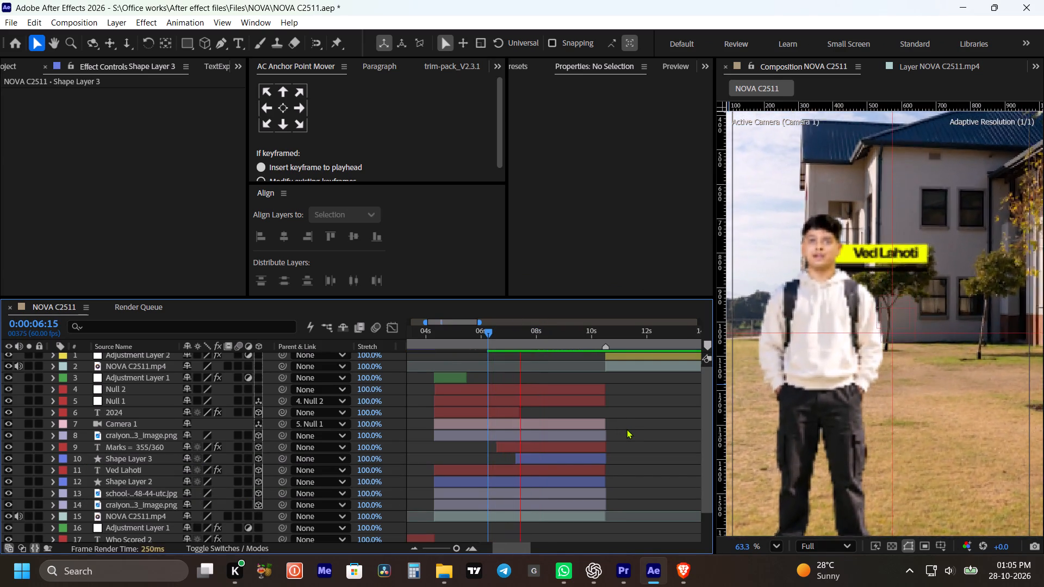
key("space")
left_click(637, 443)
key("space")
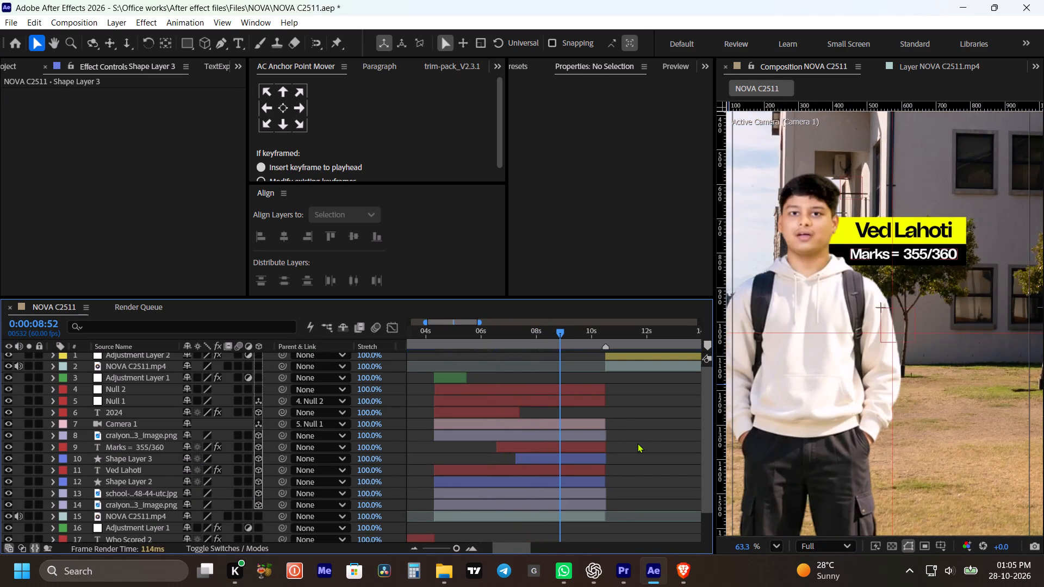
scroll(637, 440, "down", 1, "alt")
key("space")
key("space")
key("space")
key("space")
key("space")
key("space")
key("space")
key("space")
key("space")
key("space")
left_click_drag(642, 414, 593, 489)
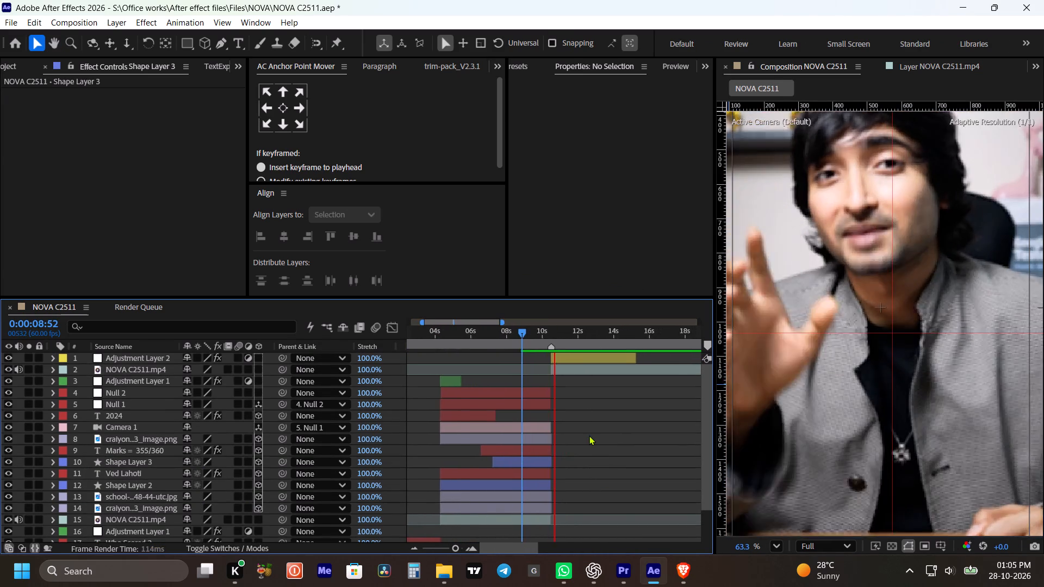
scroll(589, 435, "down", 1, "alt")
key("space")
scroll(890, 328, "down", 4)
key("space")
key("space")
left_click_drag(887, 251, 889, 305)
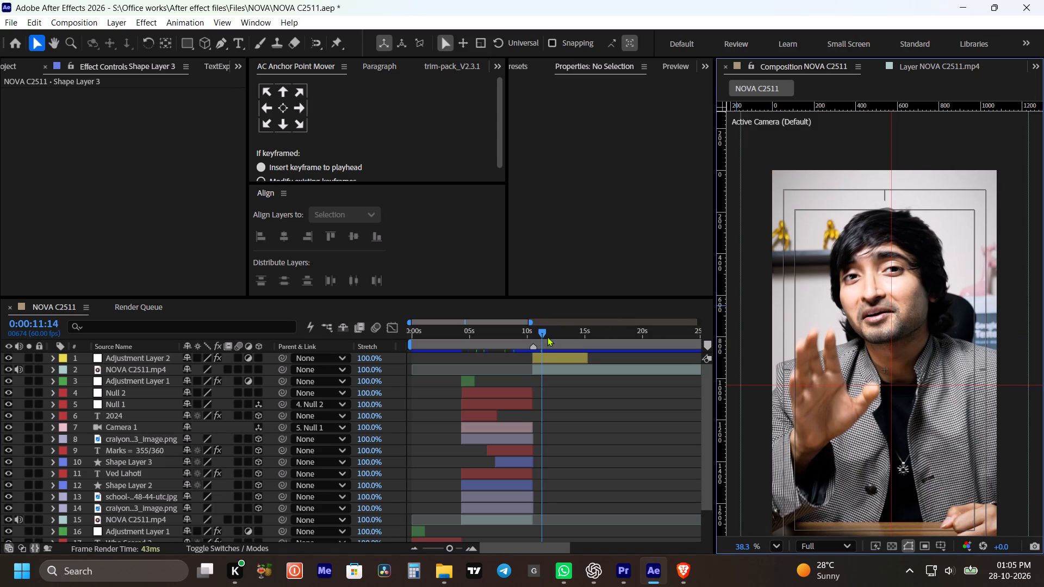
Place the playhead at the presenter cut at 0:00:10:31 and save the project.
left_click_drag(543, 338, 536, 341, "shift")
key("ctrl+s")
Import the _49.mov light transition clip from Office works > video Assits into the project's b roll folder.
scroll(115, 58, "up", 2)
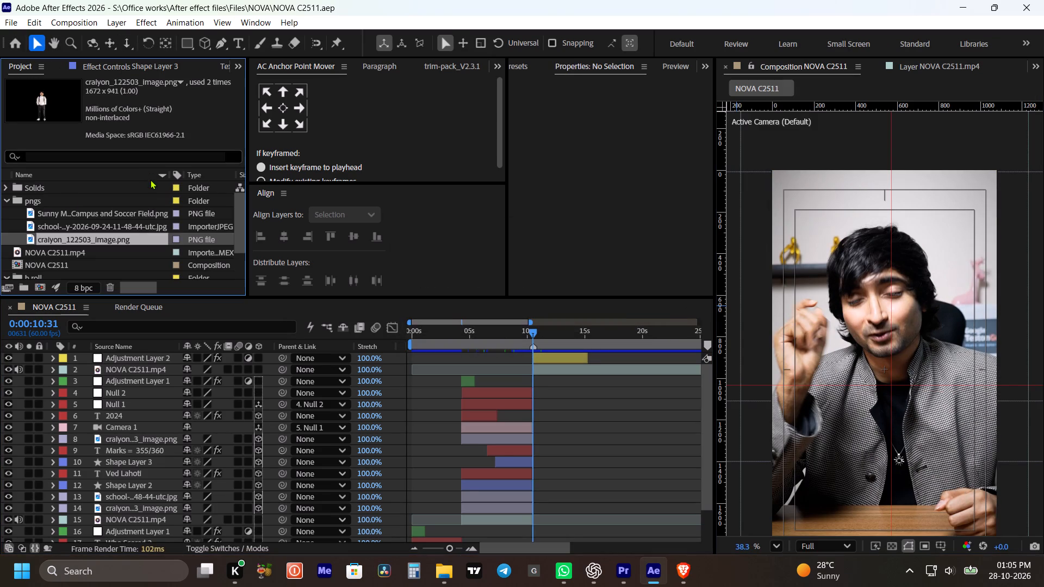
left_click(50, 188)
scroll(51, 209, "down", 2)
left_click(42, 245)
key("ctrl+i")
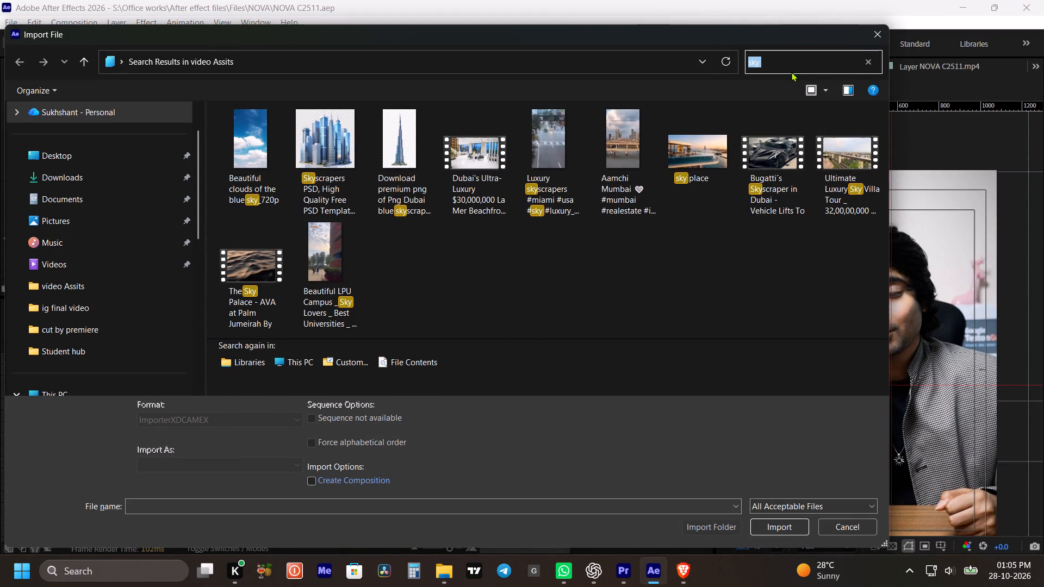
key("BackSpace")
scroll(344, 204, "down", 5)
scroll(612, 297, "up", 8)
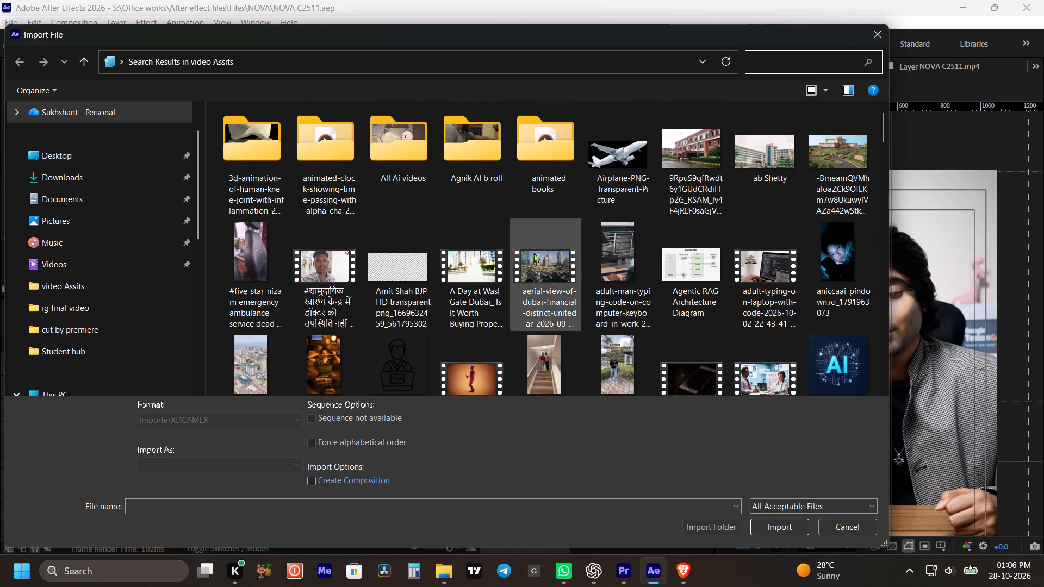
scroll(533, 253, "up", 5)
scroll(589, 241, "down", 3)
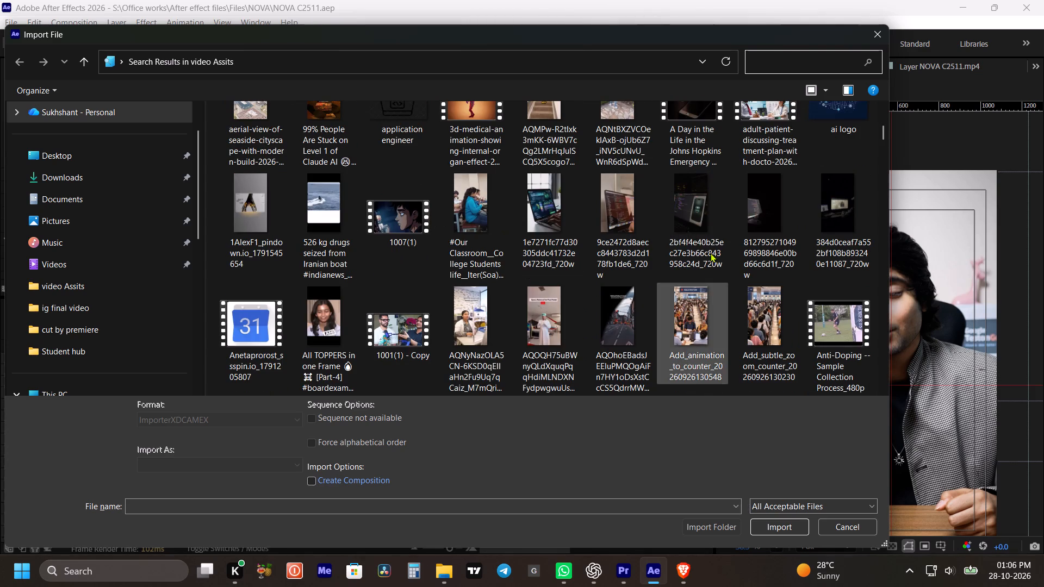
scroll(710, 254, "up", 3)
scroll(600, 248, "up", 2)
scroll(631, 278, "down", 2)
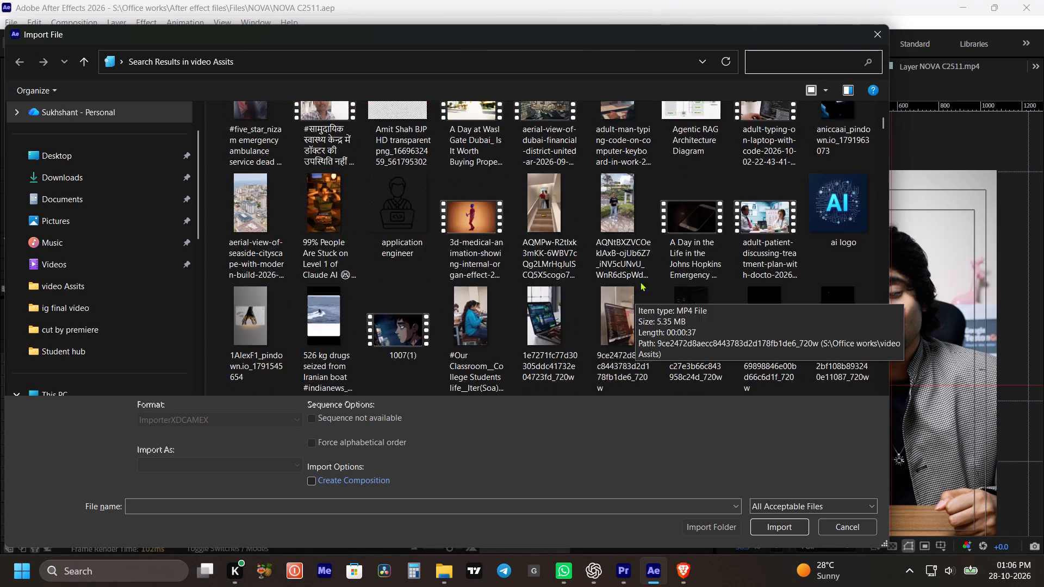
scroll(642, 284, "up", 8)
scroll(57, 350, "down", 6)
left_click(91, 274)
scroll(633, 250, "down", 4)
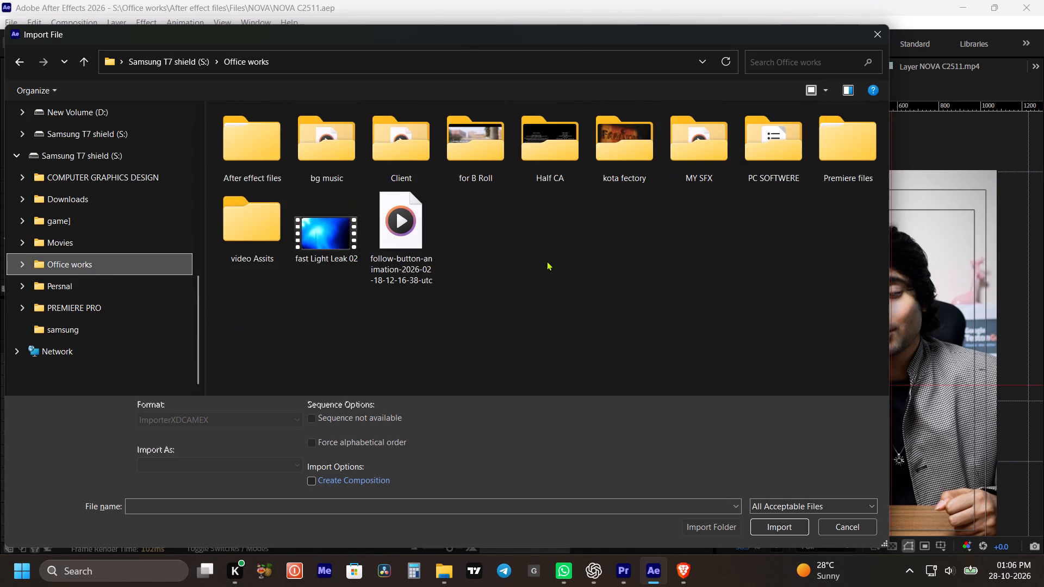
double_click(245, 230)
scroll(586, 292, "down", 1)
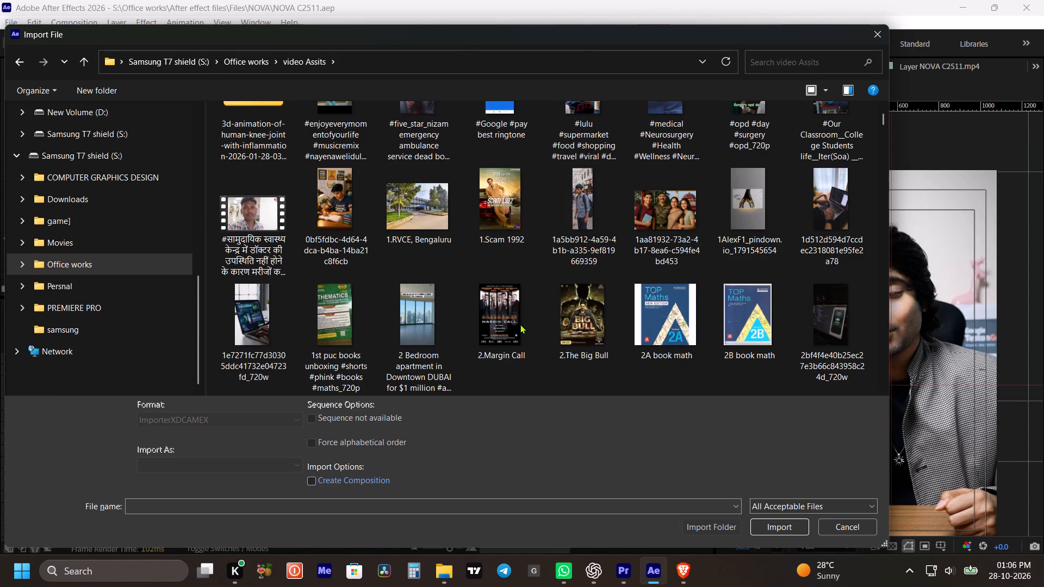
scroll(499, 279, "down", 1)
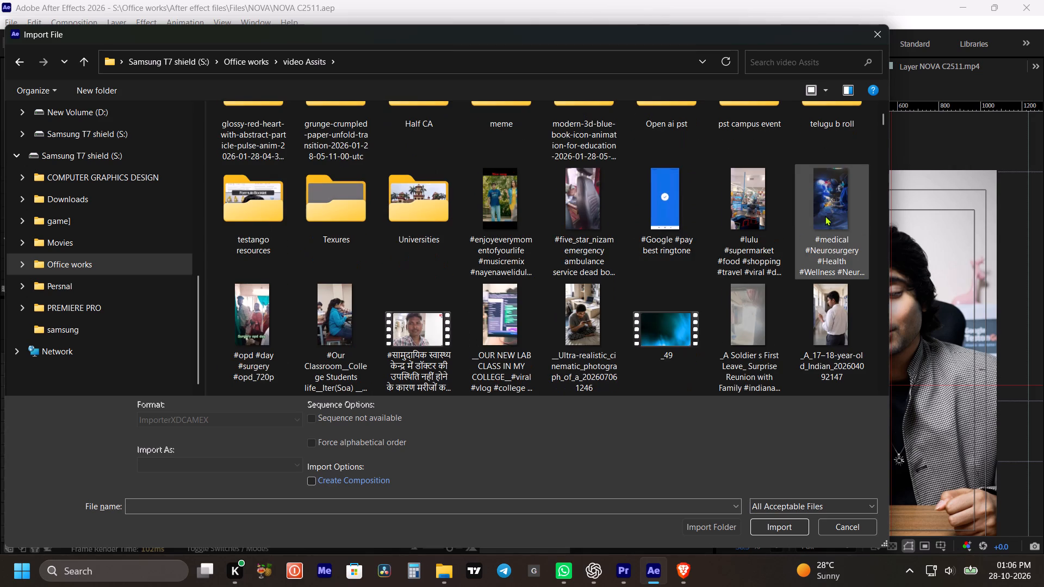
left_click(695, 333)
left_click(787, 531)
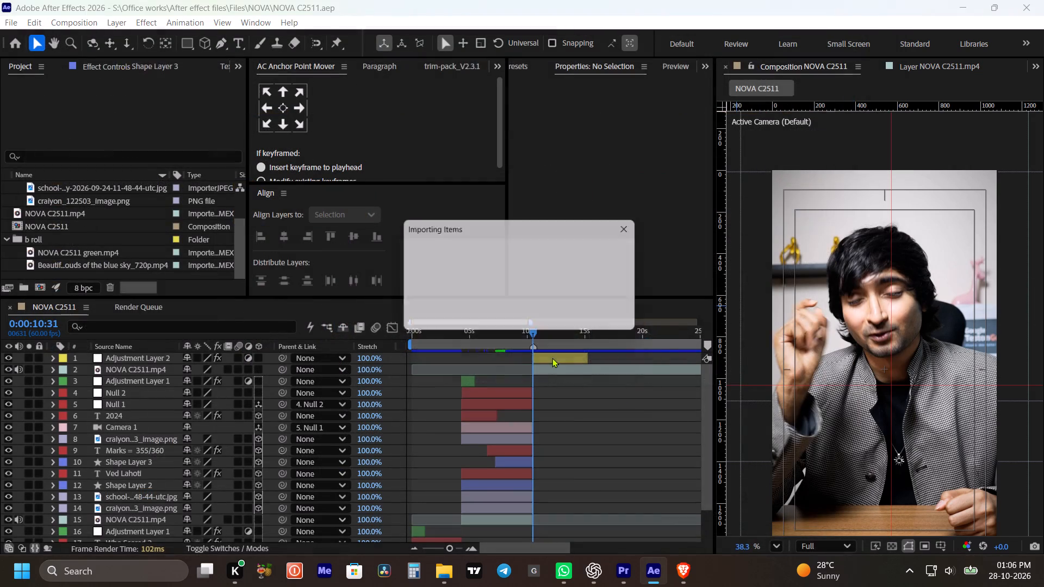
Add _49.mov to the composition as the top layer, straddling the cut at 0:00:10:31.
left_click_drag(93, 267, 536, 356)
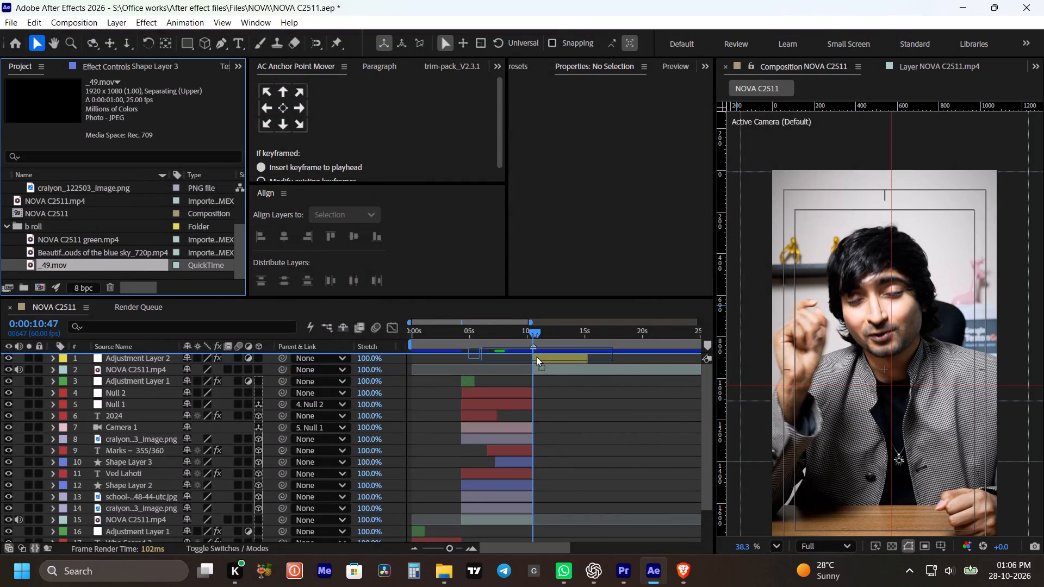
left_click_drag(536, 356, 536, 357)
scroll(538, 366, "up", 3, "alt")
key("space")
left_click_drag(567, 414, 589, 423)
left_click_drag(588, 358, 524, 364)
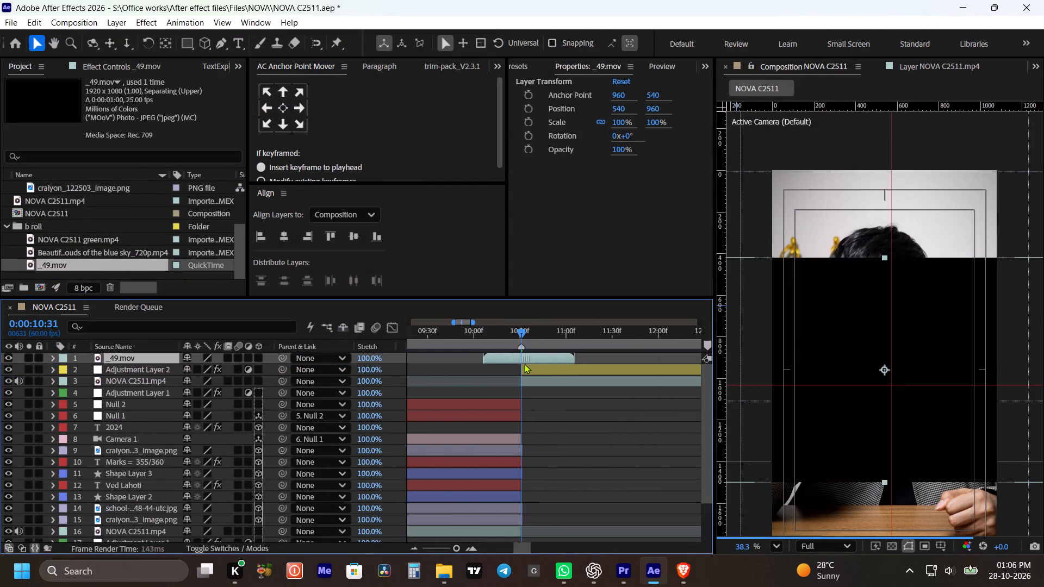
left_click_drag(524, 364, 521, 364)
Time-stretch the _49.mov layer to 40% and reposition it across the cut at 0:00:10:31.
left_click_drag(571, 357, 556, 359, "alt")
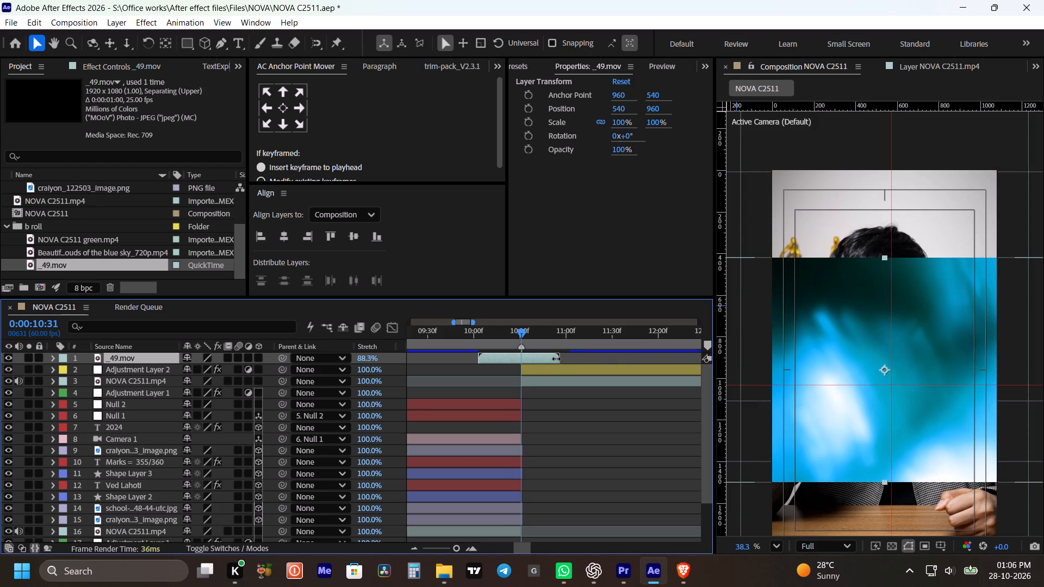
left_click_drag(556, 359, 515, 359, "alt")
left_click_drag(497, 359, 504, 359)
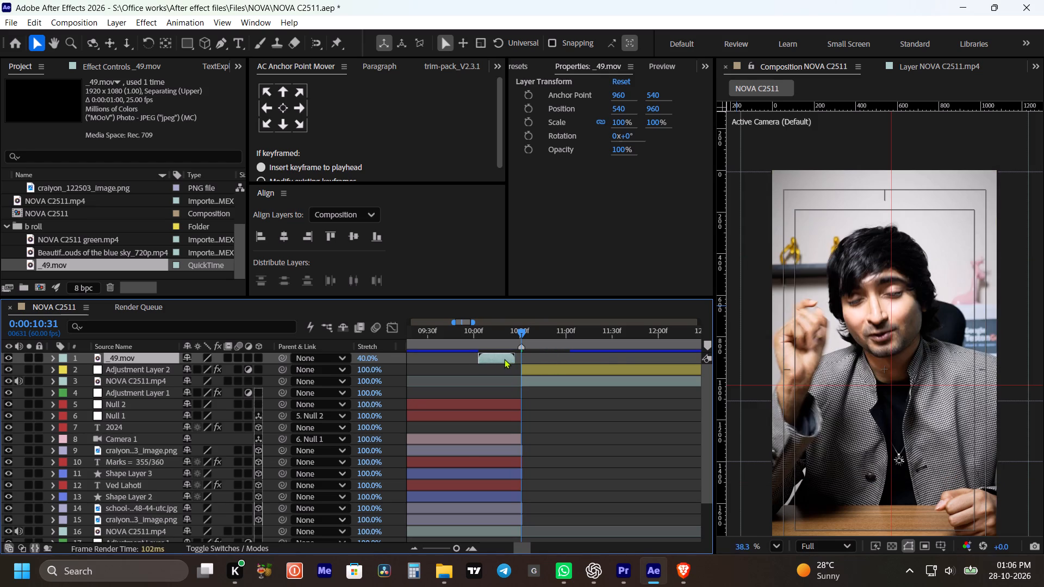
left_click_drag(504, 359, 518, 361)
Add a layer marker to _49.mov at 0:00:10:31.
left_click(525, 360)
key("asterisk")
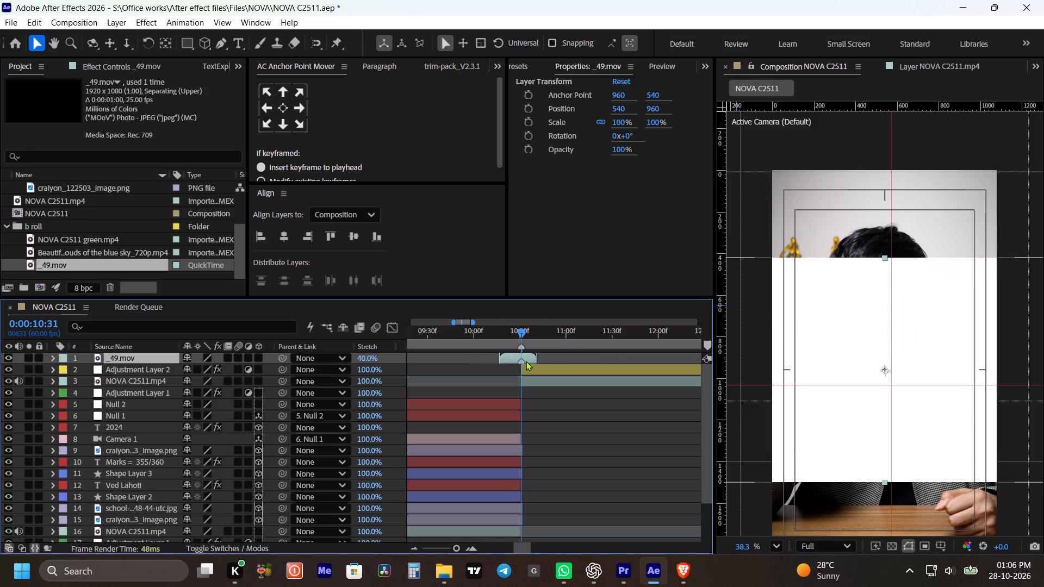
Rotate the _49.mov layer 90° clockwise in the enlarged composition view so it covers the whole vertical frame.
left_click(530, 360)
left_click(144, 38)
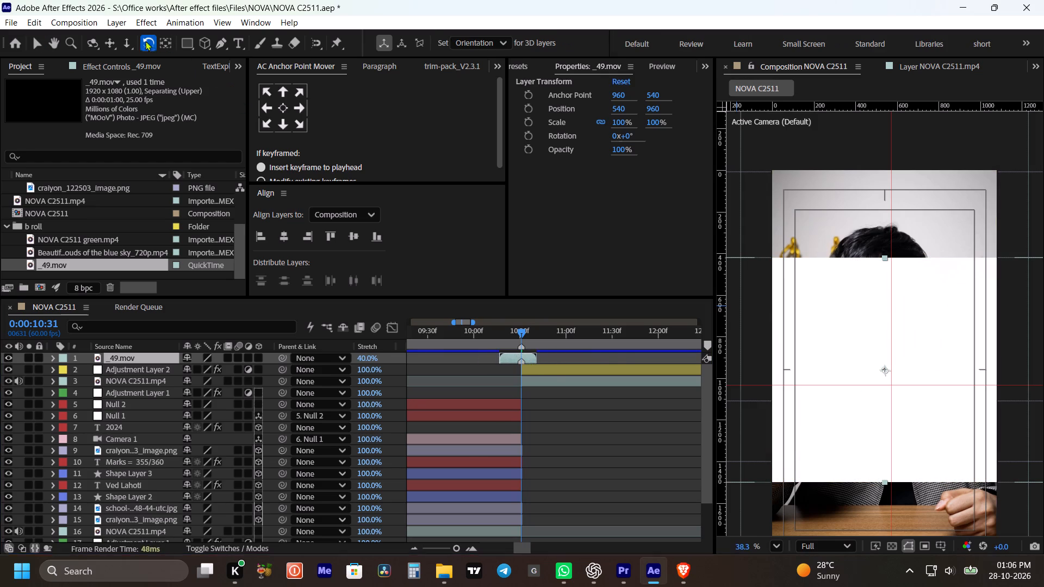
key("grave")
left_click_drag(728, 369, 601, 499)
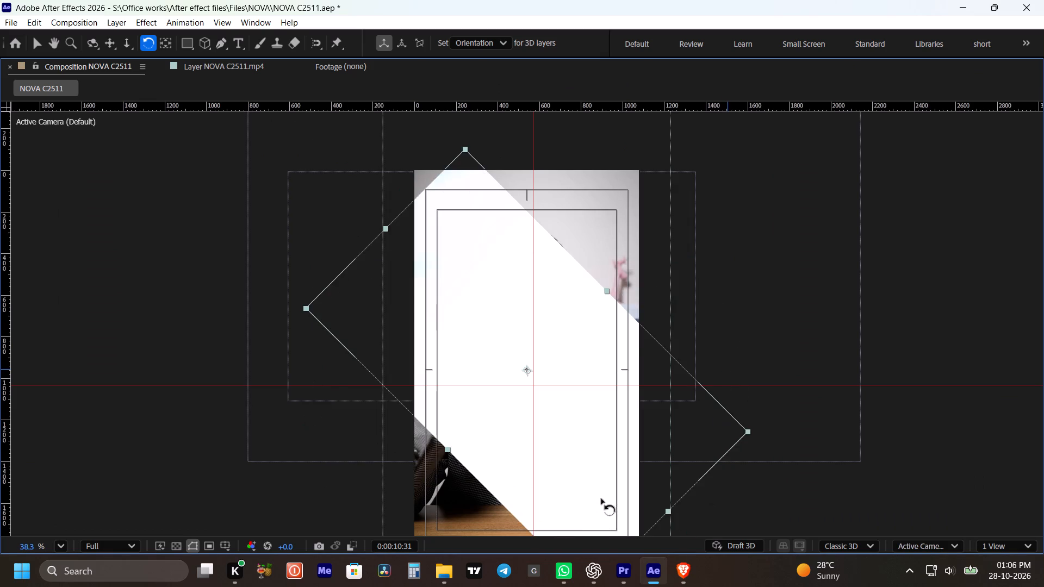
left_click_drag(601, 499, 531, 495)
scroll(606, 380, "down", 3)
key("space")
key("space")
key("space")
key("space")
key("space")
key("space")
key("space")
key("space")
key("space")
key("space")
key("space")
left_click_drag(599, 358, 606, 307)
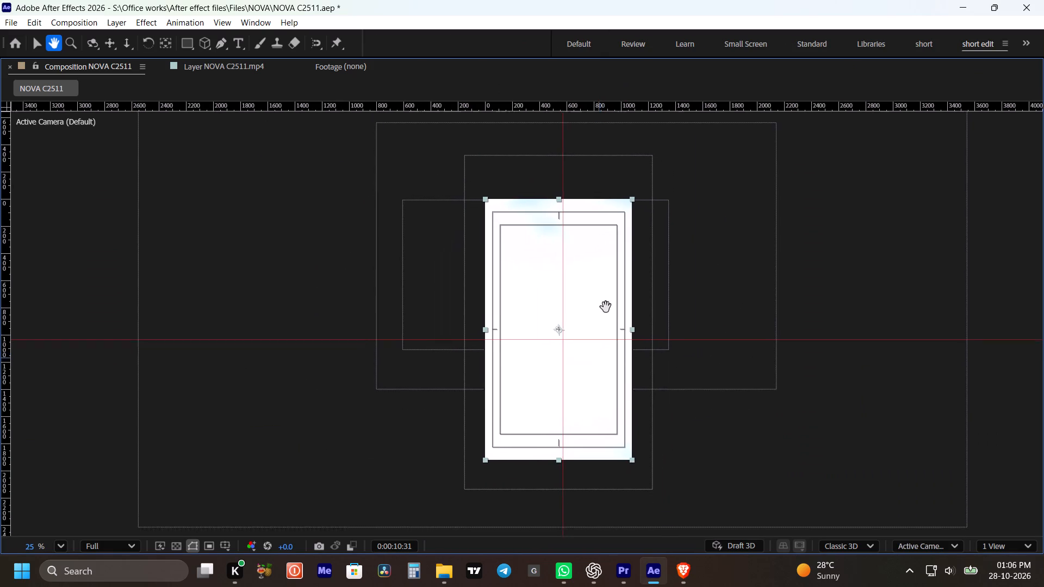
left_click_drag(606, 307, 637, 314)
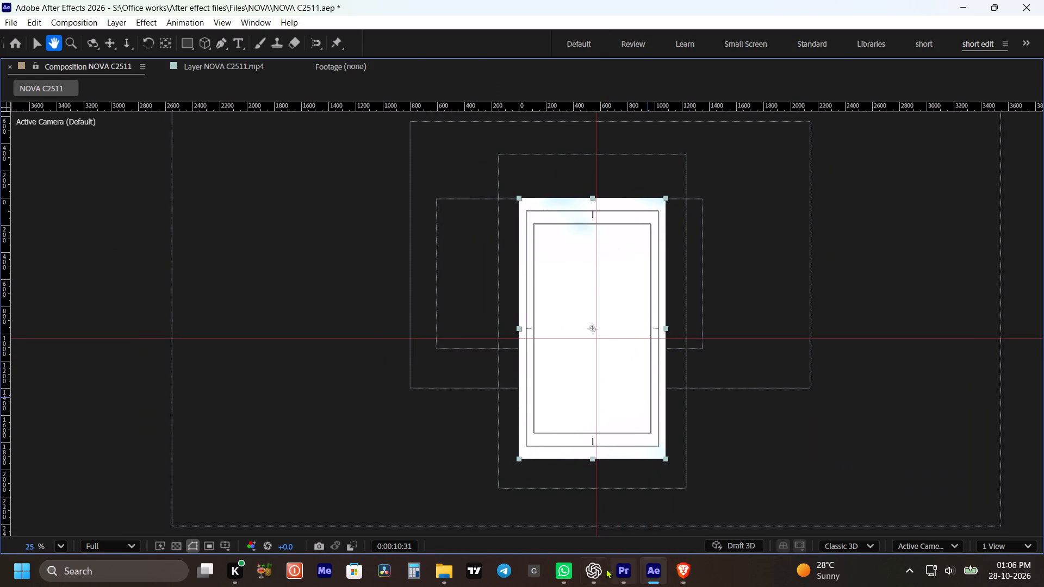
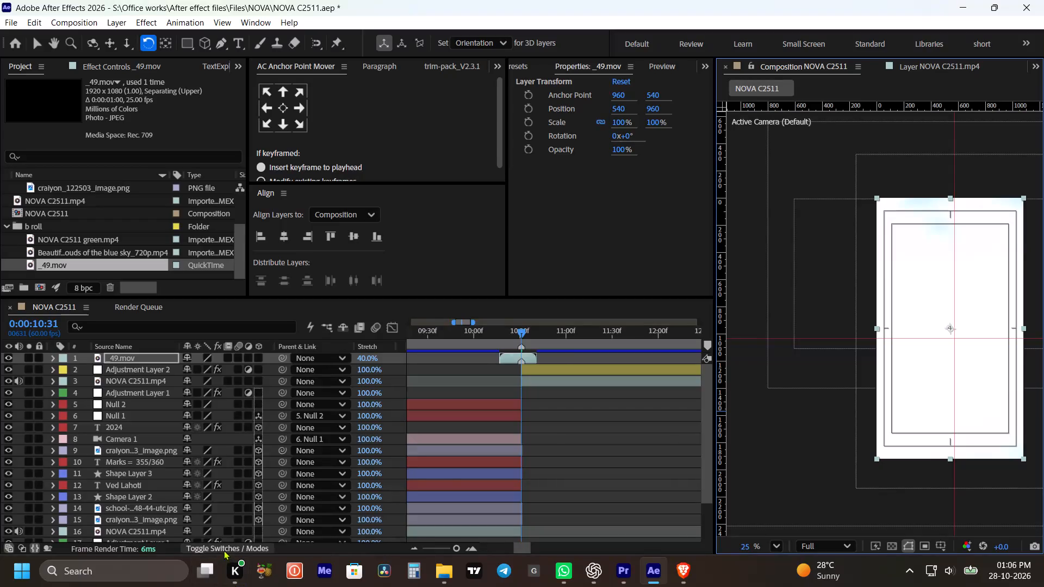
Set the blending mode of the _49.mov layer to Screen.
left_click(223, 549)
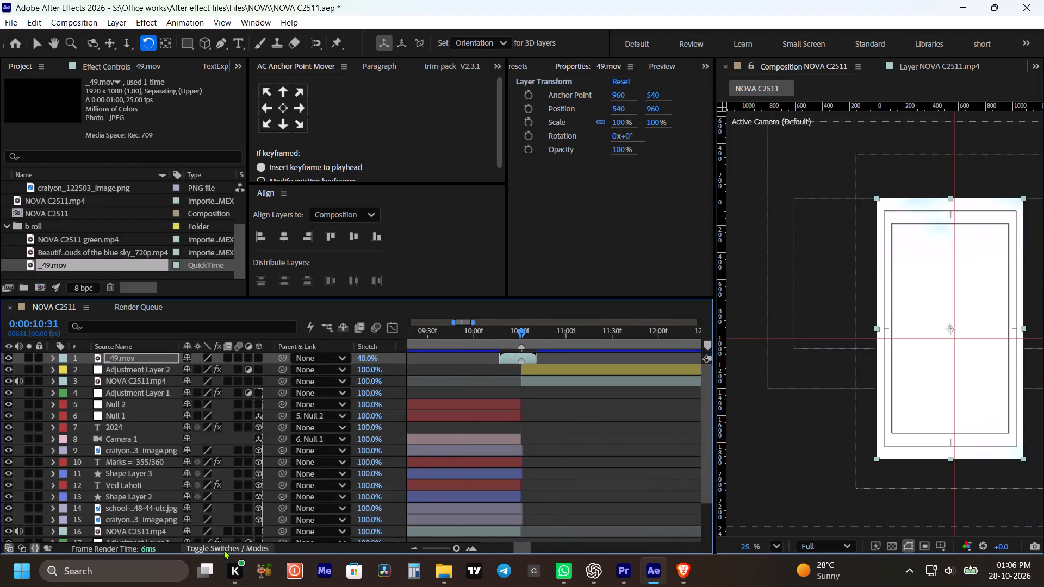
left_click(270, 355)
left_click(204, 351)
left_click(204, 355)
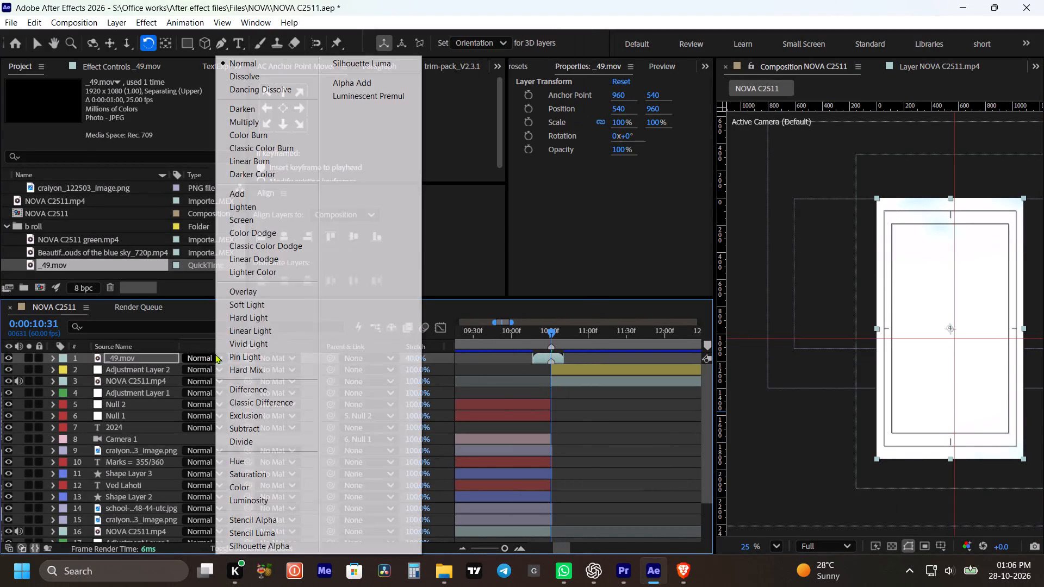
left_click(251, 222)
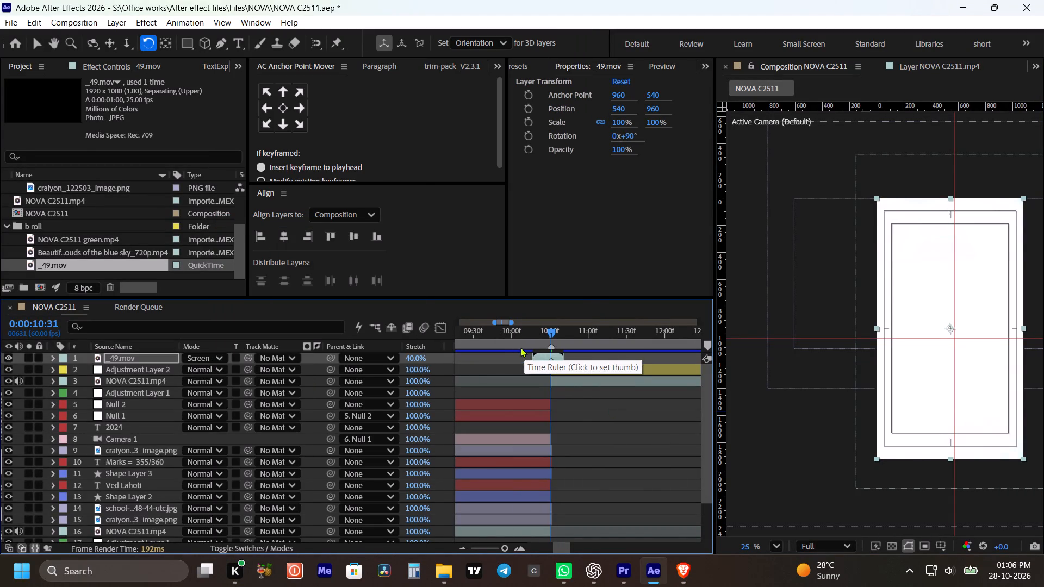
Play back the _49.mov light transition over the cut to the presenter and review the footage that follows.
left_click(523, 331)
key("space")
key("space")
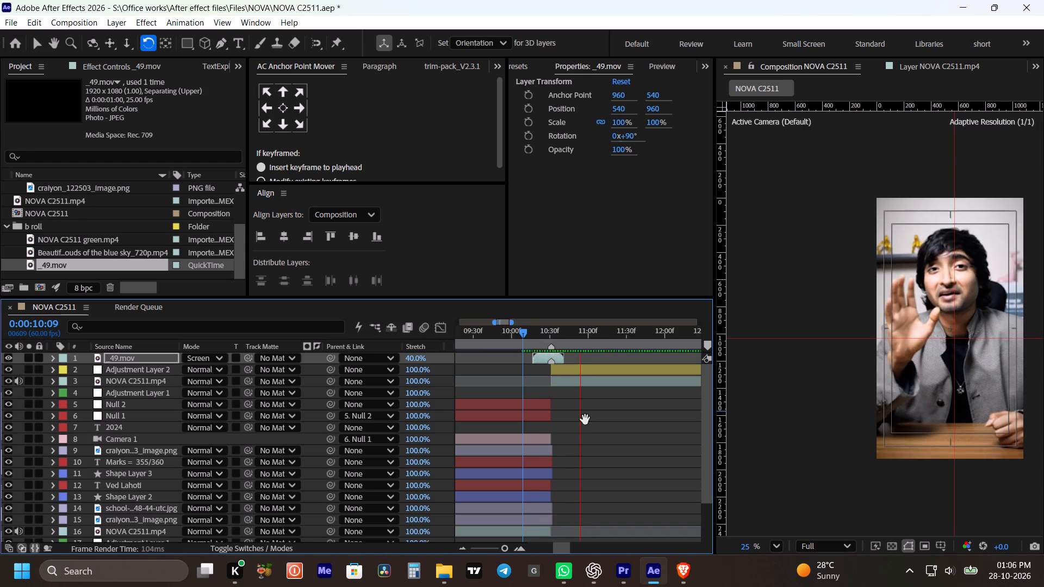
scroll(569, 414, "down", 1, "alt")
key("space")
scroll(580, 419, "down", 1, "alt")
key("space")
left_click_drag(618, 437, 601, 437)
key("v")
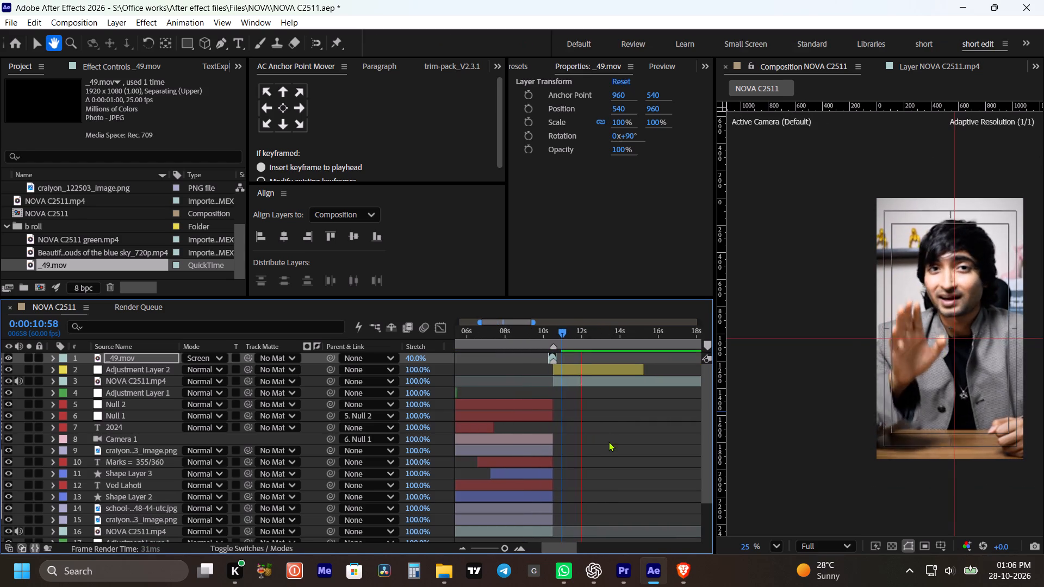
key("space")
left_click_drag(626, 434, 605, 434)
scroll(605, 434, "down", 1, "alt")
key("space")
left_click_drag(630, 426, 620, 426)
scroll(593, 417, "up", 1, "alt")
key("space")
left_click_drag(596, 417, 602, 417)
key("space")
left_click_drag(556, 330, 524, 330)
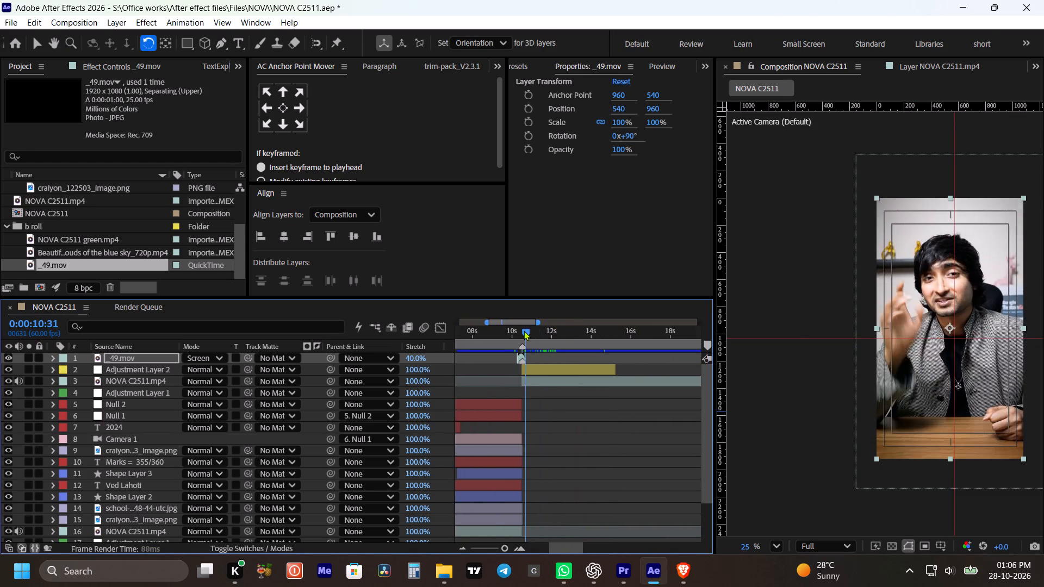
left_click_drag(524, 330, 523, 331)
key("space")
left_click_drag(556, 436, 589, 444)
Save the project.
key("ctrl+s")
Copy the green Adjustment Layer 1 from about 5 s and paste it above the presenter clip, starting at 0:00:10:31.
key("space")
left_click_drag(585, 414, 590, 413)
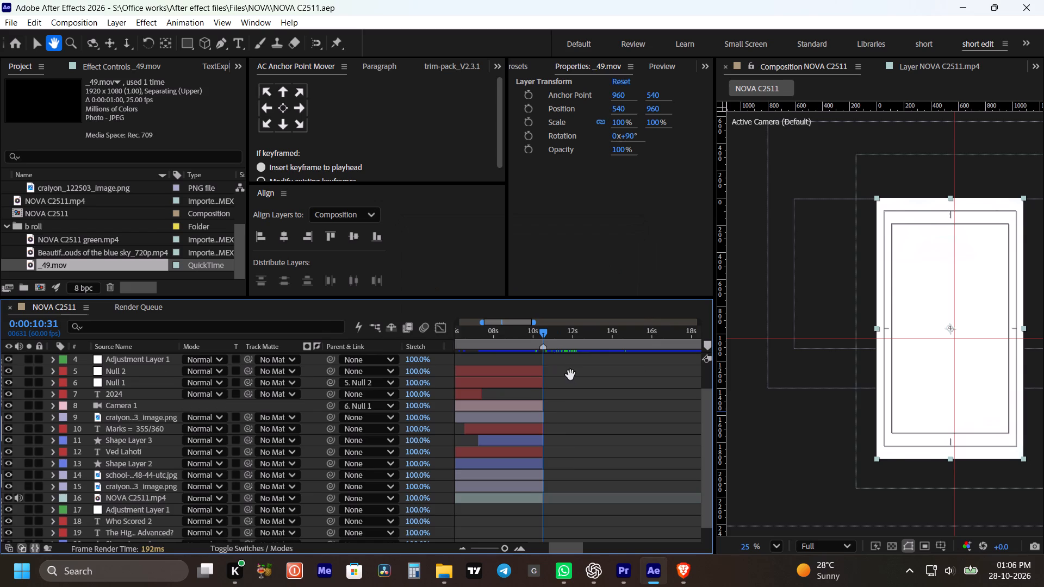
key("space")
left_click_drag(575, 407, 603, 442)
scroll(606, 428, "down", 2, "alt")
key("space")
left_click_drag(639, 458, 636, 453)
key("v")
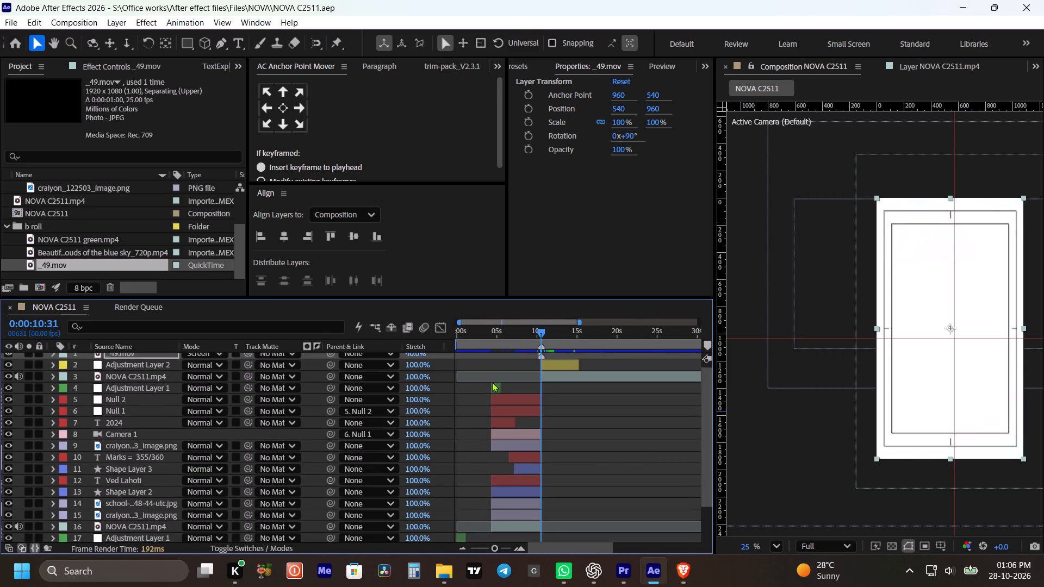
left_click(496, 384)
key("ctrl+c")
key("ctrl+c")
left_click(564, 378)
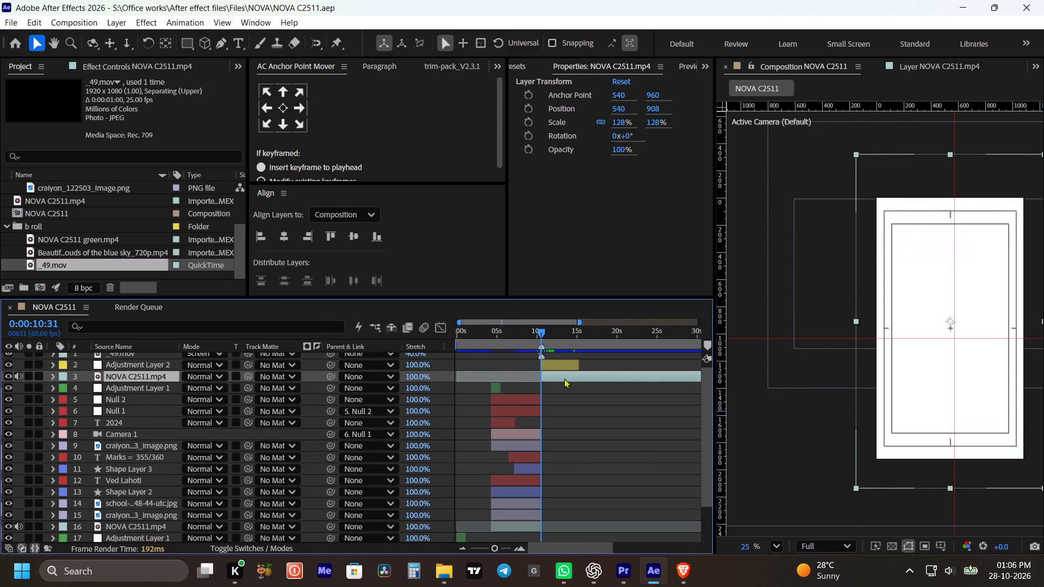
key("ctrl+v")
key("bracketleft")
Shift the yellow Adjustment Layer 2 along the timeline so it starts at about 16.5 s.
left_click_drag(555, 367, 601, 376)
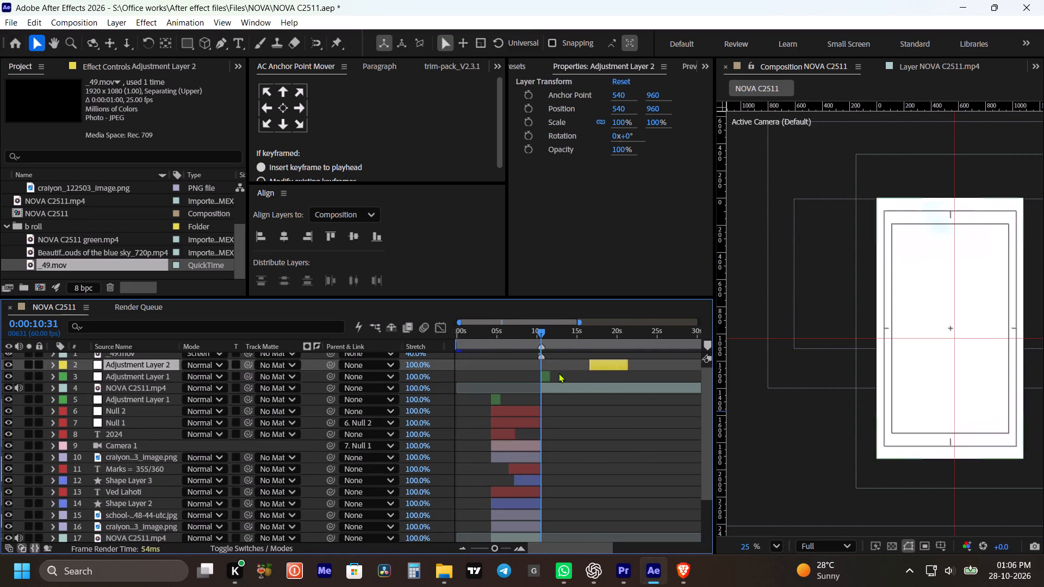
Play back from 0:00:09:10 across the cut to check the transition with the pasted Adjustment Layer 1.
left_click(530, 336)
scroll(542, 364, "up", 2, "alt")
key("space")
left_click_drag(573, 409, 581, 412)
key("space")
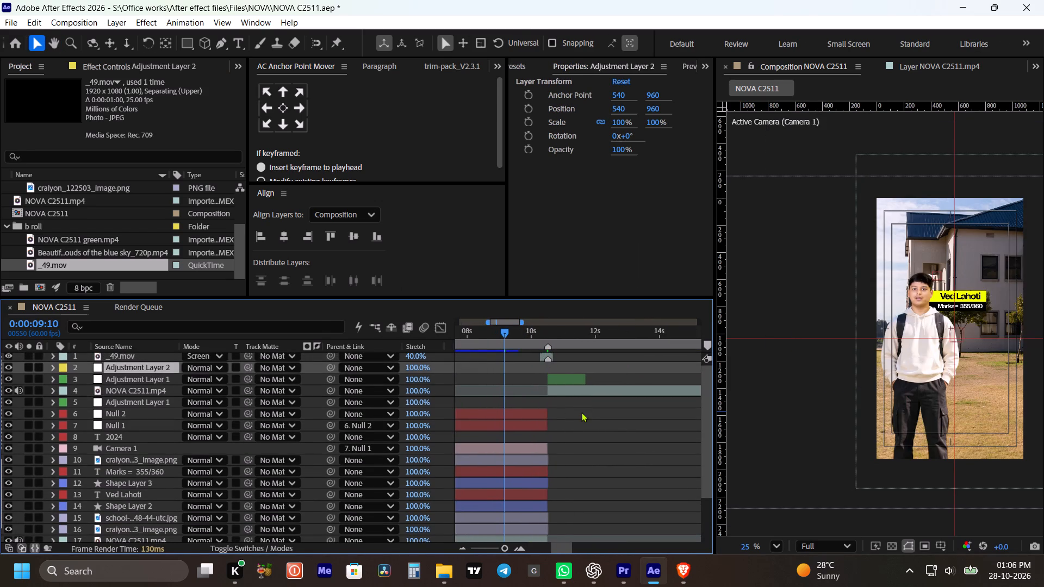
scroll(585, 415, "down", 1, "alt")
key("space")
left_click_drag(602, 426, 587, 426)
key("space")
type("v")
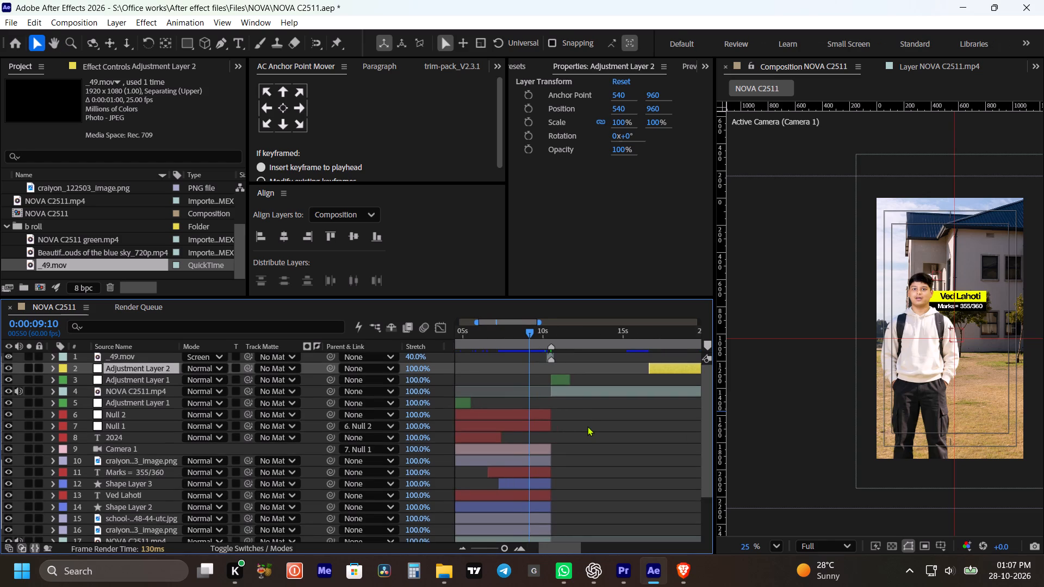
key("space")
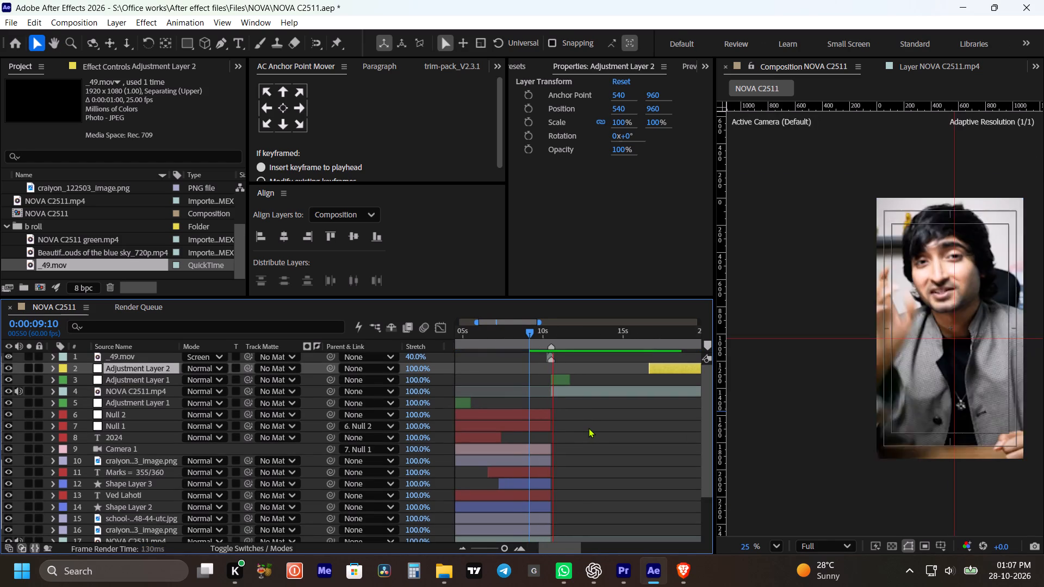
key("space")
key("space")
key("space")
left_click_drag(607, 440, 583, 442)
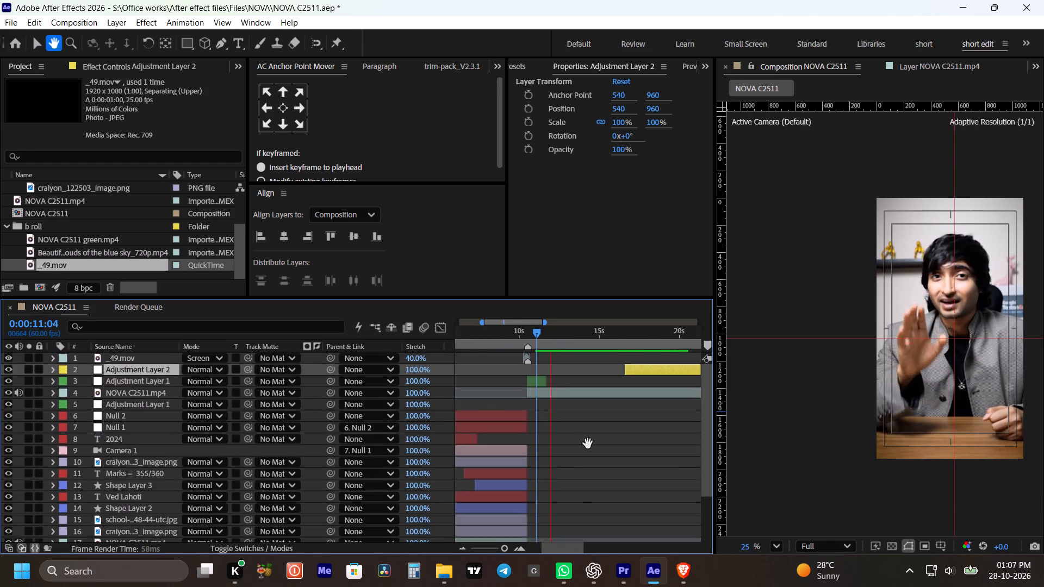
key("space")
left_click_drag(616, 443, 608, 444)
key("space")
scroll(552, 405, "up", 1, "alt")
key("space")
Find the presenter's pause frame at 0:00:12:36 and align the start of Adjustment Layer 2 to it.
left_click(564, 449)
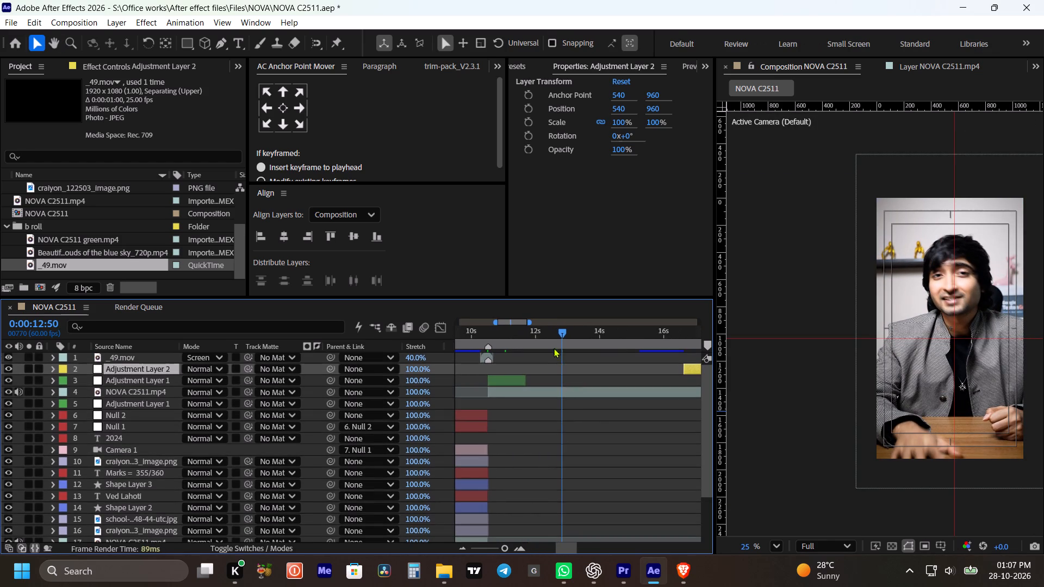
left_click_drag(544, 344, 536, 341)
key("space")
key("space")
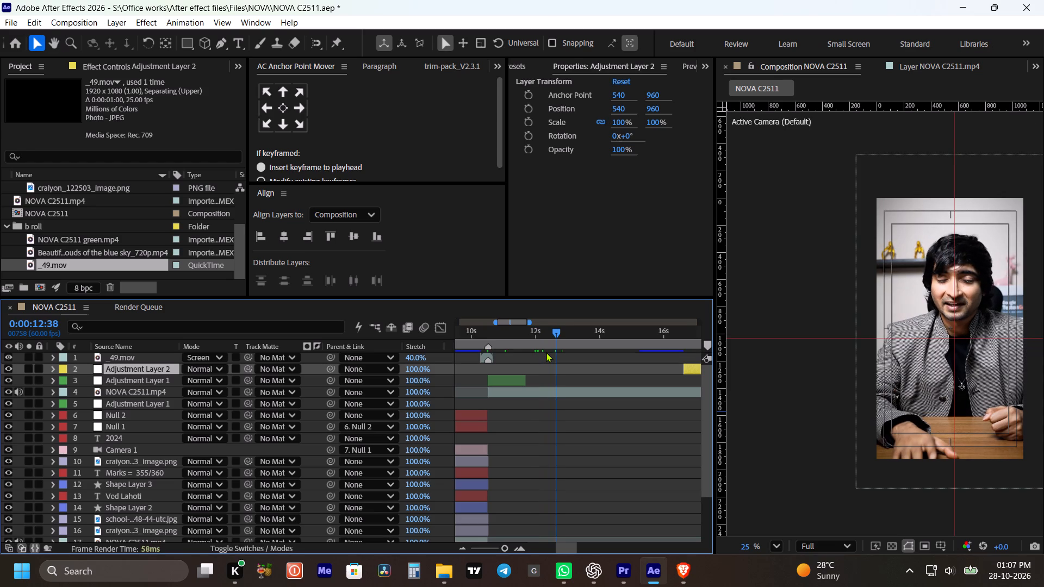
key("ctrl+Left")
key("ctrl+Left")
key("ctrl+Left")
key("ctrl+Left")
key("ctrl+Right")
key("ctrl+Right")
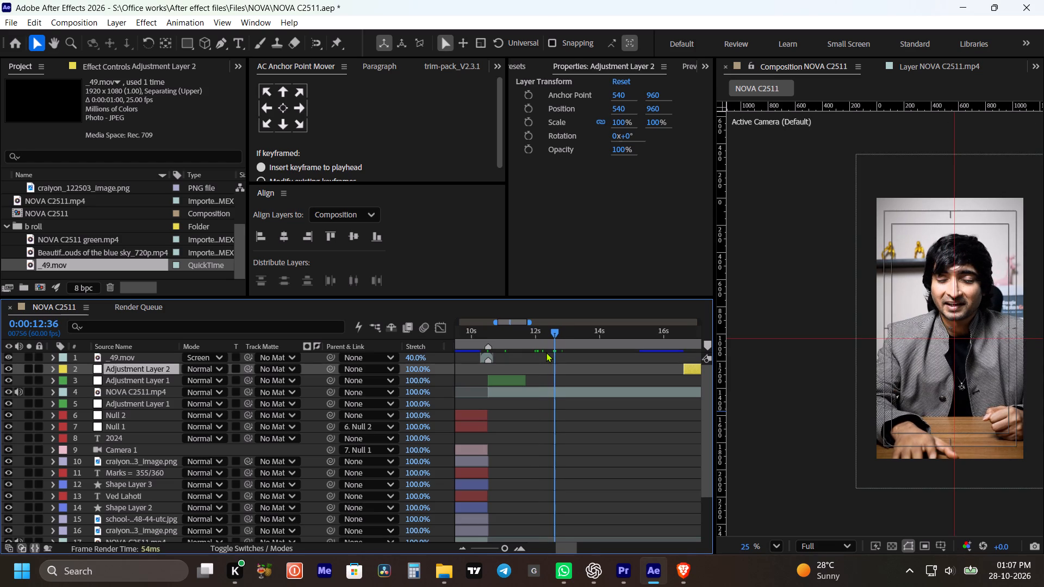
key("ctrl+Left")
key("ctrl+Right")
left_click(689, 370)
key("bracketleft")
Move the _49.mov layer below Adjustment Layer 2 in the layer stack.
left_click_drag(141, 355, 148, 373)
Play back the presenter footage from 0:00:12:36 and examine the part around the end of Adjustment Layer 2.
key("space")
scroll(587, 446, "down", 1, "alt")
key("space")
left_click_drag(633, 426, 607, 435)
key("v")
key("space")
left_click_drag(606, 427, 598, 429)
scroll(598, 429, "down", 1, "alt")
key("space")
left_click_drag(599, 424, 612, 429)
key("v")
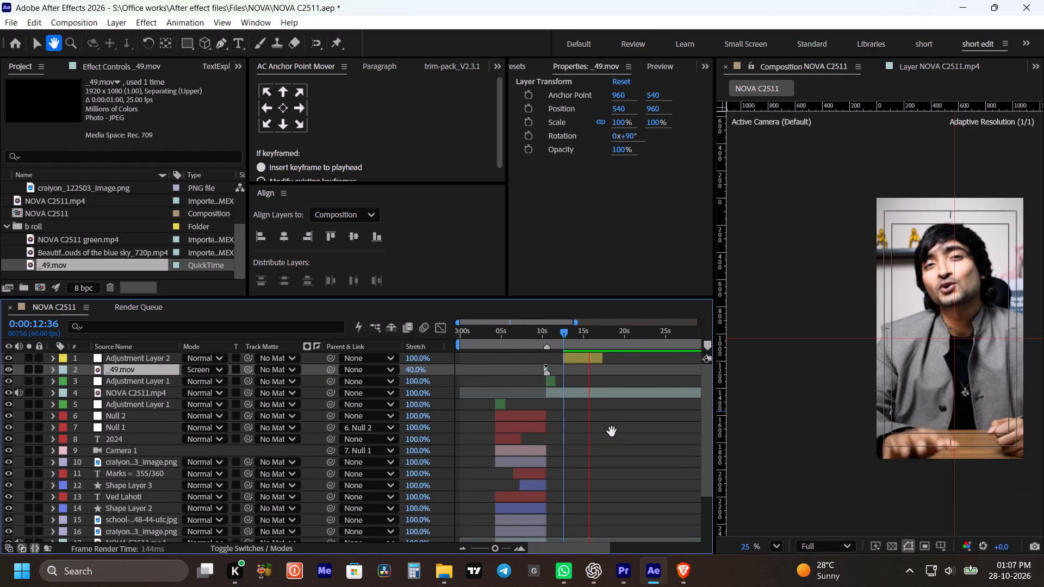
key("space")
left_click_drag(626, 429, 619, 430)
key("space")
key("space")
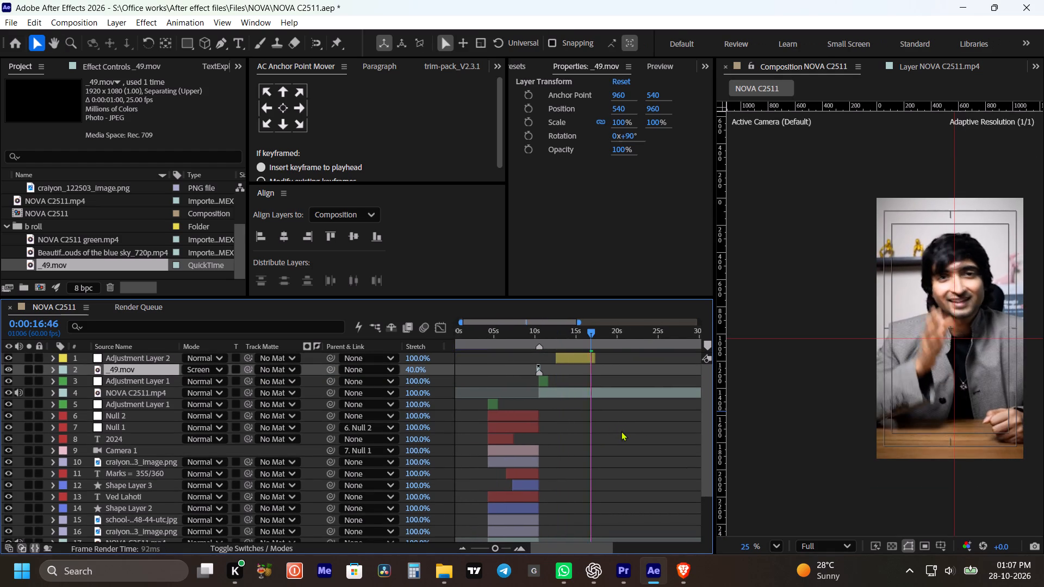
key("space")
left_click(624, 433)
key("space")
left_click(580, 330)
key("space")
scroll(582, 364, "up", 1, "alt")
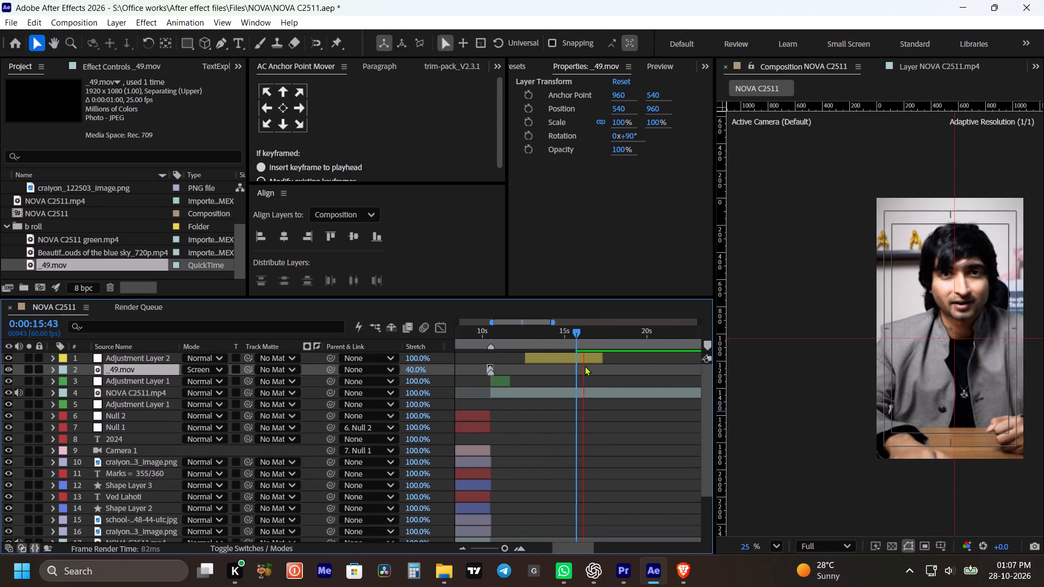
key("space")
left_click(582, 328)
key("space")
key("space")
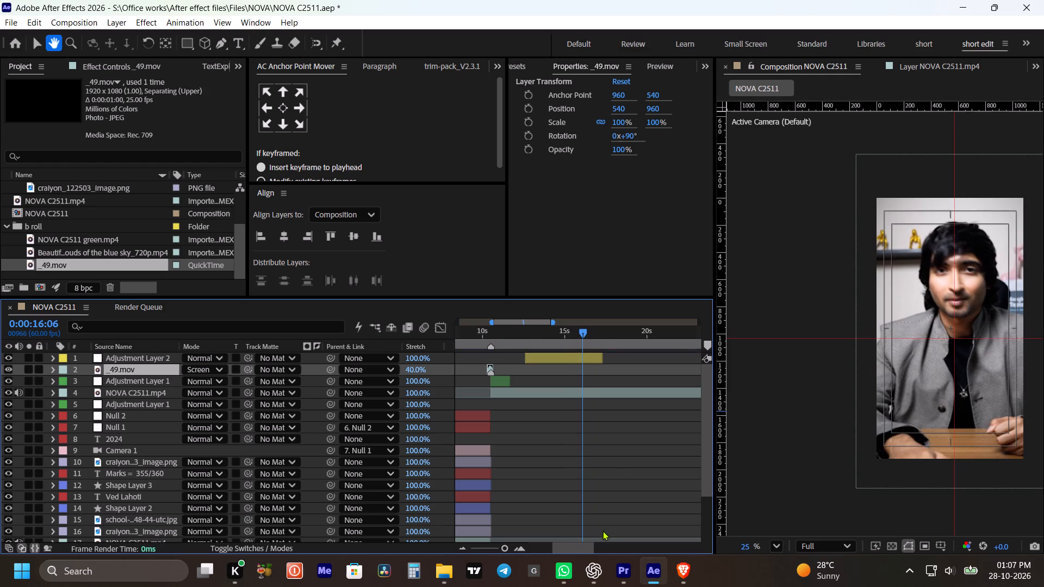
Save the project.
key("ctrl+s")
left_click(583, 441)
Switch to Microsoft Edge, open YouTube and search for "ved coching center".
left_click(680, 571)
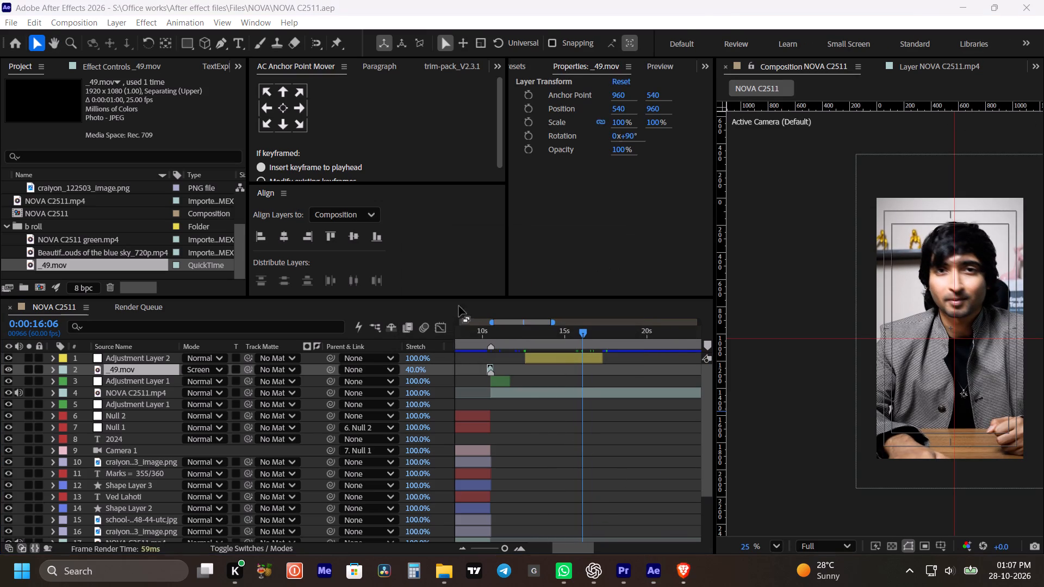
left_click(688, 577)
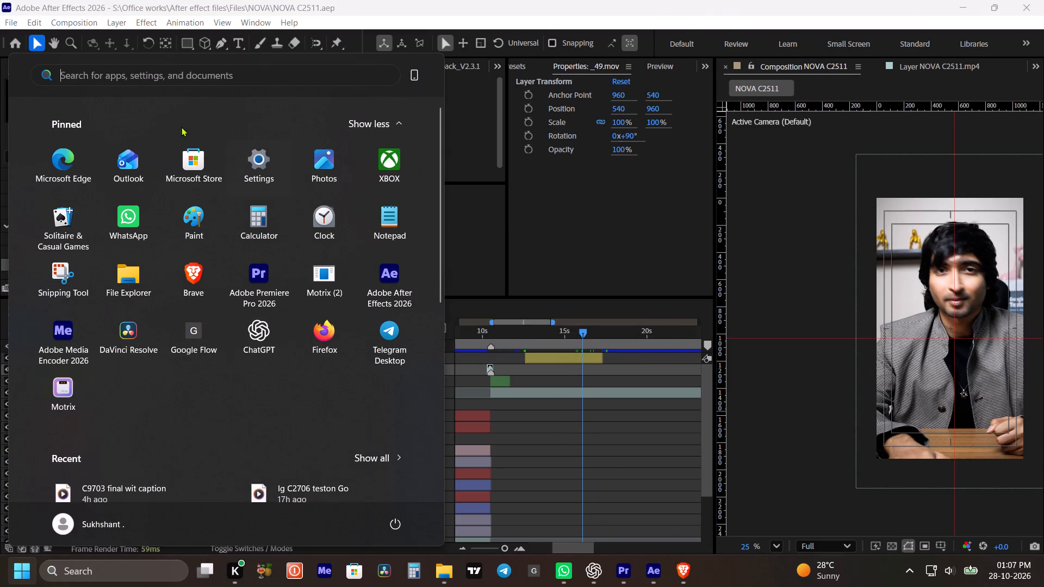
left_click(71, 174)
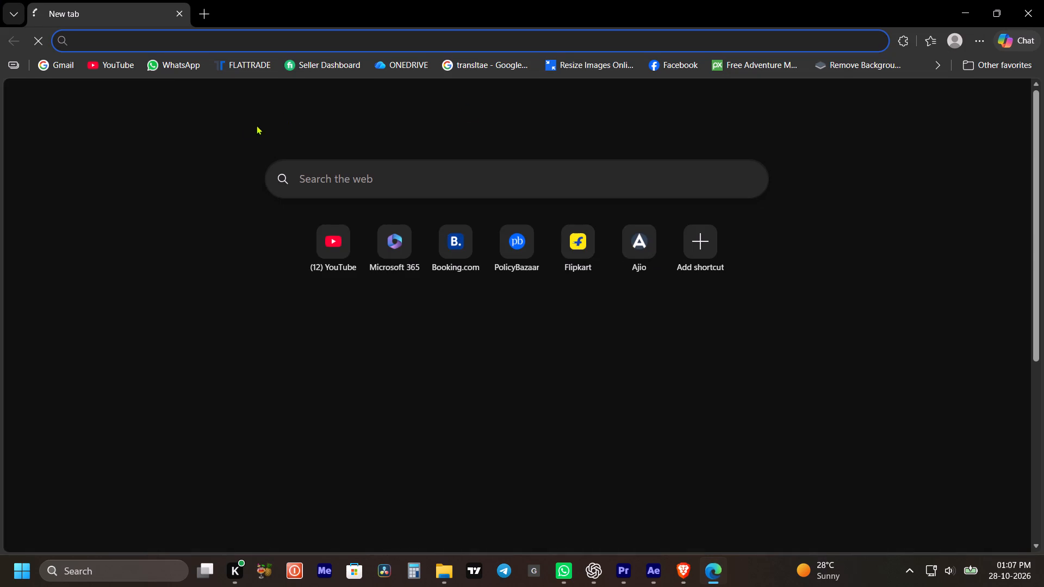
left_click(116, 66)
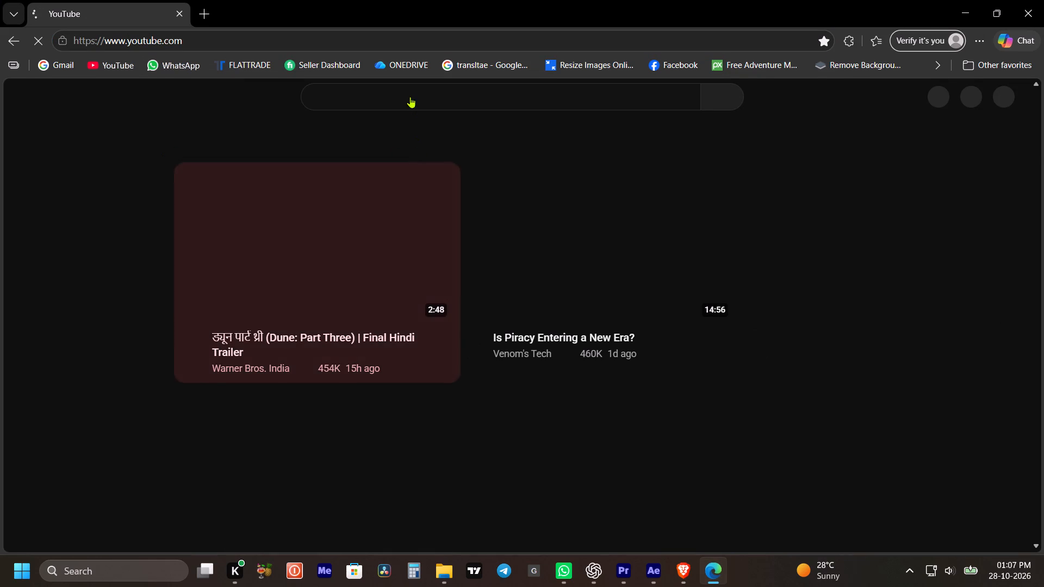
left_click(410, 97)
type("ved coching center")
key("Return")
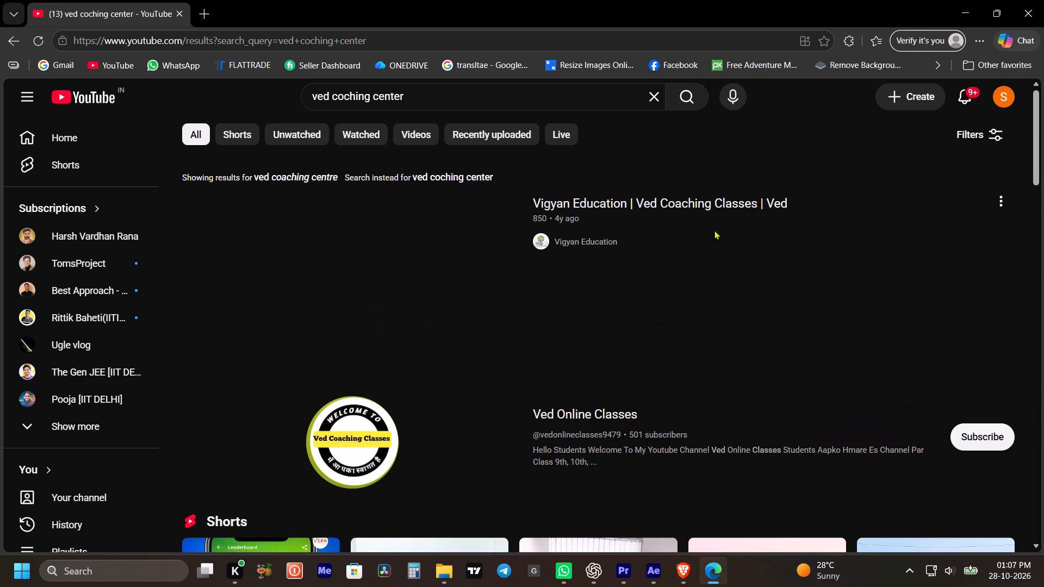
Change the YouTube search to "ved iit tkopers" and run it.
left_click_drag(425, 94, 334, 93)
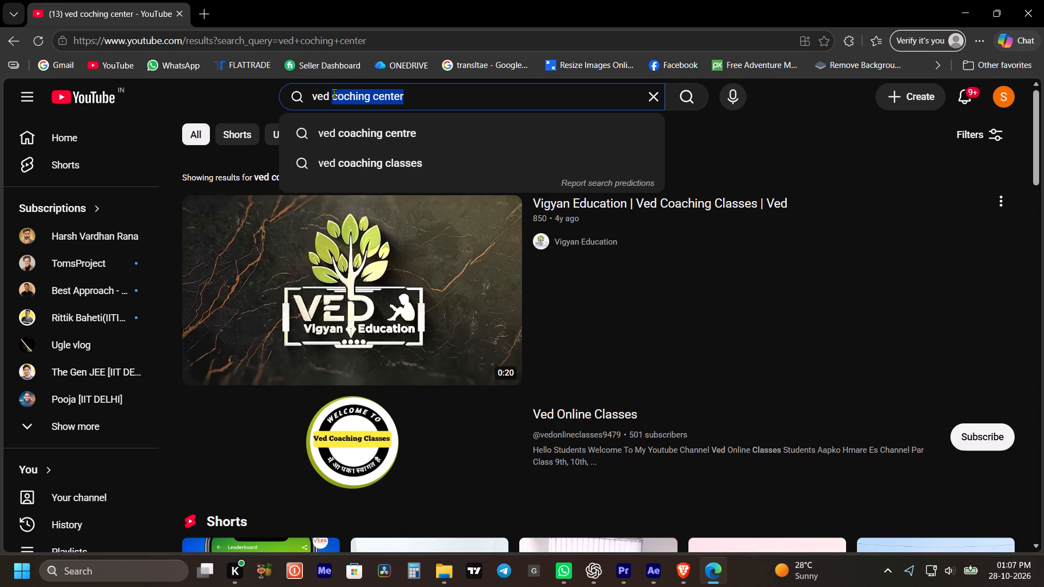
left_click_drag(334, 93, 335, 92)
type("iit tkopers")
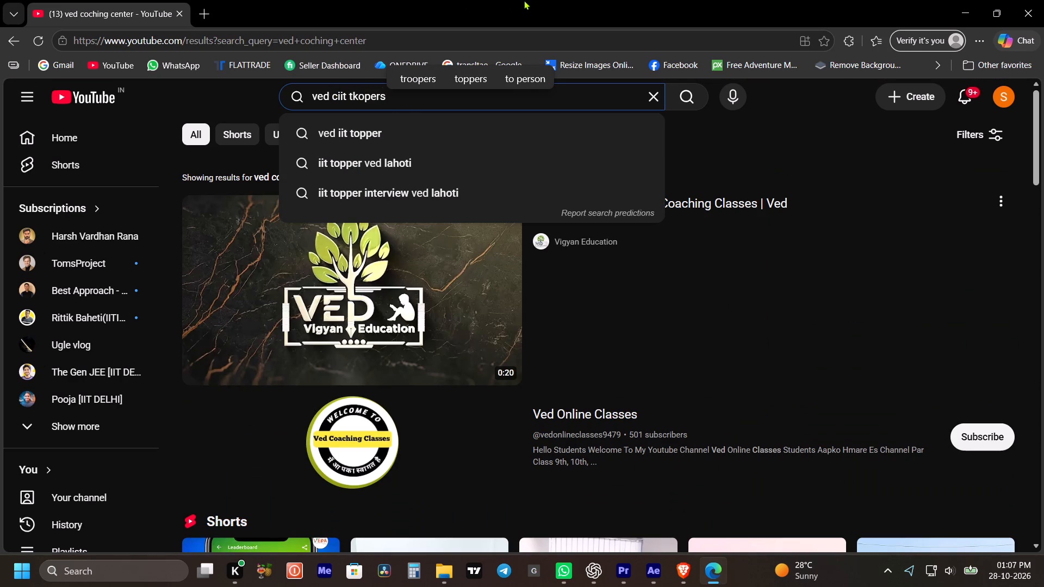
key("Left")
key("Left")
key("Left")
key("Left")
key("Left")
key("Left")
key("Left")
key("Left")
key("Left")
key("Left")
key("Left")
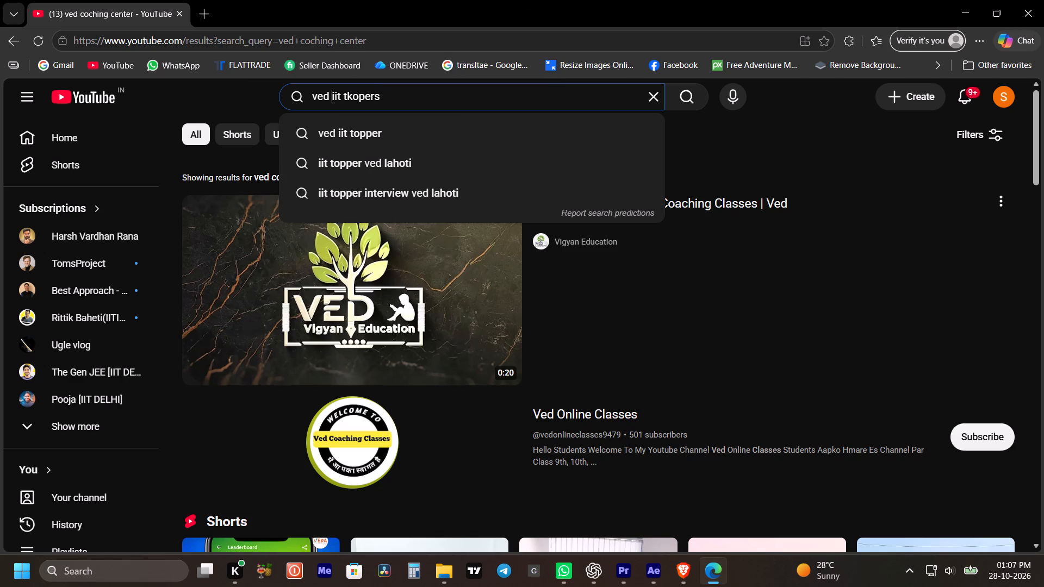
key("BackSpace")
key("Right")
key("Right")
key("Right")
key("Right")
key("Right")
key("Right")
key("Right")
key("Right")
key("Right")
key("Right")
key("Right")
key("Right")
key("Right")
key("Right")
key("Right")
key("Right")
key("Right")
key("Right")
key("Right")
key("Right")
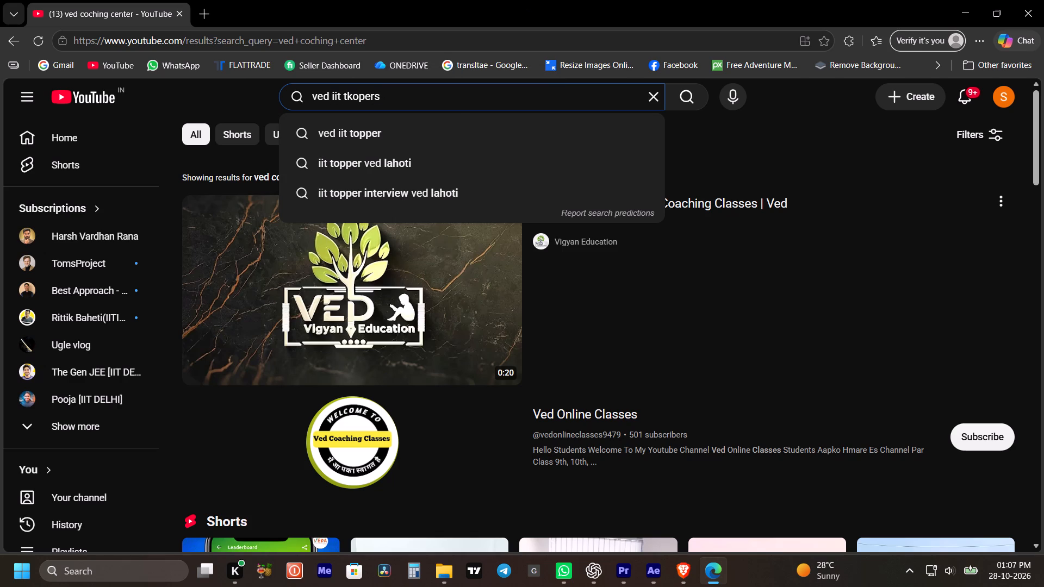
key("Return")
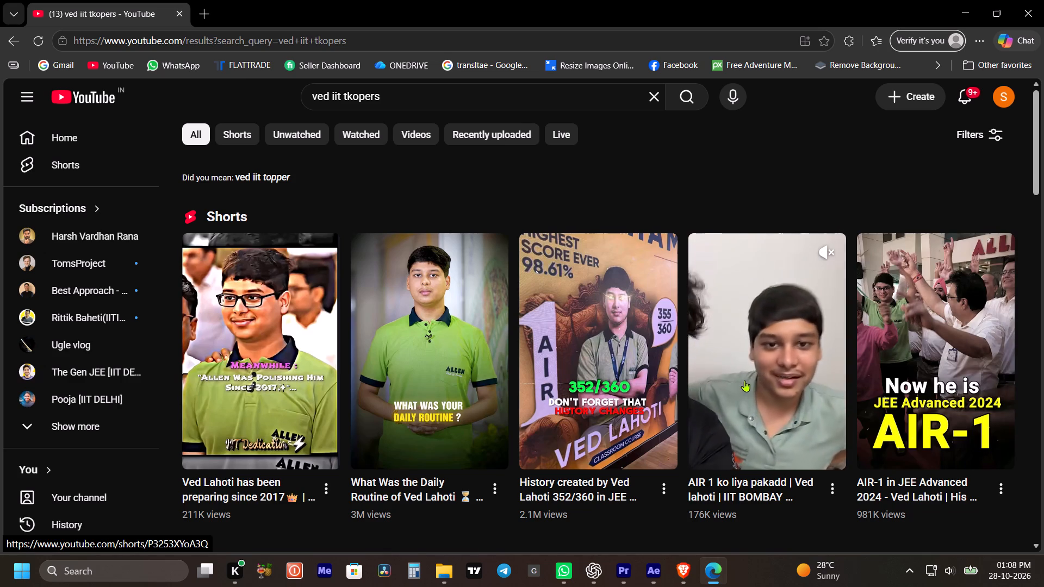
Switch back to After Effects and replay the presenter footage under Adjustment Layer 2, stopping at 0:00:16:26.
left_click(658, 560)
key("space")
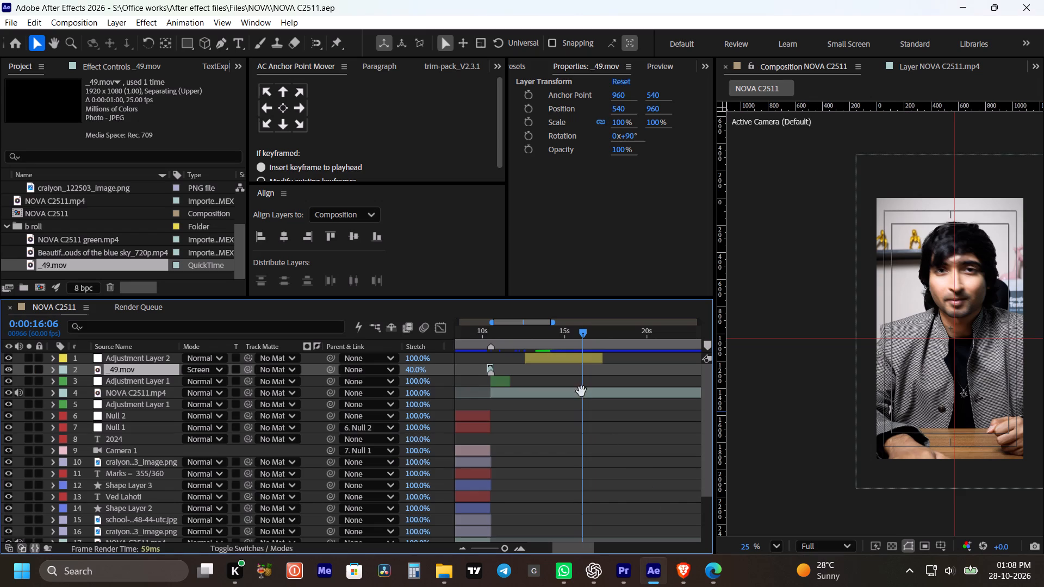
key("space")
left_click(527, 342)
key("space")
left_click(569, 335)
key("space")
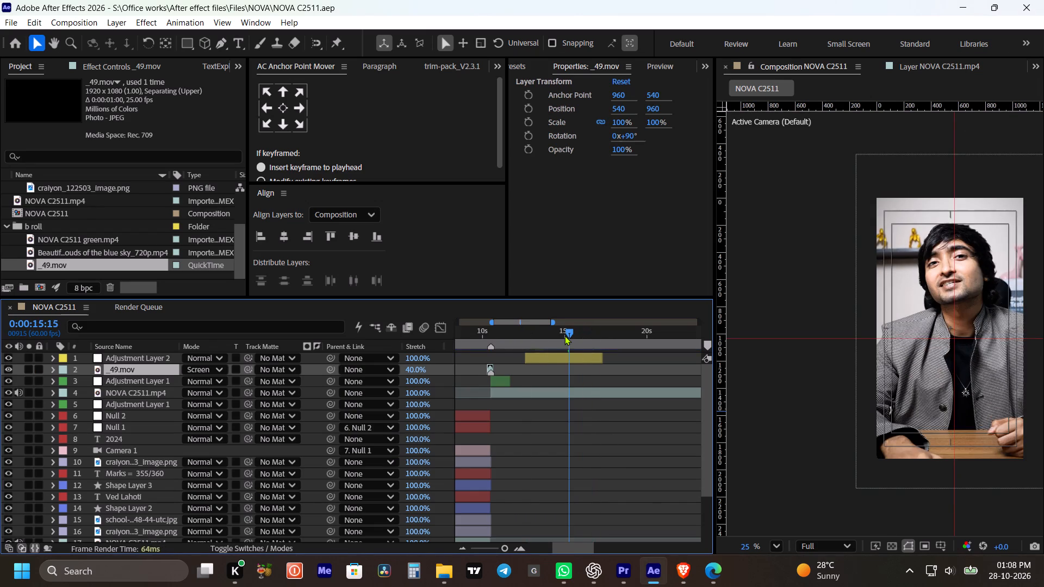
key("space")
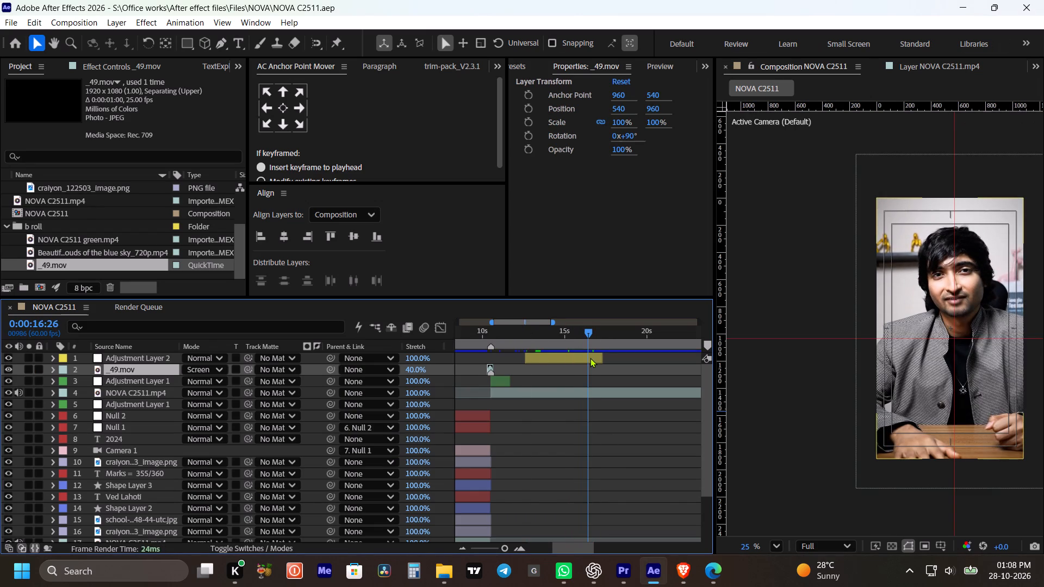
Add a composition marker at 0:00:16:24.
key("ctrl+Left")
key("ctrl+Left")
key("ctrl+Left")
key("ctrl+Right")
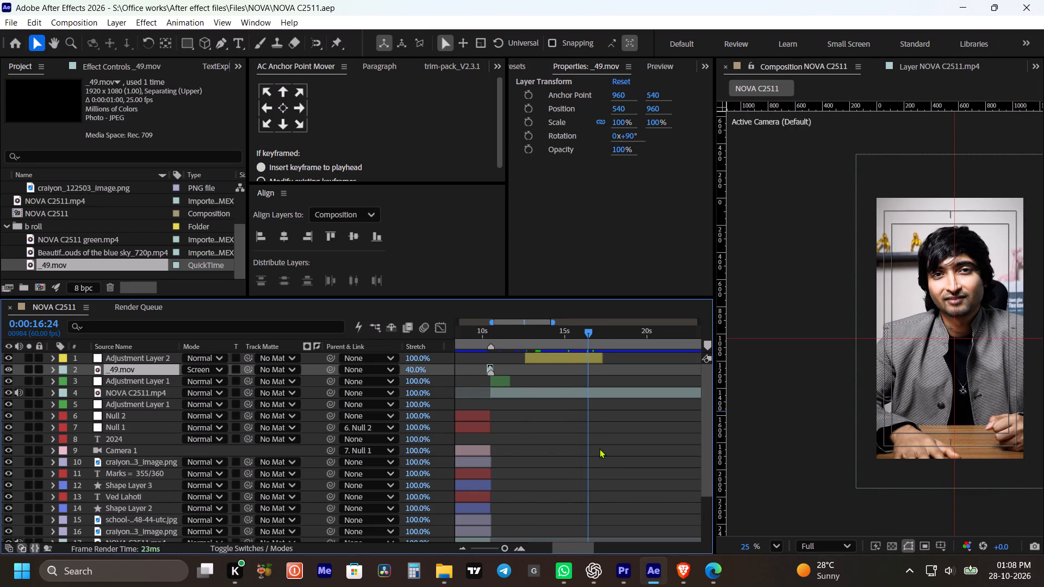
left_click(599, 448)
type("*")
Play the presenter footage onward from the 0:00:16:24 marker to review the next section, stopping at 0:00:20:20.
key("space")
scroll(599, 442, "down", 1, "alt")
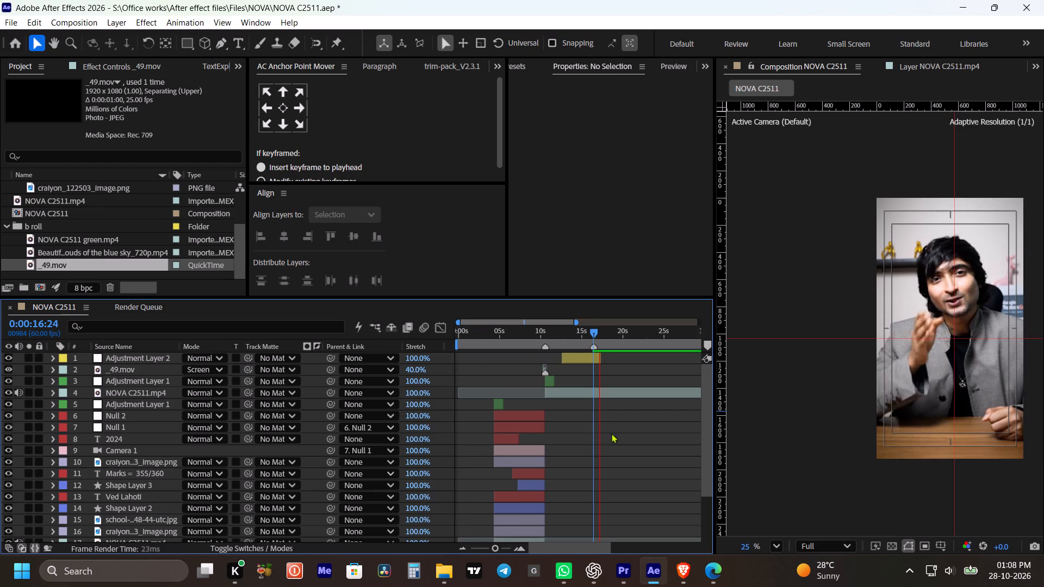
key("space")
left_click_drag(636, 432, 611, 433)
scroll(606, 426, "up", 1, "alt")
key("space")
left_click_drag(606, 423, 618, 431)
key("v")
key("space")
left_click_drag(650, 435, 641, 435)
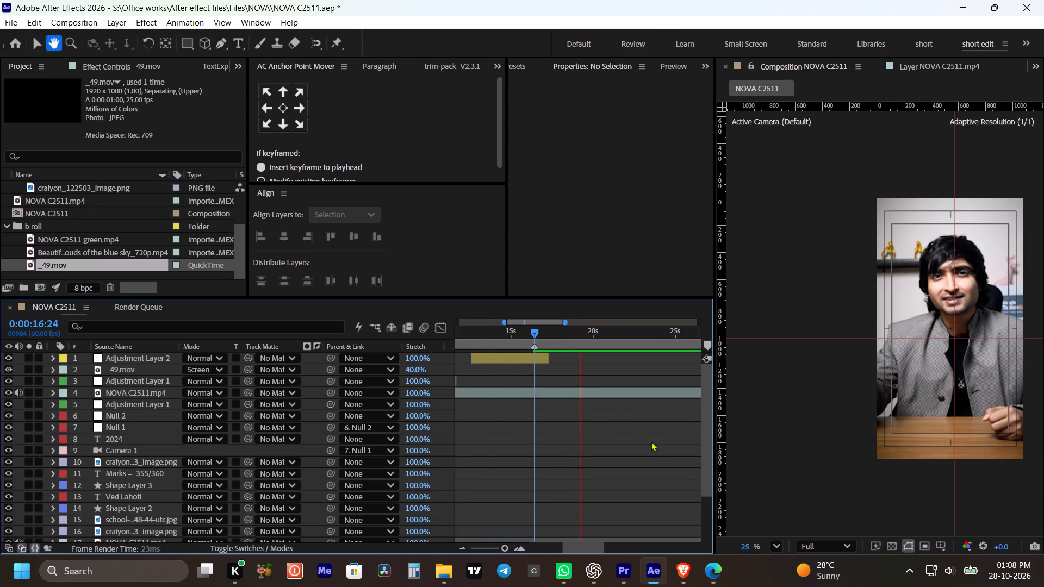
key("space")
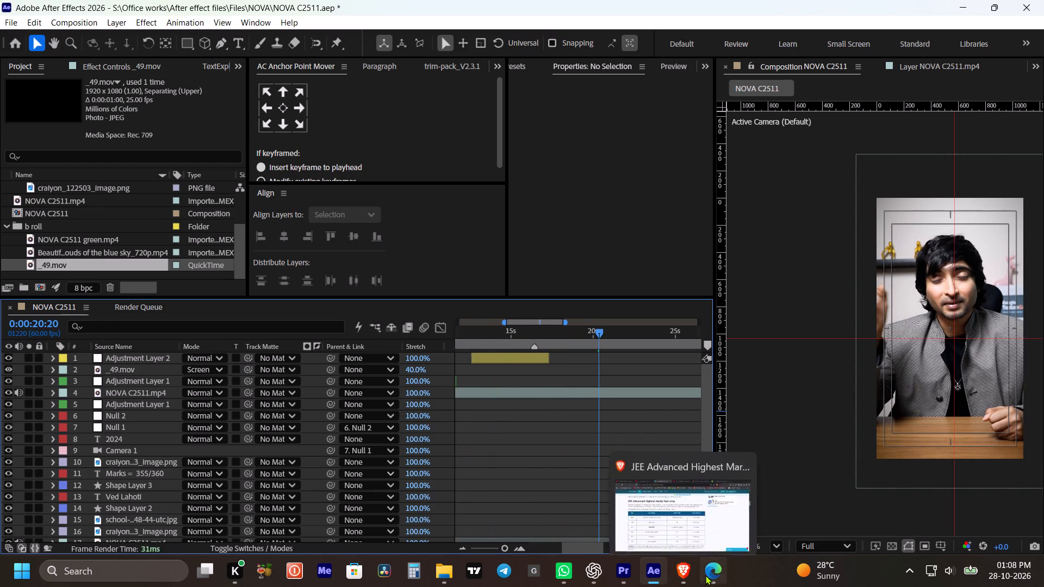
Switch to Microsoft Edge and play the ALLEN Career Institute topper interview about choosing MIT in full screen from about 2:56.
left_click(705, 575)
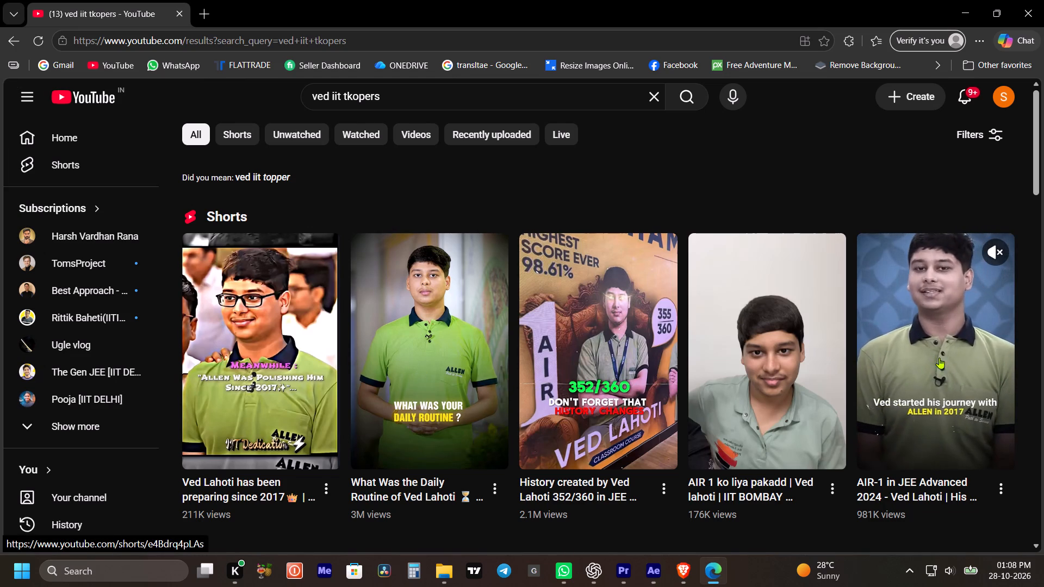
scroll(932, 351, "down", 6)
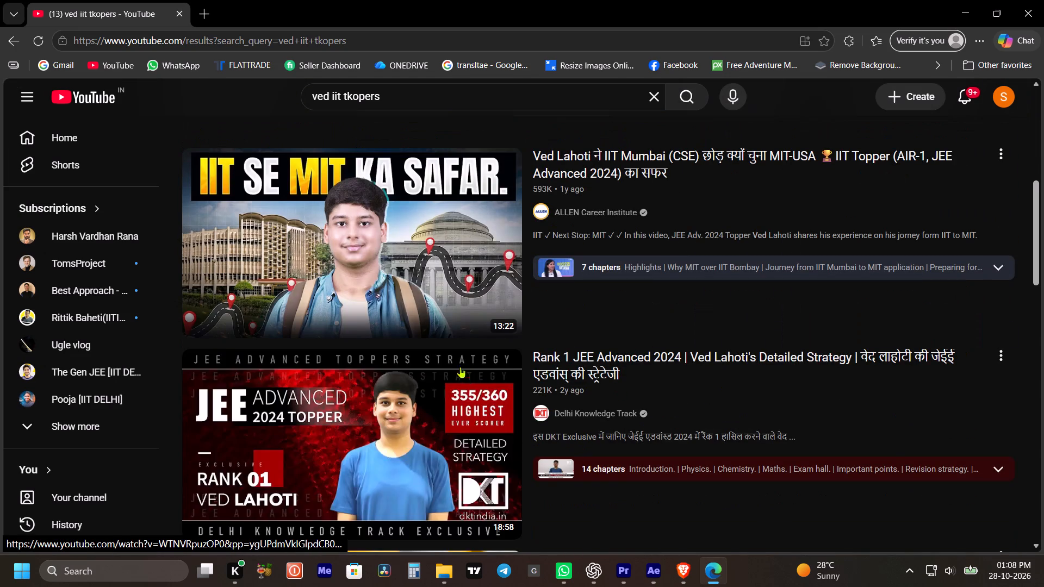
left_click(499, 196)
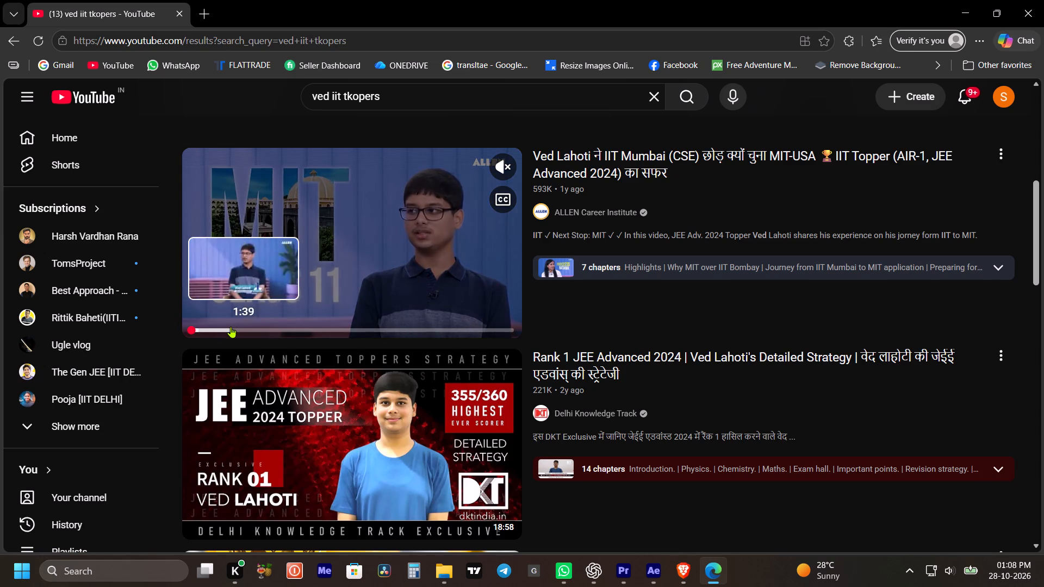
left_click(231, 327)
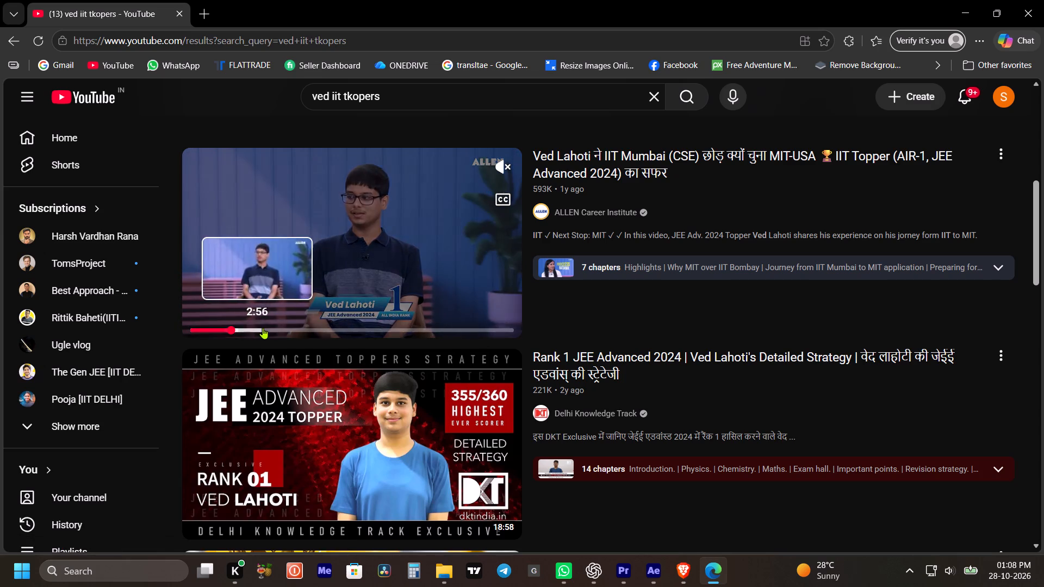
left_click(263, 328)
left_click(430, 280)
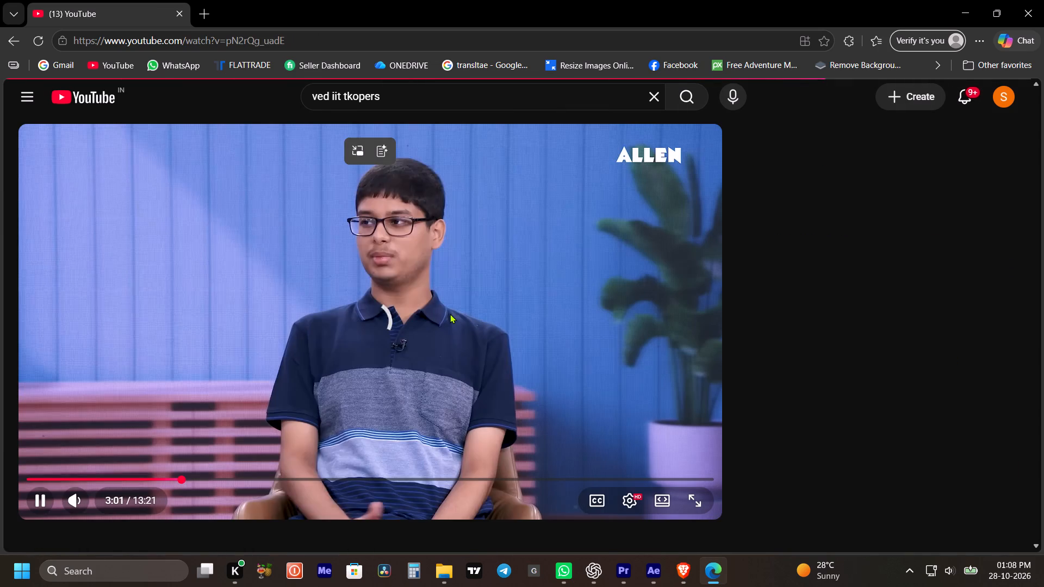
left_click(692, 502)
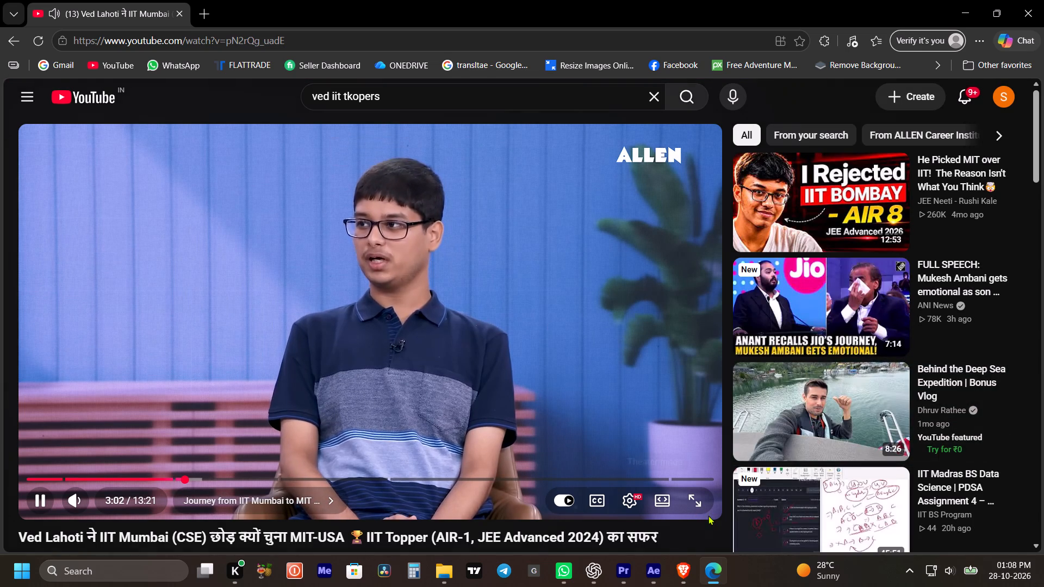
left_click(699, 503)
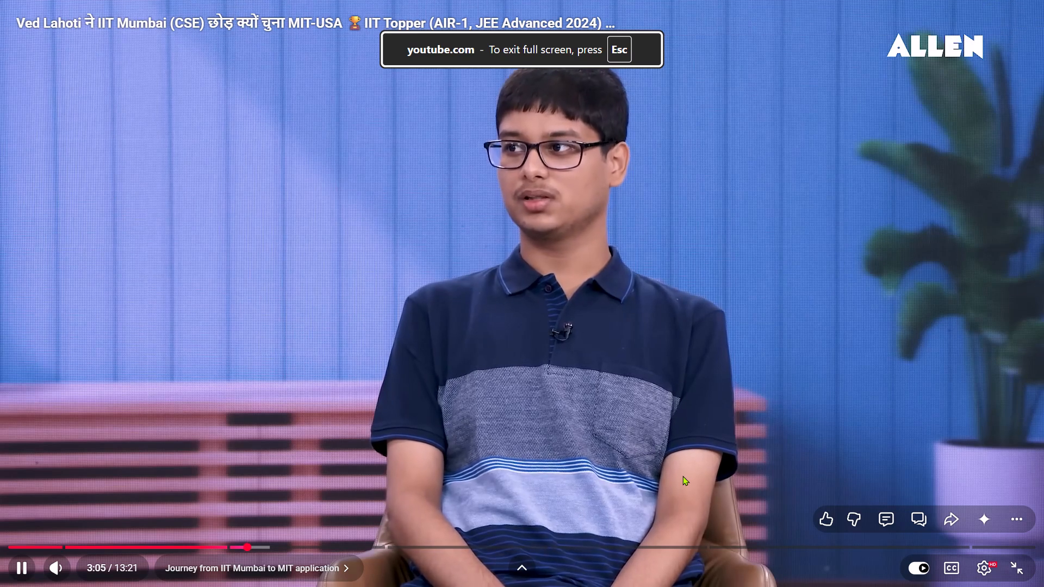
key("Left")
key("Left")
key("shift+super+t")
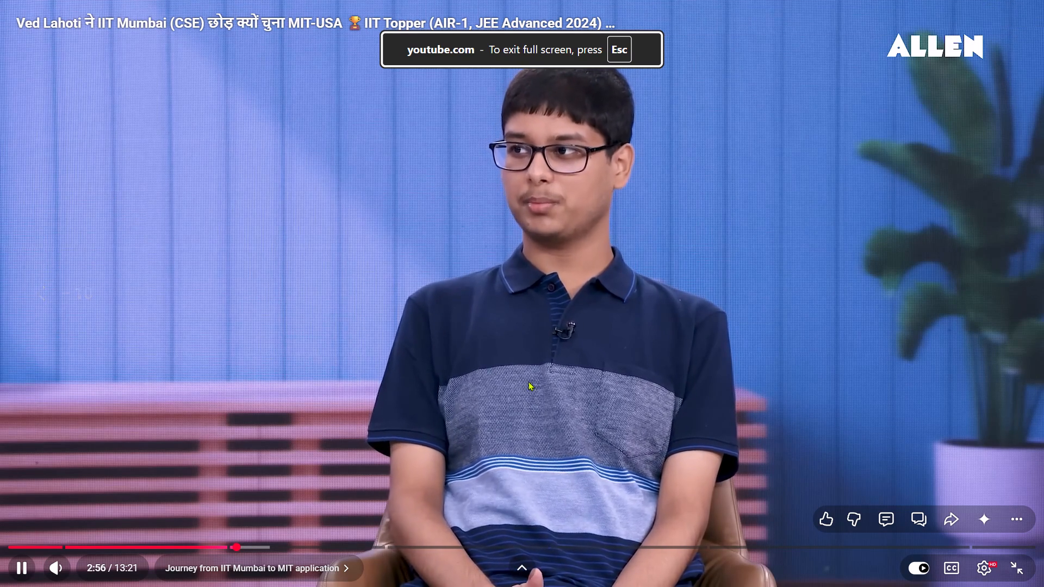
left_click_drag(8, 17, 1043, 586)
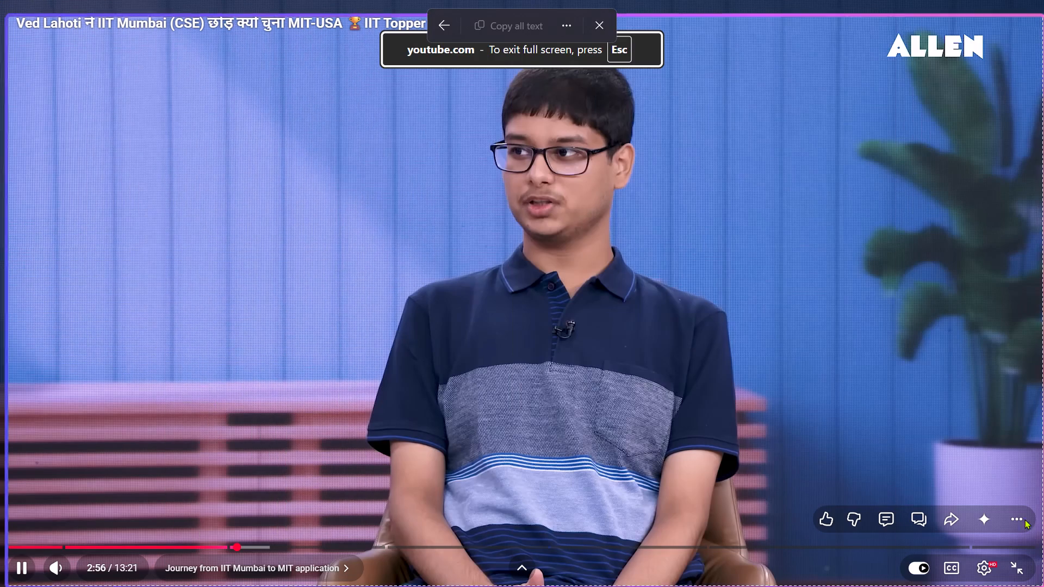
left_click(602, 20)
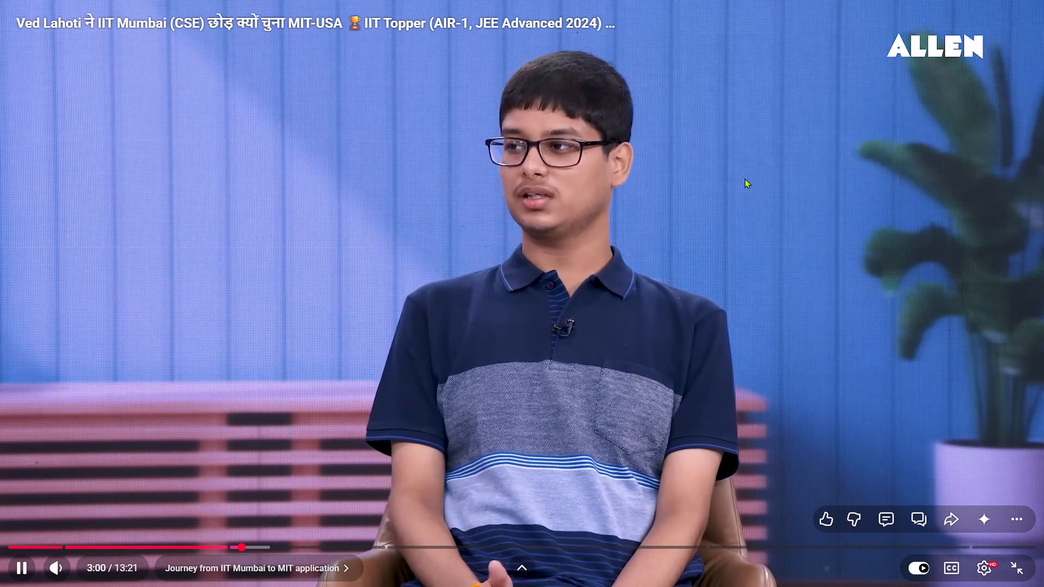
Screen-record about 9 seconds of the topper speaking, capturing nearly the whole frame of the full-screen interview.
key("shift+super+r")
left_click_drag(1, 3, 940, 478)
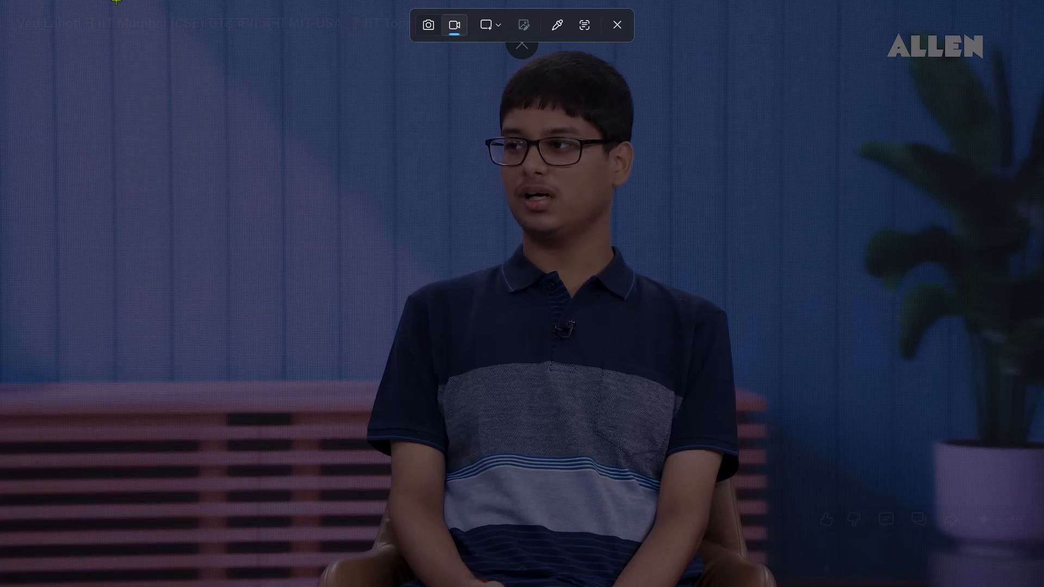
left_click_drag(116, 0, 1043, 586)
left_click(461, 14)
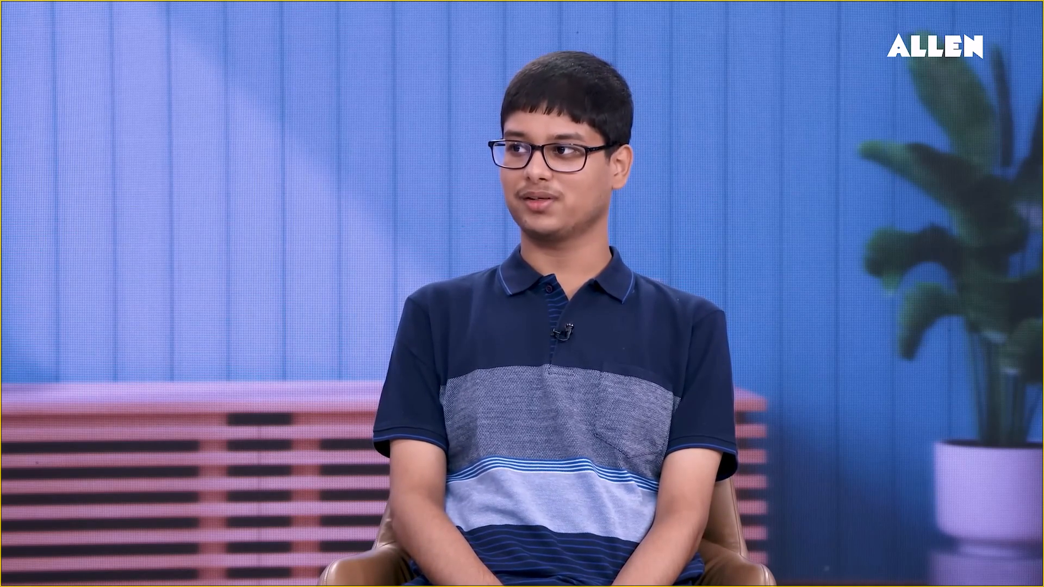
left_click(487, 25)
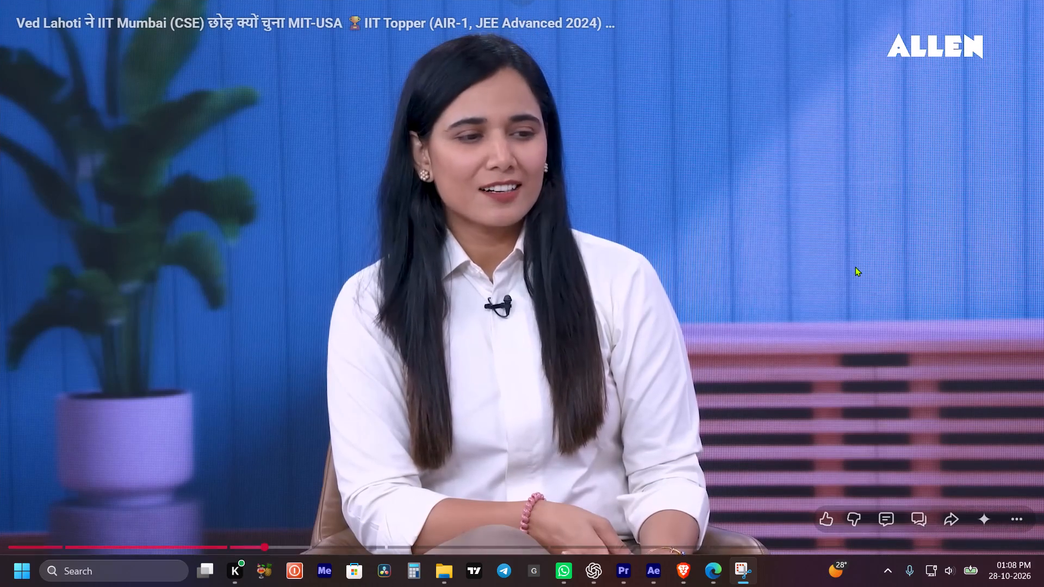
Exit full screen on the YouTube interview and pause it.
left_click(708, 430)
left_click(687, 572)
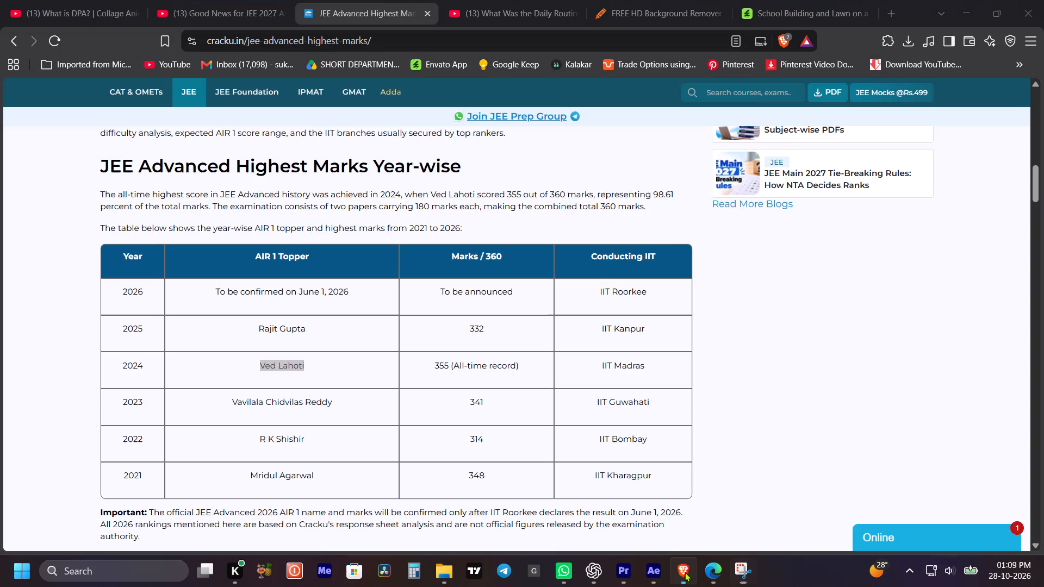
left_click(710, 572)
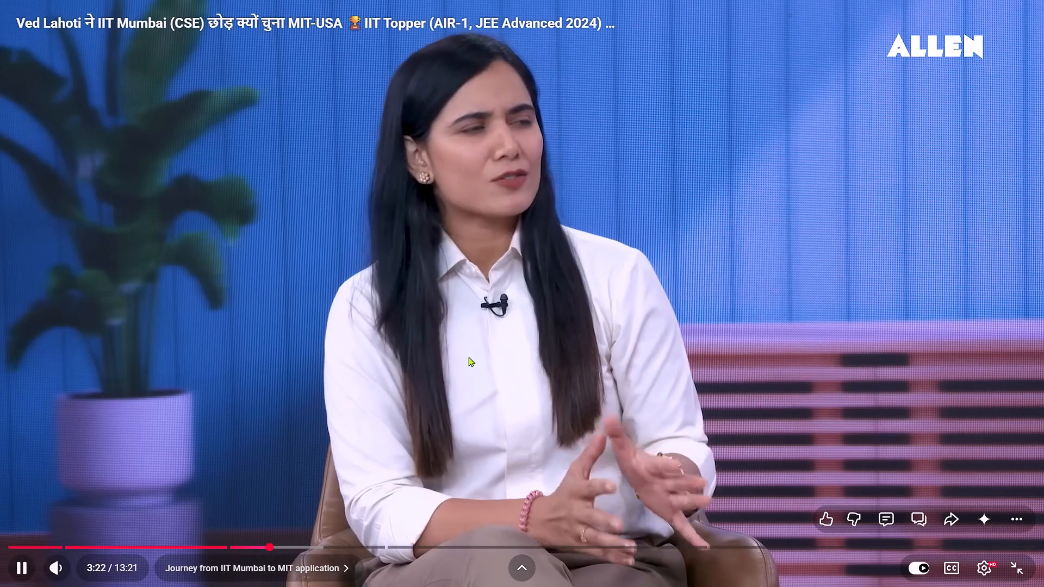
left_click(468, 357)
left_click(1020, 575)
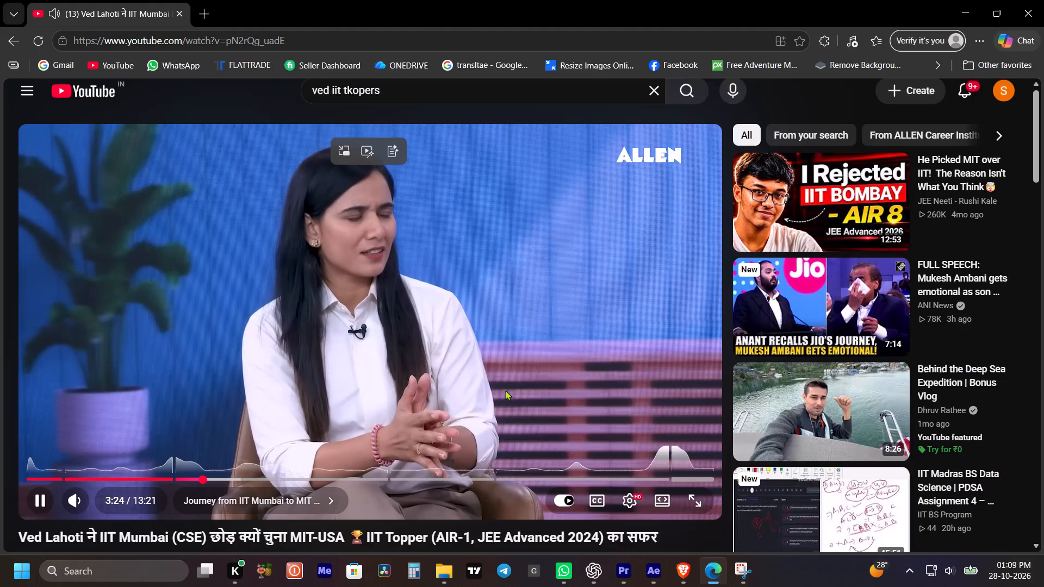
left_click(457, 343)
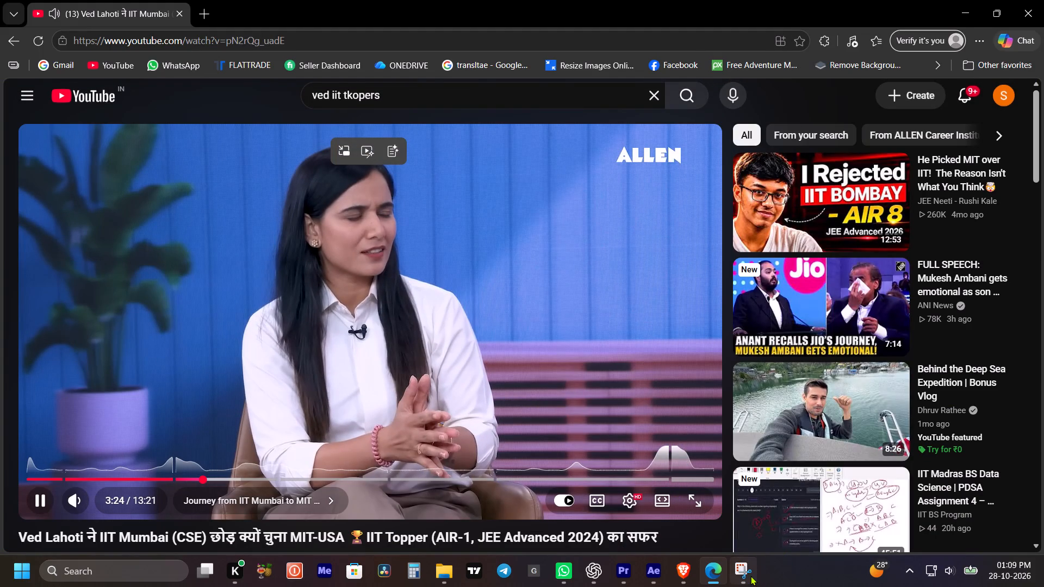
Save the Snipping Tool recording as an MP4 named "ved" in the video Assits folder.
left_click(750, 575)
left_click(901, 43)
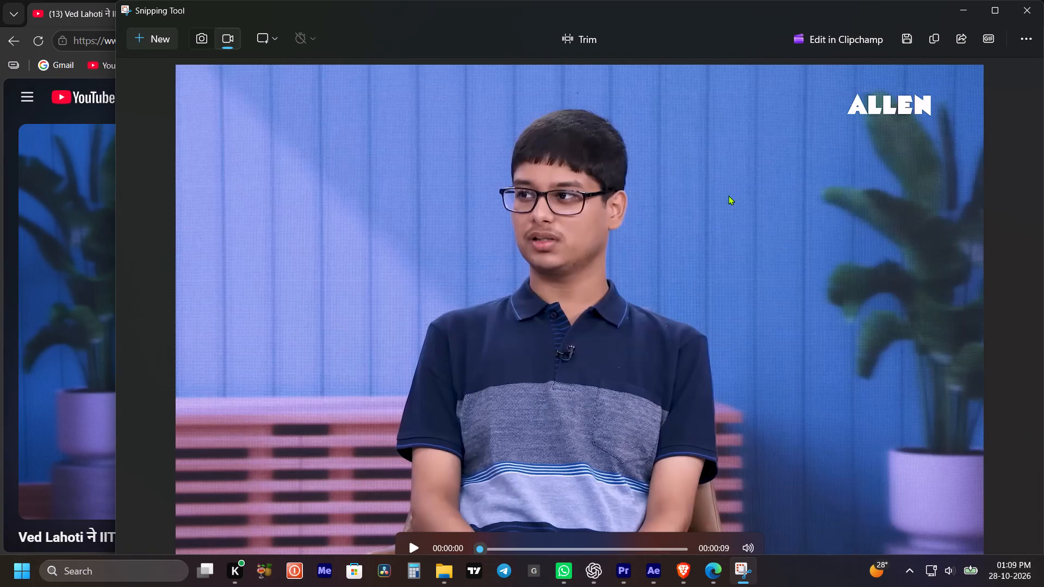
key("ctrl+c")
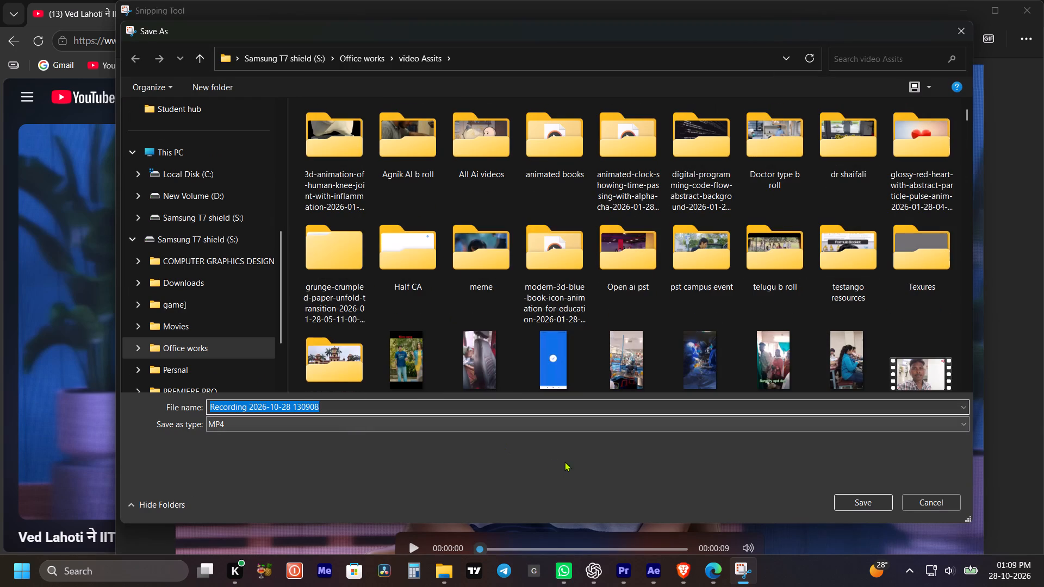
key("ctrl+c")
key("ctrl+c")
key("ctrl+c")
type("ved")
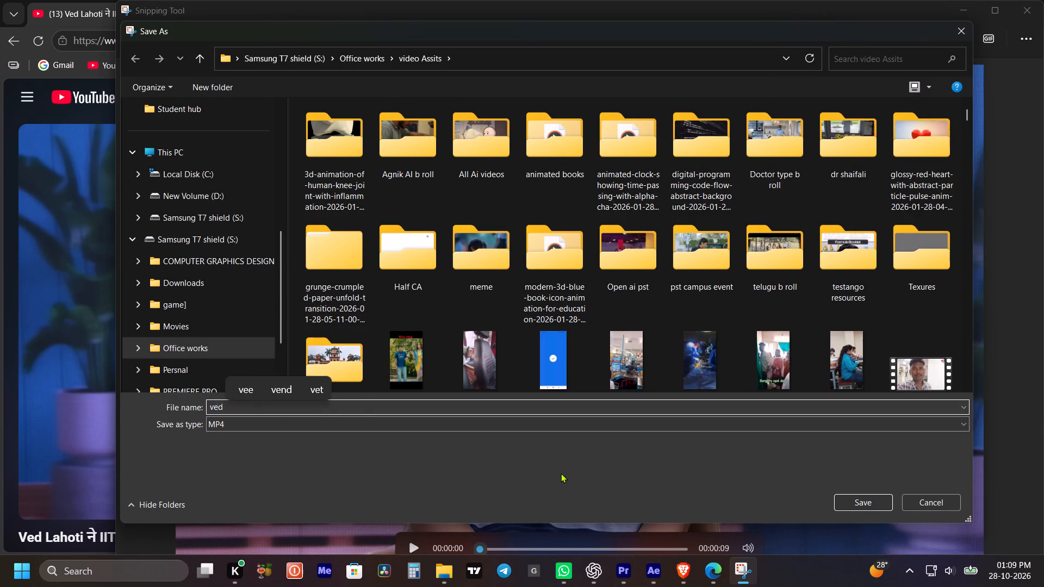
key("ctrl+a")
key("ctrl+c")
key("ctrl+c")
key("Return")
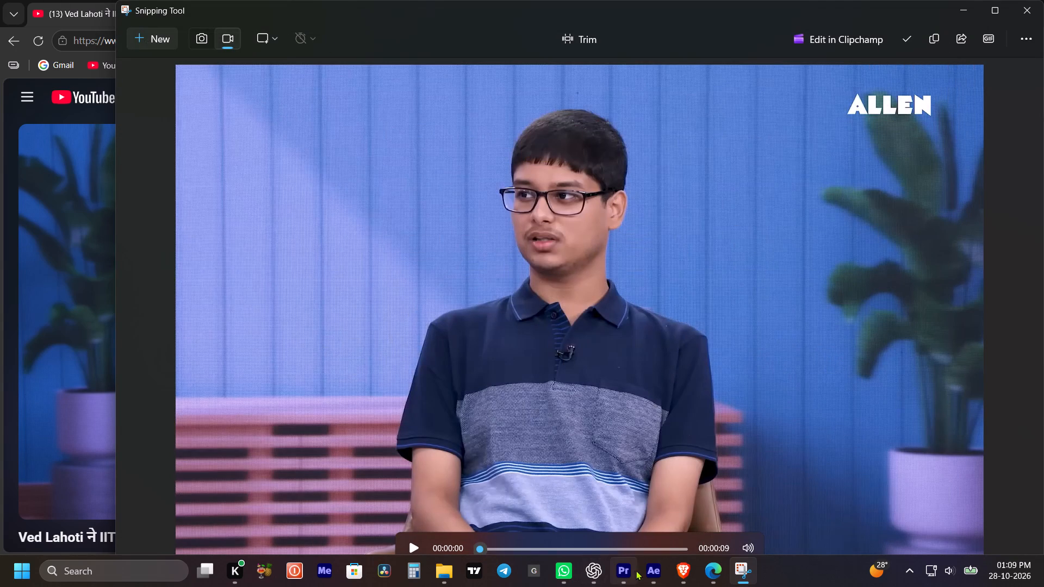
Switch to After Effects and import ved.mp4 as footage into the b roll folder.
left_click(654, 572)
left_click(654, 580)
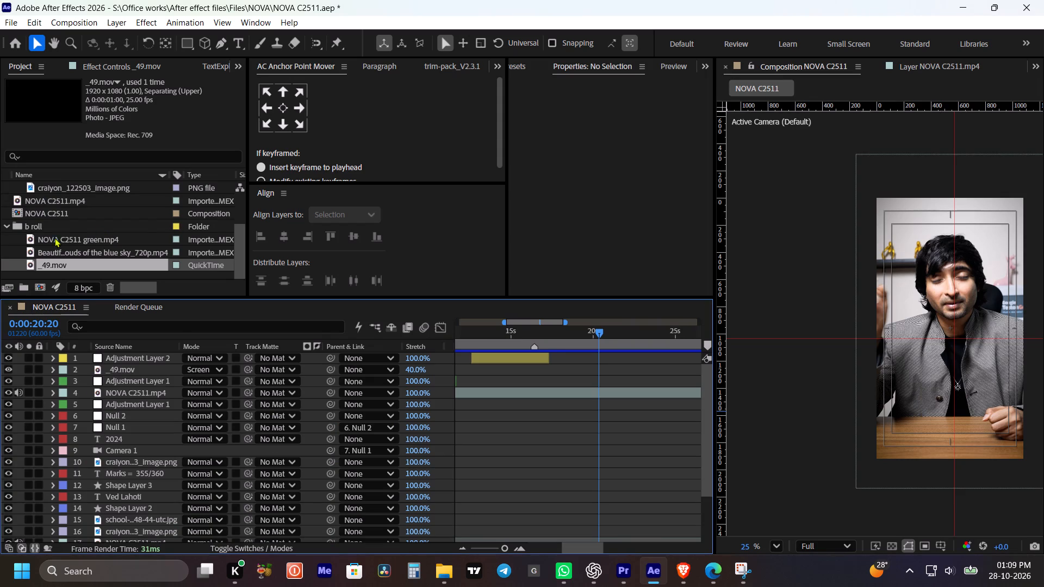
left_click(52, 227)
key("ctrl+i")
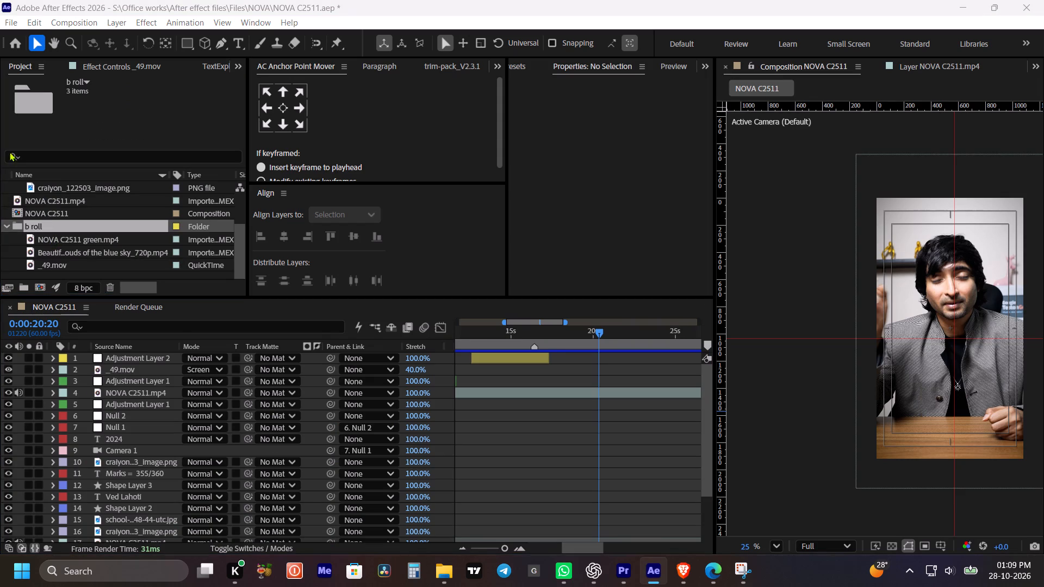
key("ctrl+v")
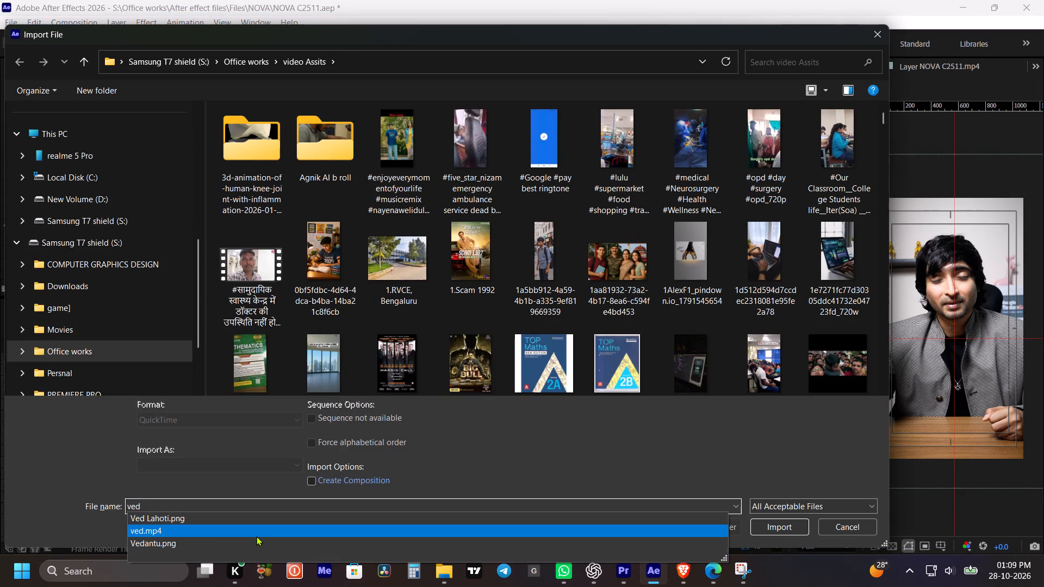
left_click(189, 534)
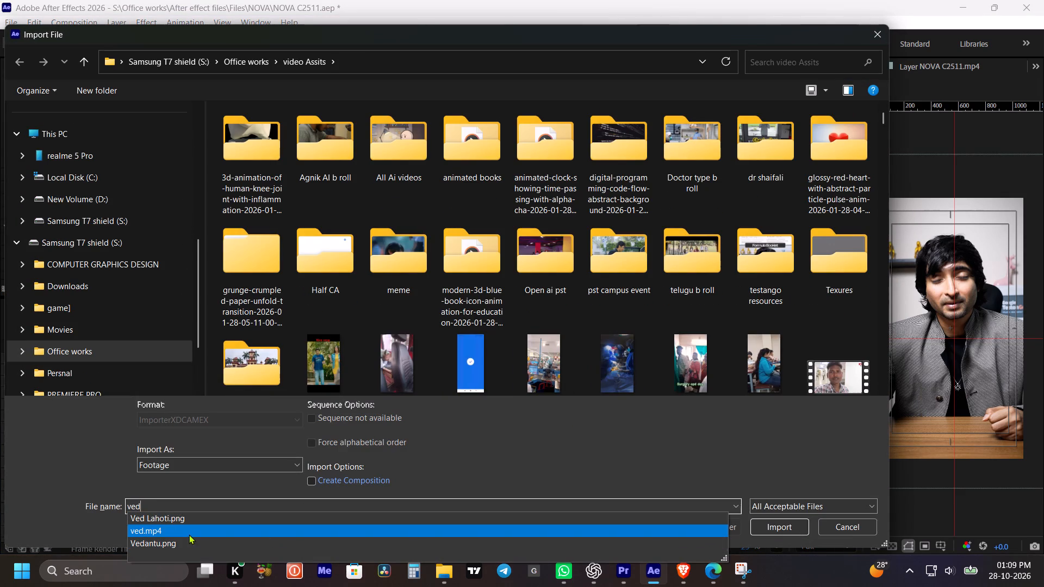
left_click(789, 527)
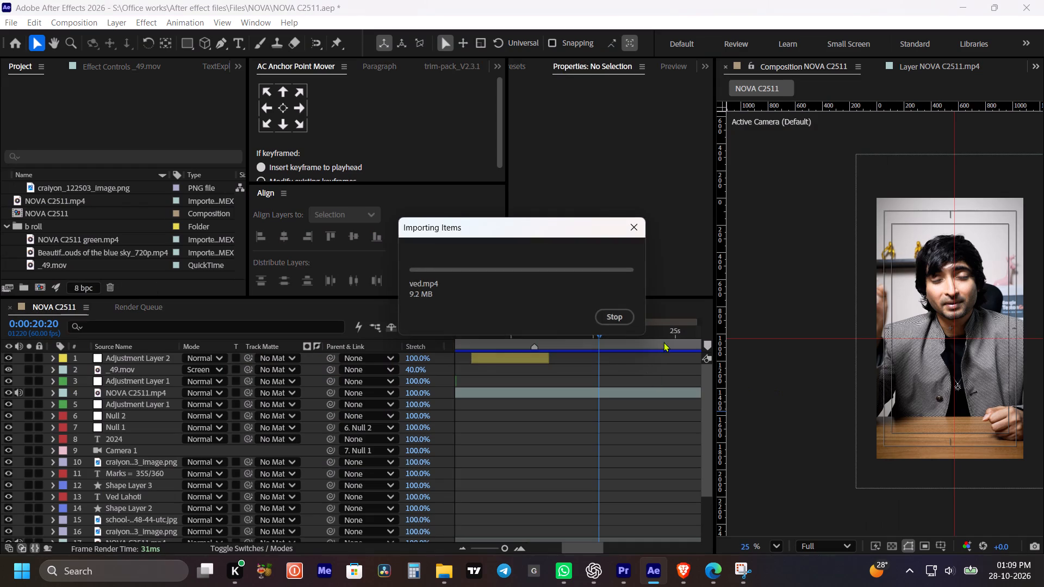
Open ved.mp4 in an enlarged footage viewer and set its In point to 0:00:01:10.
double_click(77, 241)
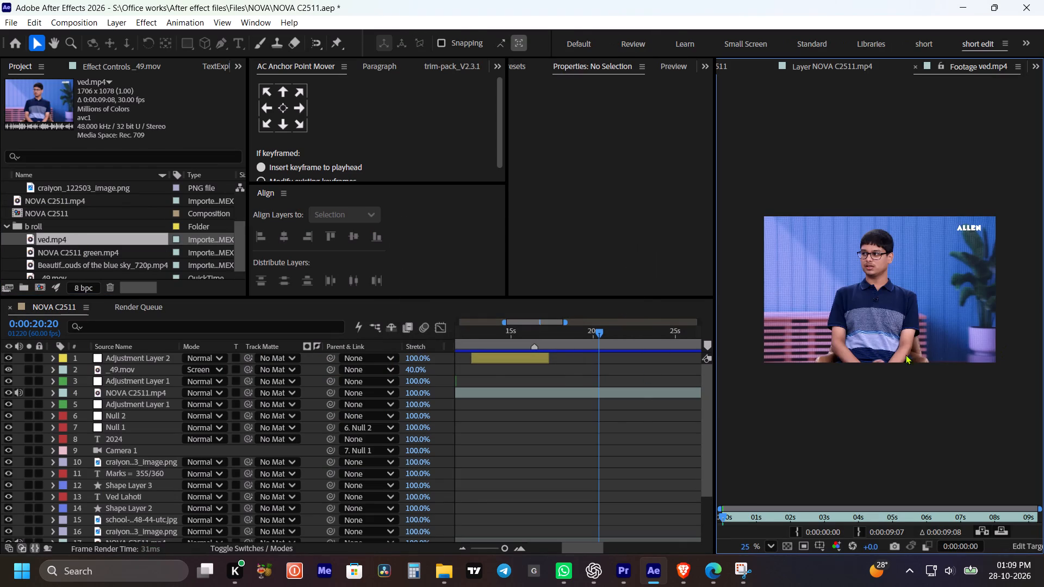
key("Tab")
key("grave")
scroll(573, 322, "up", 3)
key("space")
left_click_drag(595, 324, 604, 332)
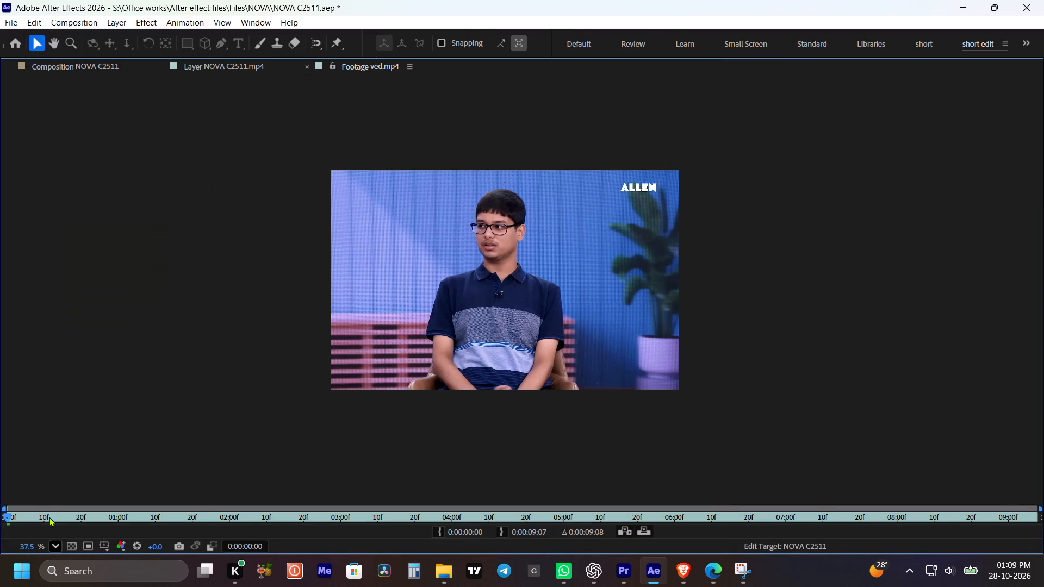
left_click_drag(49, 517, 154, 522)
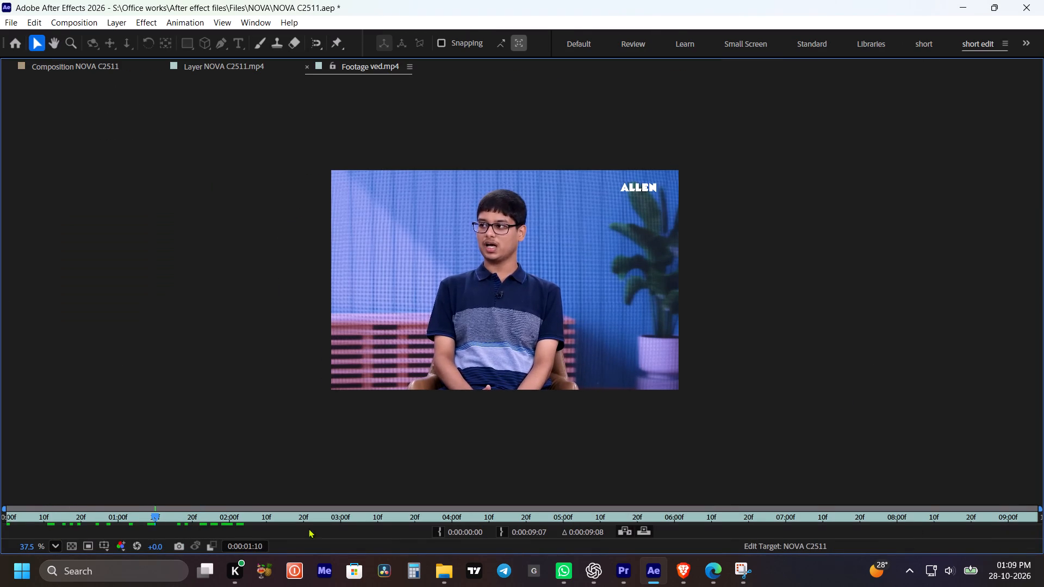
left_click(445, 531)
left_click(438, 529)
Set the Out point of ved.mp4 to 0:00:06:15 and restore the normal workspace layout.
left_click_drag(192, 514, 406, 519)
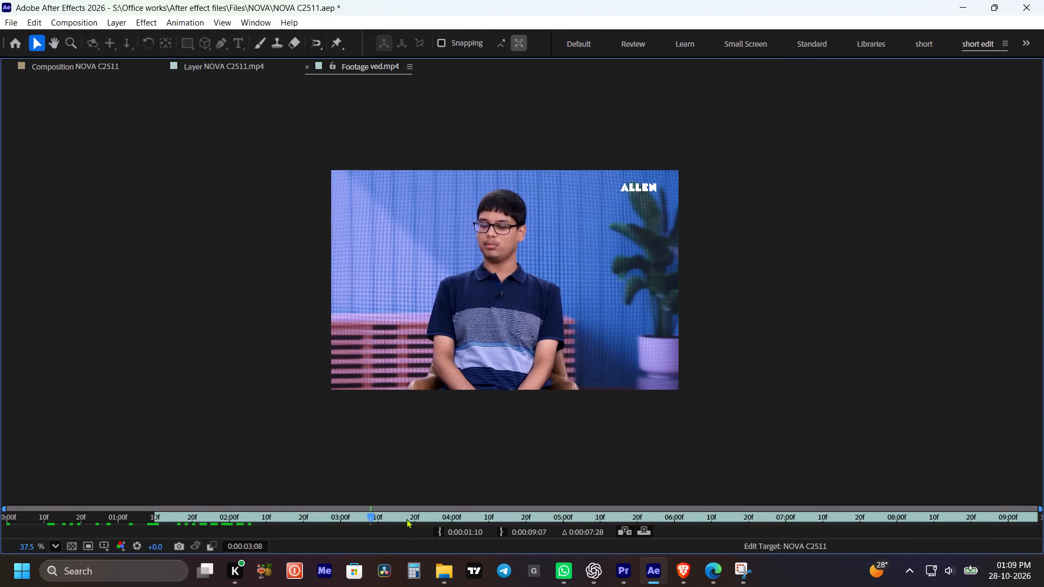
left_click_drag(406, 519, 730, 522)
left_click(500, 529)
key("grave")
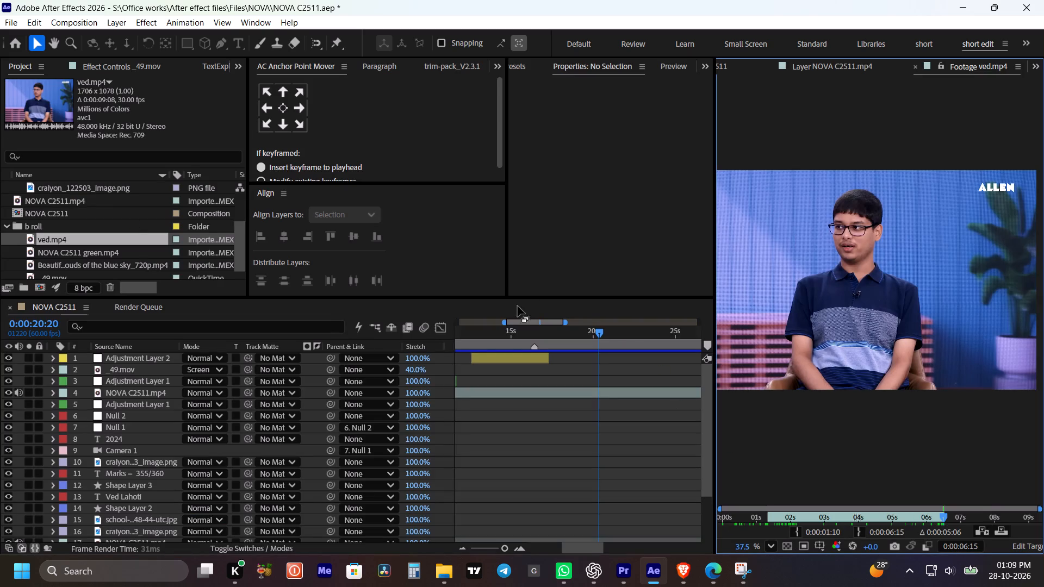
Place ved.mp4 as the top layer starting at 0:00:16:24 in NOVA C2511 and time-stretch it to 70.8%.
left_click_drag(76, 237, 539, 353)
left_click_drag(555, 332, 535, 332, "shift")
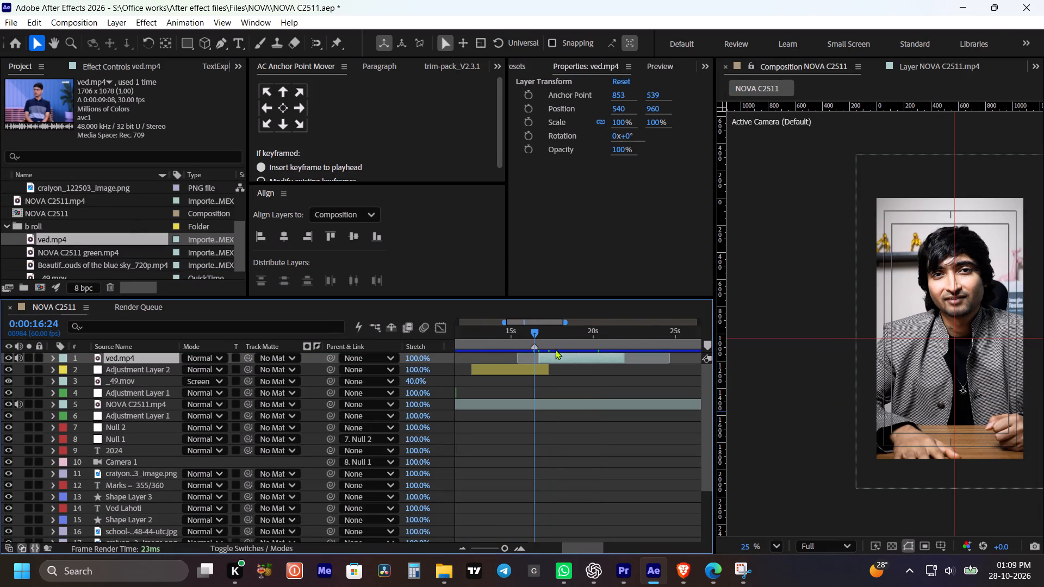
left_click(558, 357)
key("bracketleft")
left_click(560, 358)
left_click_drag(622, 357, 614, 357, "alt")
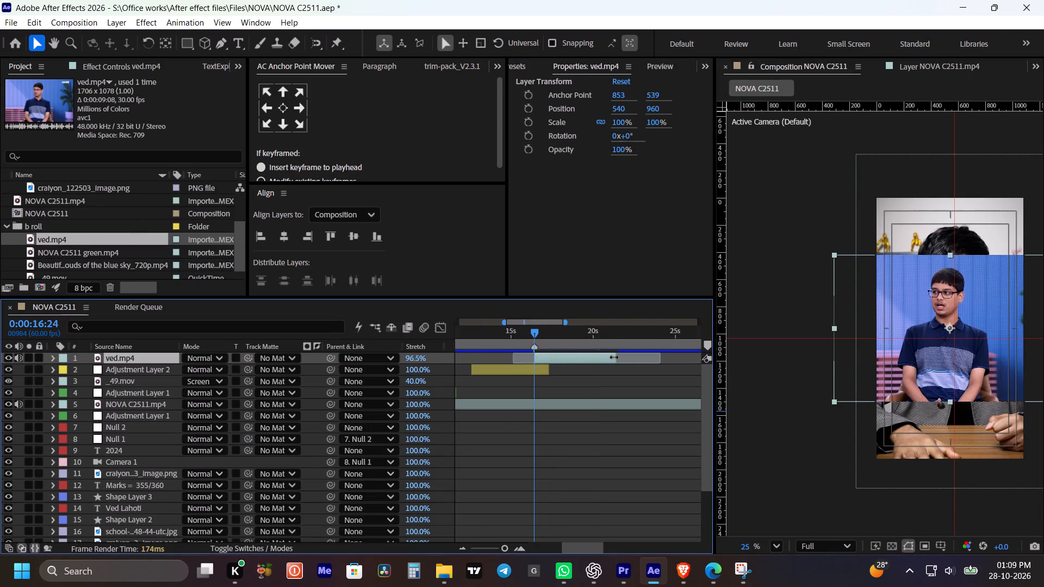
left_click_drag(614, 357, 596, 356, "alt")
left_click(592, 357)
Scale ved.mp4 to 186%, set its X position to 606 to frame the topper, and save the project.
left_click_drag(625, 123, 690, 139)
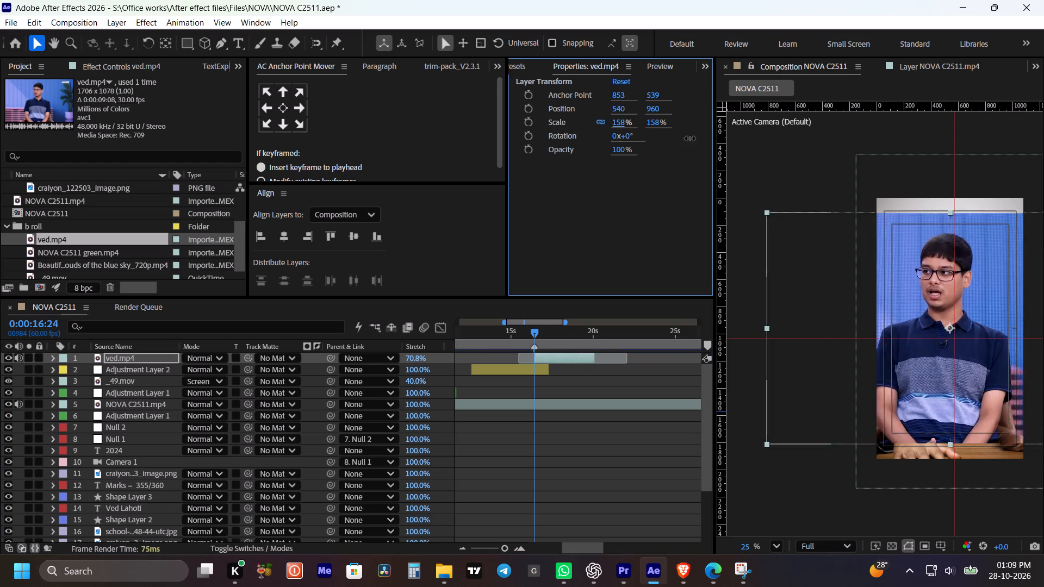
left_click_drag(690, 139, 706, 146)
key("space")
key("space")
key("space")
key("space")
key("space")
key("space")
key("space")
key("space")
left_click_drag(921, 264, 838, 261)
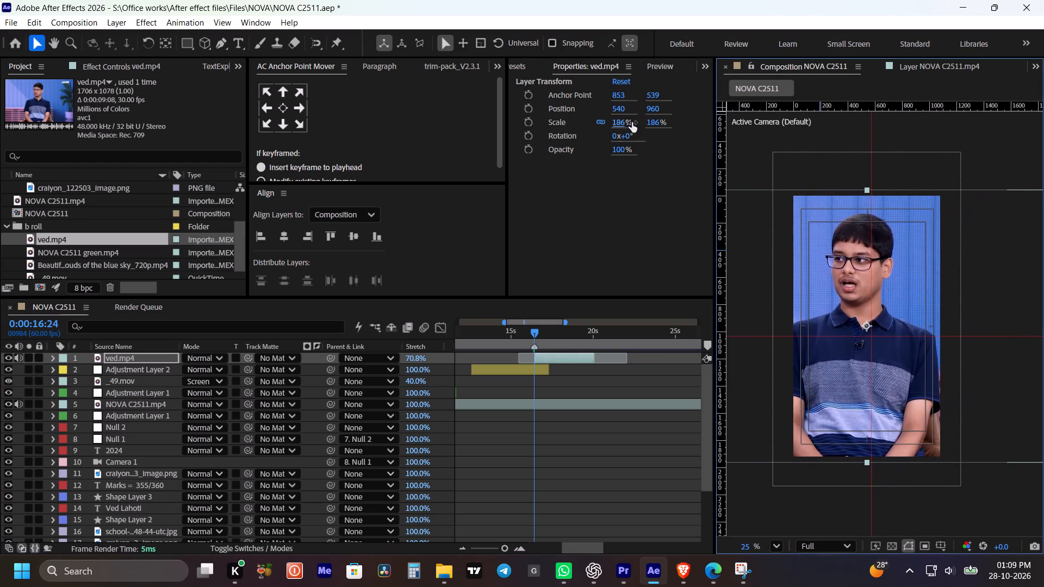
left_click_drag(615, 109, 676, 121)
key("ctrl+s")
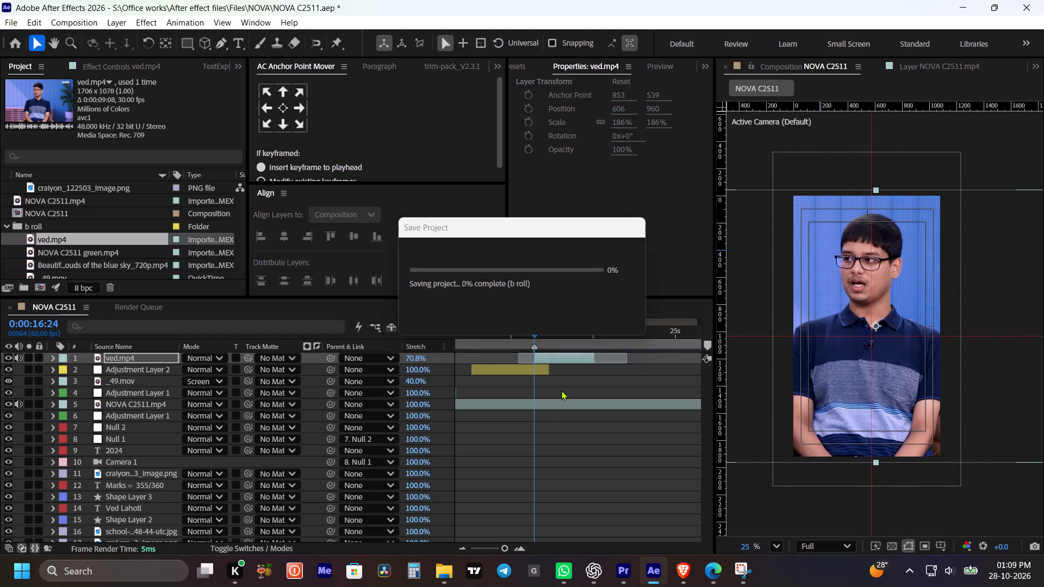
Mute the audio of the ved.mp4 layer.
key("space")
left_click(574, 378)
left_click(518, 332)
key("space")
key("space")
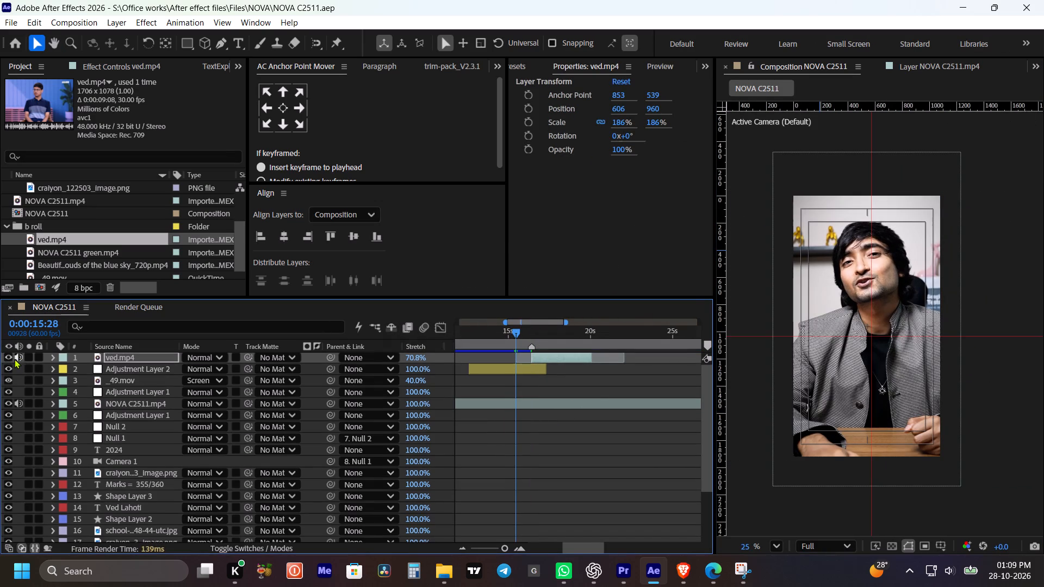
left_click(16, 357)
Play back the cut from the presenter into the ved.mp4 clip to check its timing.
key("space")
key("space")
key("space")
key("space")
key("space")
left_click_drag(597, 386, 592, 404)
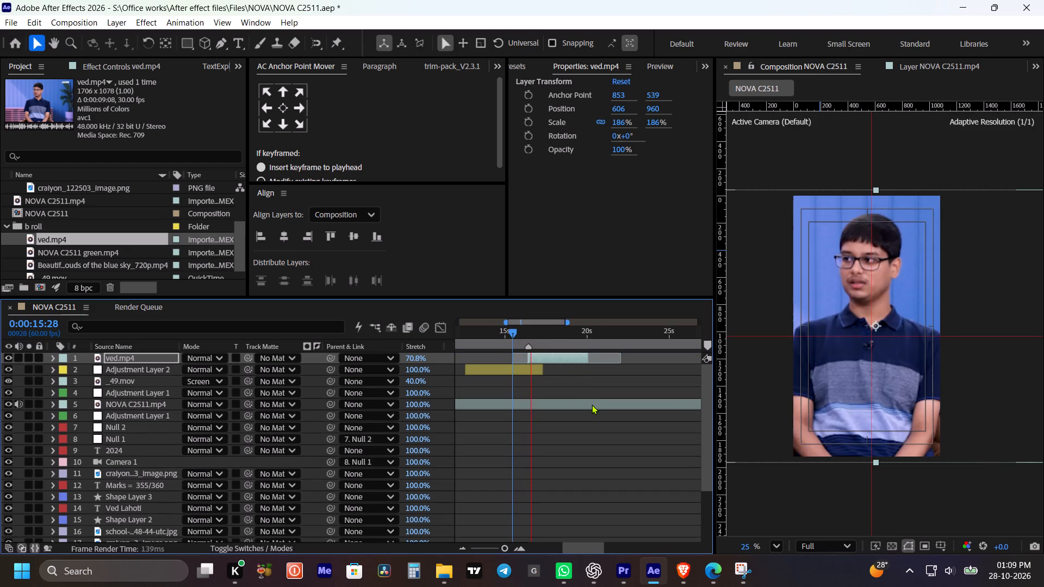
key("space")
left_click_drag(609, 379, 601, 380)
key("space")
left_click(511, 341)
key("space")
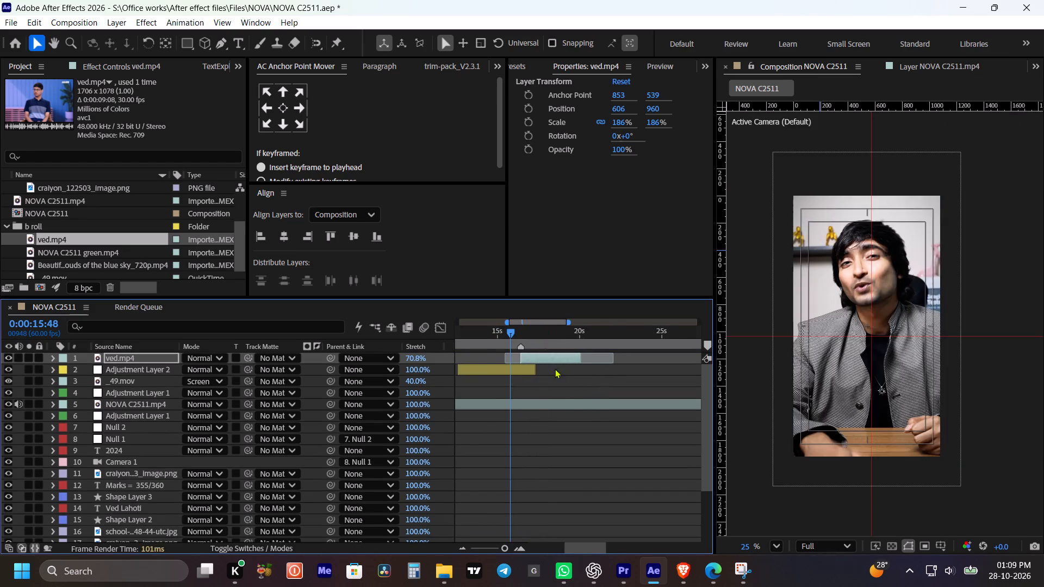
scroll(570, 385, "down", 1, "alt")
key("space")
Copy the short Adjustment Layer 1 zoom effect and paste it above ved.mp4, starting at 0:00:16:24.
left_click(550, 336, "shift")
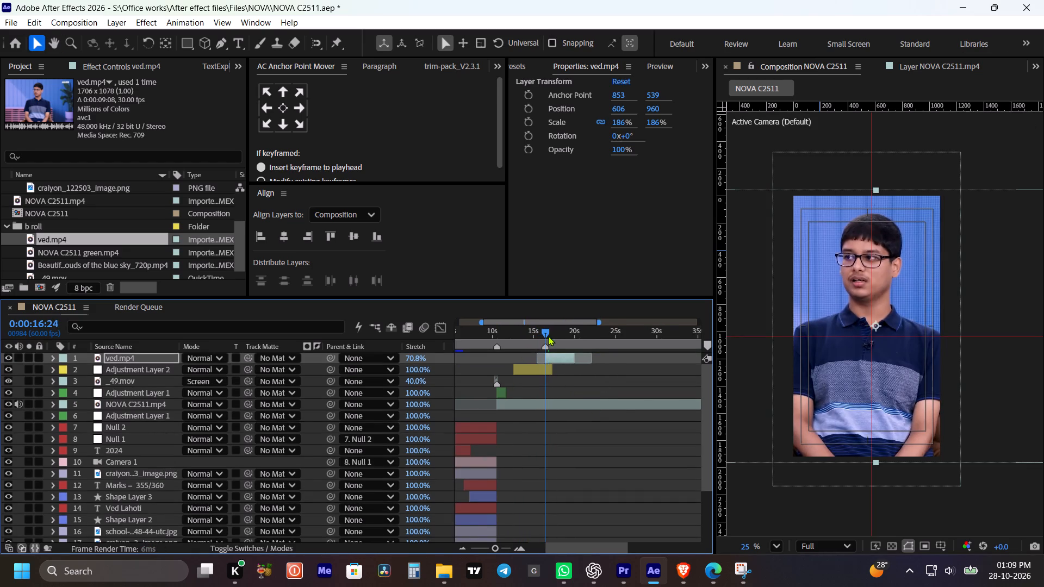
scroll(621, 408, "down", 2, "alt")
scroll(513, 400, "up", 2, "alt")
left_click(494, 394)
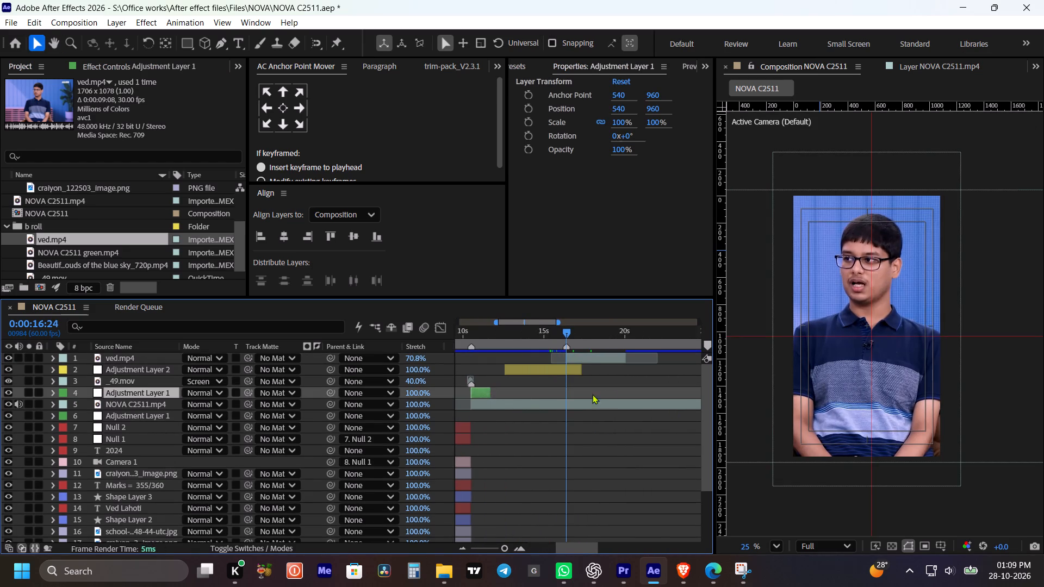
key("ctrl+c")
key("ctrl+c")
left_click(590, 353)
key("ctrl+v")
key("bracketleft")
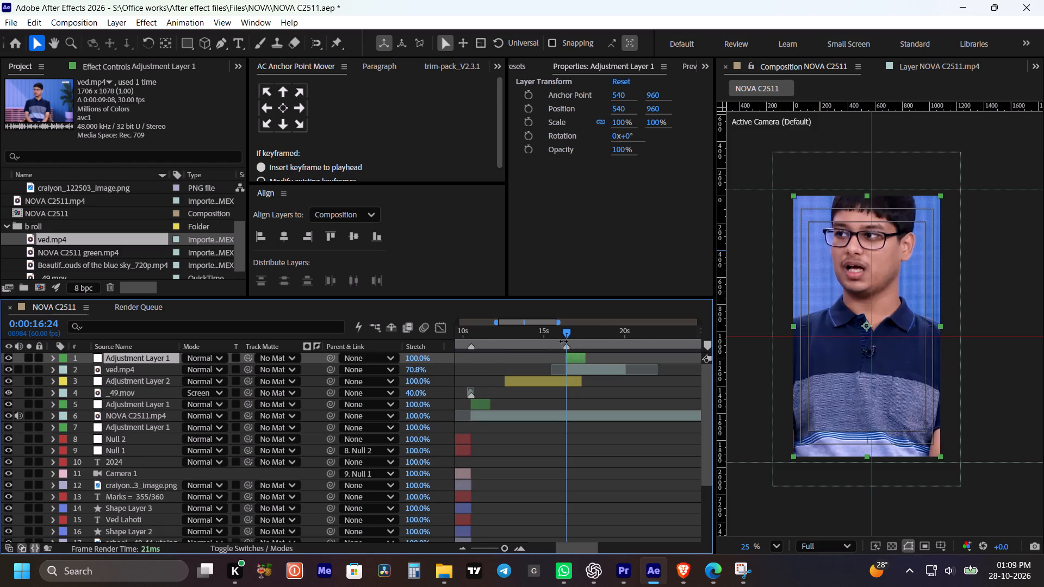
Play back from about 0:00:15:42 to review the zoom transition and where the ved.mp4 clip should end.
left_click(555, 335)
key("space")
key("space")
left_click(612, 384)
key("space")
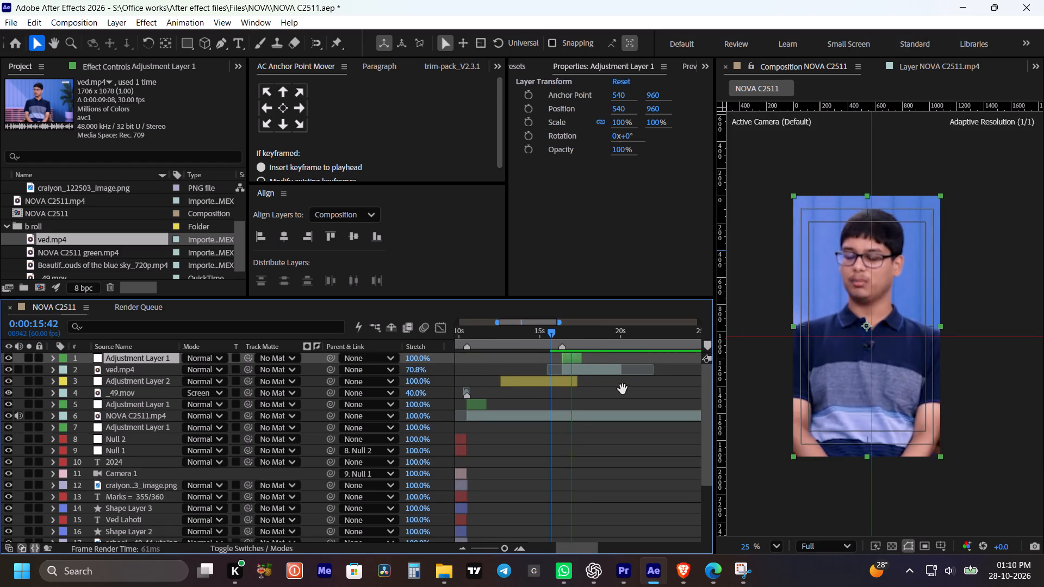
left_click_drag(623, 390, 618, 391)
scroll(618, 391, "down", 1, "alt")
key("space")
left_click(625, 388)
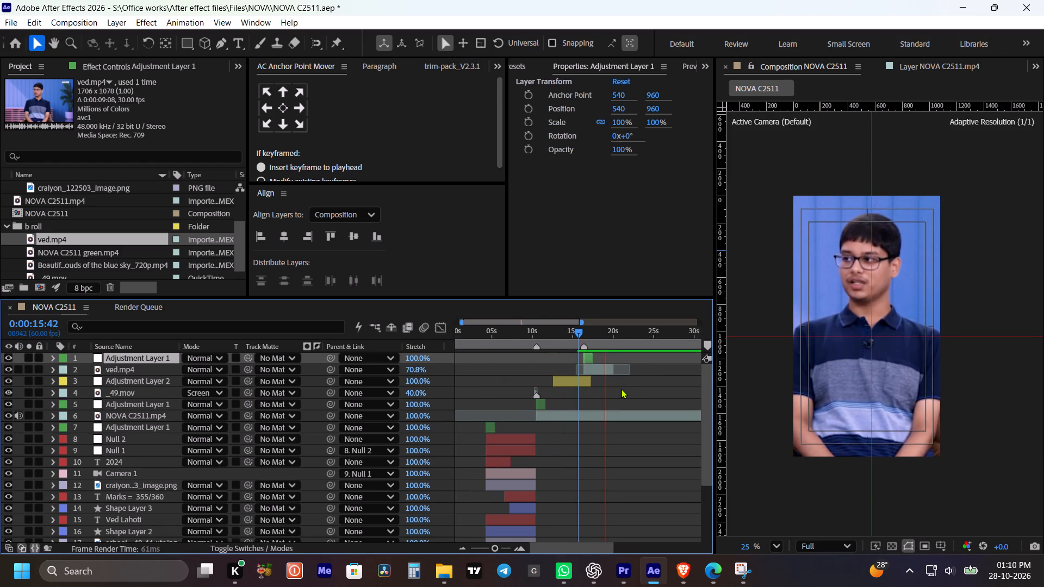
key("space")
scroll(605, 382, "up", 1, "alt")
key("space")
key("space")
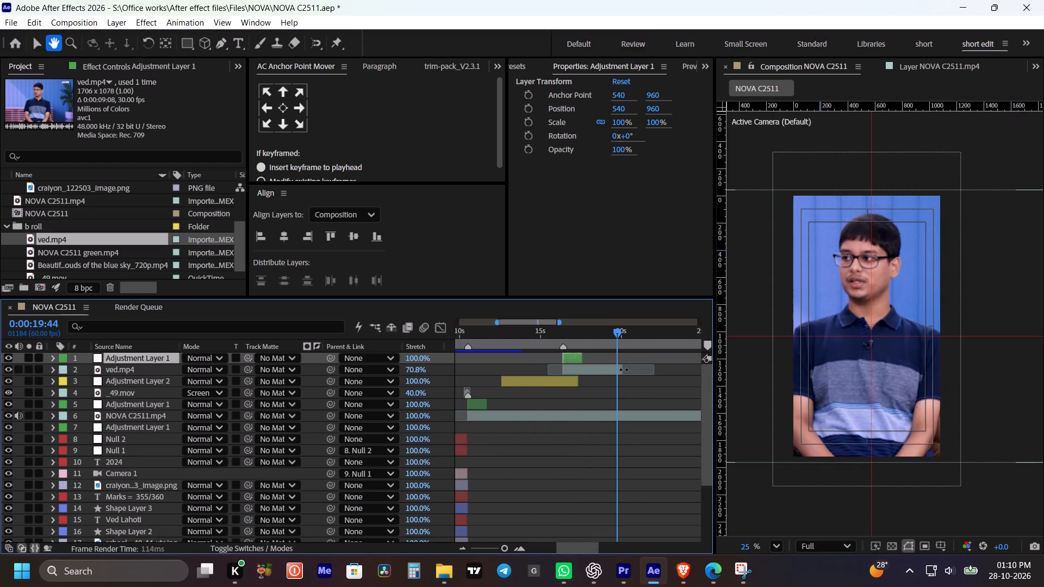
Shorten the ved.mp4 layer to end at about 19 seconds, with its time stretch at 76.3%.
left_click_drag(624, 370, 613, 370, "alt")
left_click_drag(605, 335, 592, 336)
key("space")
key("space")
left_click_drag(629, 386, 613, 390)
key("space")
left_click_drag(598, 370, 612, 372, "alt")
left_click_drag(615, 371, 590, 372)
left_click_drag(567, 333, 562, 332)
Play back the shortened ved.mp4 clip and the presenter section that follows it.
key("space")
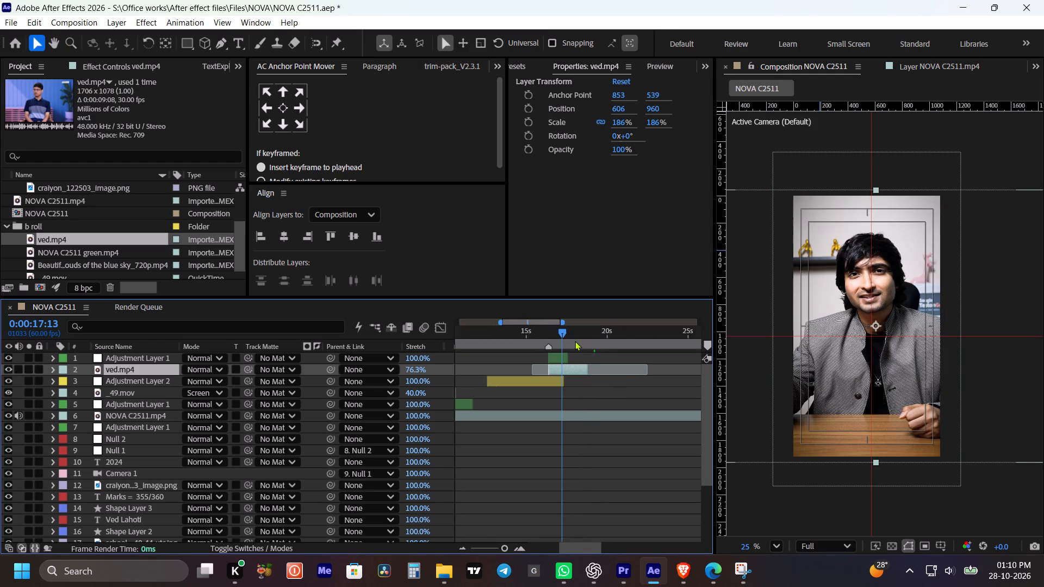
key("space")
key("space")
key("space")
key("space")
left_click_drag(632, 387, 625, 390)
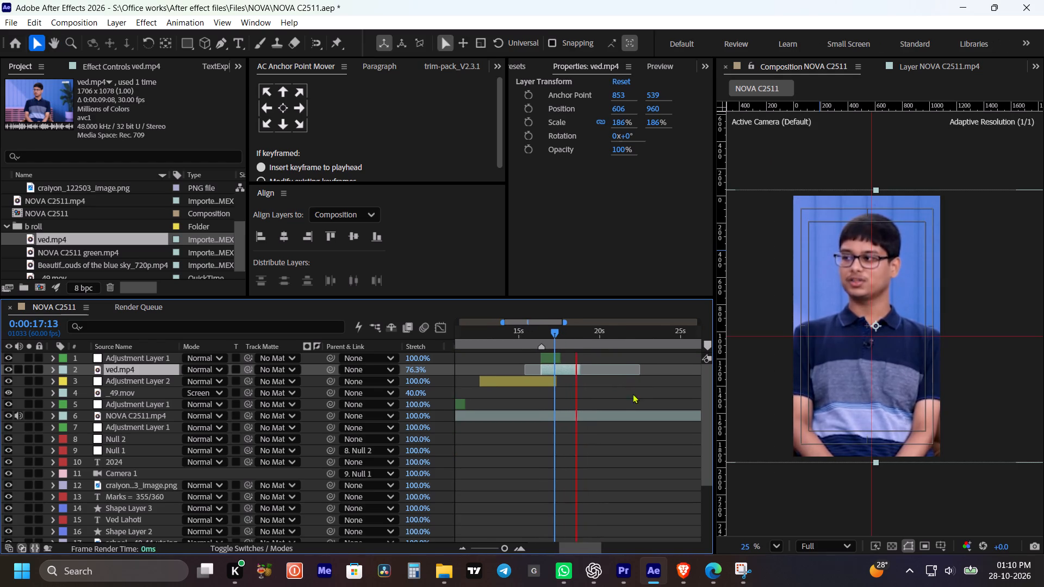
key("space")
left_click_drag(639, 394, 629, 396)
key("v")
key("space")
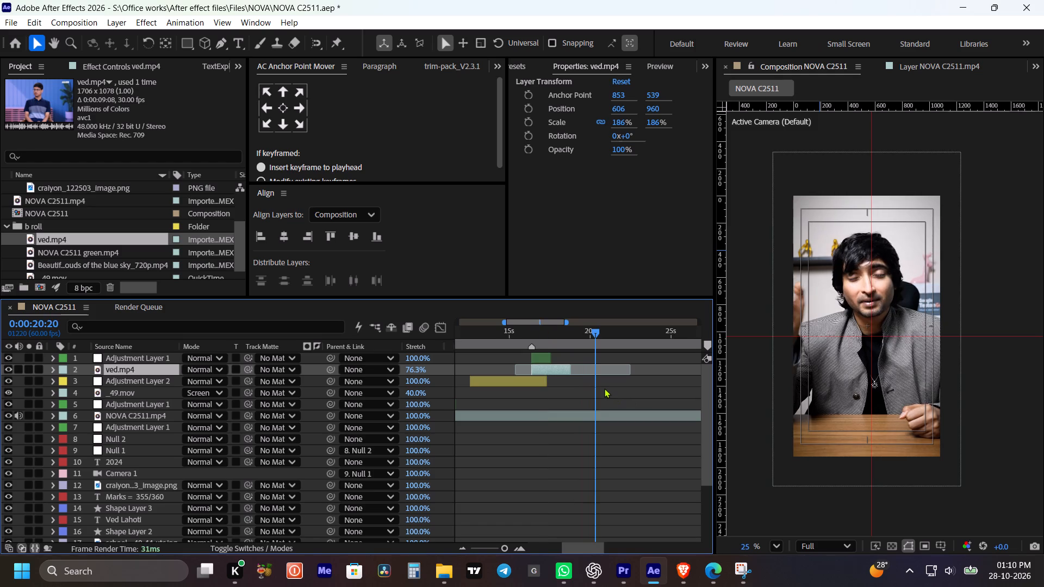
left_click(569, 339)
key("space")
key("space")
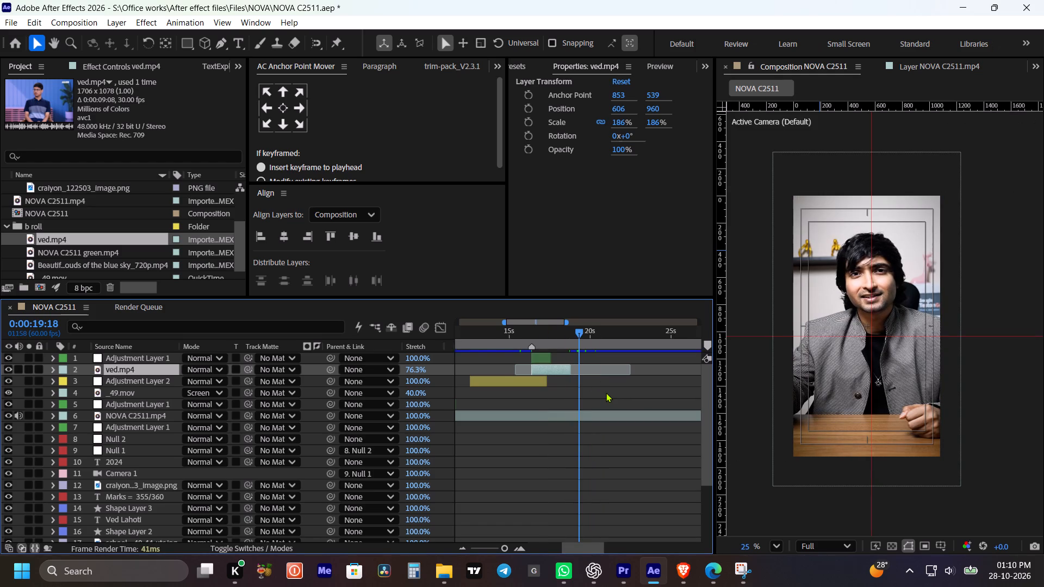
left_click(606, 392)
Switch to the Edge browser, return to the YouTube results for the topper, and examine the video previews for more interview footage.
left_click(685, 572)
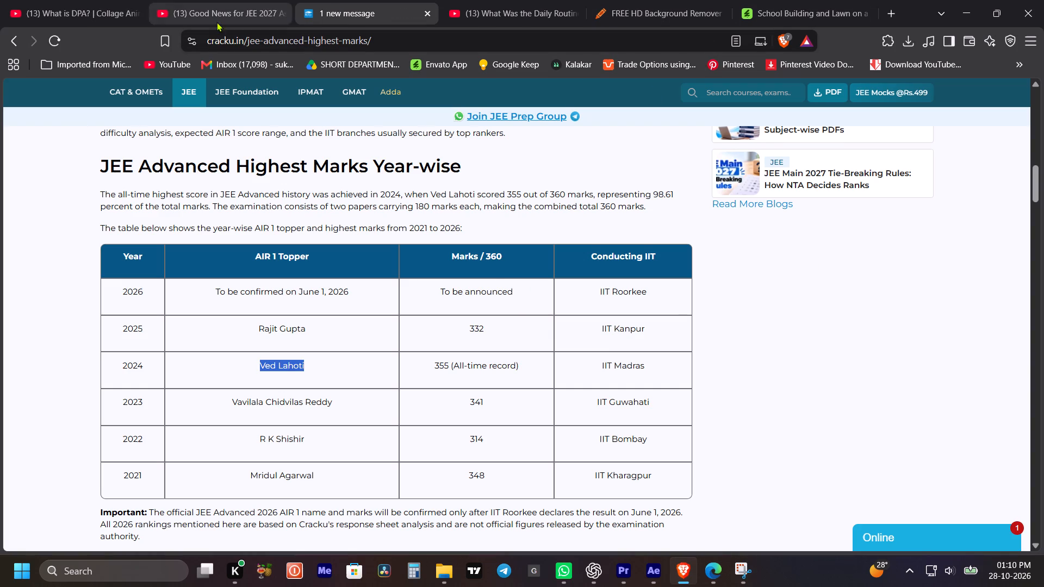
left_click(46, 0)
left_click(212, 3)
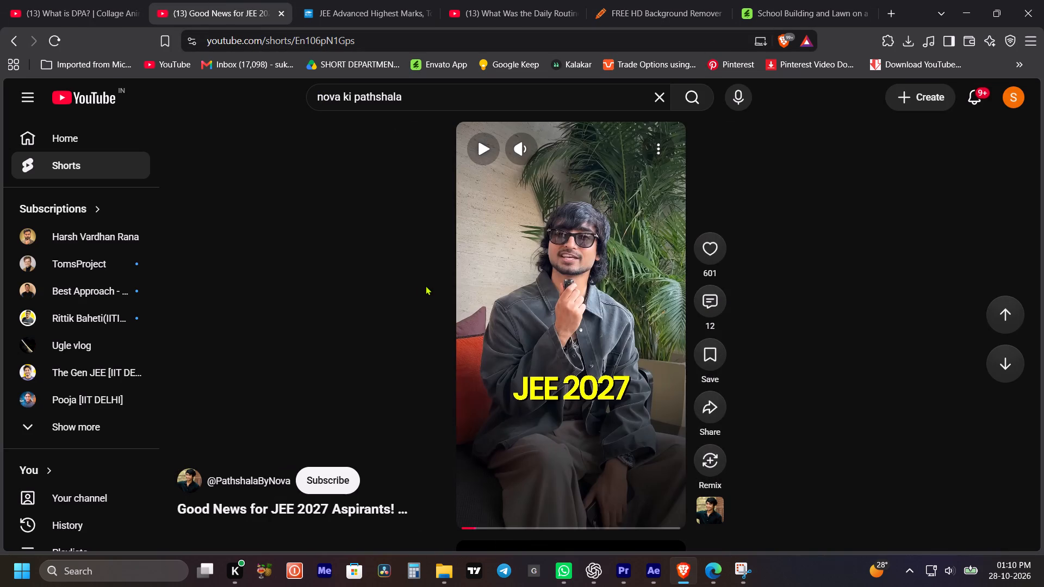
left_click(722, 567)
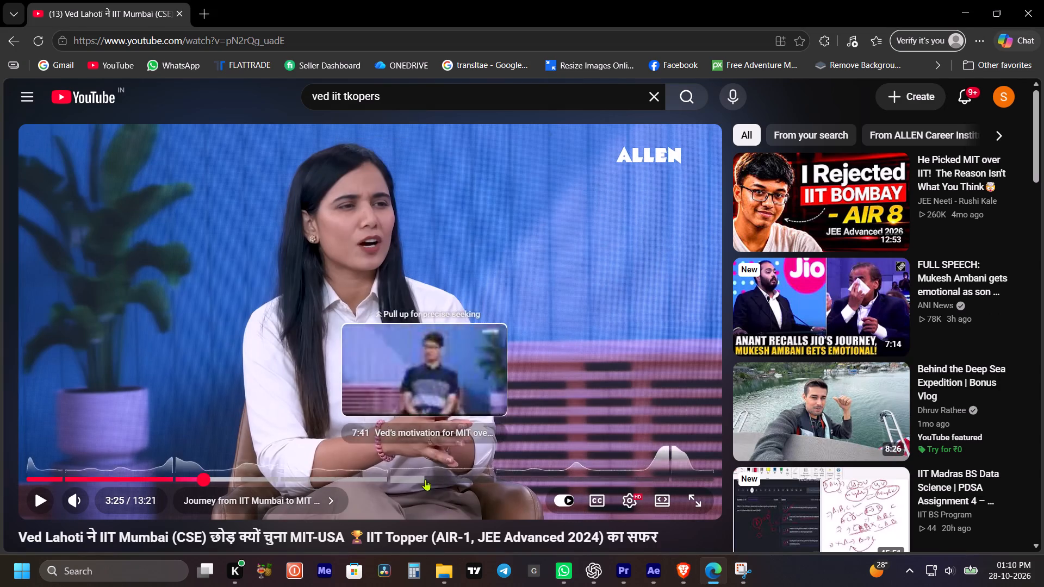
left_click(7, 42)
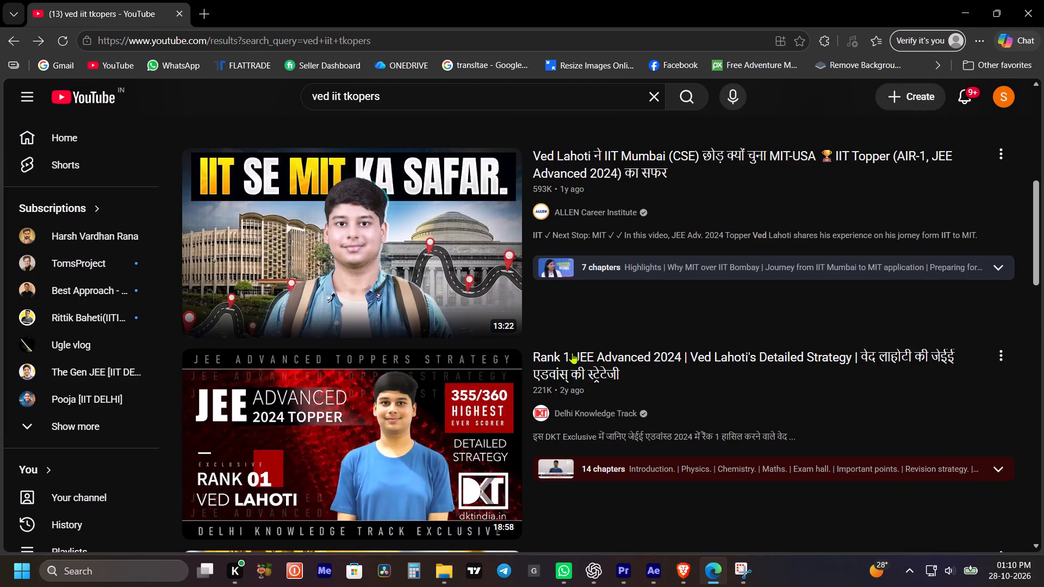
scroll(546, 360, "down", 3)
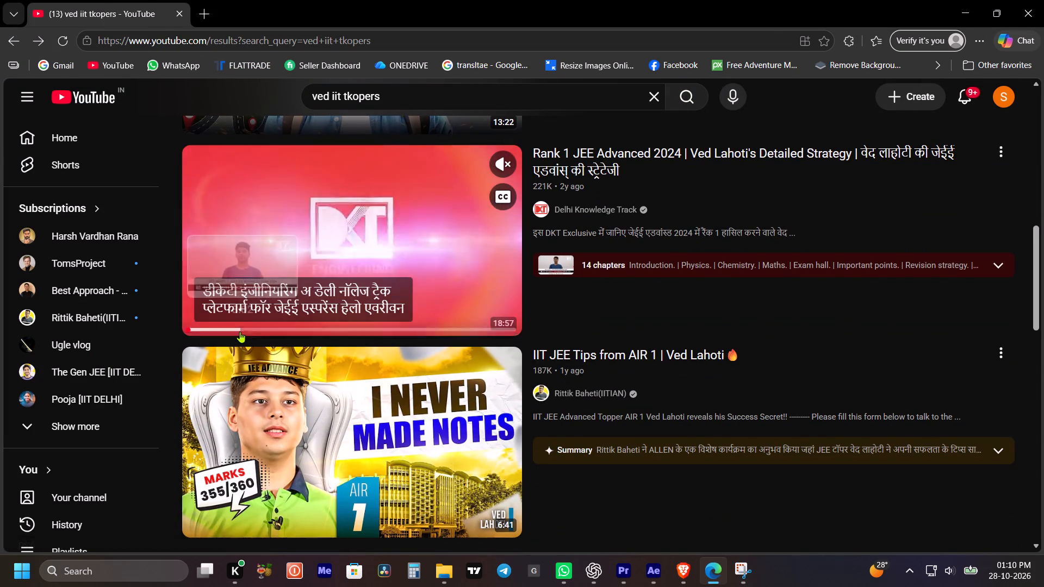
left_click(241, 330)
left_click(500, 196)
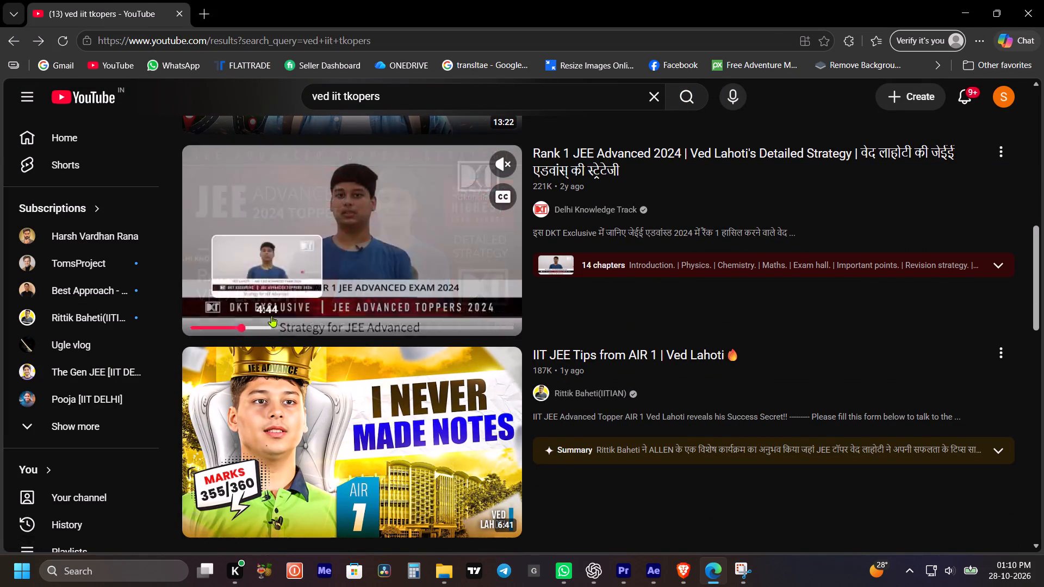
left_click(268, 324)
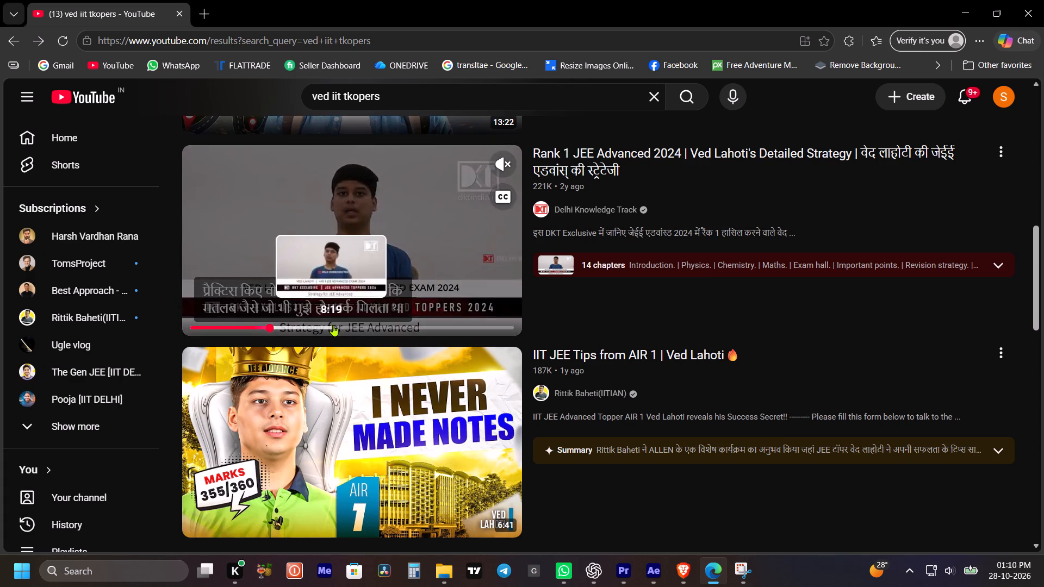
left_click(333, 325)
scroll(446, 370, "down", 2)
left_click(270, 392)
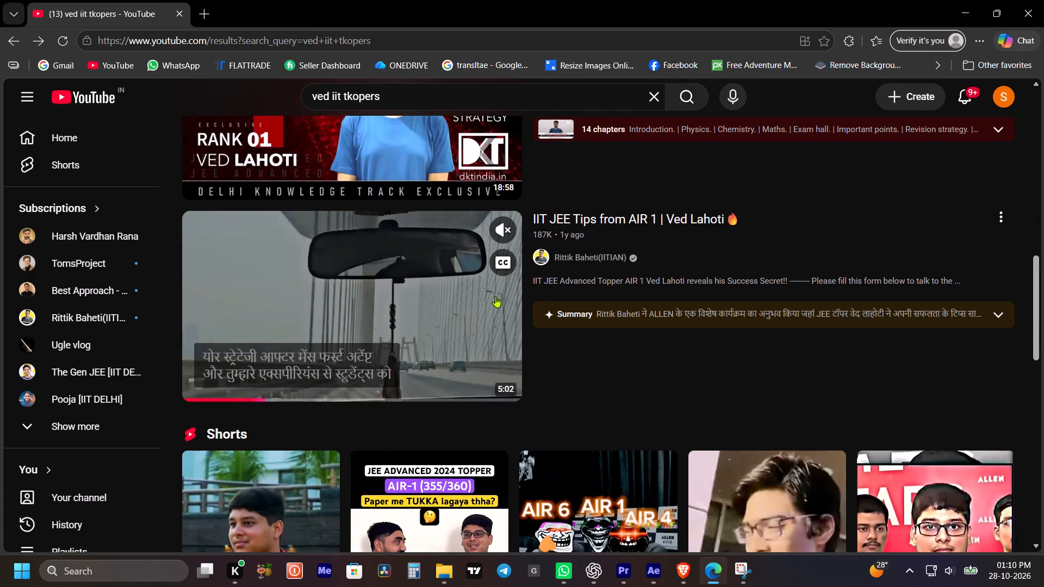
left_click(507, 257)
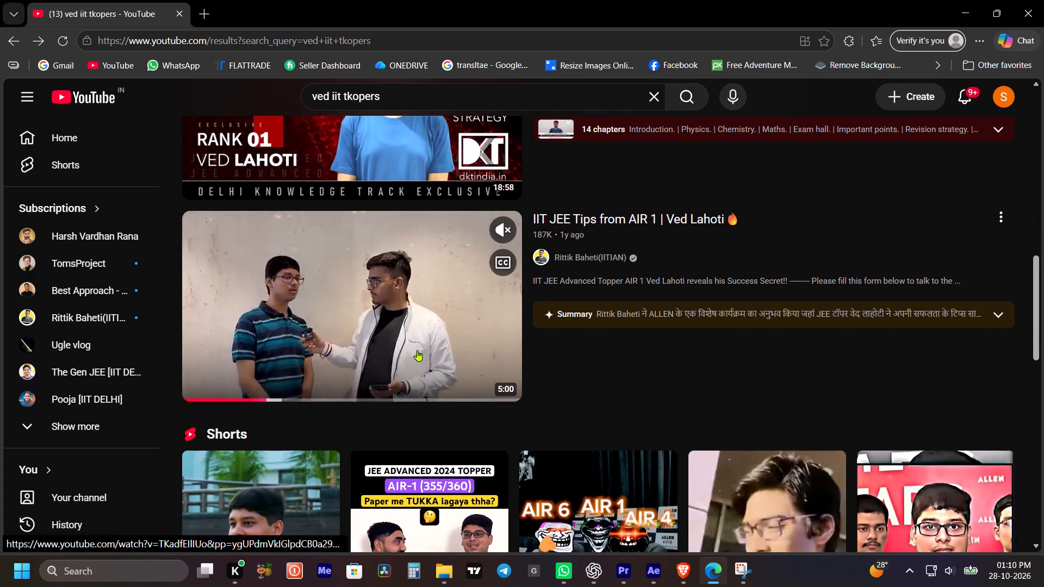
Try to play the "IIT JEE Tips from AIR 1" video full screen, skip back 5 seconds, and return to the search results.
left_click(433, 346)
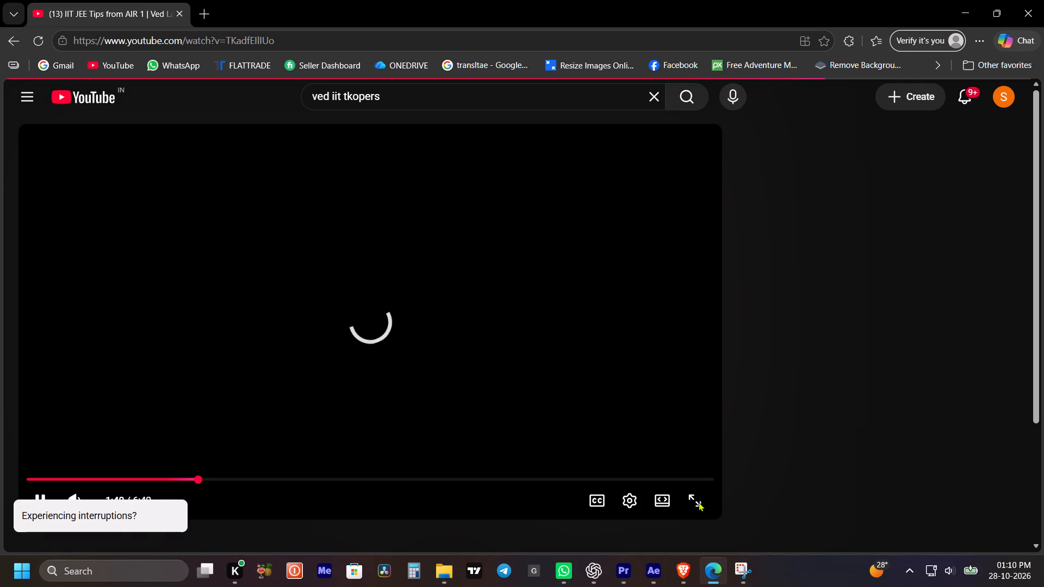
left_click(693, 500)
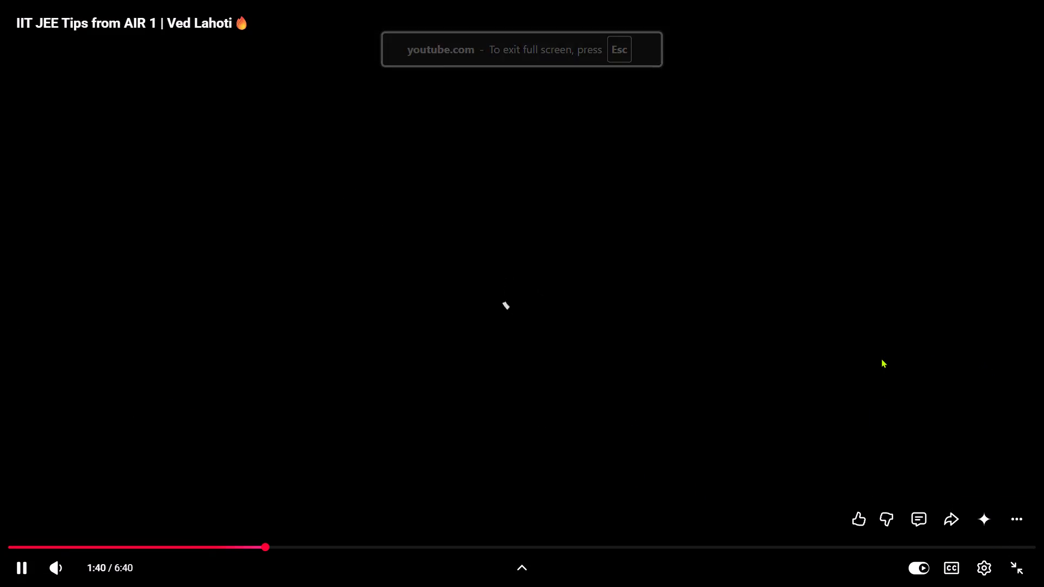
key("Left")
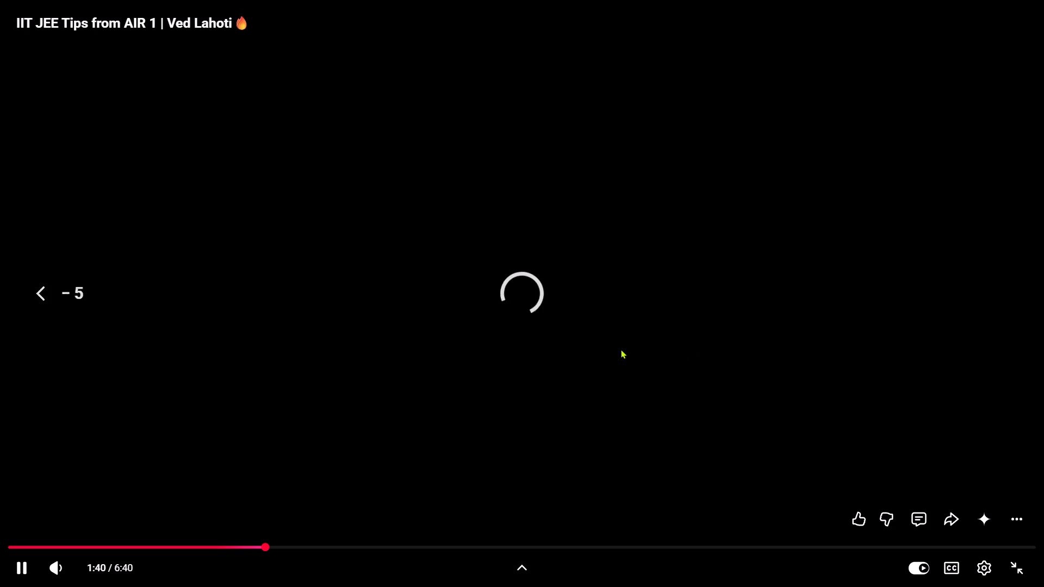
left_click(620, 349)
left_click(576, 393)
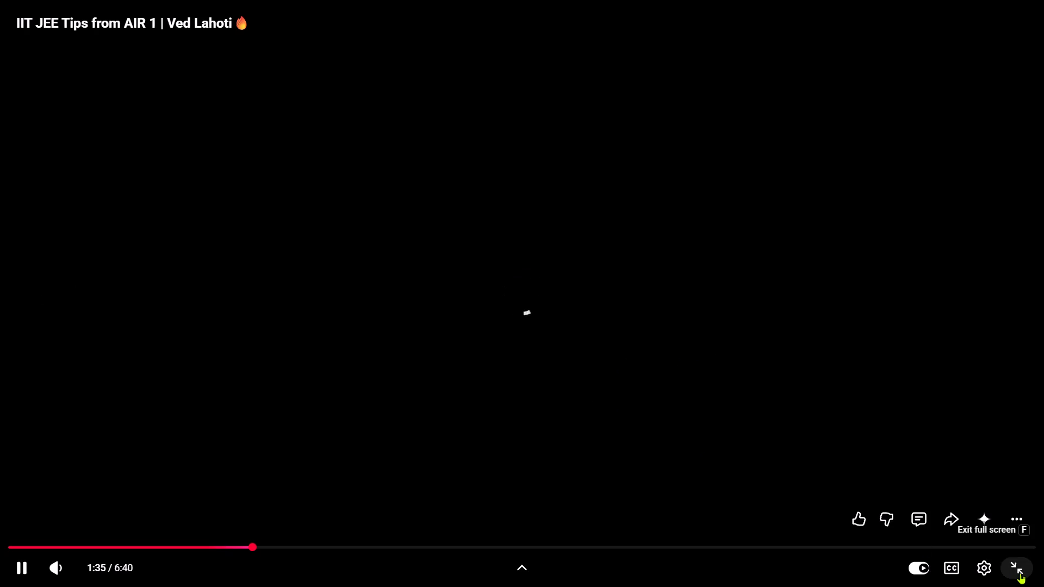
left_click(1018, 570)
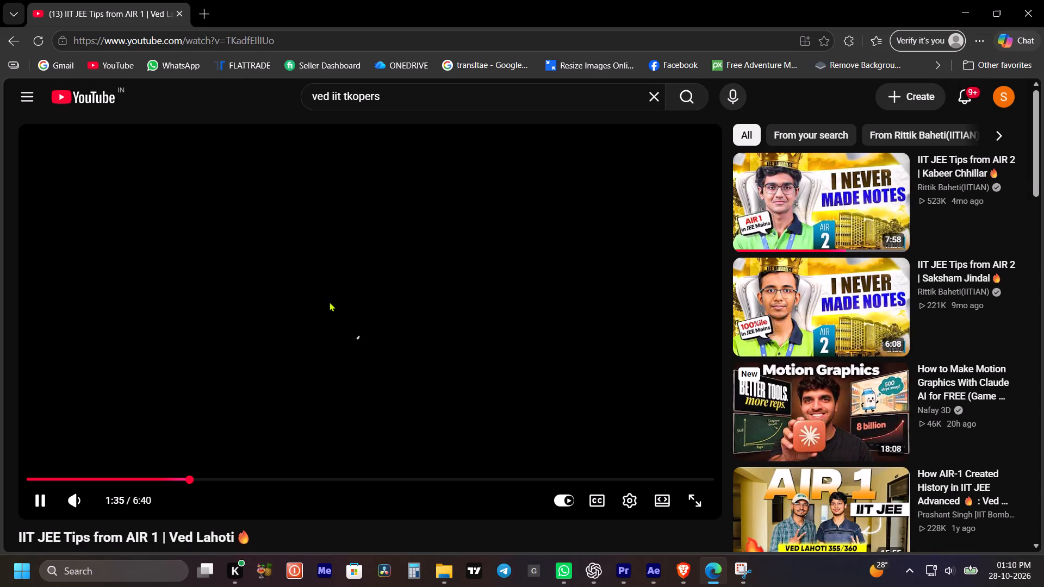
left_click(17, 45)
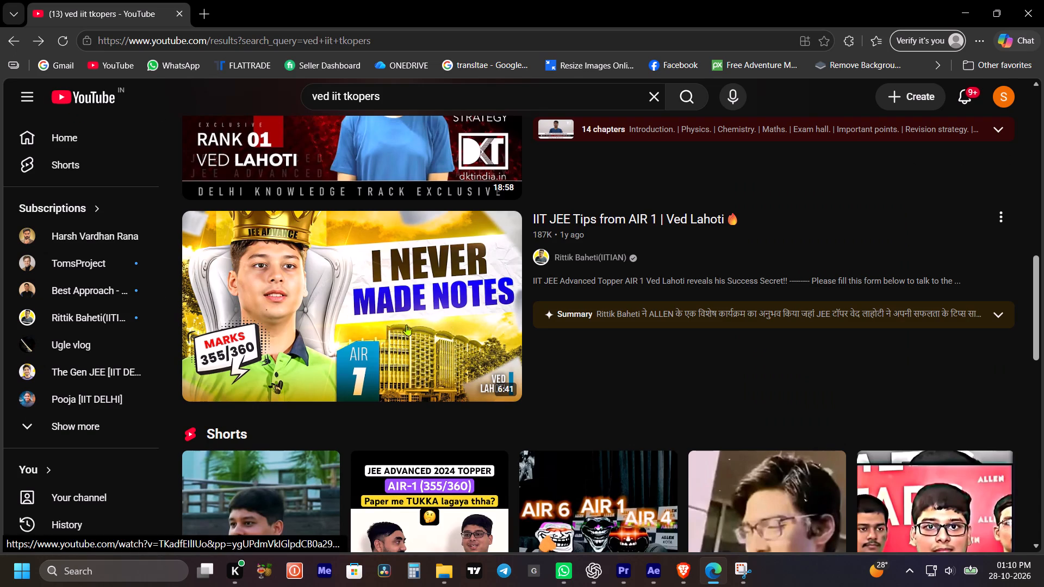
Open the "IIT JEE Tips from AIR 1" video from the search results and play it full screen.
left_click_drag(397, 330, 201, 23)
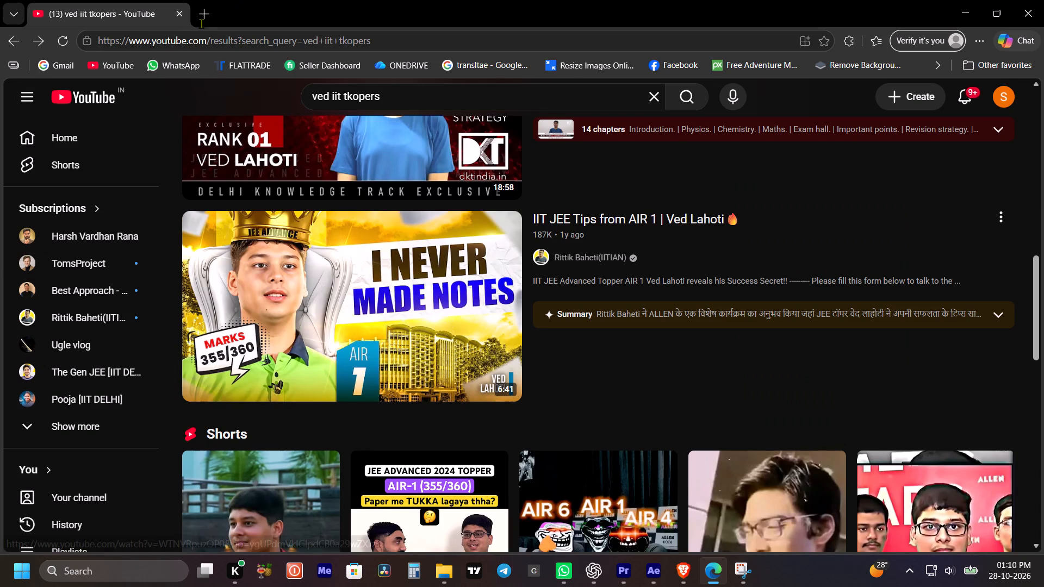
left_click_drag(201, 23, 325, 277)
left_click(360, 300)
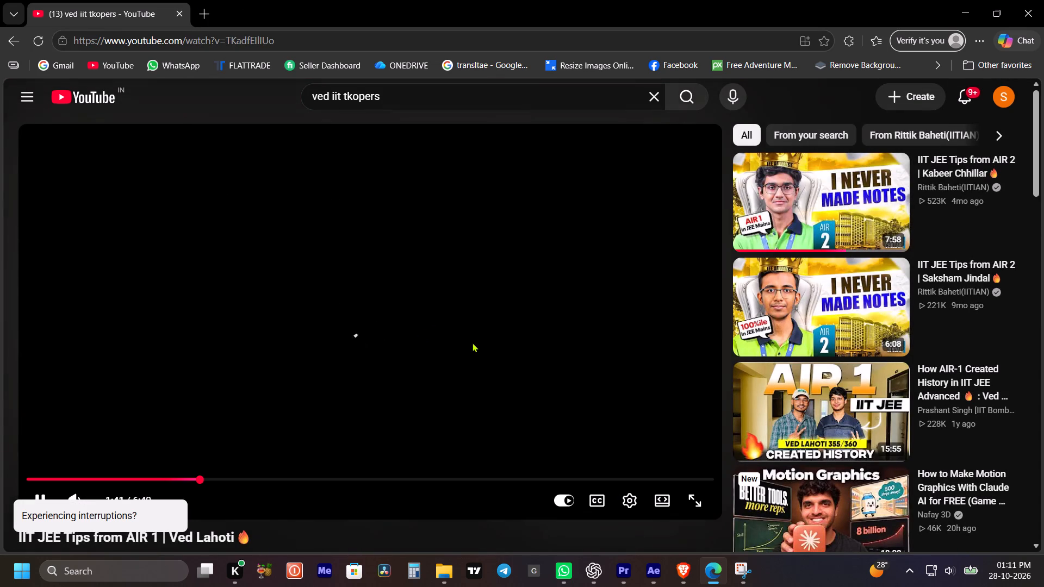
scroll(472, 342, "down", 2)
scroll(472, 342, "up", 1)
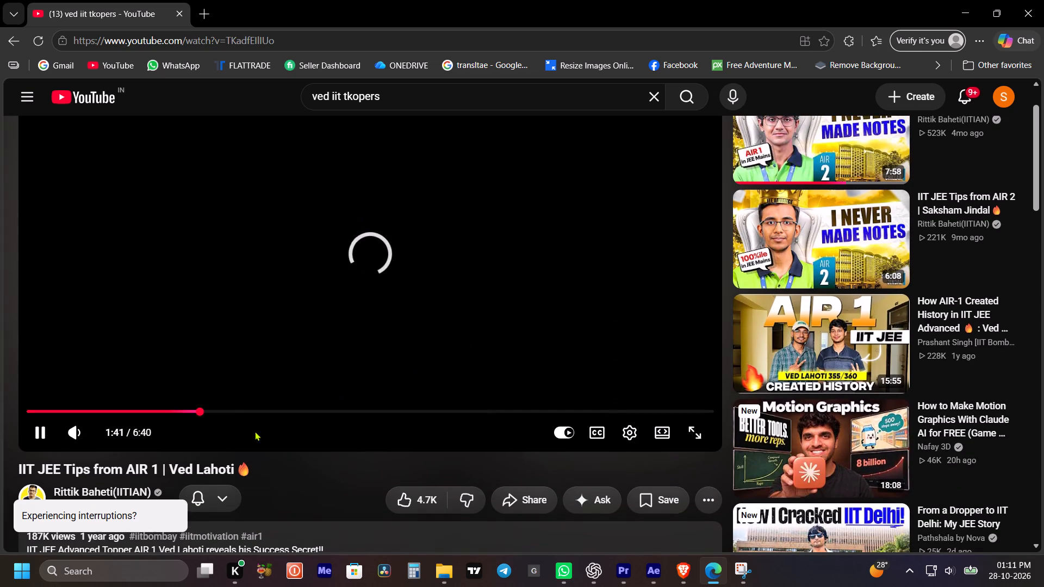
left_click(696, 435)
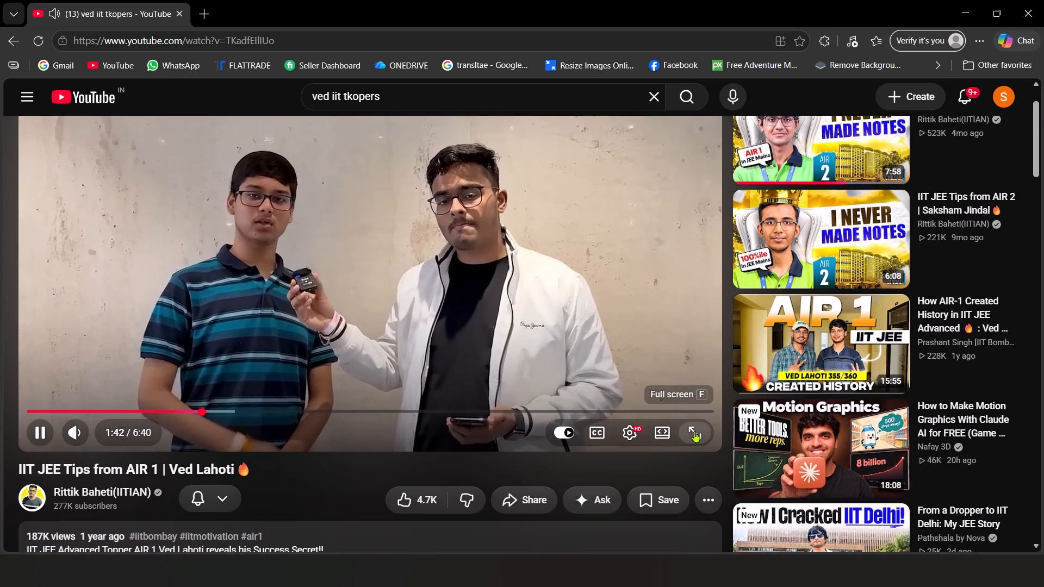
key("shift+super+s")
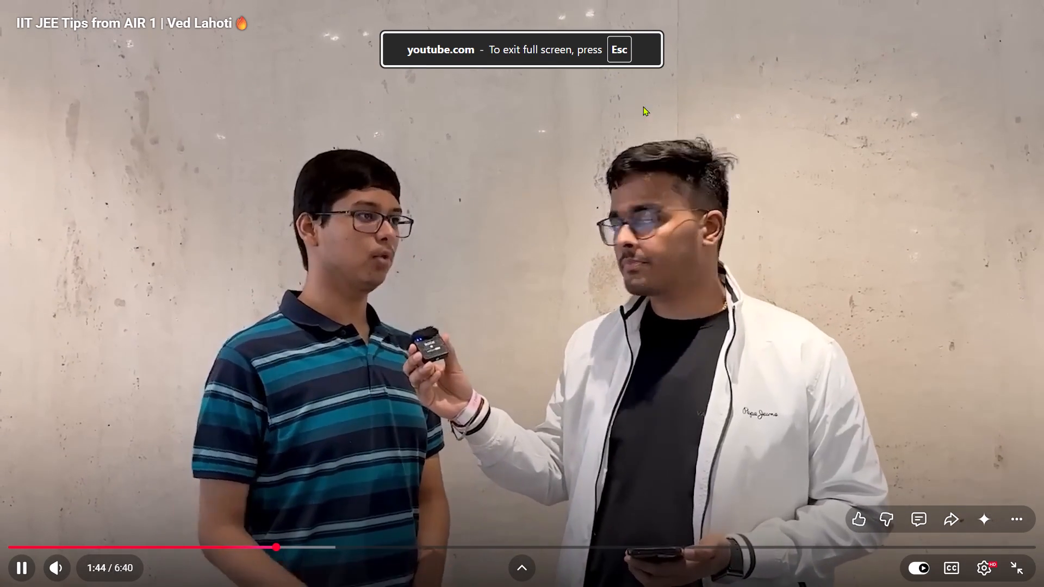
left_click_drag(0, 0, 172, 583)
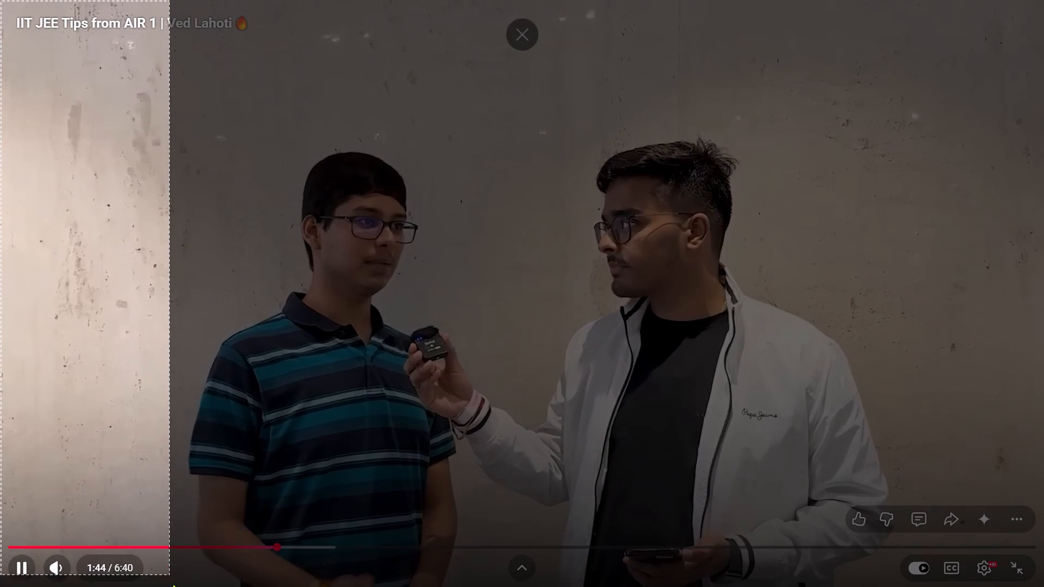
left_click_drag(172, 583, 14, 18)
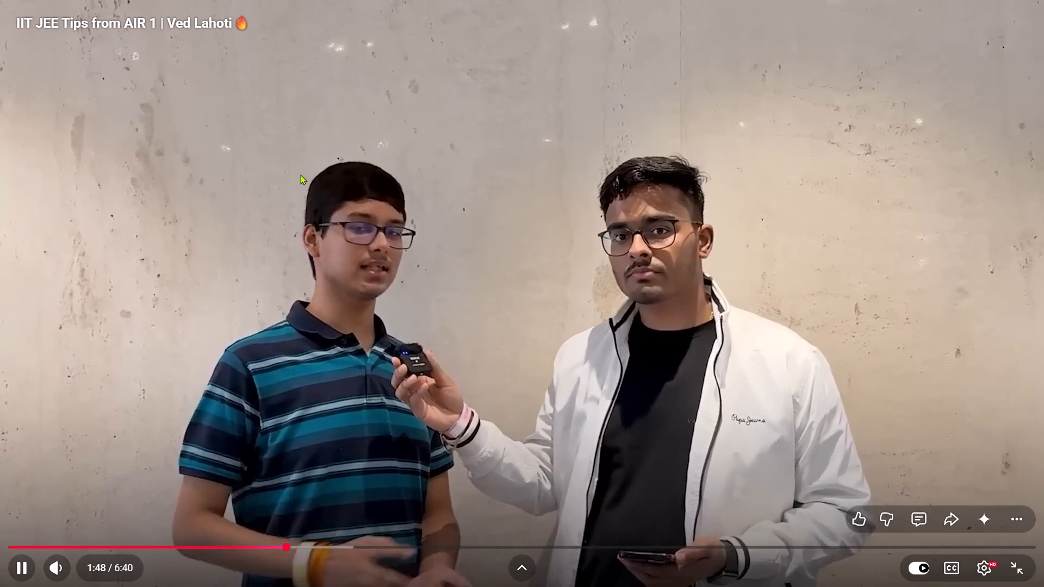
Screen-record about 10 seconds of the full-screen topper interview with Snipping Tool, and return to the video in Edge.
key("shift+super+r")
left_click_drag(11, 48, 126, 586)
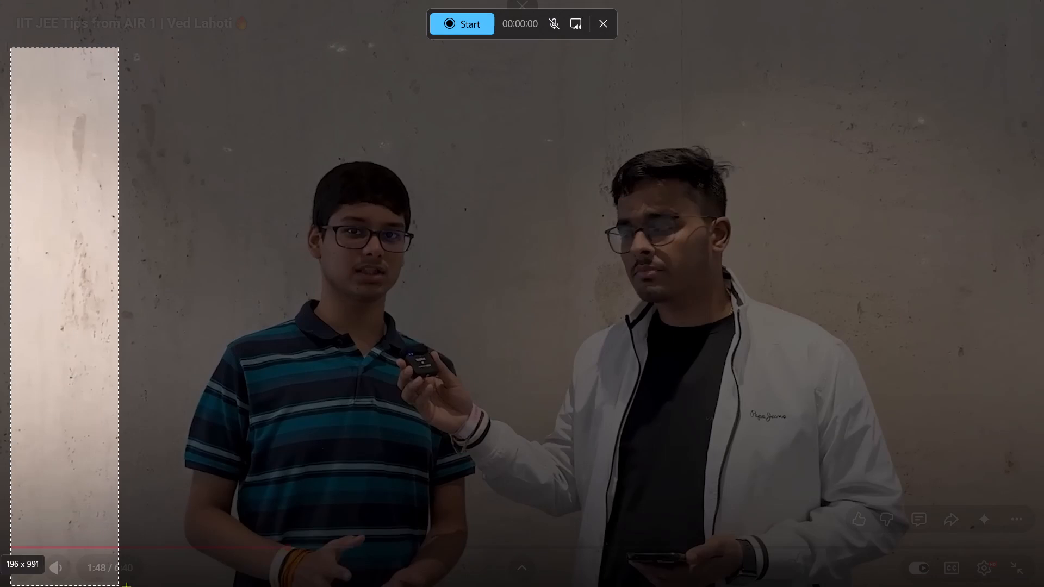
left_click_drag(126, 586, 1043, 585)
left_click(459, 26)
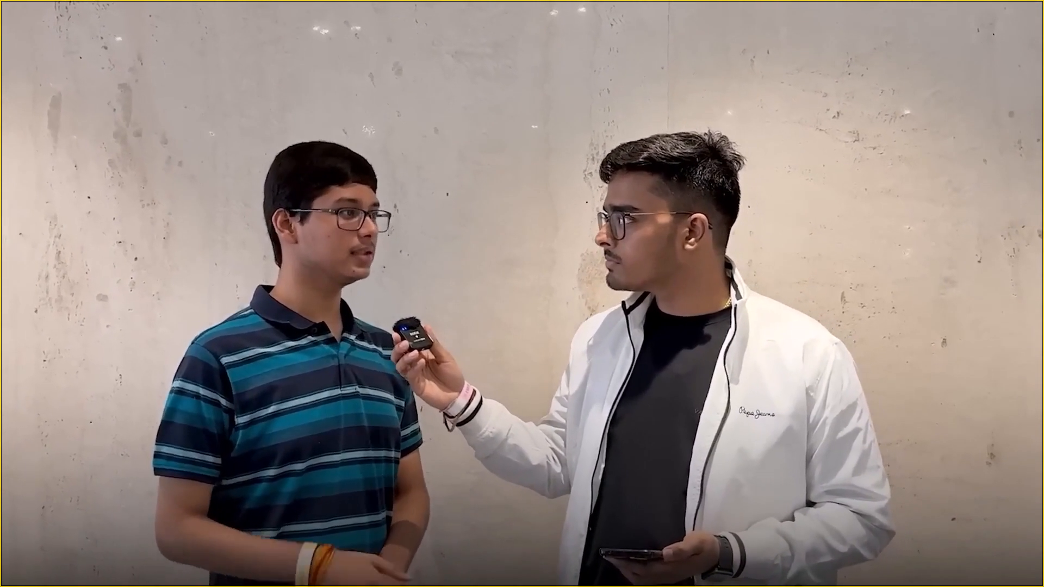
key("space")
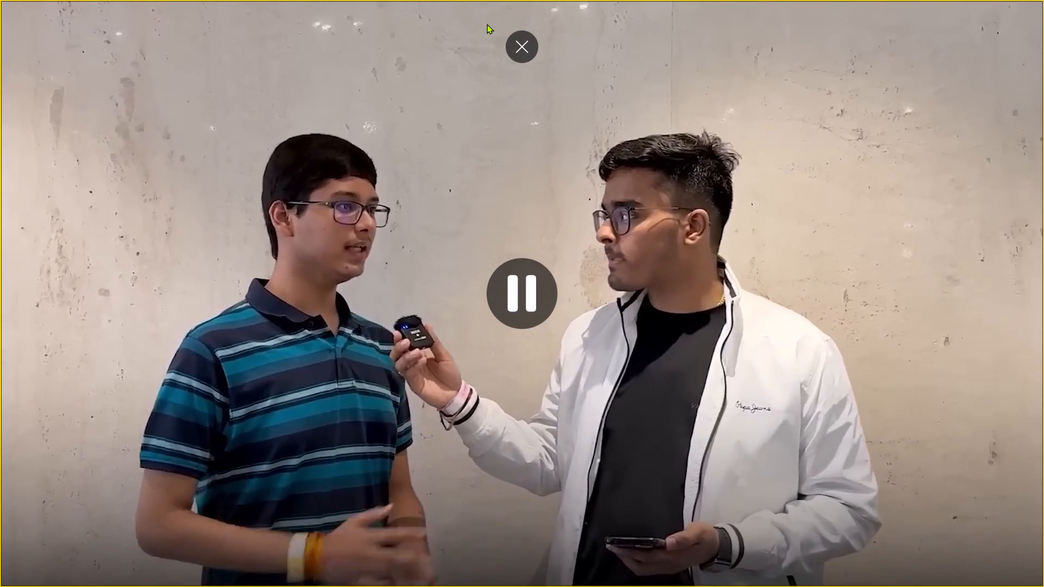
left_click(483, 24)
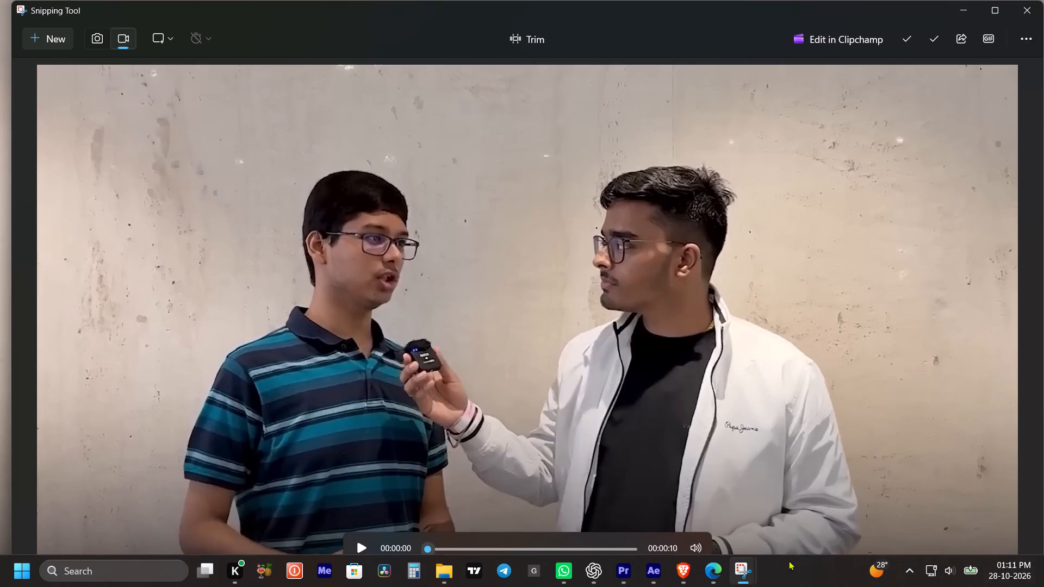
left_click(712, 572)
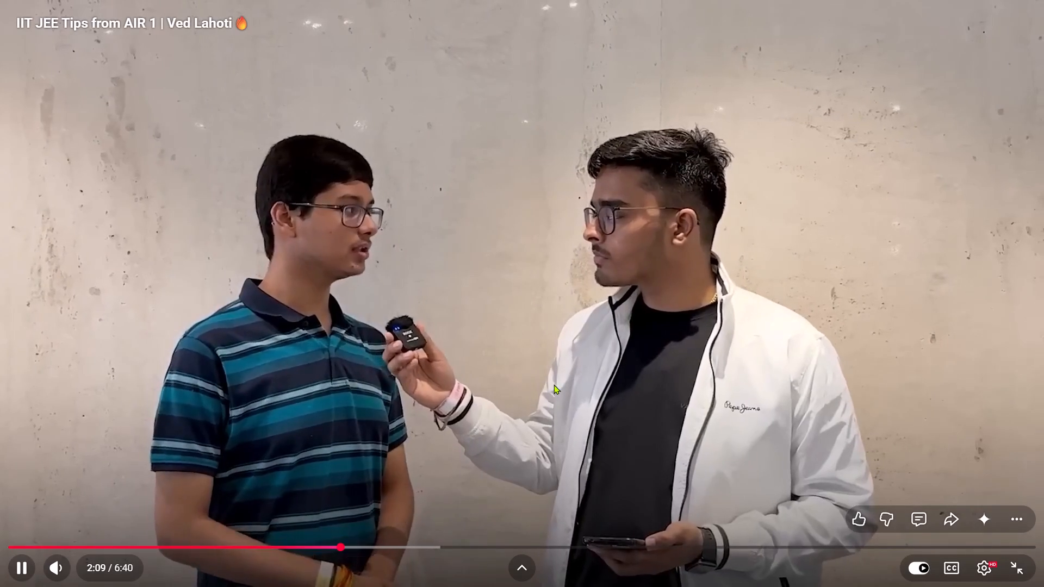